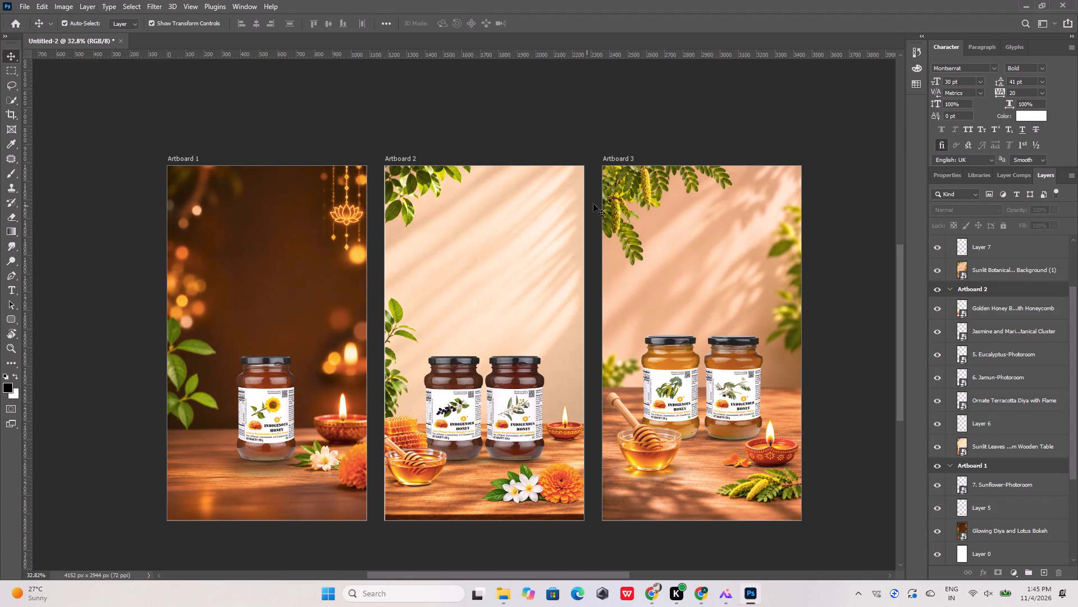
pyautogui.click(622, 156)
pyautogui.click(829, 342)
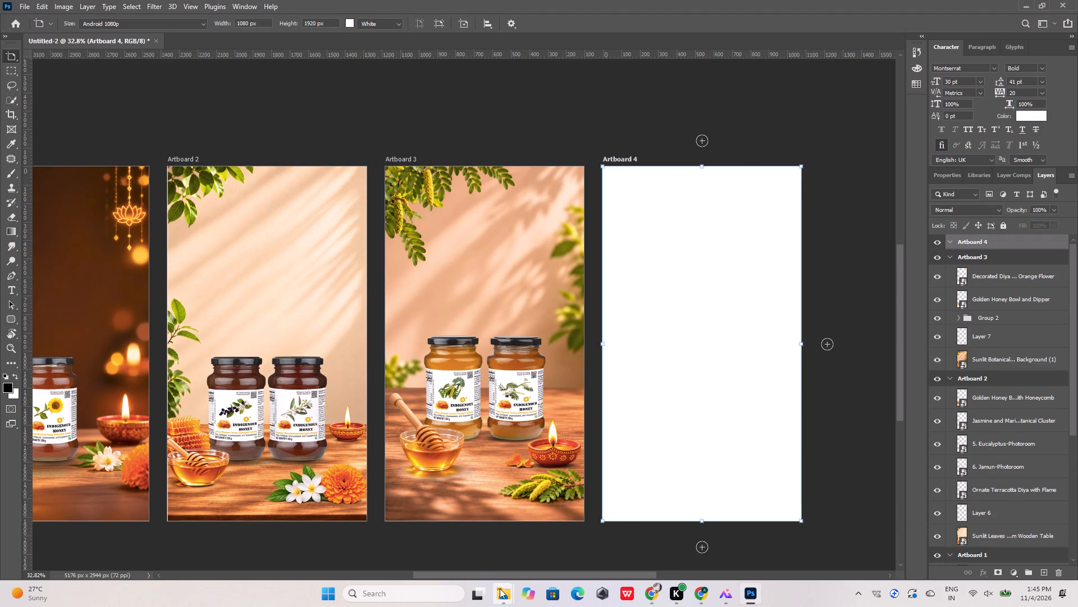
# Place the downloaded Golden Diwali Honey Still Life image in the blank artboard, aligned to its top-left corner and scaled to about 116% to fill it.
pyautogui.click(596, 547)
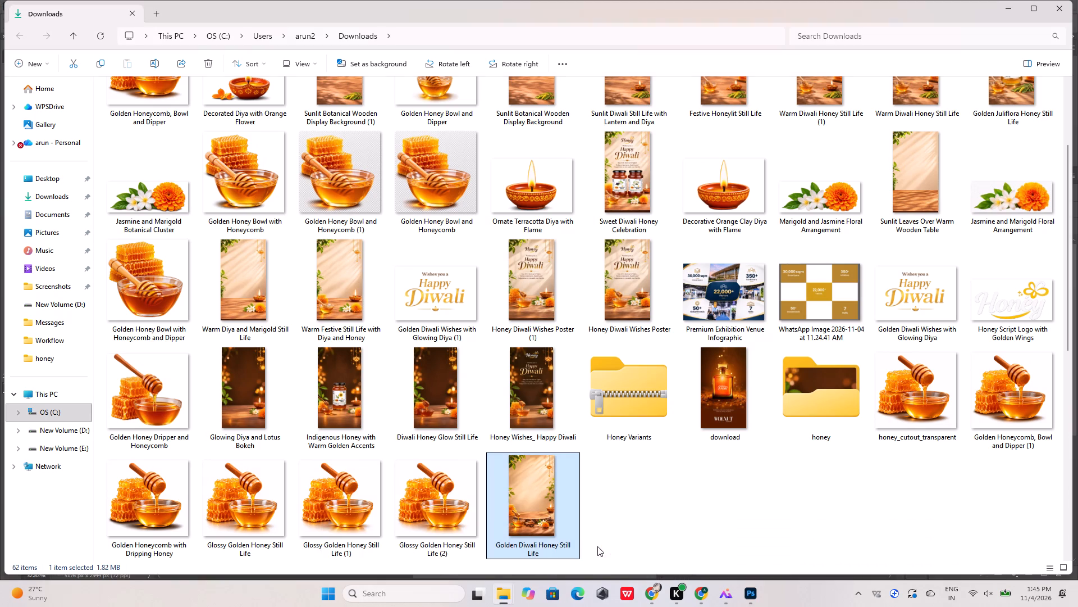
pyautogui.moveTo(535, 508); pyautogui.dragTo(751, 604)
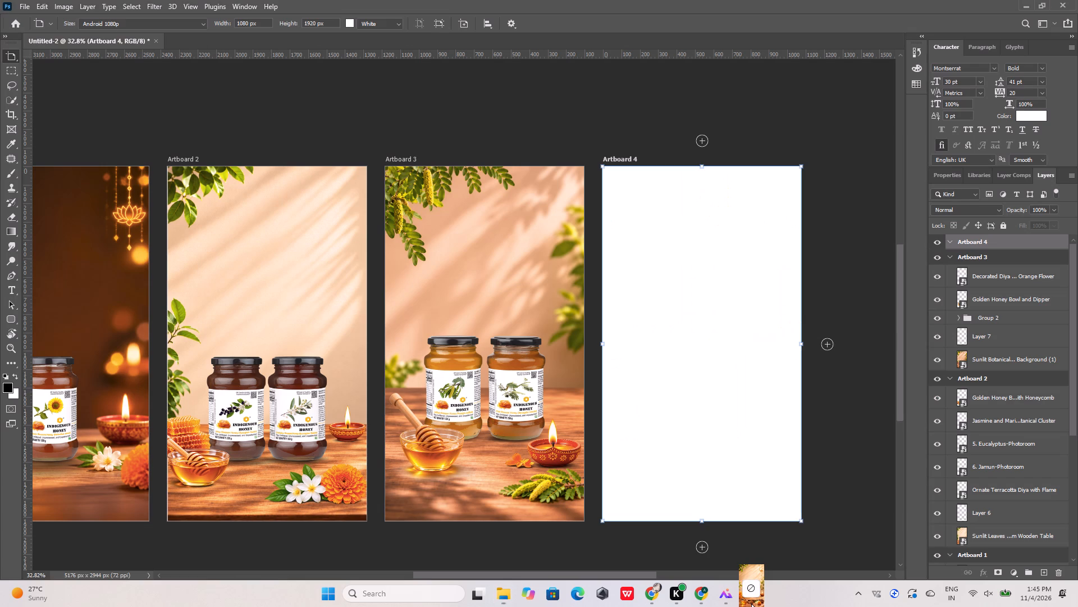
pyautogui.moveTo(751, 604); pyautogui.dragTo(719, 381)
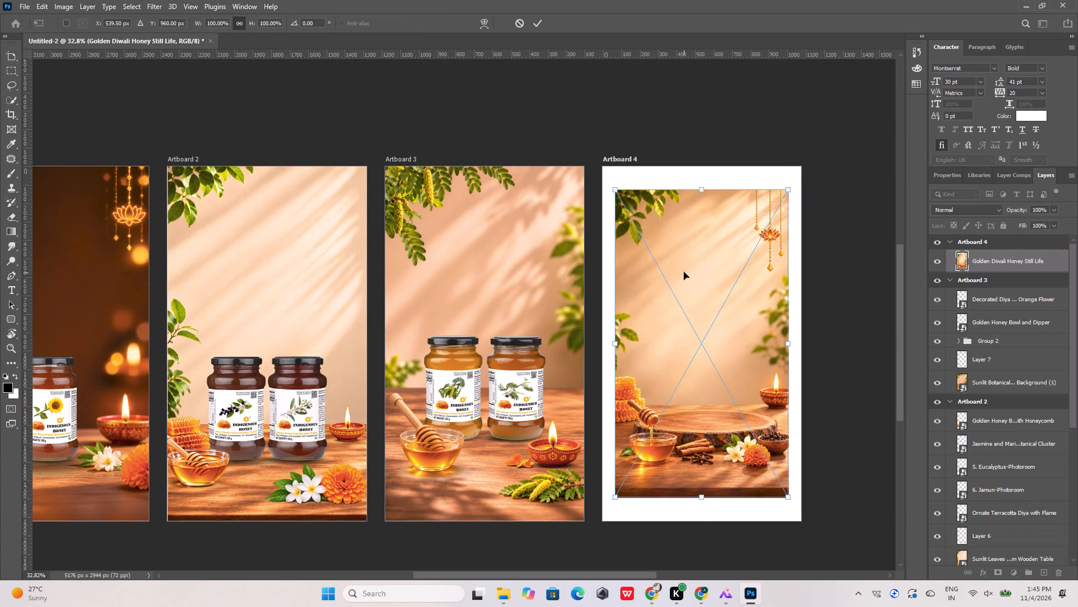
pyautogui.moveTo(692, 237); pyautogui.dragTo(677, 214)
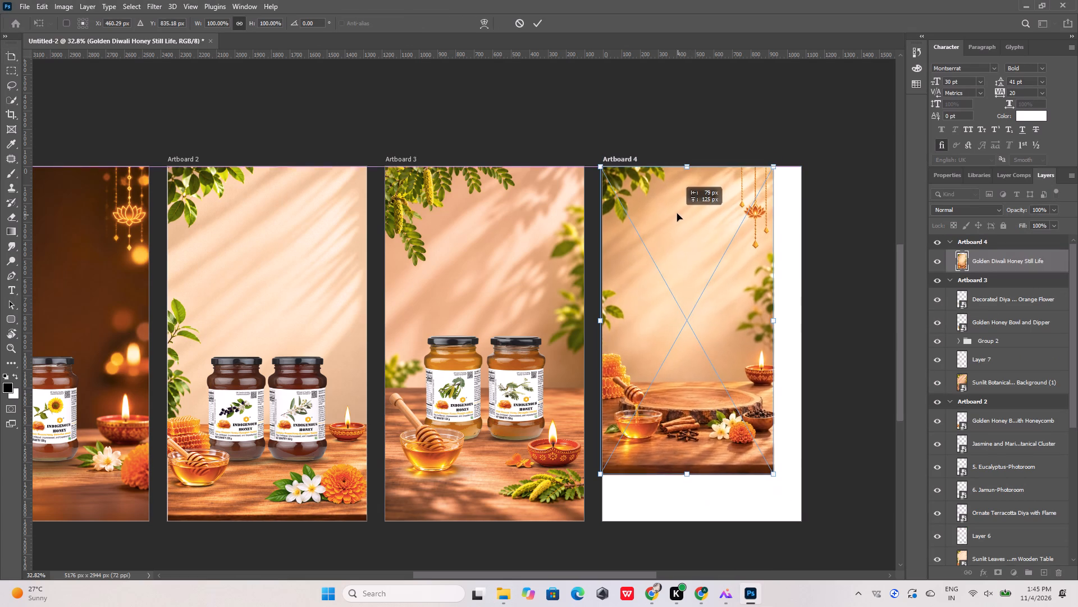
pyautogui.moveTo(677, 214); pyautogui.dragTo(678, 214)
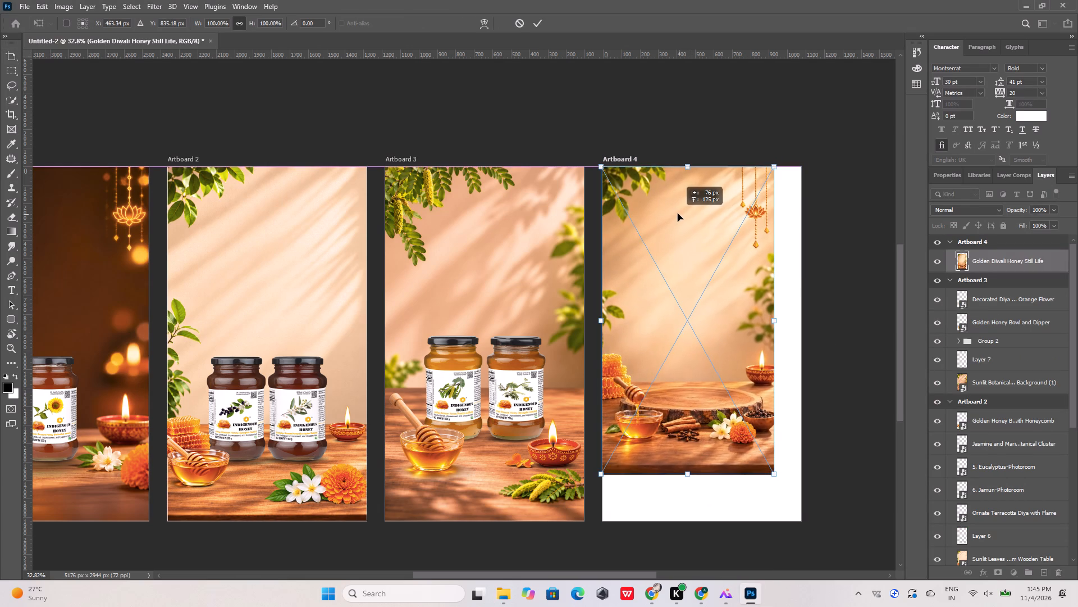
pyautogui.moveTo(678, 214); pyautogui.dragTo(678, 213)
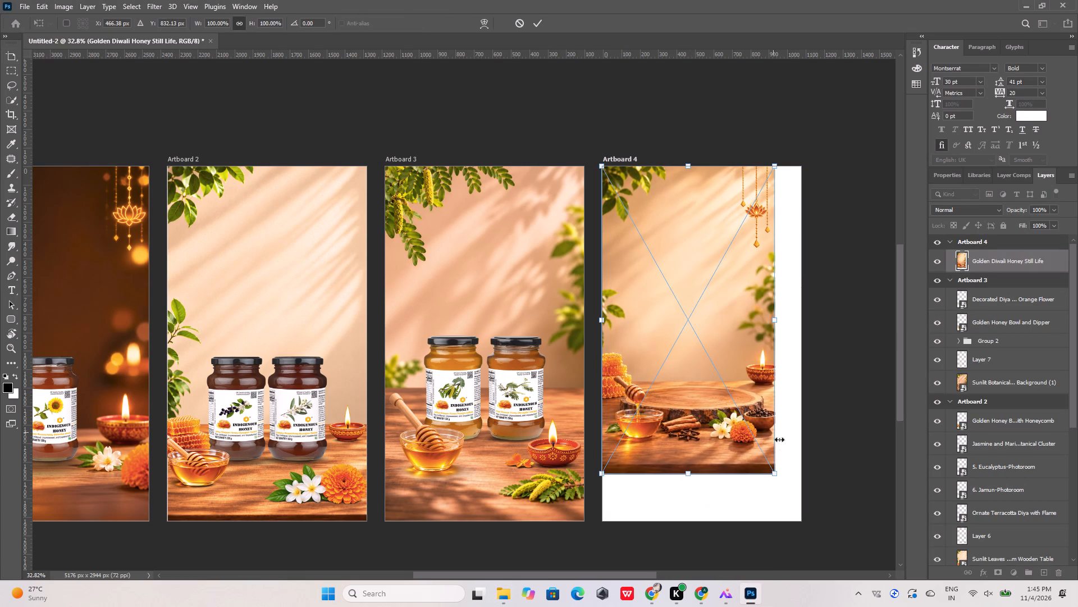
pyautogui.moveTo(774, 474); pyautogui.dragTo(796, 526)
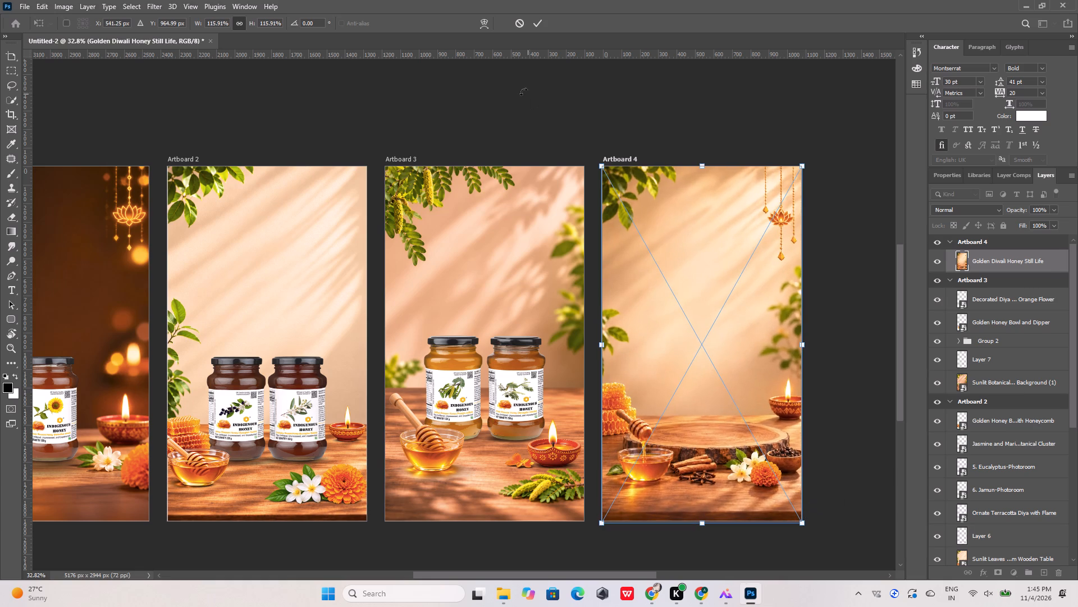
pyautogui.click(534, 23)
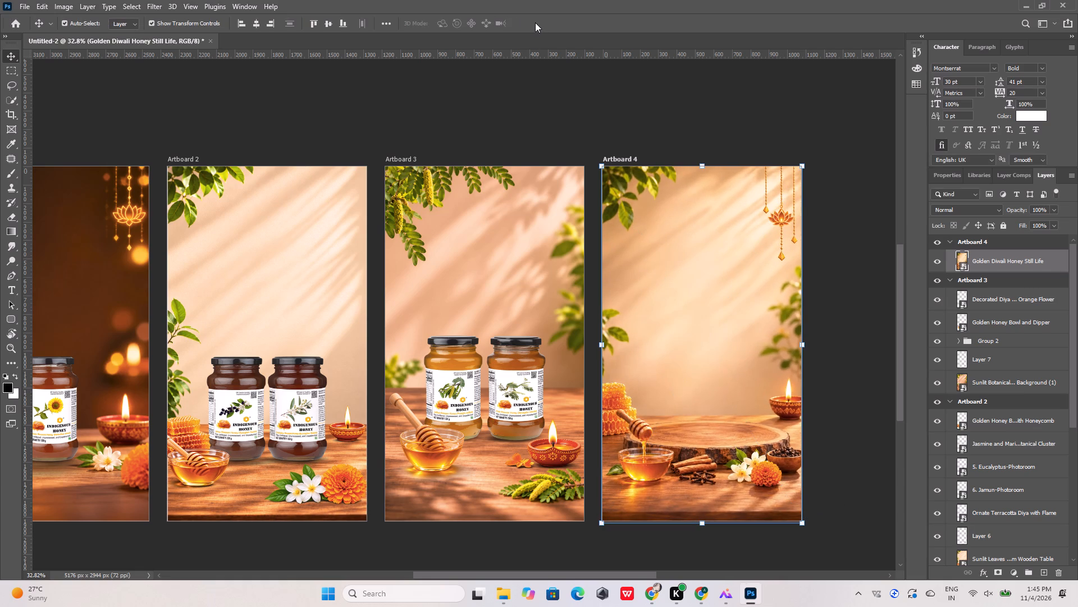
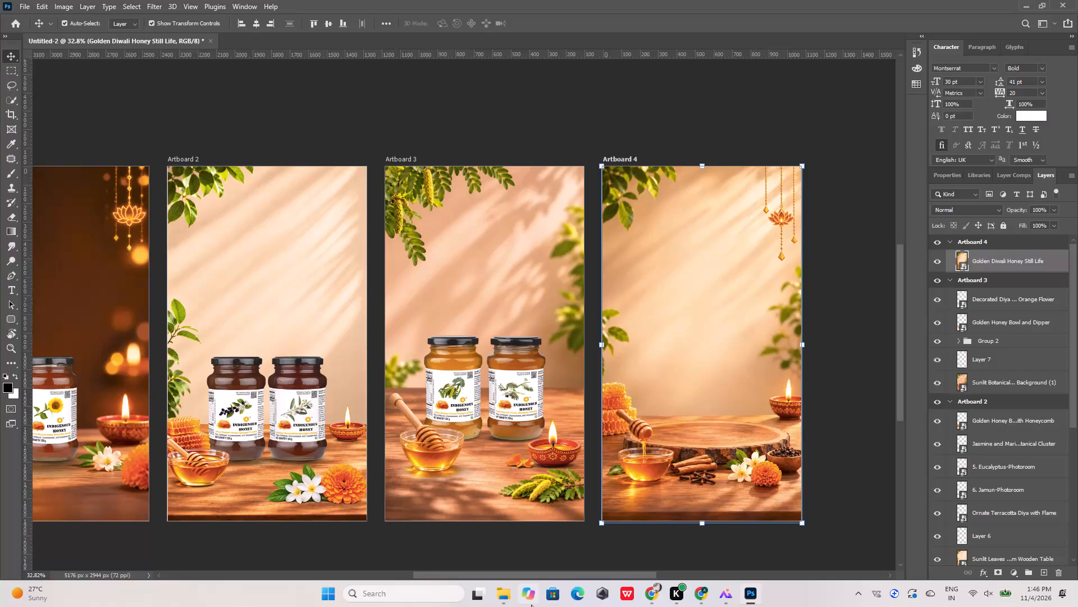
# From the honey folder in Downloads, bring the Black Pepper, Cinnamon and Clove Photoroom jar images together into Artboard 4.
pyautogui.click(499, 593)
pyautogui.click(625, 539)
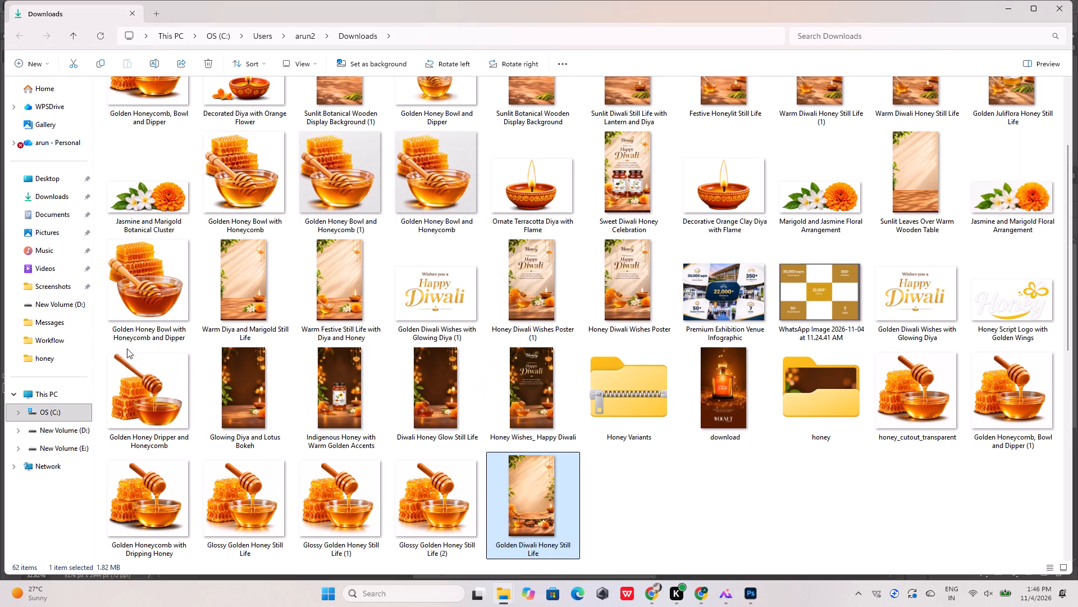
pyautogui.doubleClick(832, 408)
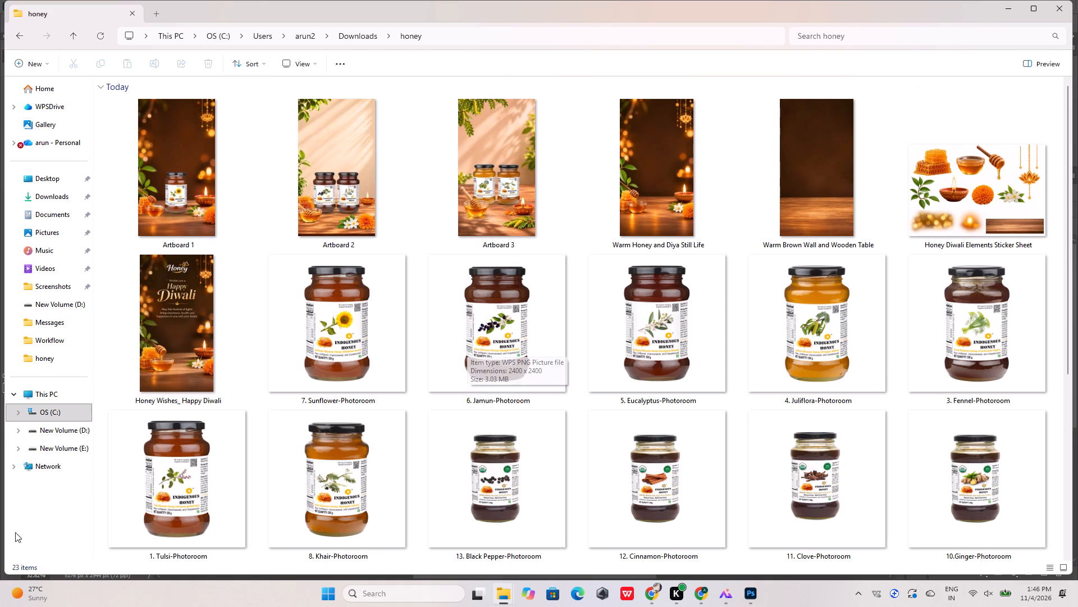
pyautogui.scroll(-2, 386, 402)
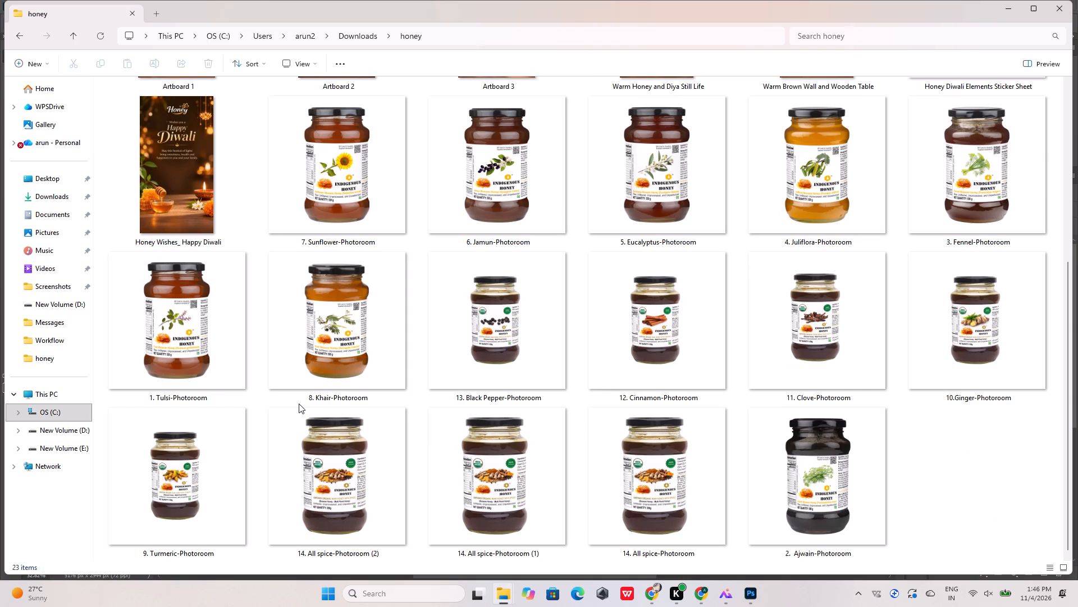
pyautogui.click(494, 356)
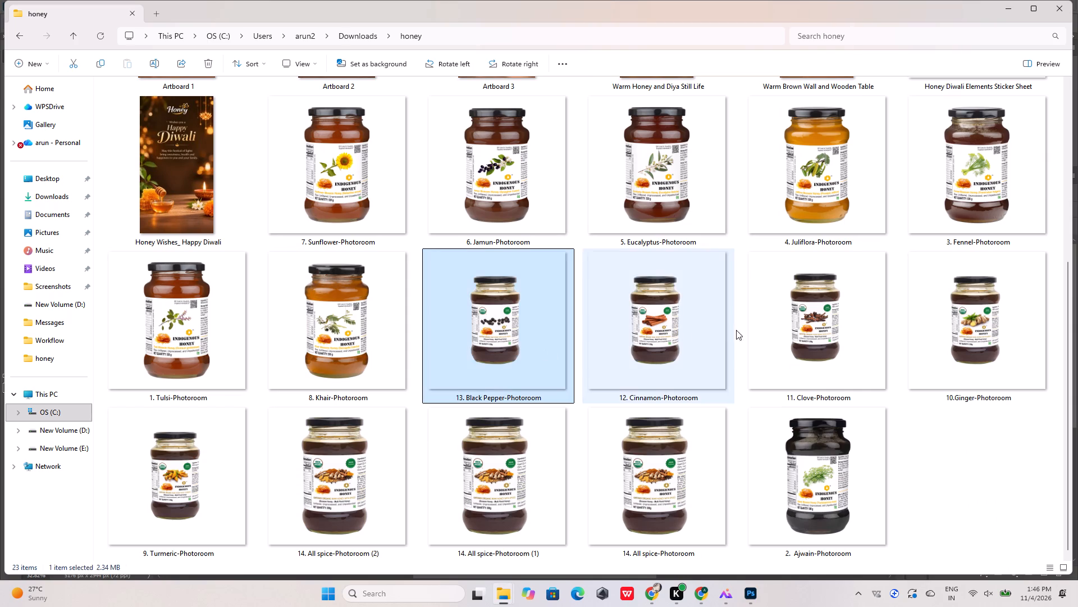
pyautogui.keyDown('shift'); pyautogui.click(786, 327); pyautogui.keyUp('shift')
pyautogui.moveTo(660, 312); pyautogui.dragTo(732, 574)
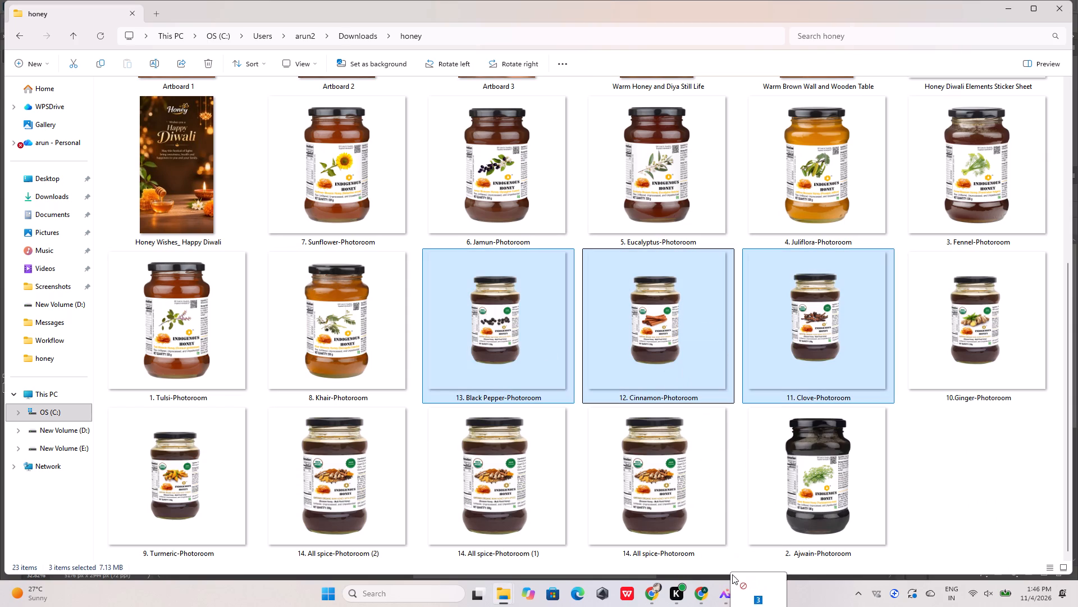
pyautogui.moveTo(732, 574); pyautogui.dragTo(710, 359)
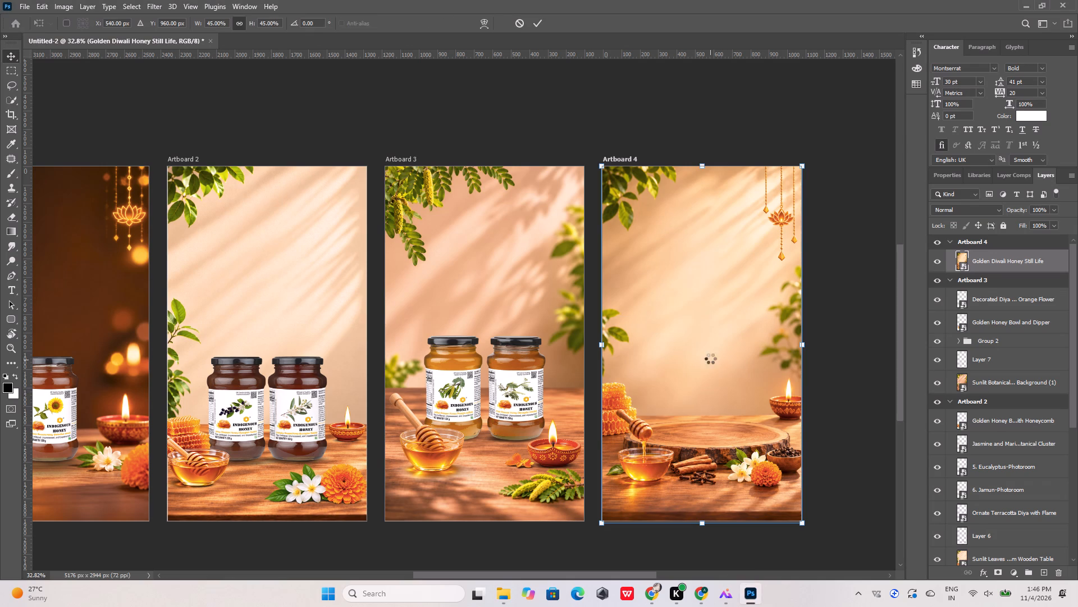
# Scale the incoming Cinnamon, Clove and Black Pepper jars each to about a third of original size, keeping their lower-left corners fixed, and place them.
pyautogui.keyDown('alt'); pyautogui.scroll(-9, 101, 272); pyautogui.keyUp('alt')
pyautogui.keyDown('alt'); pyautogui.scroll(5, 254, 294); pyautogui.keyUp('alt')
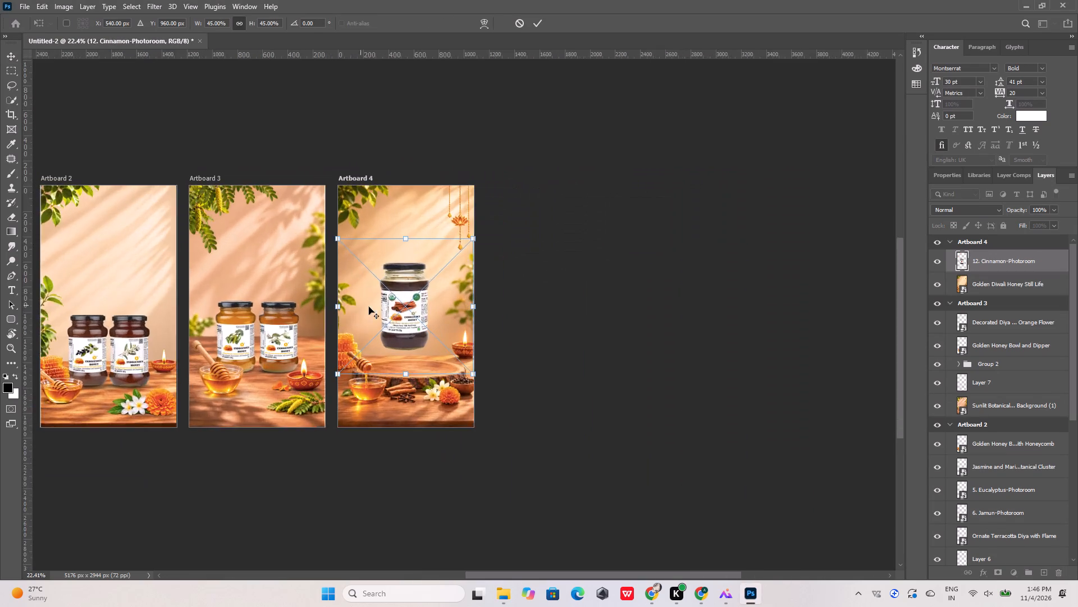
pyautogui.keyDown('alt'); pyautogui.scroll(8, 369, 307); pyautogui.keyUp('alt')
pyautogui.click(578, 155)
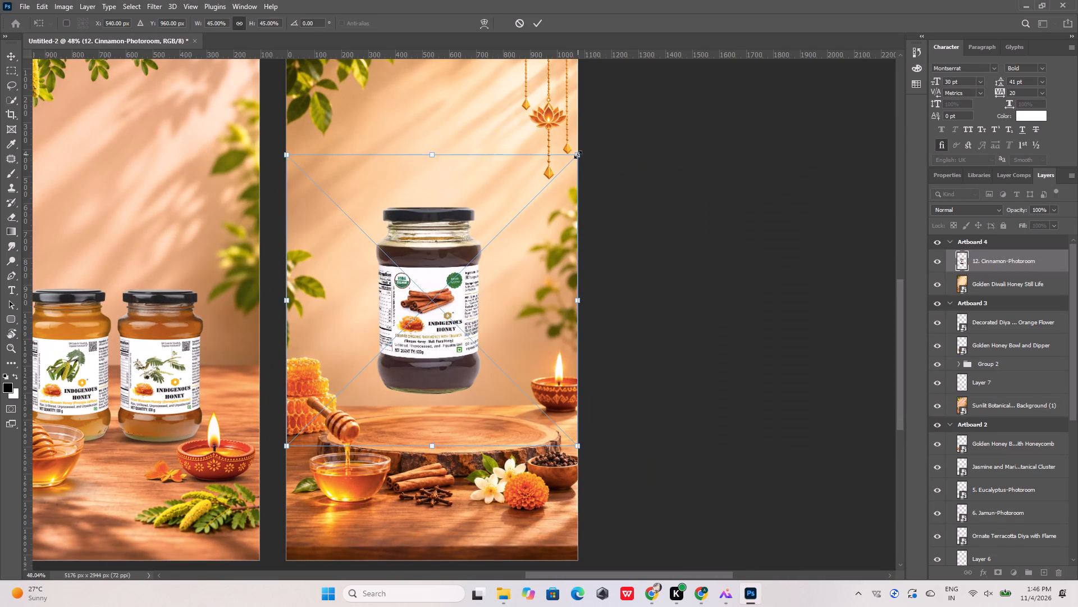
pyautogui.moveTo(578, 155); pyautogui.dragTo(500, 234)
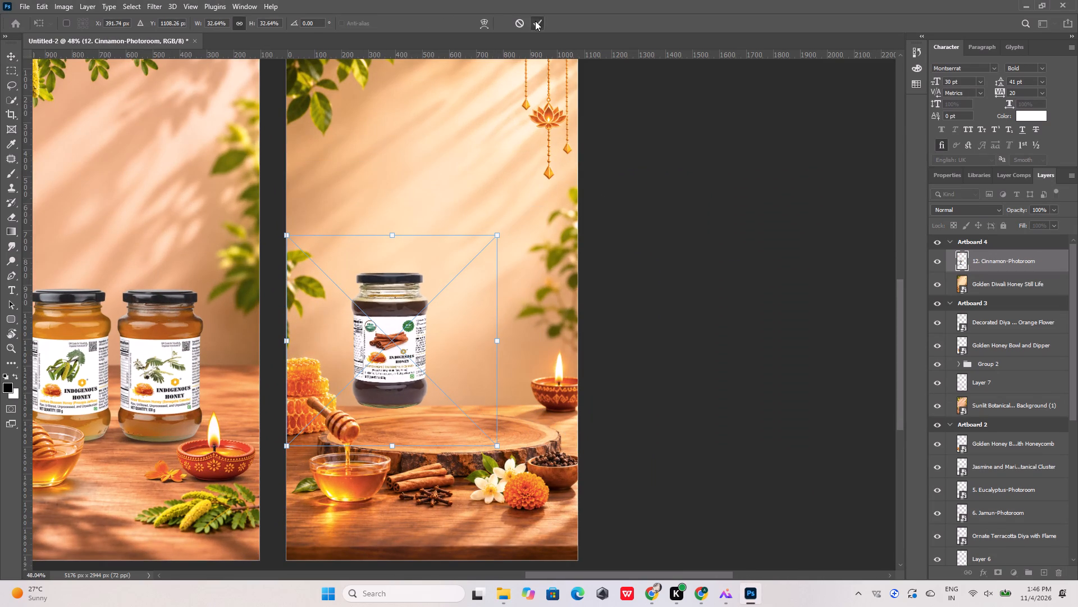
pyautogui.click(535, 21)
pyautogui.moveTo(576, 164); pyautogui.dragTo(568, 173)
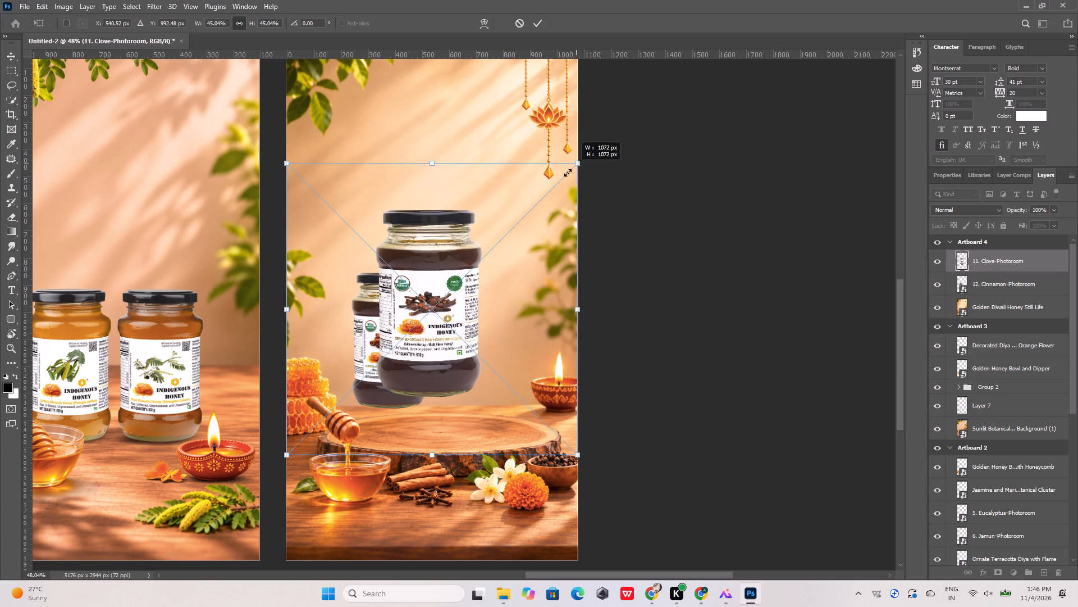
pyautogui.moveTo(568, 173); pyautogui.dragTo(502, 242)
pyautogui.click(536, 23)
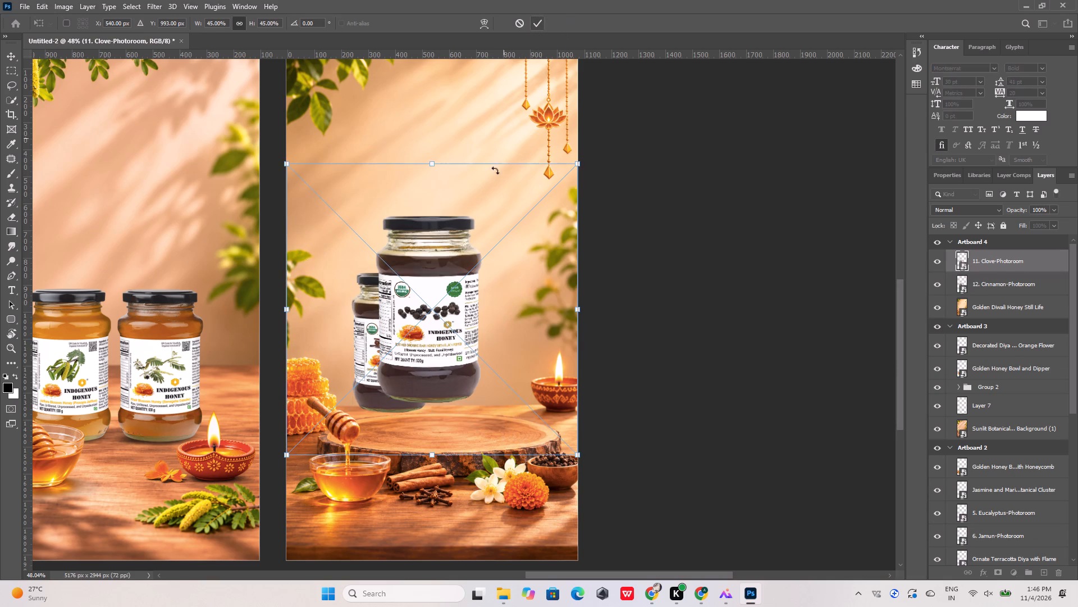
pyautogui.moveTo(579, 163); pyautogui.dragTo(513, 242)
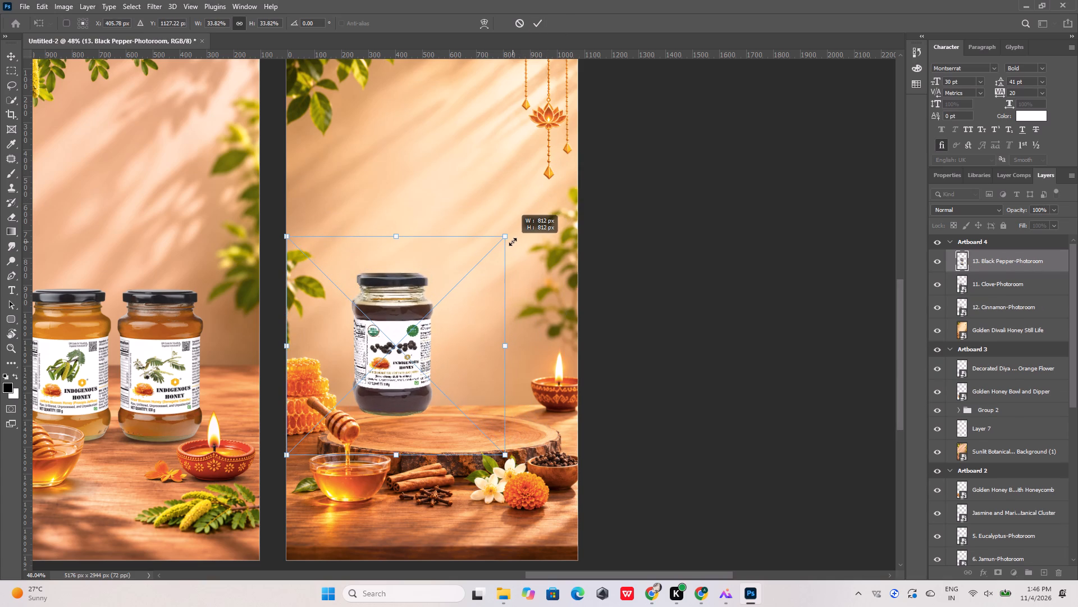
pyautogui.moveTo(513, 242); pyautogui.dragTo(515, 237)
pyautogui.click(536, 23)
pyautogui.click(614, 155)
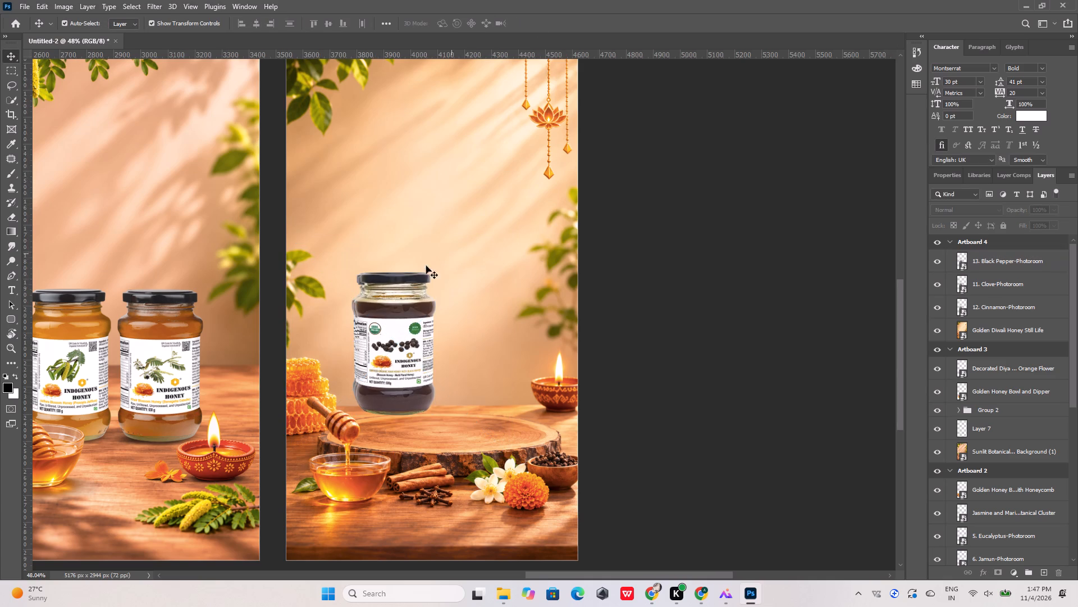
# Move the Black Pepper jar off the stacked jars to the right end of the wooden slab in Artboard 4.
pyautogui.keyDown('alt'); pyautogui.scroll(-6, 338, 145); pyautogui.keyUp('alt')
pyautogui.keyDown('alt'); pyautogui.scroll(12, 353, 240); pyautogui.keyUp('alt')
pyautogui.moveTo(374, 254); pyautogui.dragTo(501, 283)
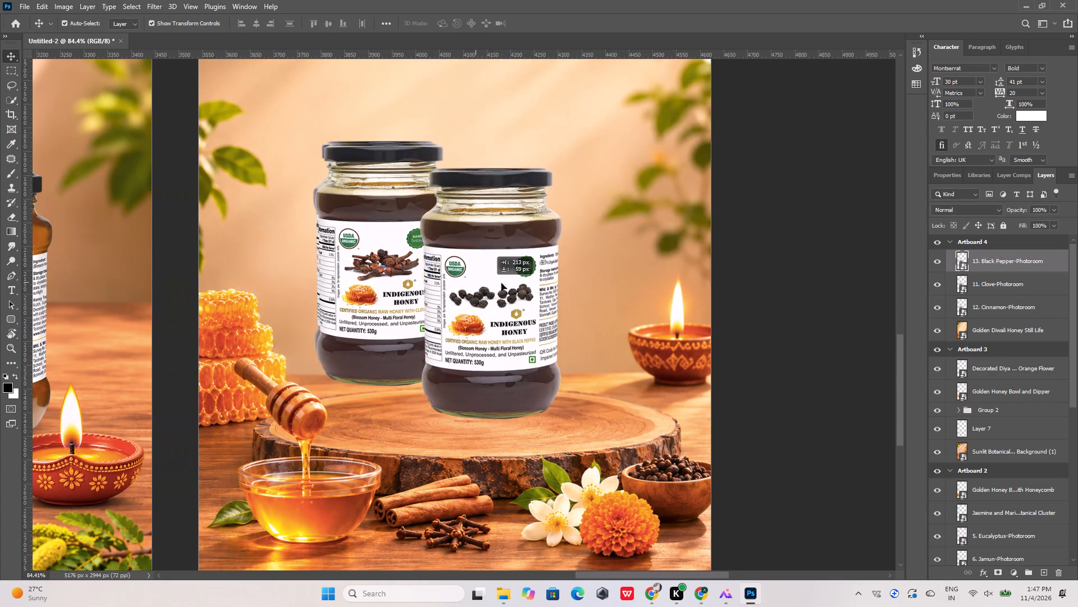
pyautogui.moveTo(501, 283); pyautogui.dragTo(557, 295)
# Compare the size and placement of the jars in Artboards 2 and 3 with those in Artboard 4.
pyautogui.keyDown('alt'); pyautogui.scroll(-12, 559, 295); pyautogui.keyUp('alt')
pyautogui.keyDown('alt'); pyautogui.scroll(3, 331, 307); pyautogui.keyUp('alt')
pyautogui.keyDown('alt'); pyautogui.scroll(-6, 372, 316); pyautogui.keyUp('alt')
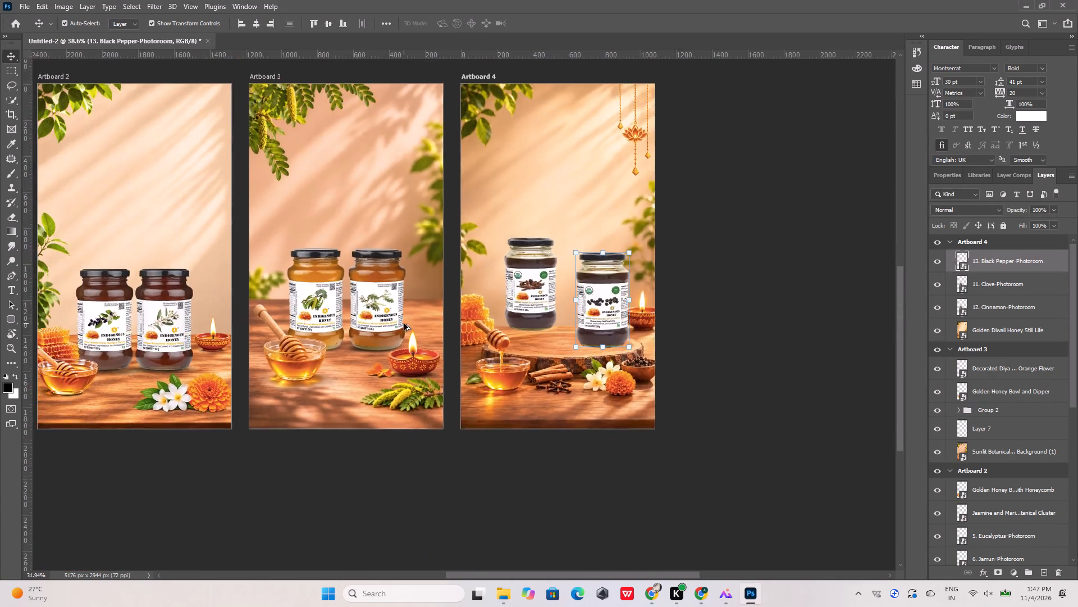
pyautogui.keyDown('alt'); pyautogui.scroll(8, 125, 315); pyautogui.keyUp('alt')
pyautogui.keyDown('alt'); pyautogui.scroll(-8, 275, 326); pyautogui.keyUp('alt')
pyautogui.keyDown('alt'); pyautogui.scroll(15, 271, 321); pyautogui.keyUp('alt')
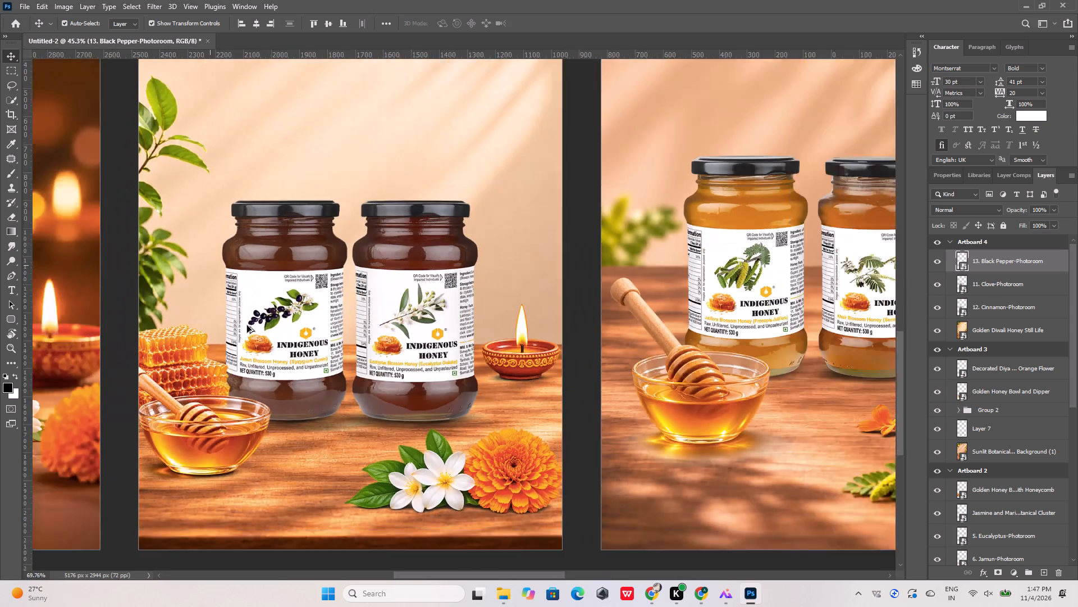
pyautogui.keyDown('alt'); pyautogui.scroll(-15, 247, 325); pyautogui.keyUp('alt')
pyautogui.keyDown('alt'); pyautogui.scroll(12, 591, 306); pyautogui.keyUp('alt')
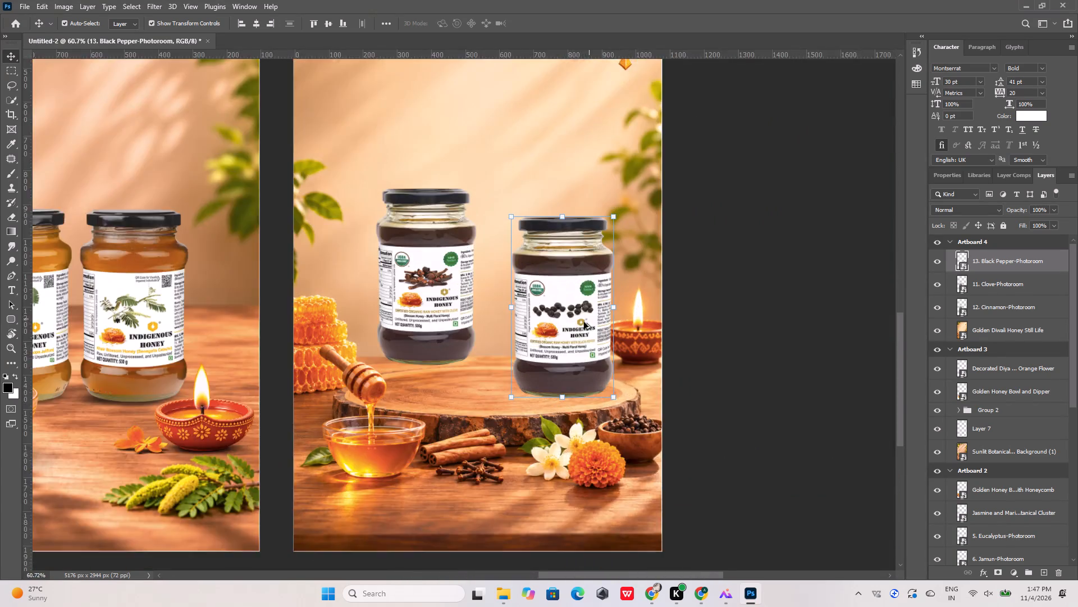
# Arrange the jars over the wooden slab with Cinnamon at the left, Clove in the centre and Black Pepper at the right.
pyautogui.keyDown('alt'); pyautogui.scroll(5, 584, 322); pyautogui.keyUp('alt')
pyautogui.moveTo(337, 225); pyautogui.dragTo(398, 278)
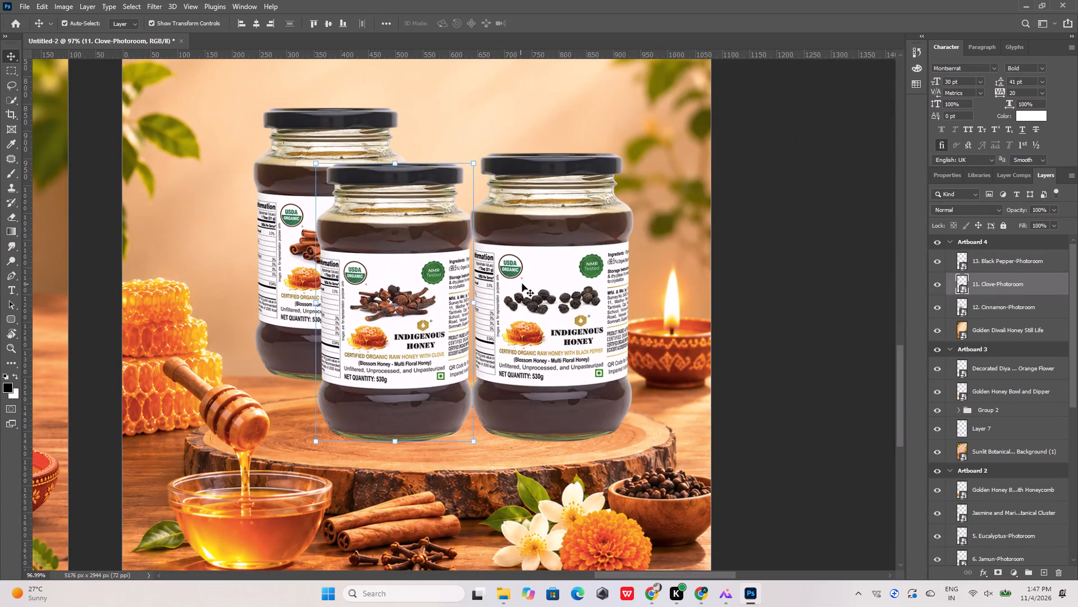
pyautogui.moveTo(538, 284); pyautogui.dragTo(560, 285)
pyautogui.moveTo(422, 296); pyautogui.dragTo(432, 296)
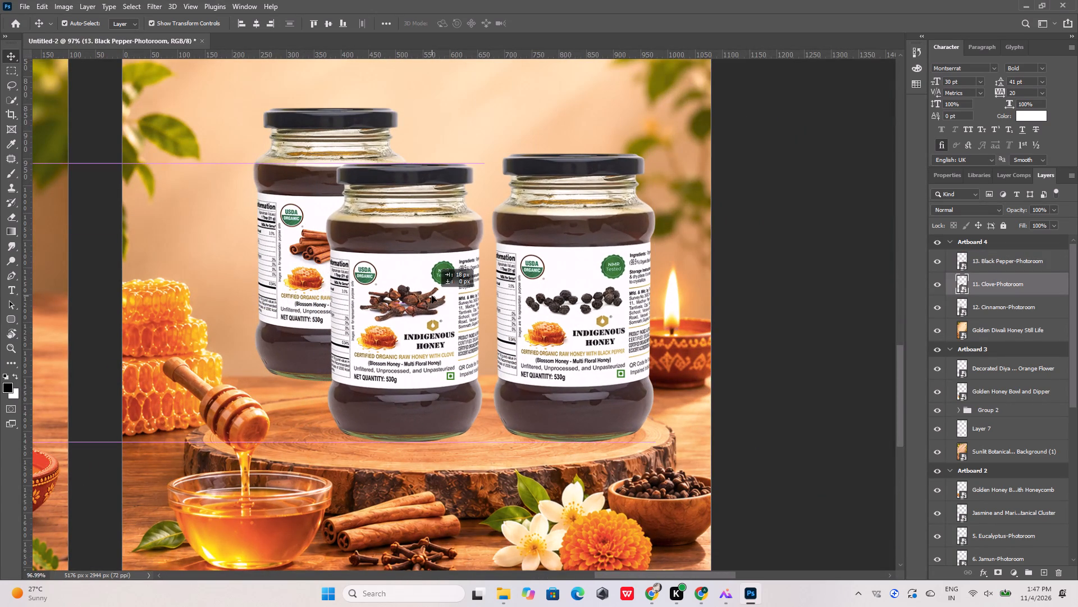
pyautogui.moveTo(432, 296); pyautogui.dragTo(435, 289)
pyautogui.click(551, 283)
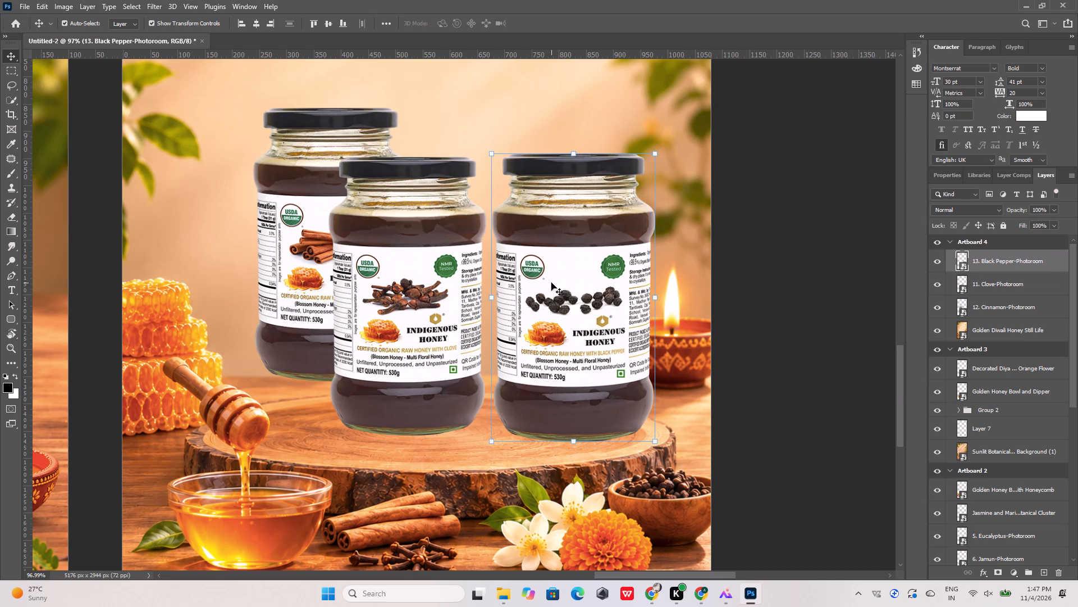
pyautogui.click(299, 226)
pyautogui.moveTo(299, 222); pyautogui.dragTo(267, 260)
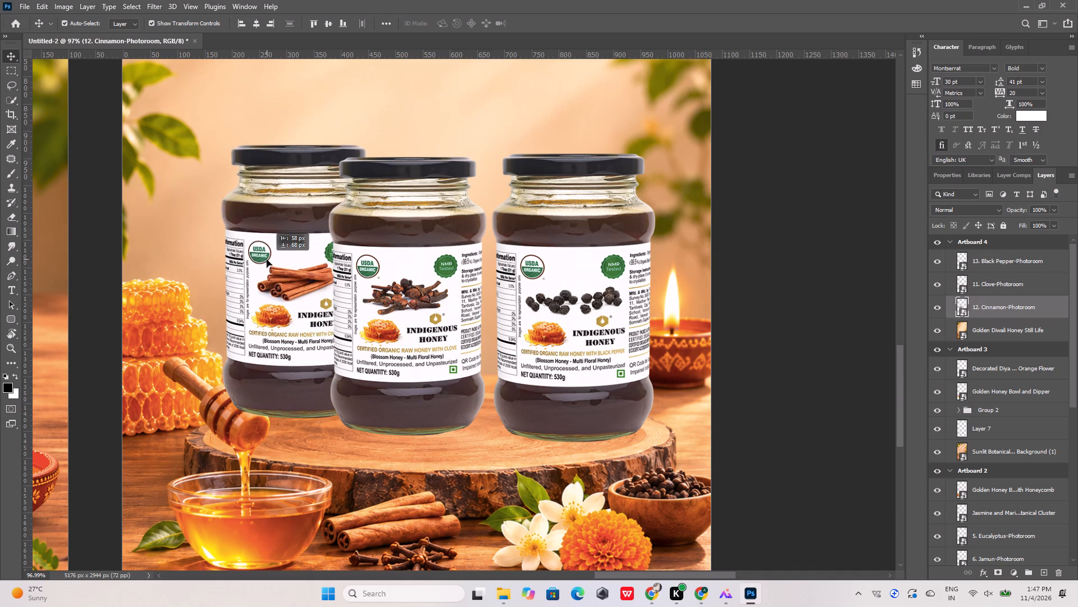
pyautogui.moveTo(267, 260); pyautogui.dragTo(267, 260)
pyautogui.moveTo(422, 279); pyautogui.dragTo(435, 287)
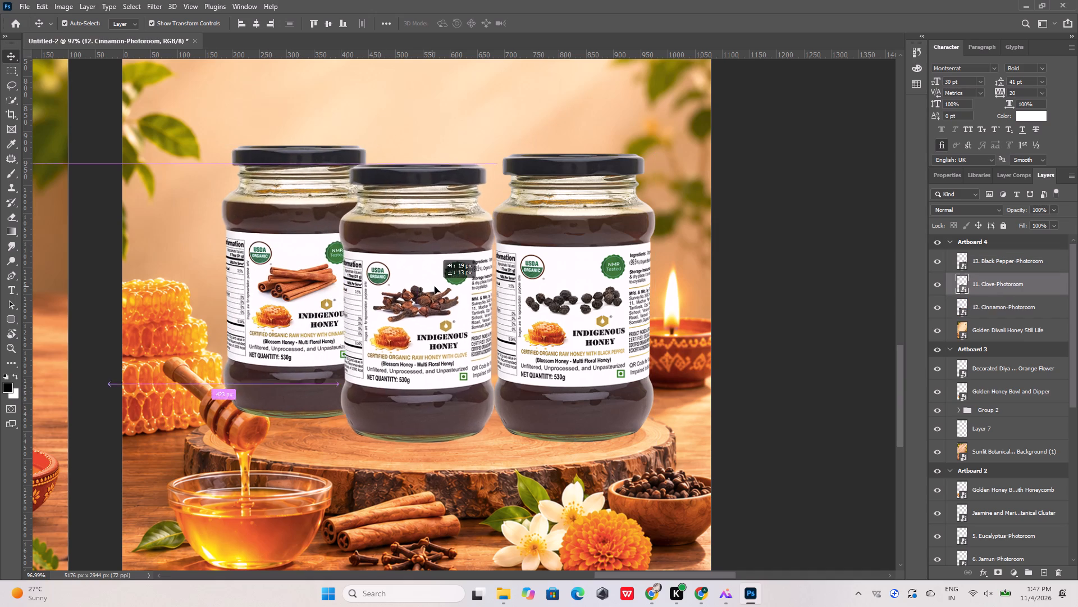
pyautogui.moveTo(435, 287); pyautogui.dragTo(438, 287)
# Reorder the Black Pepper layer beneath the Clove layer and shift the Cinnamon jar slightly right so it tucks behind the Clove jar.
pyautogui.click(554, 275)
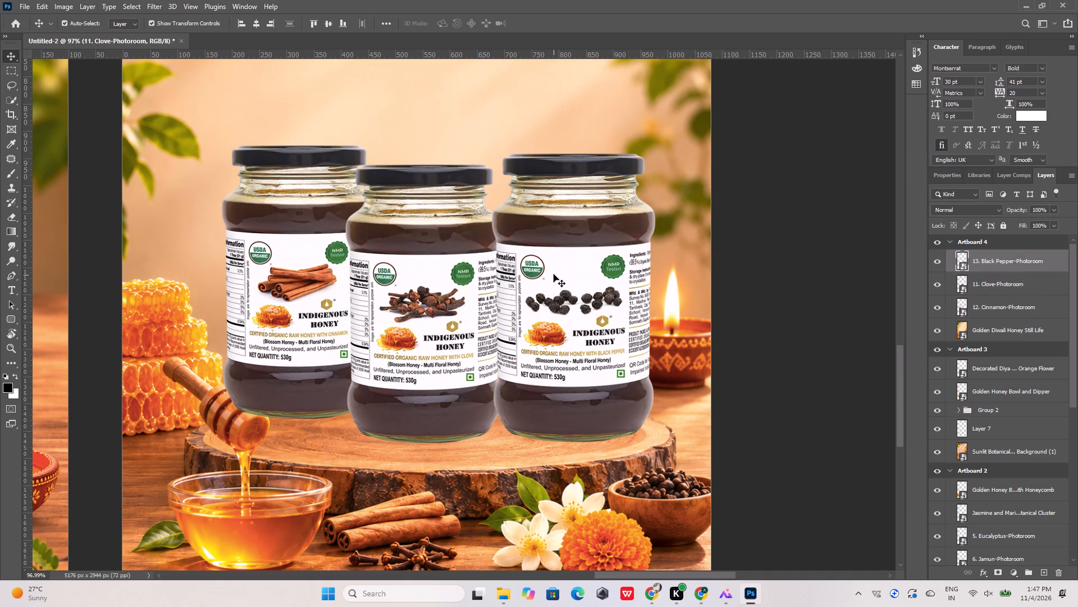
pyautogui.moveTo(1005, 267); pyautogui.dragTo(1005, 296)
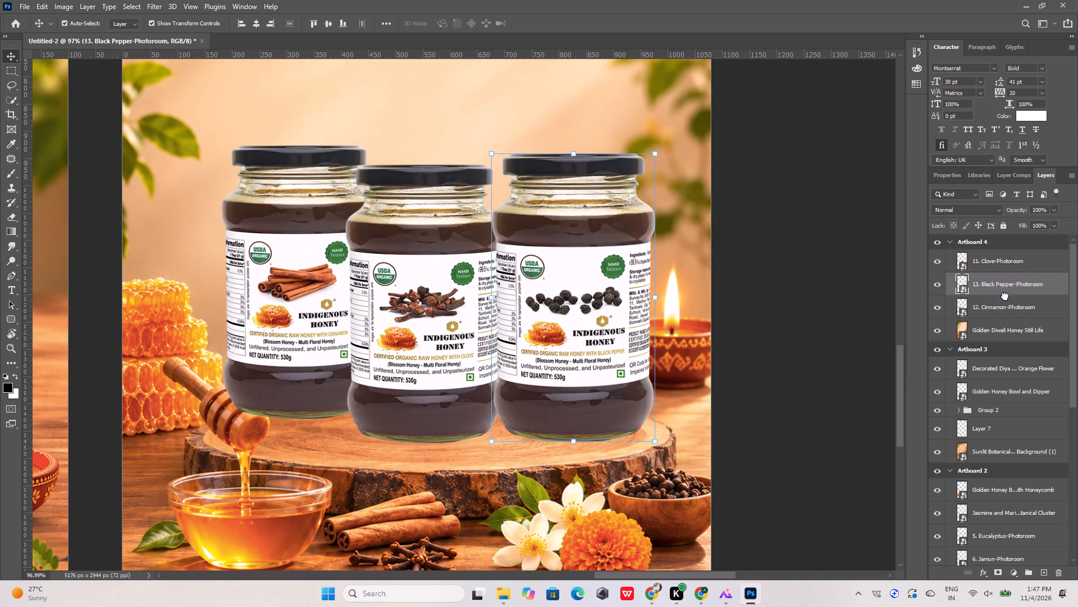
pyautogui.moveTo(305, 225); pyautogui.dragTo(309, 225)
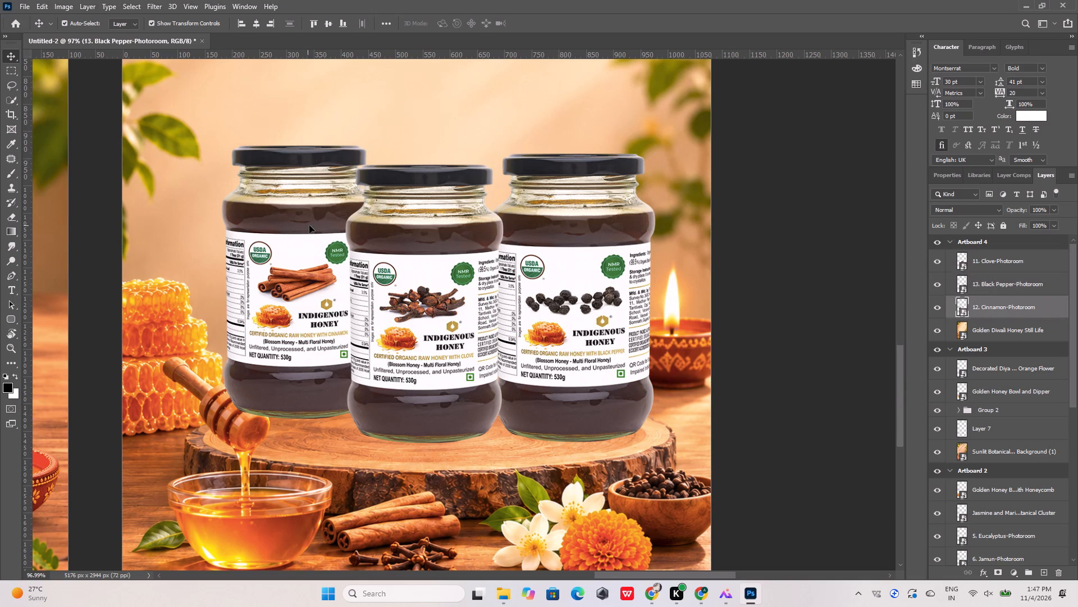
pyautogui.moveTo(309, 225); pyautogui.dragTo(319, 226)
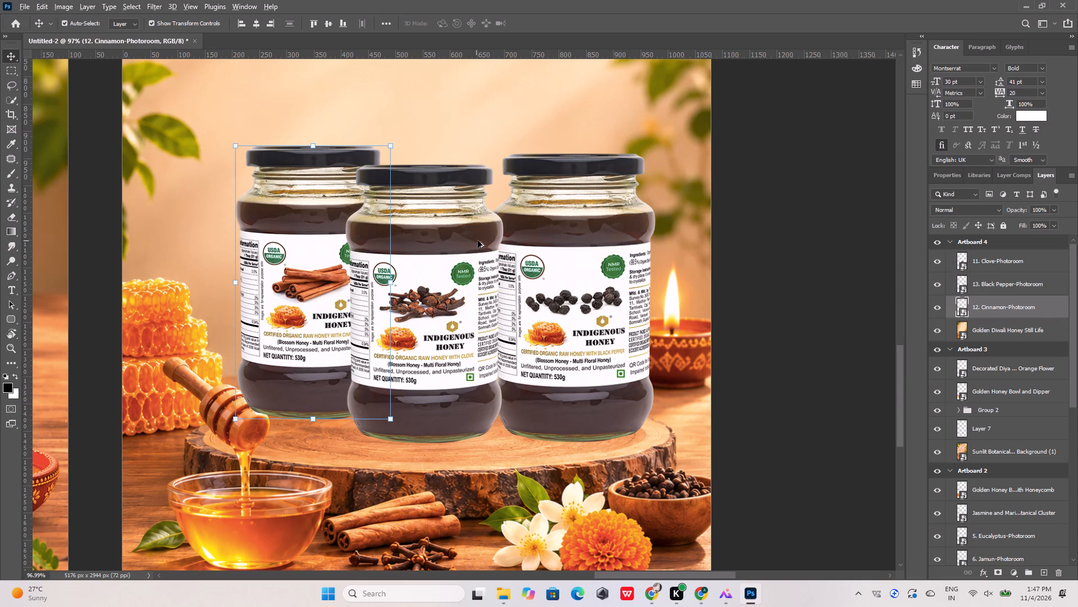
# Select the Clove, Black Pepper and Cinnamon jars together and nudge them up 20 px.
pyautogui.click(564, 250)
pyautogui.keyDown('shift'); pyautogui.click(415, 256); pyautogui.keyUp('shift')
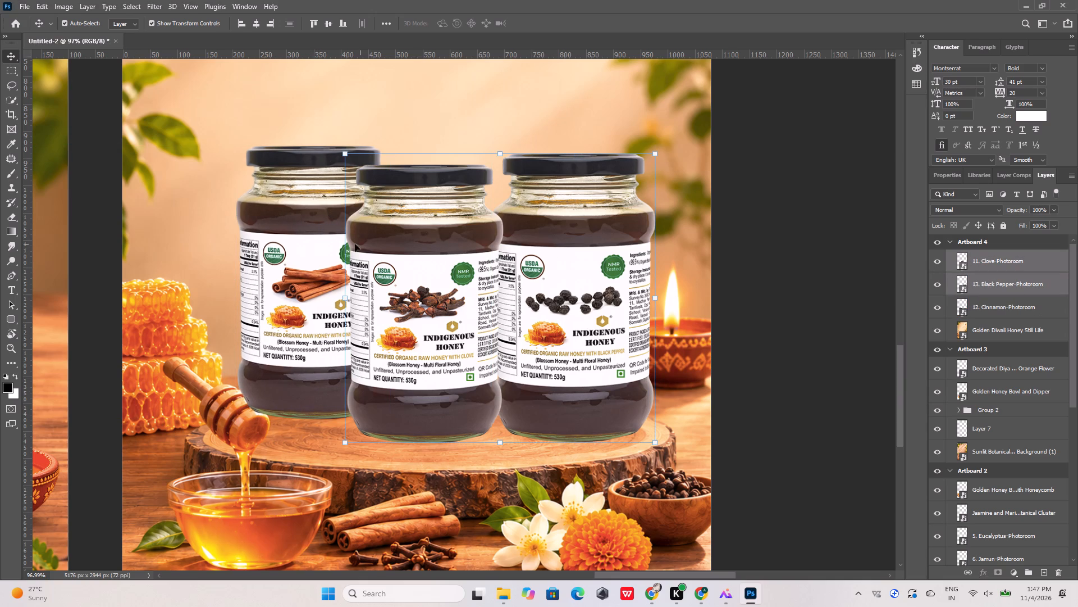
pyautogui.keyDown('shift'); pyautogui.click(325, 236); pyautogui.keyUp('shift')
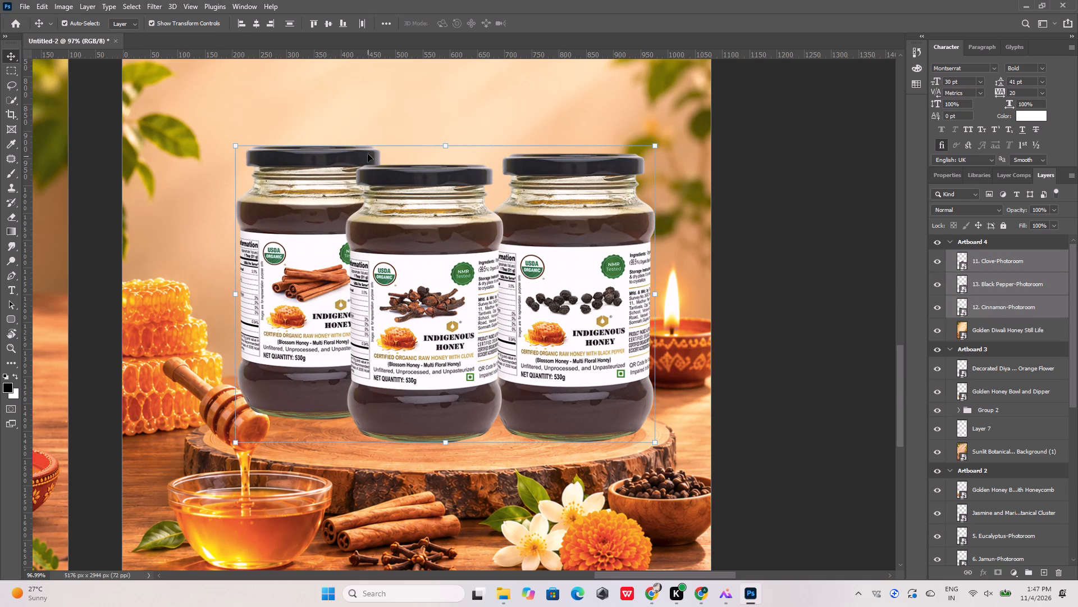
pyautogui.hotkey('shift', 'Up')
pyautogui.hotkey('shift', 'Up')
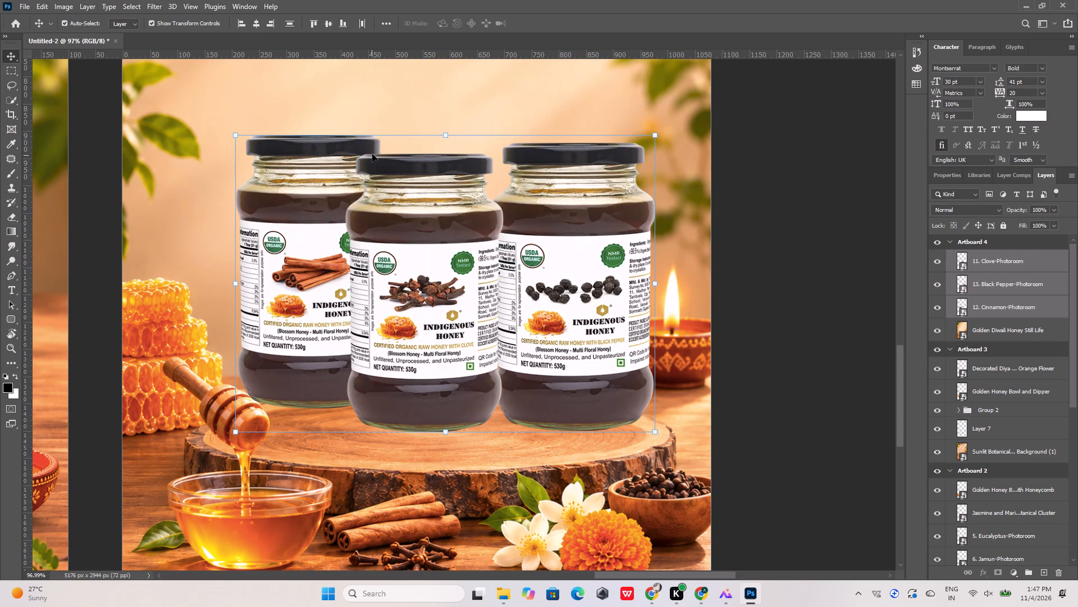
# Scale the three selected jars together proportionally to about 78%, keeping their lower-left corner fixed.
pyautogui.click(372, 154)
pyautogui.click(657, 135)
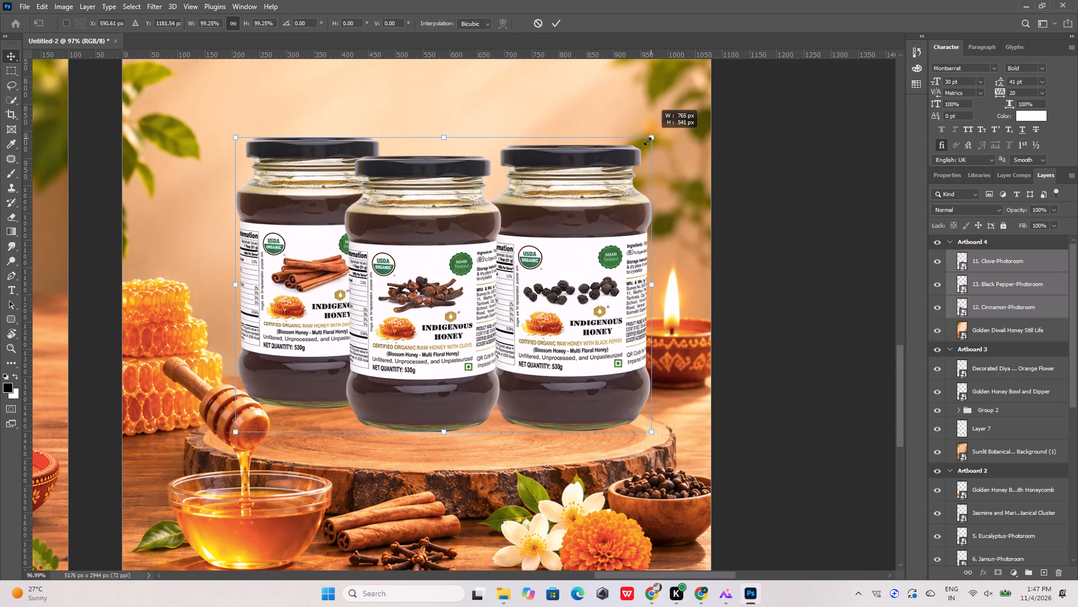
pyautogui.click(569, 209)
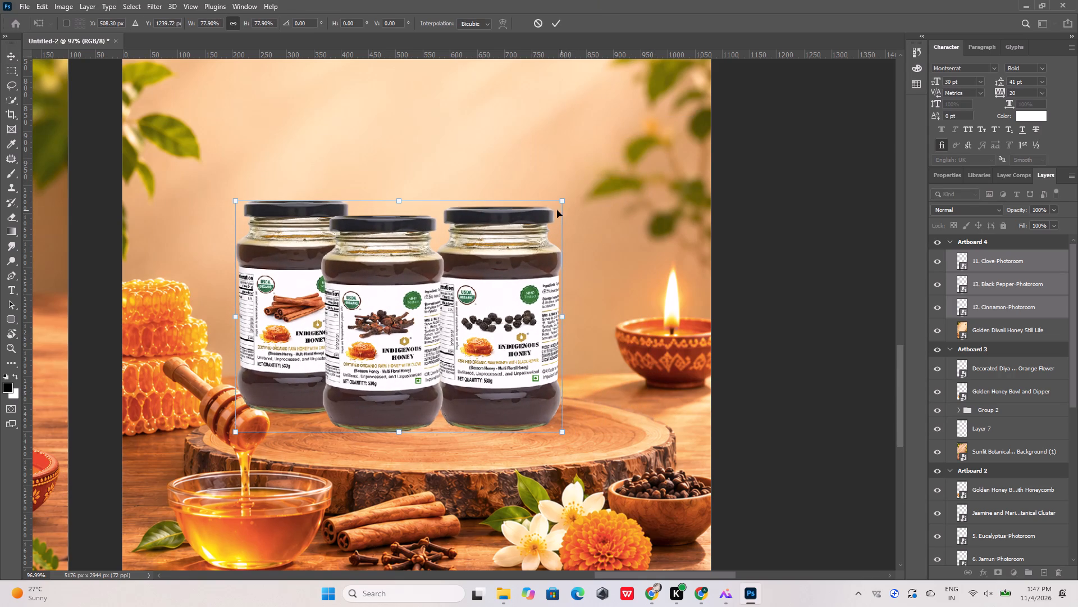
pyautogui.click(501, 274)
pyautogui.moveTo(501, 274); pyautogui.dragTo(515, 271)
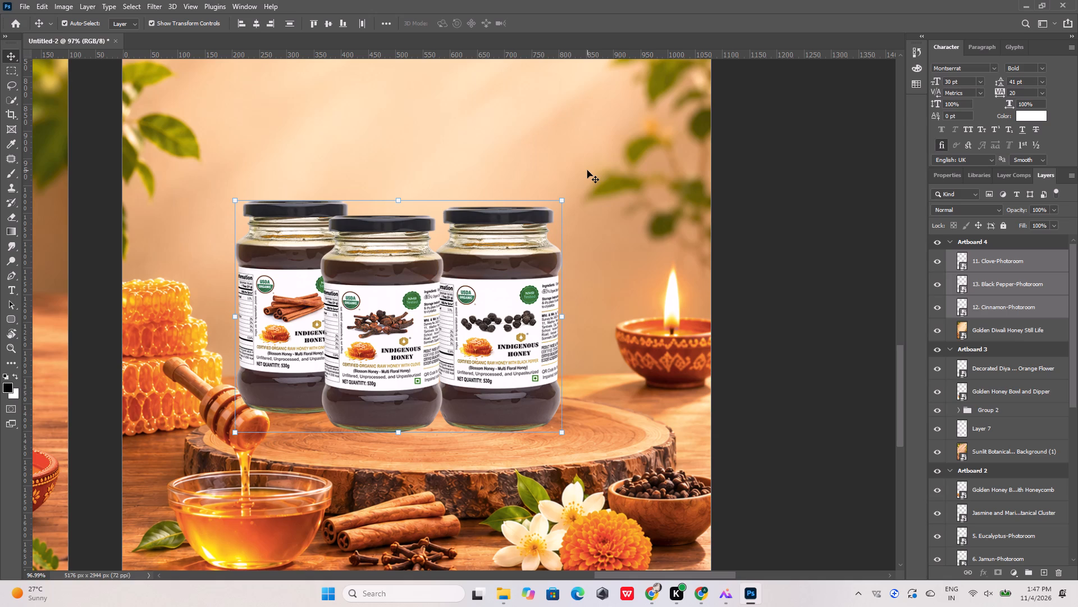
# Move the three selected jars horizontally right by about 48 px over the wooden slab.
pyautogui.click(487, 279)
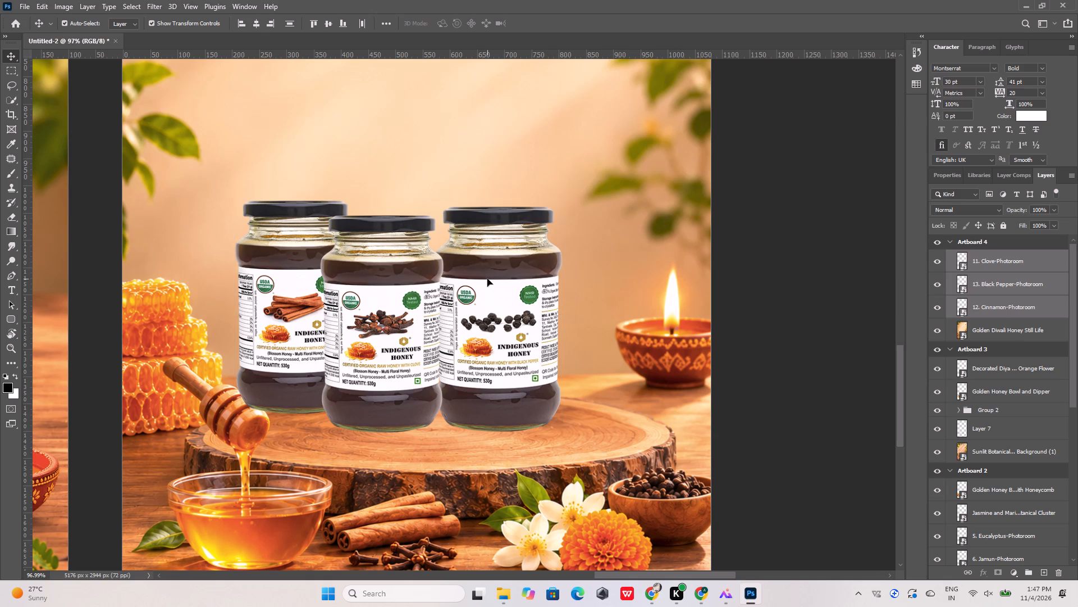
pyautogui.moveTo(375, 298); pyautogui.dragTo(396, 298)
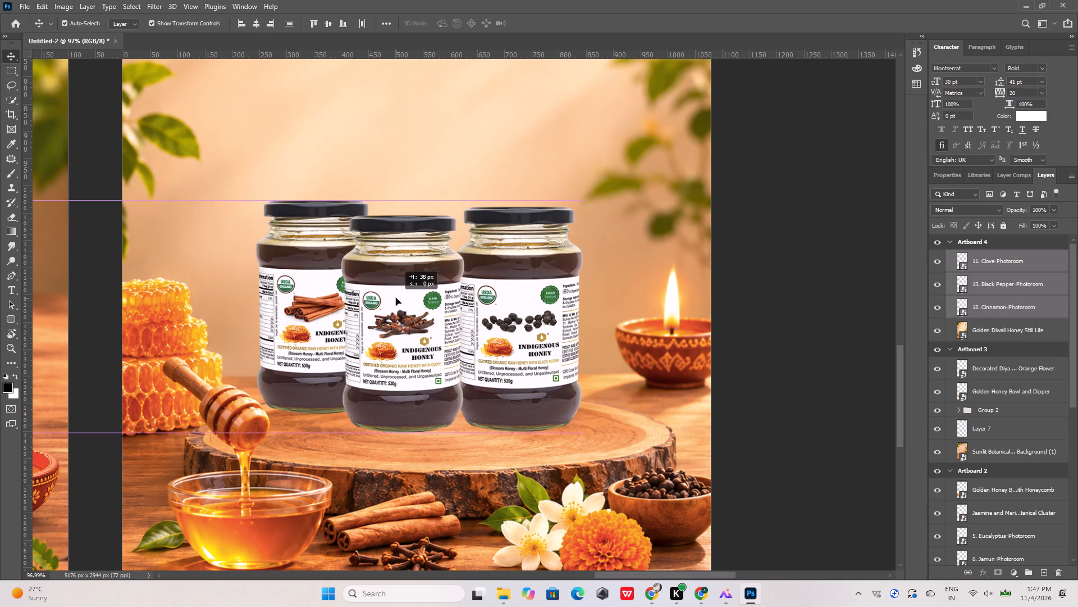
pyautogui.moveTo(396, 298); pyautogui.dragTo(401, 298)
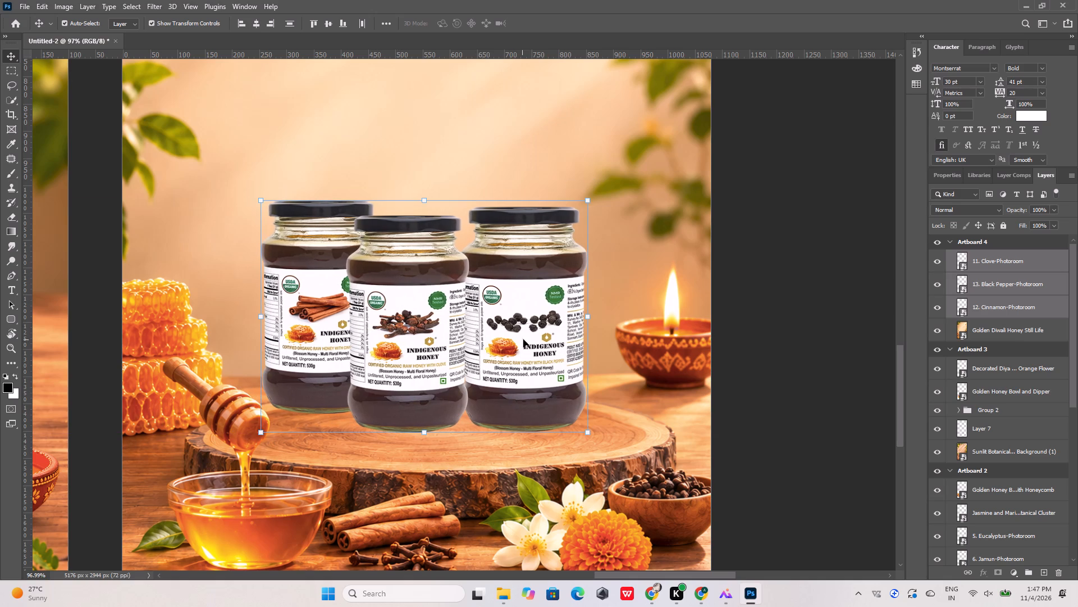
pyautogui.click(721, 327)
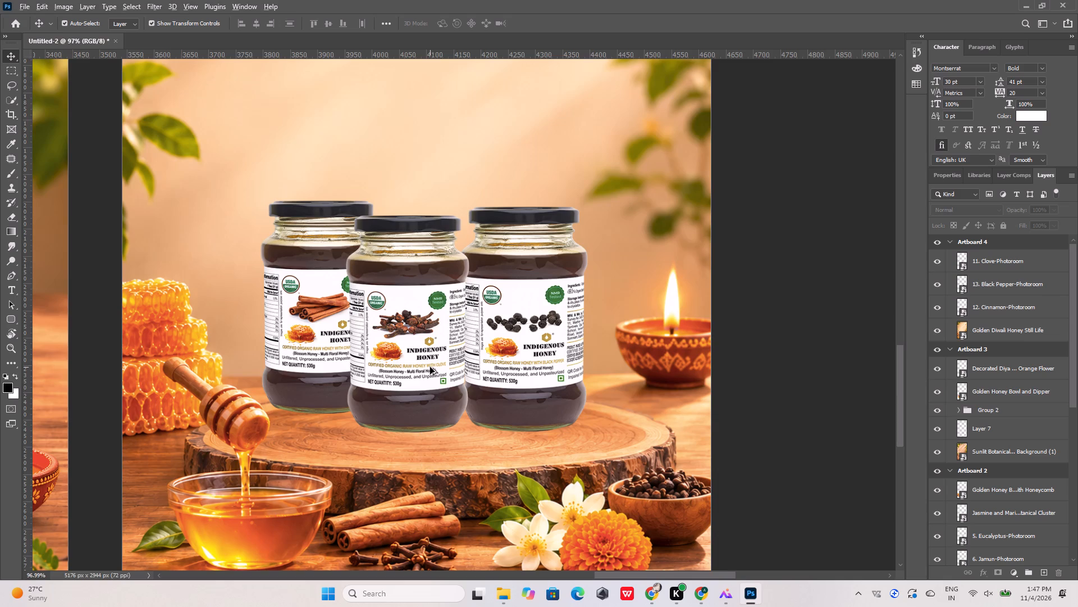
# Add a horizontal guide at the base of the Cinnamon jar.
pyautogui.keyDown('alt'); pyautogui.scroll(7, 430, 367); pyautogui.keyUp('alt')
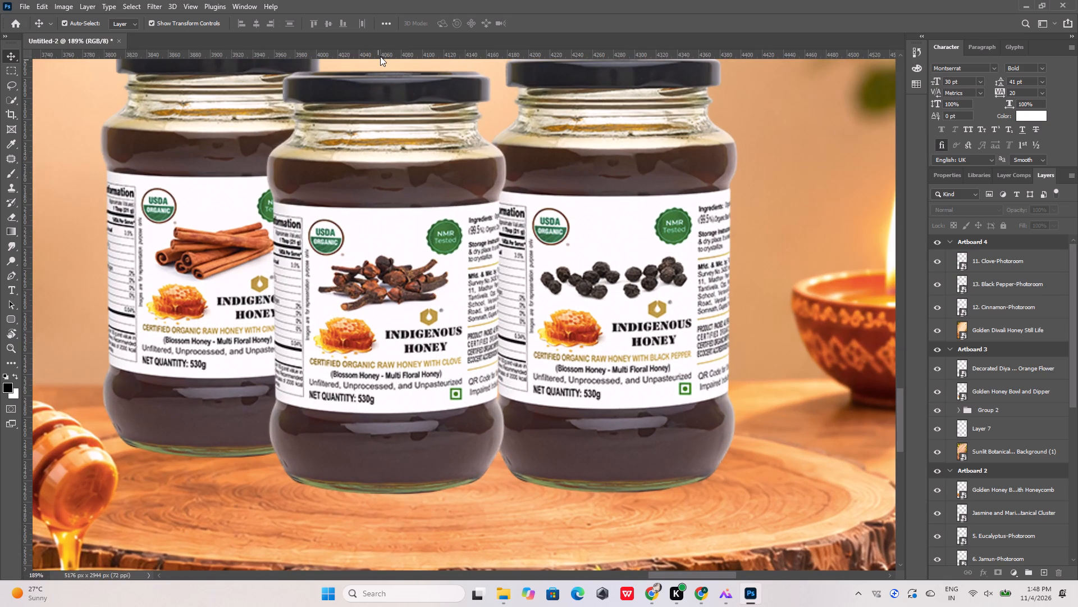
pyautogui.moveTo(380, 56); pyautogui.dragTo(328, 458)
# Nudge the Black Pepper jar up 31 px so its base lines up with the horizontal guide.
pyautogui.click(593, 407)
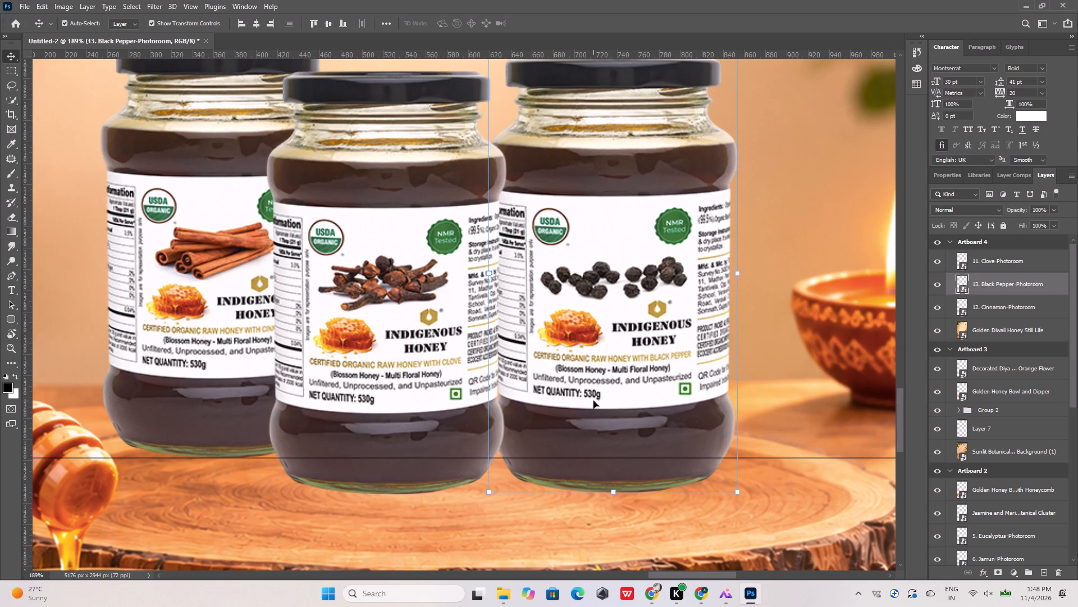
pyautogui.press('Up')
pyautogui.press('Up')
pyautogui.press('Up')
pyautogui.press('Up')
pyautogui.press('Up')
pyautogui.hotkey('shift', 'Up')
pyautogui.hotkey('shift', 'Up')
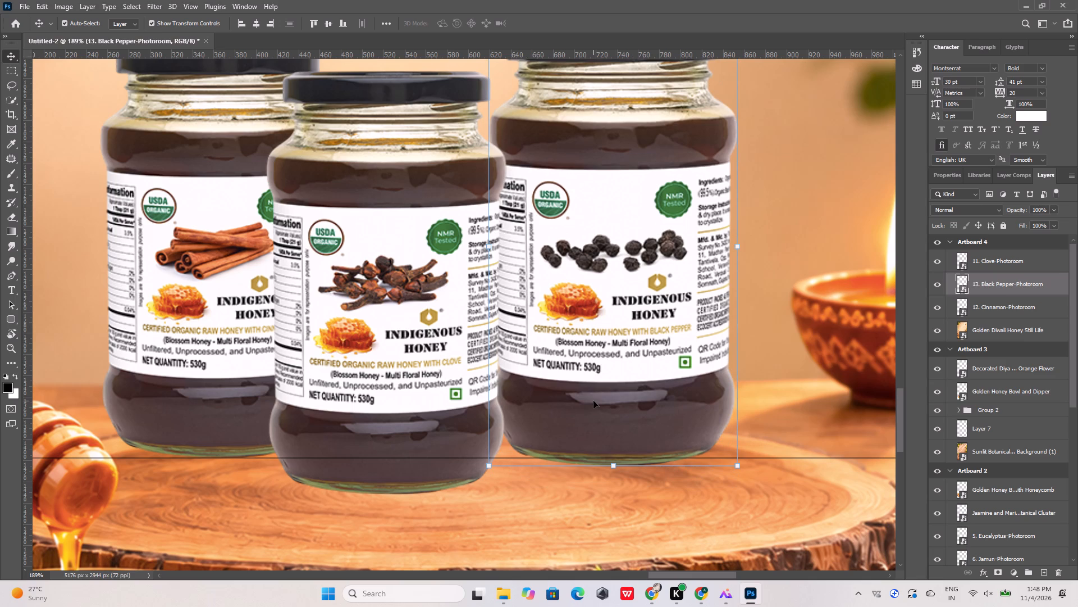
pyautogui.press('Up')
pyautogui.press('Up')
pyautogui.press('Up')
pyautogui.press('Up')
pyautogui.press('Up')
pyautogui.press('Up')
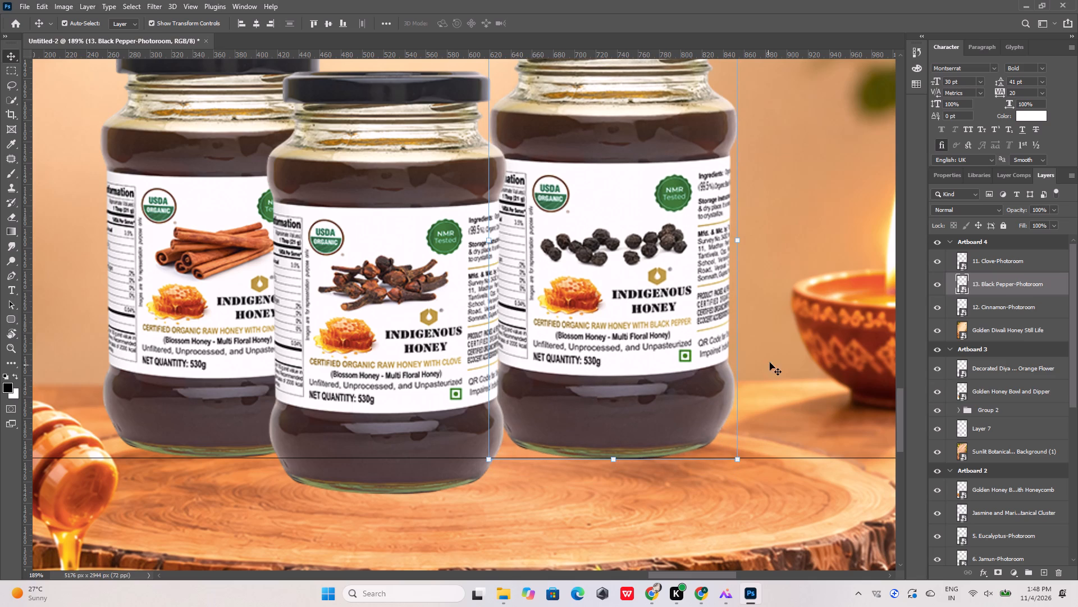
pyautogui.click(785, 306)
# Add a second horizontal guide at the top of the Cinnamon jar's lid.
pyautogui.keyDown('alt'); pyautogui.scroll(-11, 536, 289); pyautogui.keyUp('alt')
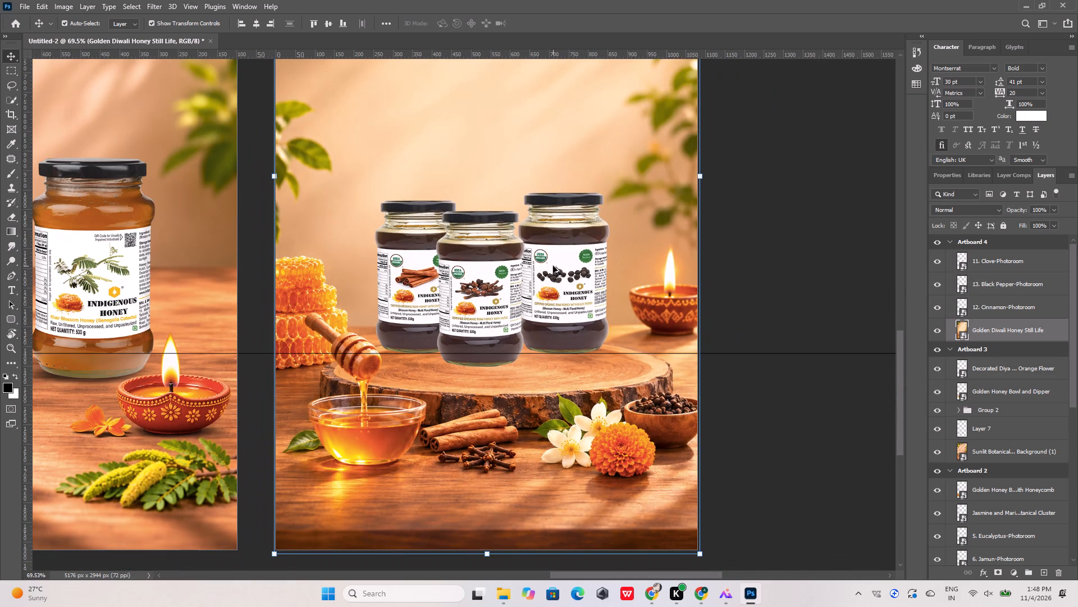
pyautogui.keyDown('alt'); pyautogui.scroll(4, 506, 251); pyautogui.keyUp('alt')
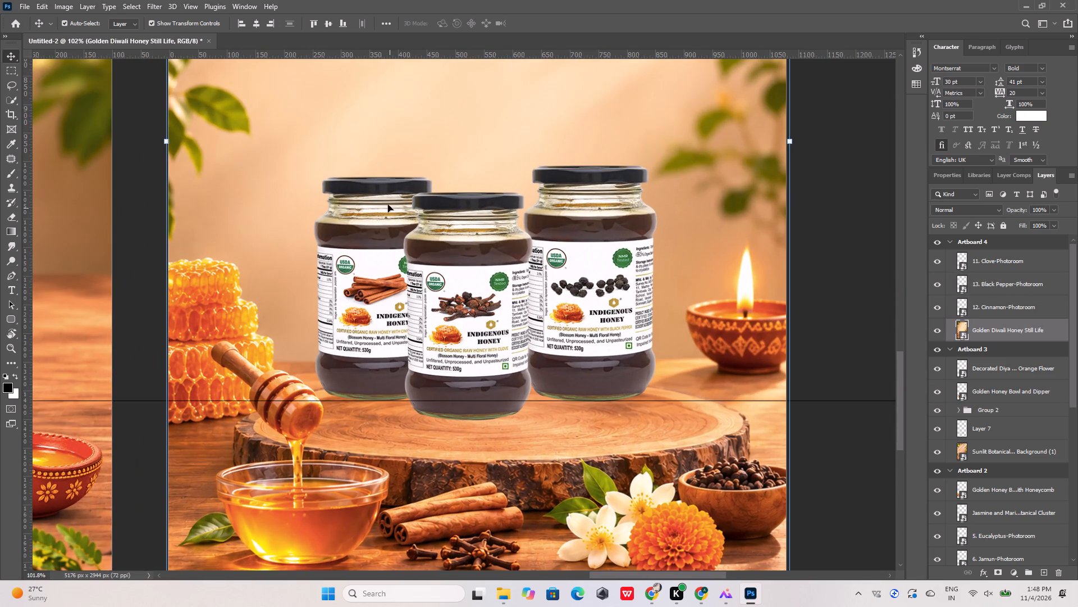
pyautogui.keyDown('alt'); pyautogui.scroll(6, 353, 339); pyautogui.keyUp('alt')
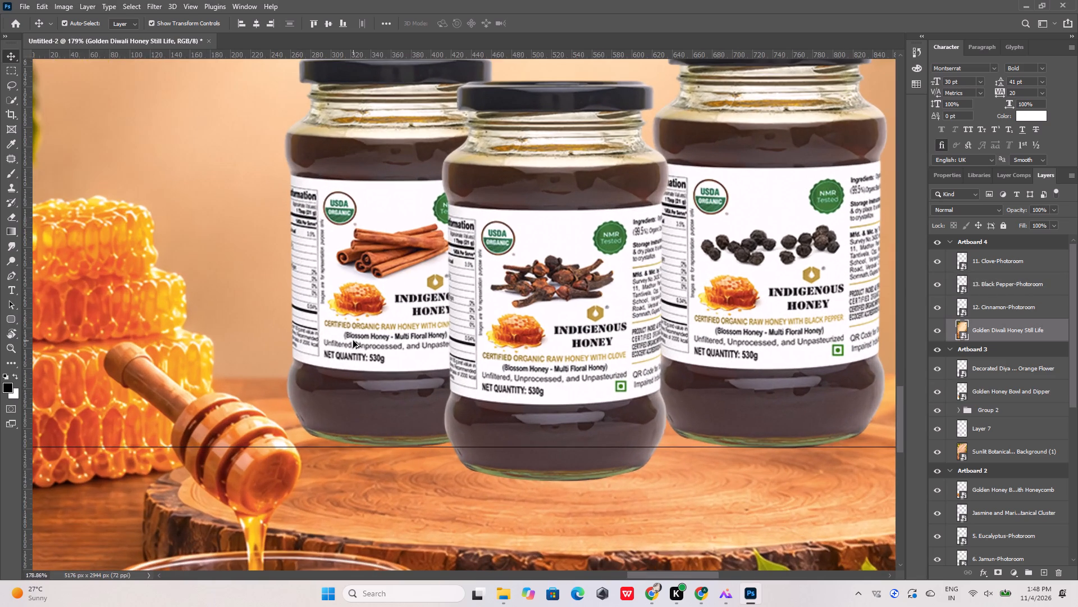
pyautogui.keyDown('alt'); pyautogui.scroll(-4, 355, 340); pyautogui.keyUp('alt')
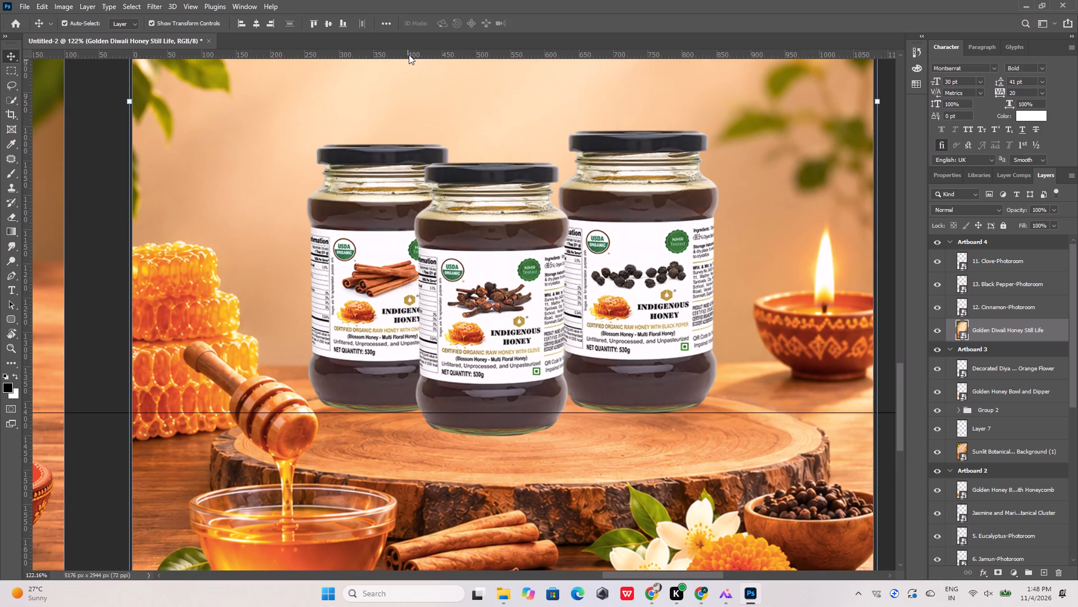
pyautogui.moveTo(409, 55); pyautogui.dragTo(394, 145)
# Scale the Black Pepper jar down slightly and proportionally so its lid reaches the upper guide.
pyautogui.click(661, 219)
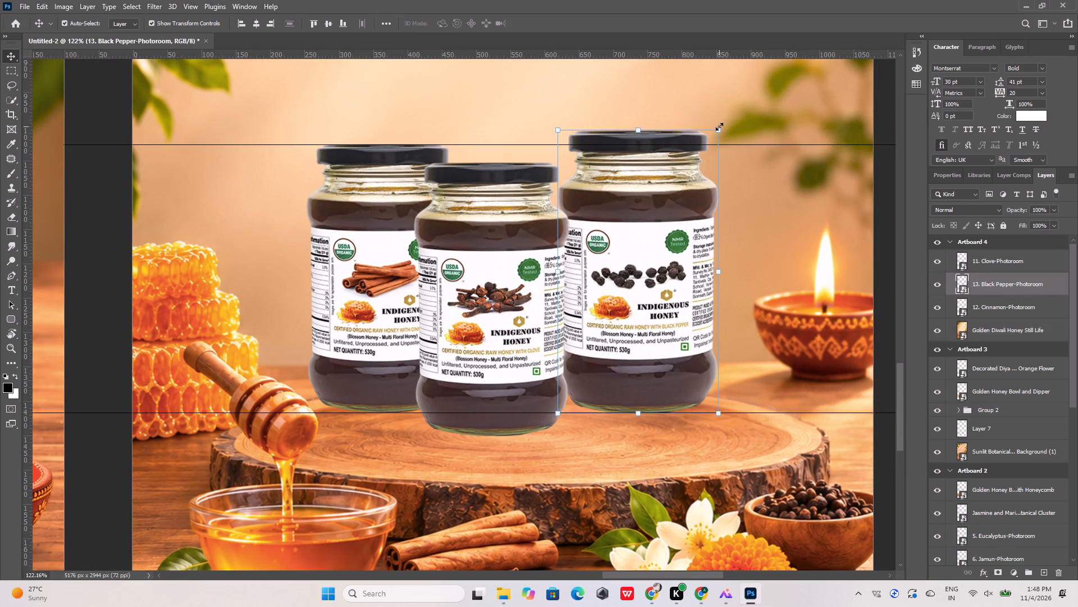
pyautogui.click(719, 126)
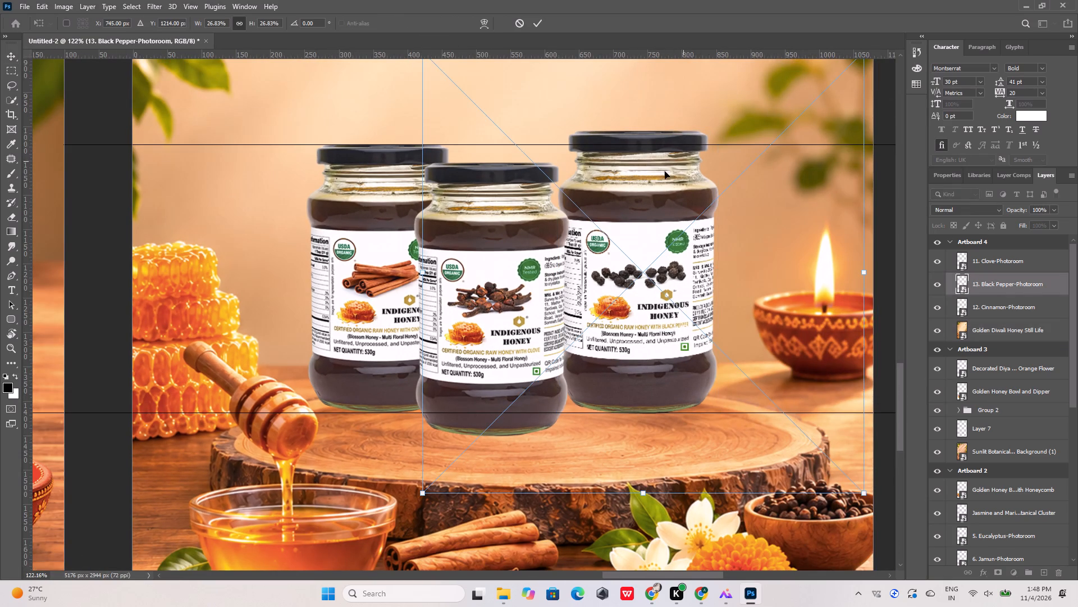
pyautogui.keyDown('alt'); pyautogui.scroll(-6, 622, 182); pyautogui.keyUp('alt')
pyautogui.click(759, 106)
pyautogui.moveTo(759, 106); pyautogui.dragTo(753, 119)
pyautogui.click(539, 26)
pyautogui.click(806, 130)
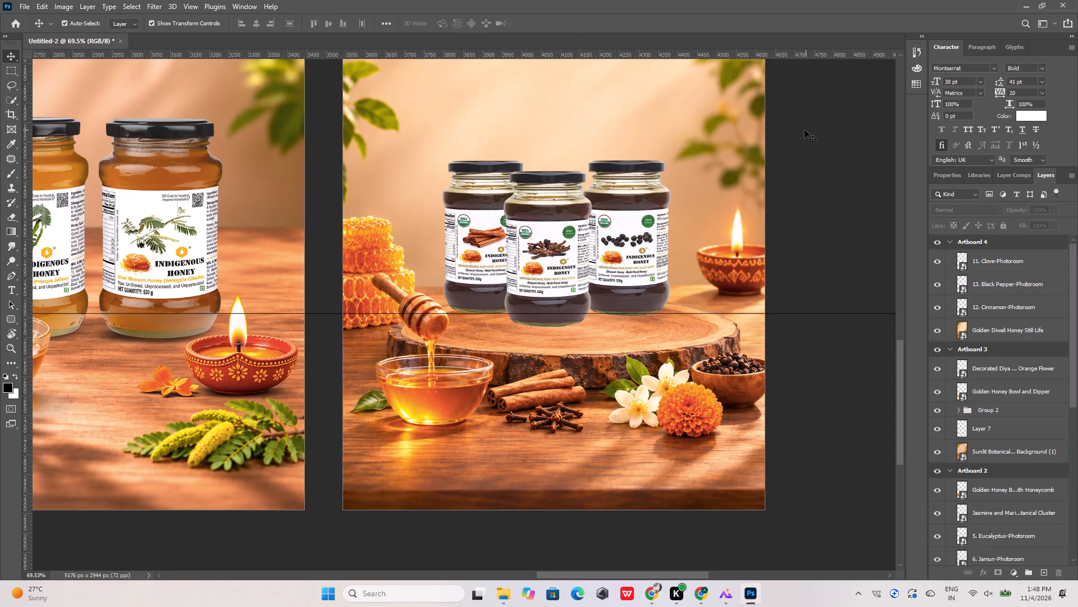
# Centre the Clove jar horizontally on Artboard 4.
pyautogui.keyDown('alt'); pyautogui.scroll(-6, 536, 215); pyautogui.keyUp('alt')
pyautogui.keyDown('alt'); pyautogui.scroll(7, 536, 215); pyautogui.keyUp('alt')
pyautogui.click(543, 215)
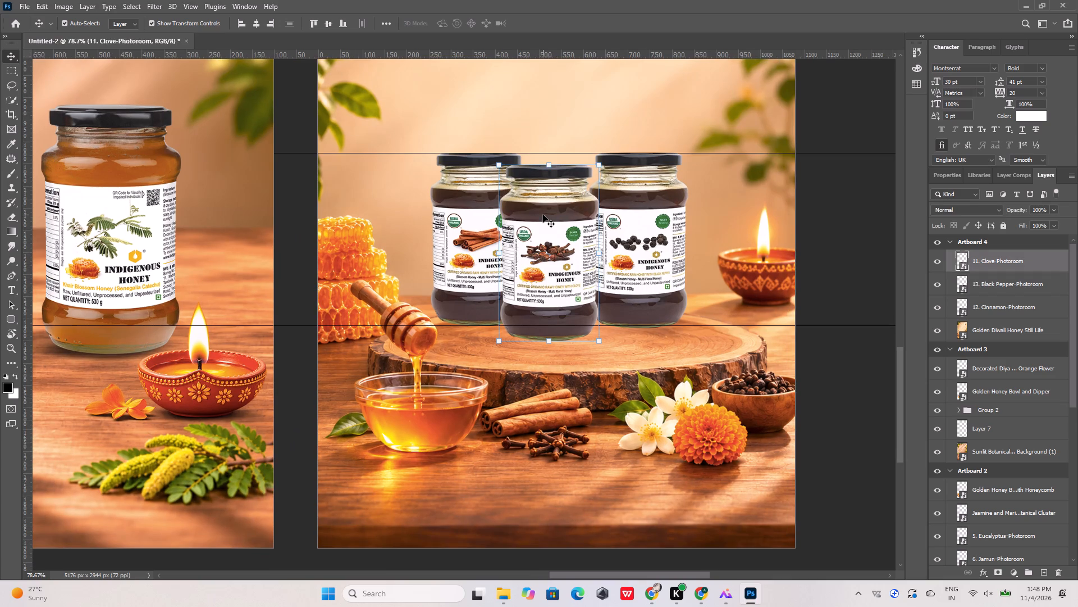
pyautogui.click(253, 21)
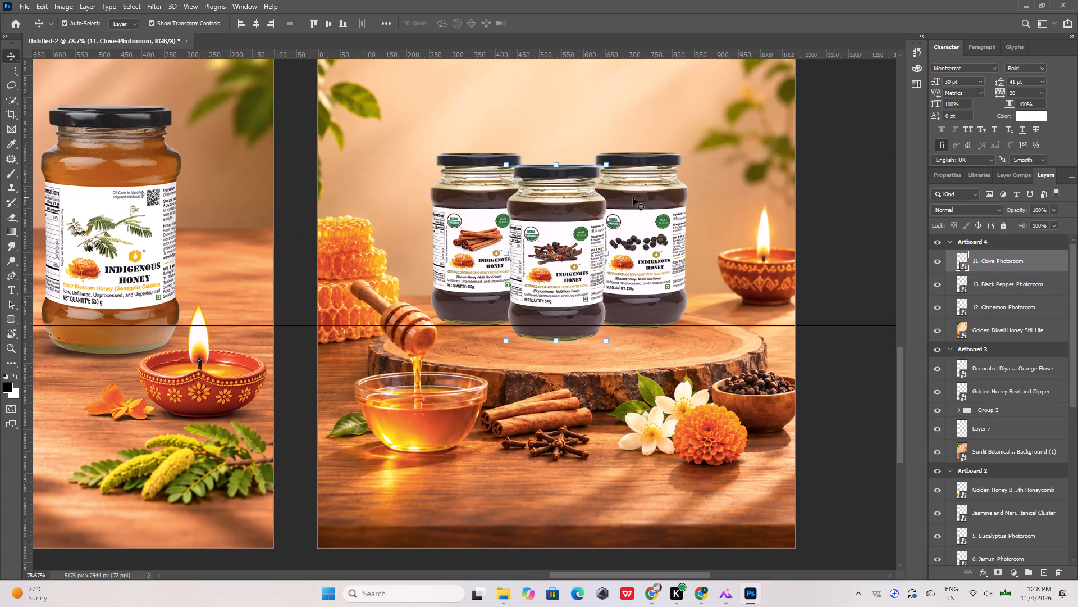
pyautogui.click(633, 198)
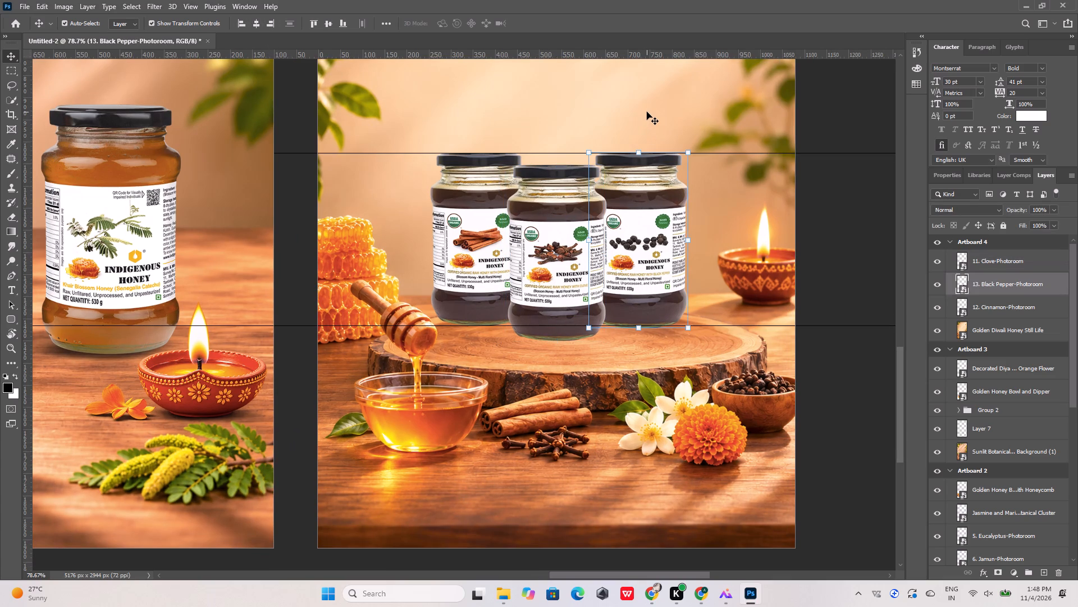
pyautogui.click(647, 112)
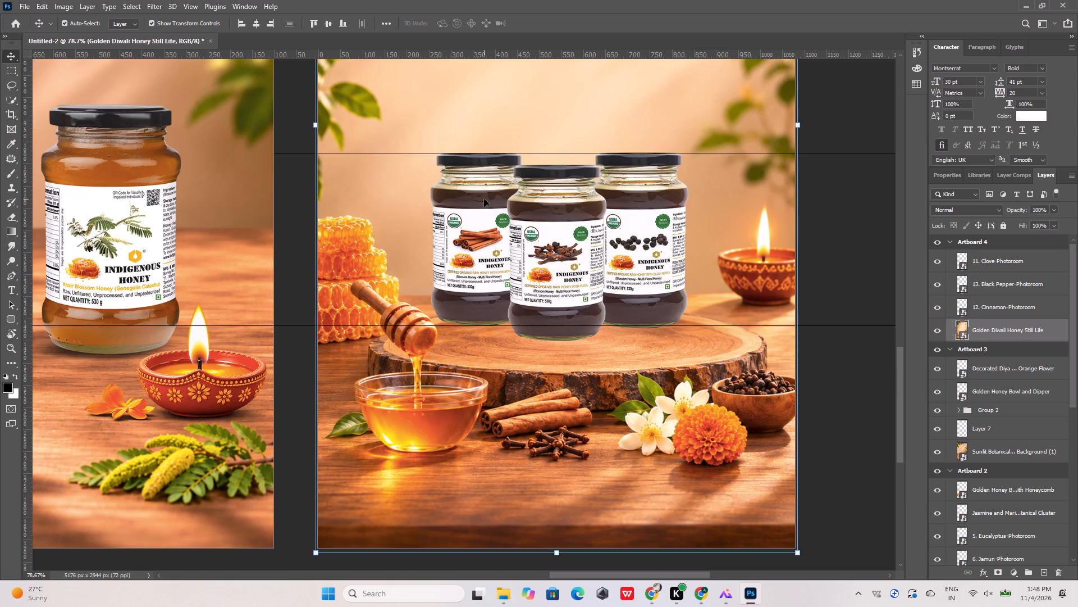
# Nudge the Cinnamon jar down 8 px.
pyautogui.click(484, 199)
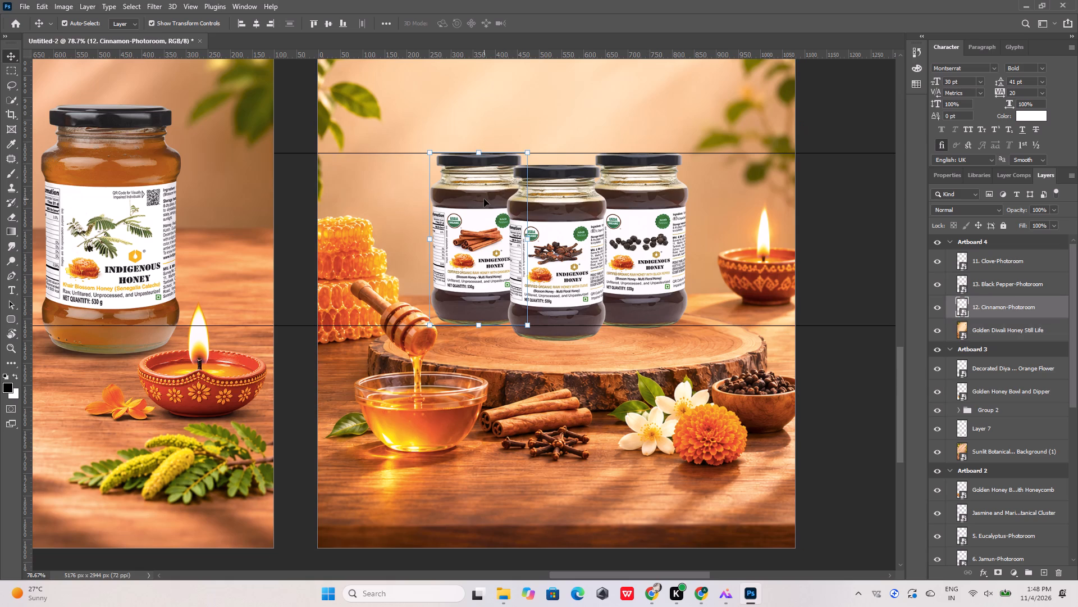
pyautogui.press('Down')
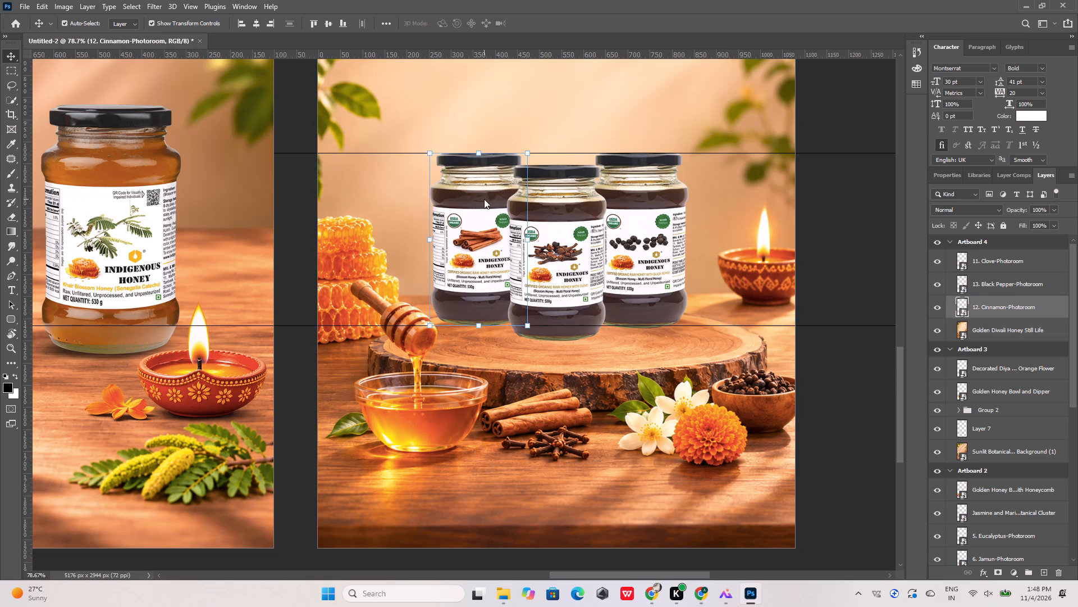
pyautogui.press('Down')
pyautogui.press('Down')
pyautogui.press('Down')
pyautogui.press('Down')
pyautogui.press('Down')
pyautogui.press('Down')
pyautogui.press('Down')
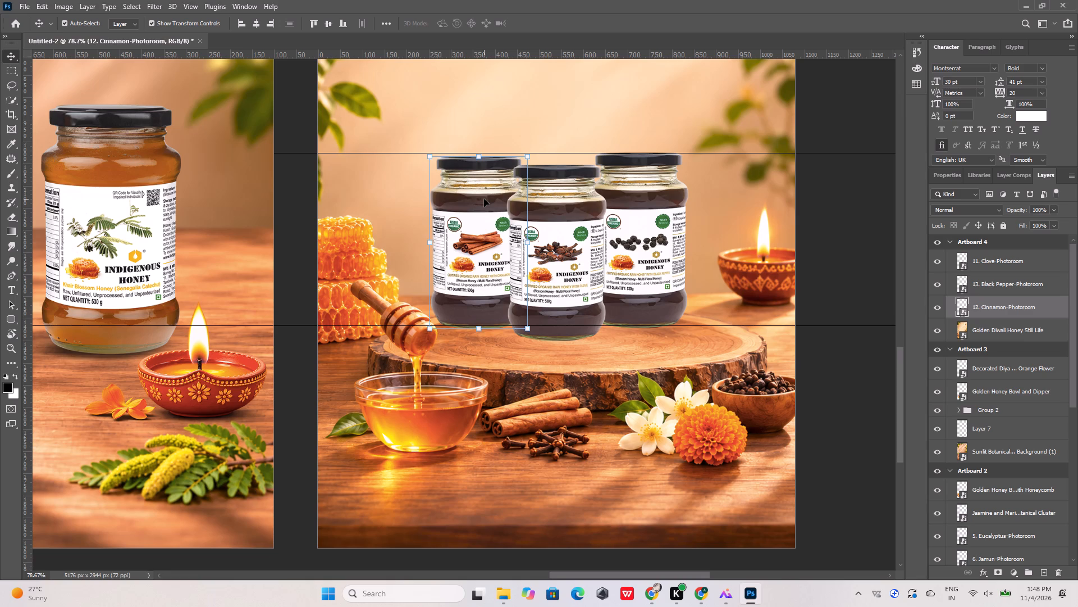
# Reposition the lower horizontal guide to the Cinnamon jar's base, at about 1426 px.
pyautogui.click(697, 326)
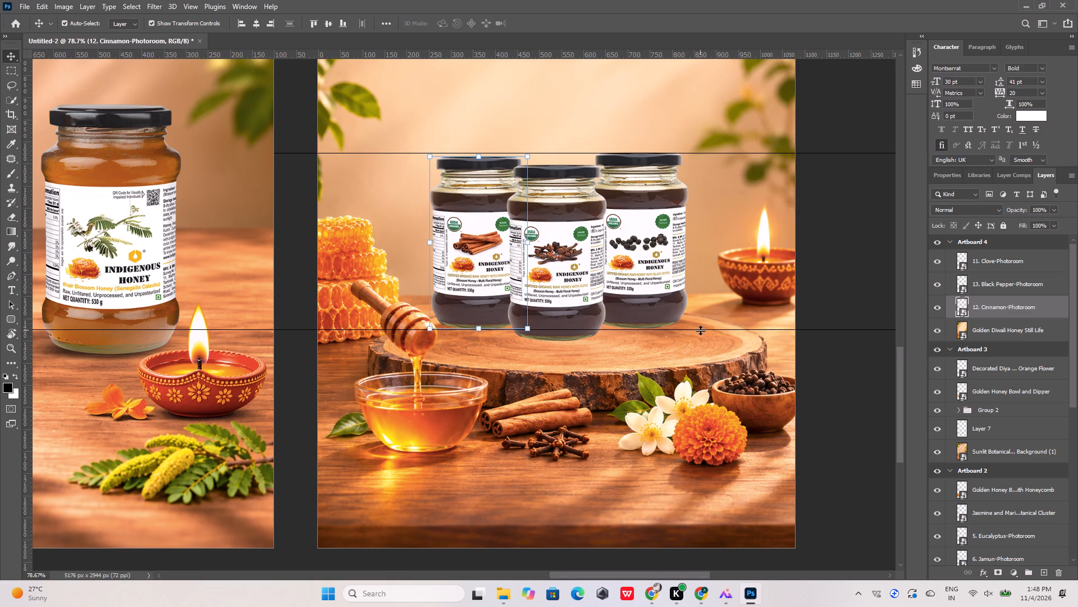
pyautogui.click(718, 292)
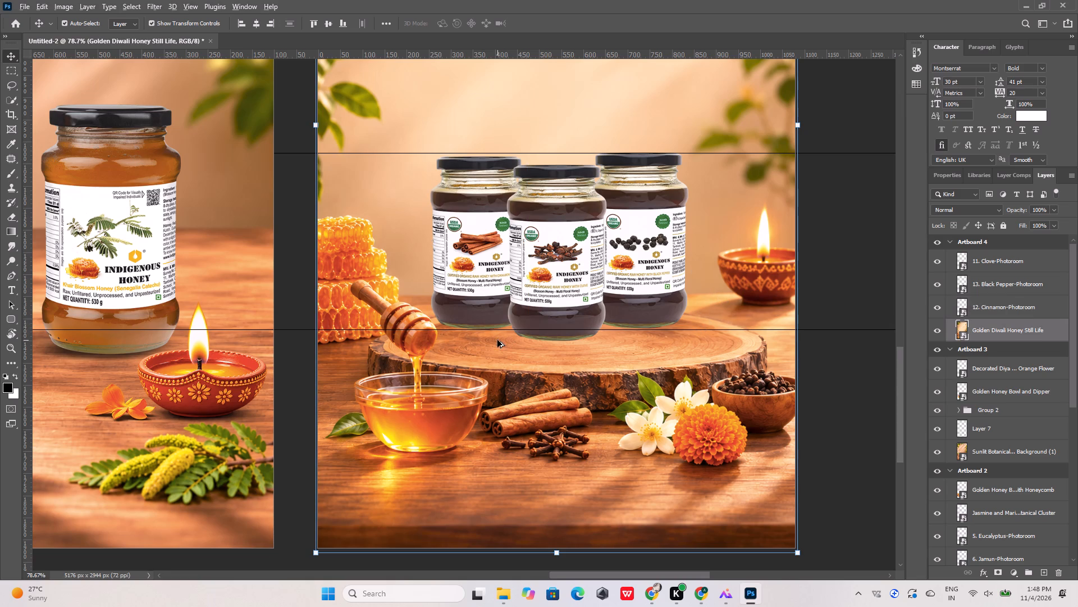
pyautogui.keyDown('alt'); pyautogui.scroll(17, 497, 340); pyautogui.keyUp('alt')
pyautogui.keyDown('alt'); pyautogui.scroll(-6, 418, 293); pyautogui.keyUp('alt')
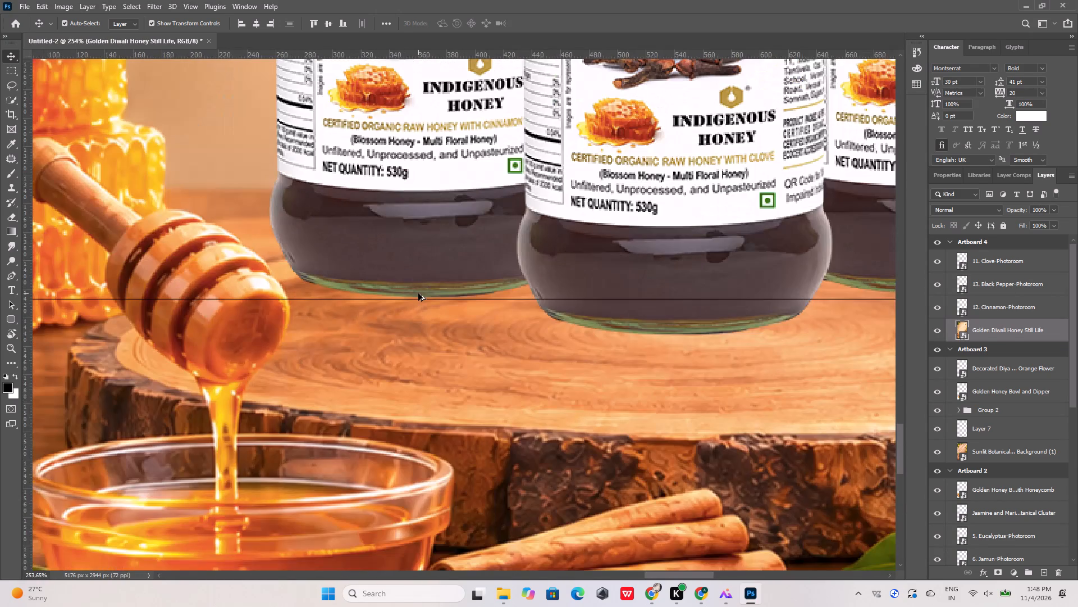
pyautogui.keyDown('alt'); pyautogui.scroll(-3, 418, 293); pyautogui.keyUp('alt')
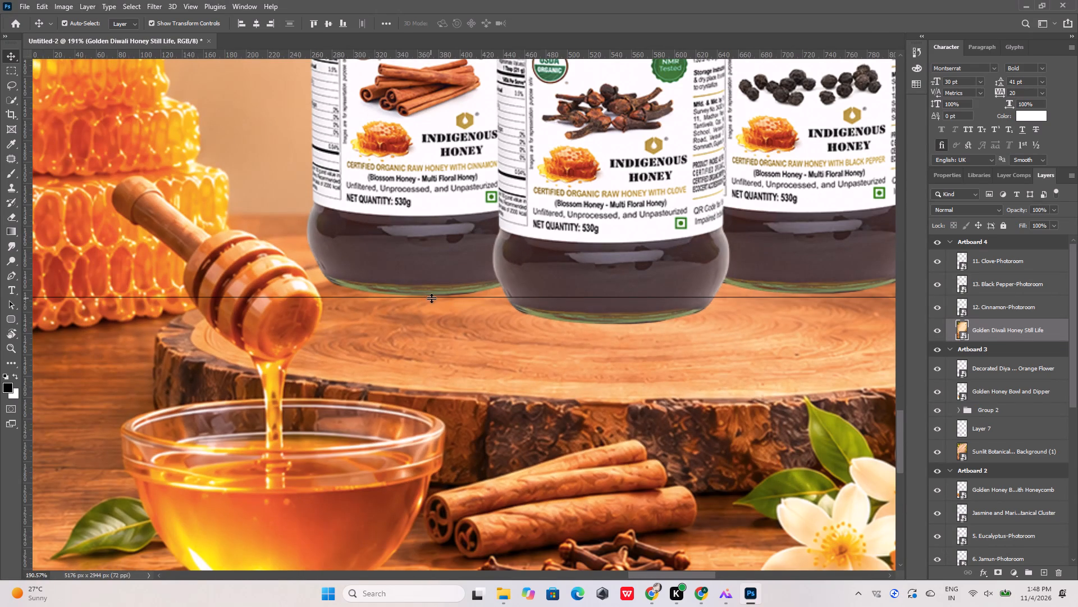
pyautogui.click(431, 298)
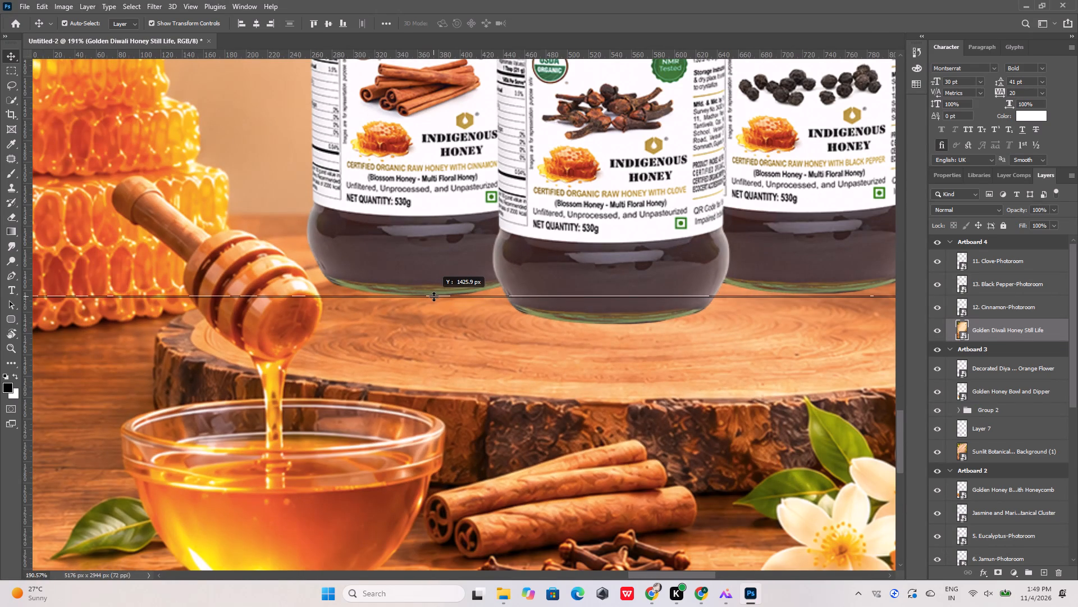
# Nudge the Black Pepper jar down 2 px towards the lower guide.
pyautogui.keyDown('alt'); pyautogui.scroll(-12, 422, 284); pyautogui.keyUp('alt')
pyautogui.keyDown('alt'); pyautogui.scroll(6, 531, 264); pyautogui.keyUp('alt')
pyautogui.click(535, 262)
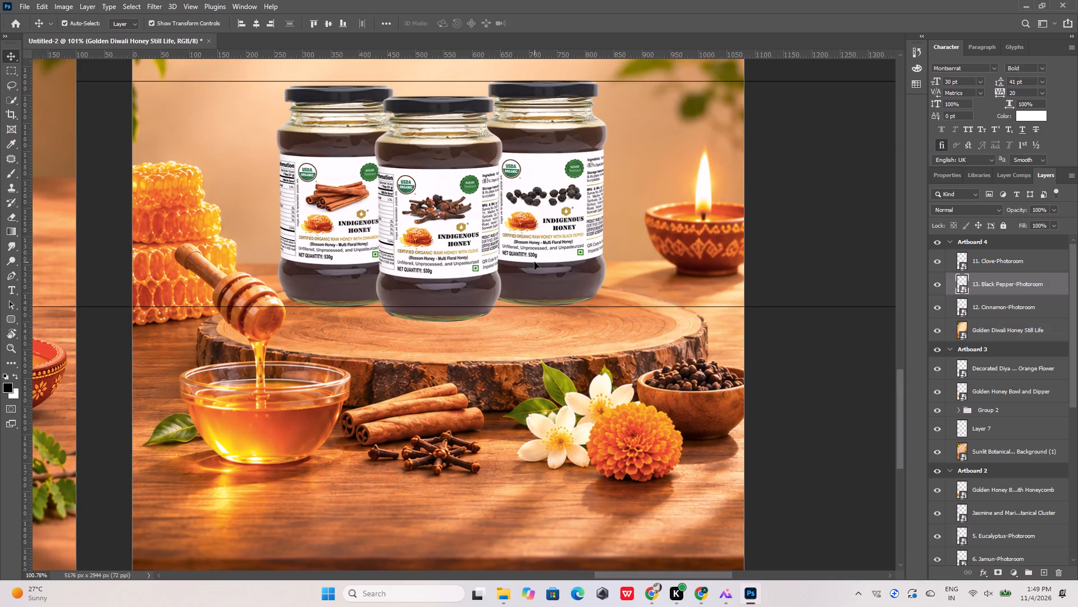
pyautogui.press('Down')
pyautogui.press('Down')
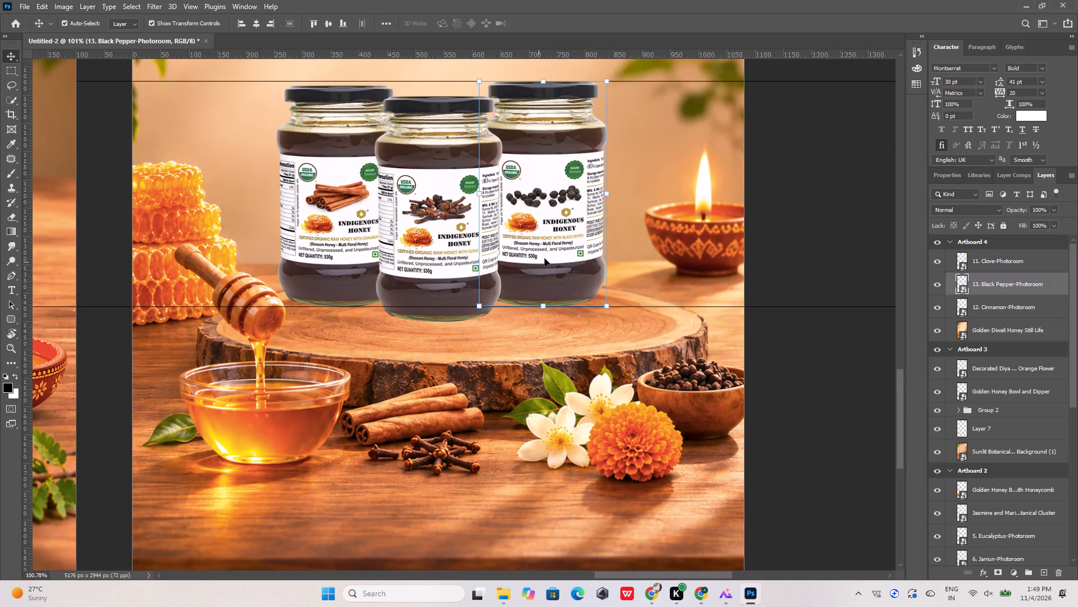
pyautogui.click(660, 249)
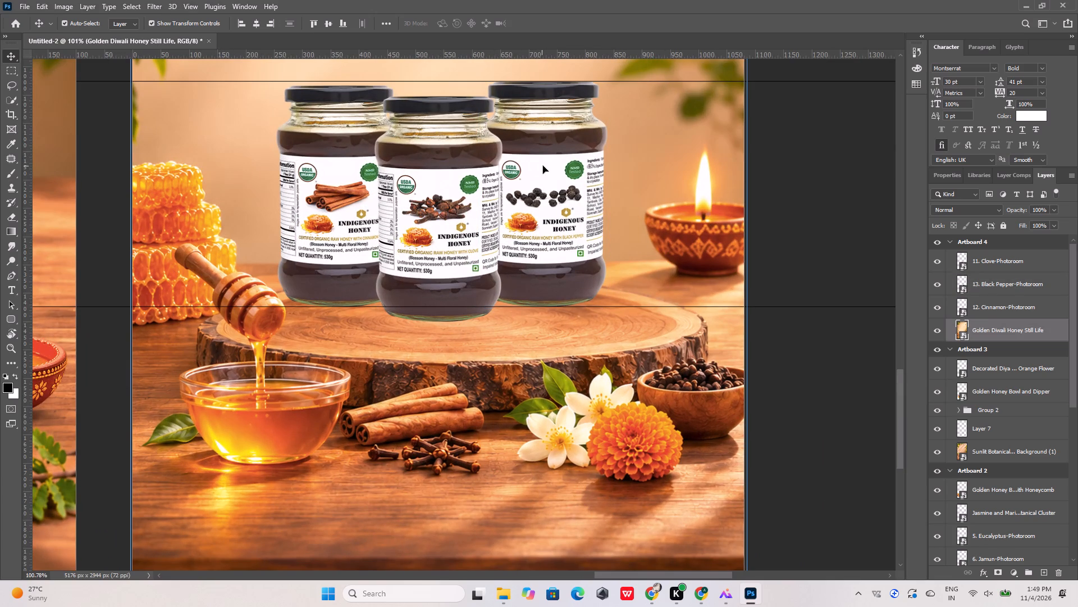
# Select the Black Pepper, Clove and Cinnamon jars and scale them together proportionally to about 96.8%, keeping the lower-left corner fixed.
pyautogui.click(543, 166)
pyautogui.keyDown('shift'); pyautogui.click(440, 171); pyautogui.keyUp('shift')
pyautogui.keyDown('shift'); pyautogui.click(348, 165); pyautogui.keyUp('shift')
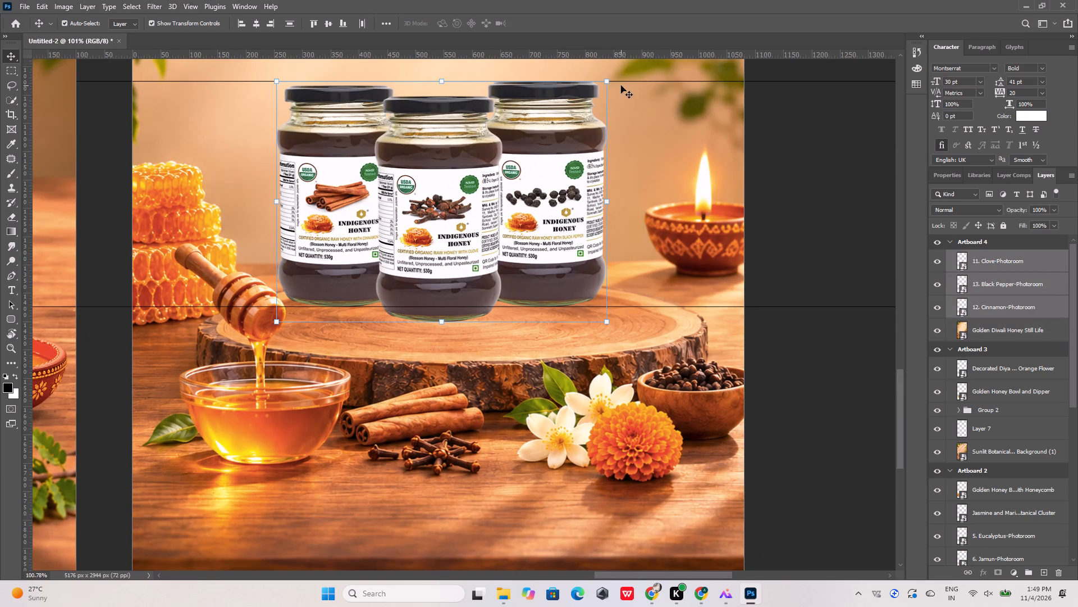
pyautogui.moveTo(610, 82); pyautogui.dragTo(600, 90)
pyautogui.click(553, 19)
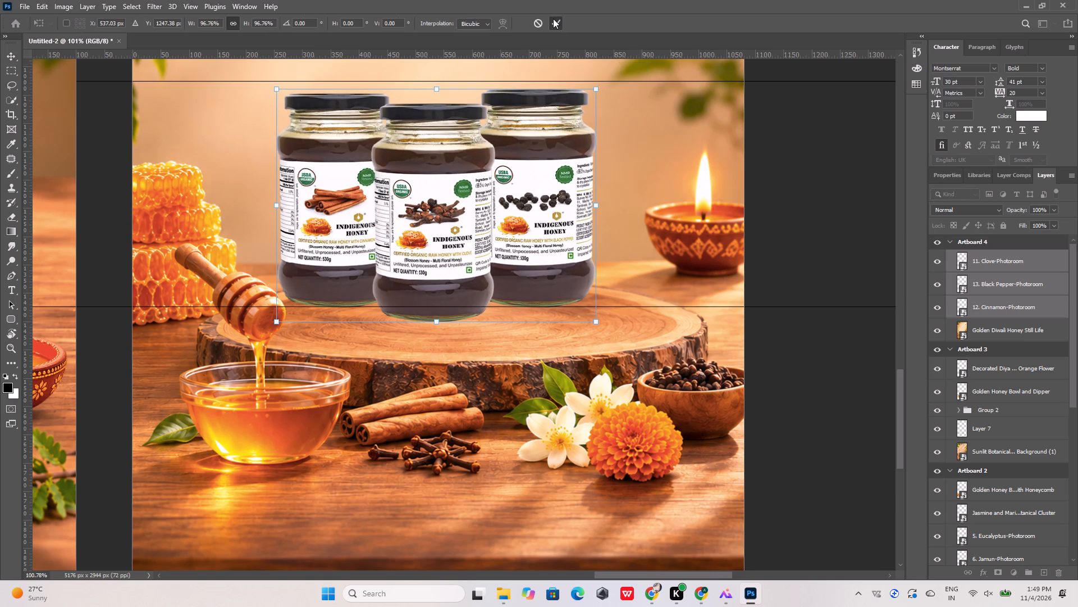
# Group the three jars and centre the group horizontally on Artboard 4.
pyautogui.hotkey('ctrl', 'g')
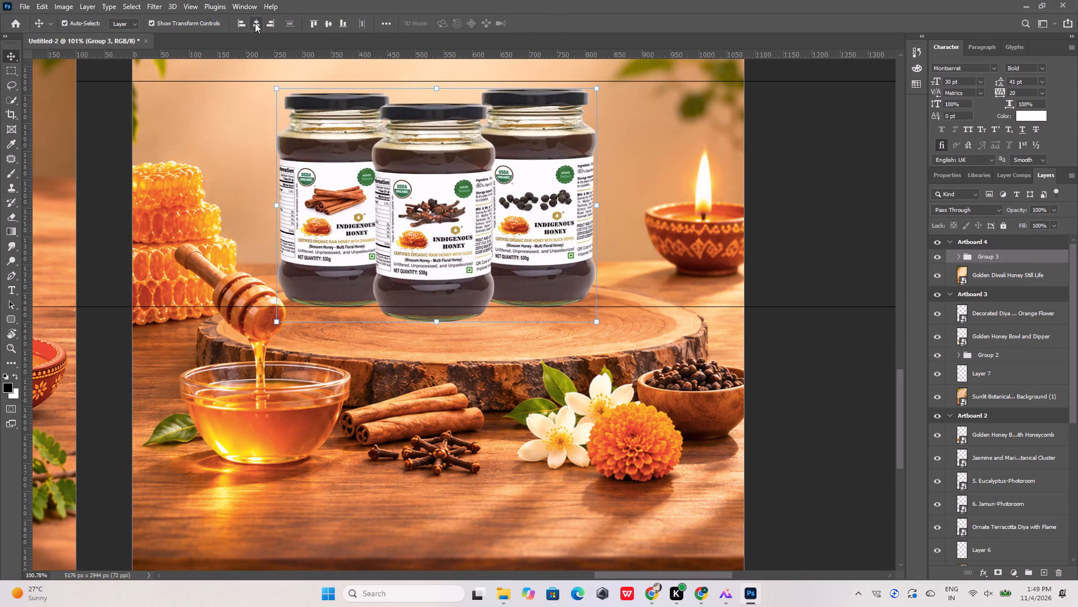
pyautogui.click(255, 23)
pyautogui.click(750, 252)
# Select the Black Pepper jar and lower the upper horizontal guide to the top of the Cinnamon jar's lid.
pyautogui.click(557, 151)
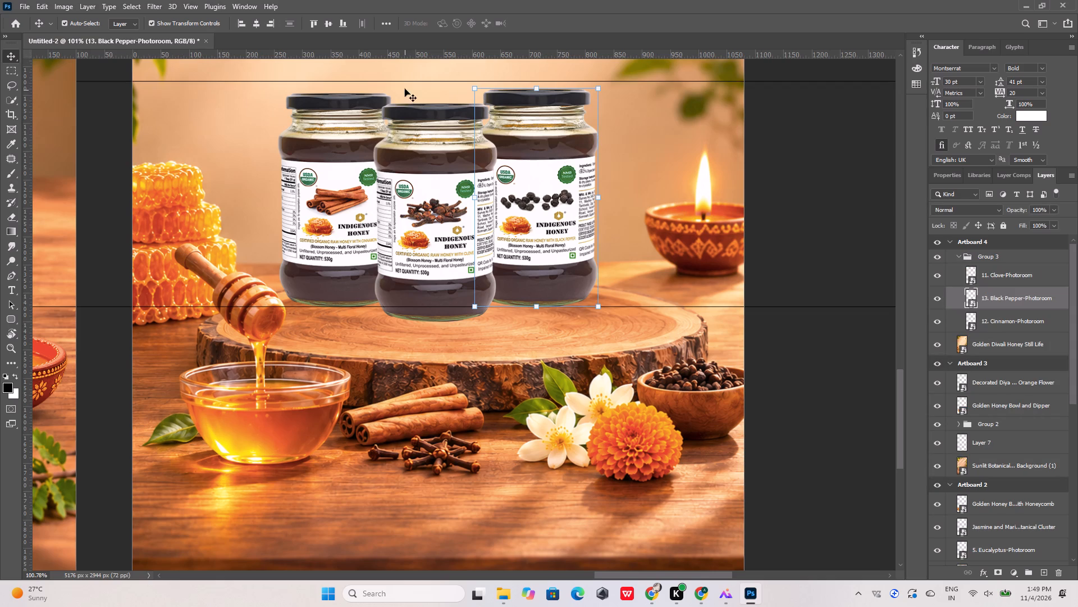
pyautogui.moveTo(406, 82); pyautogui.dragTo(406, 94)
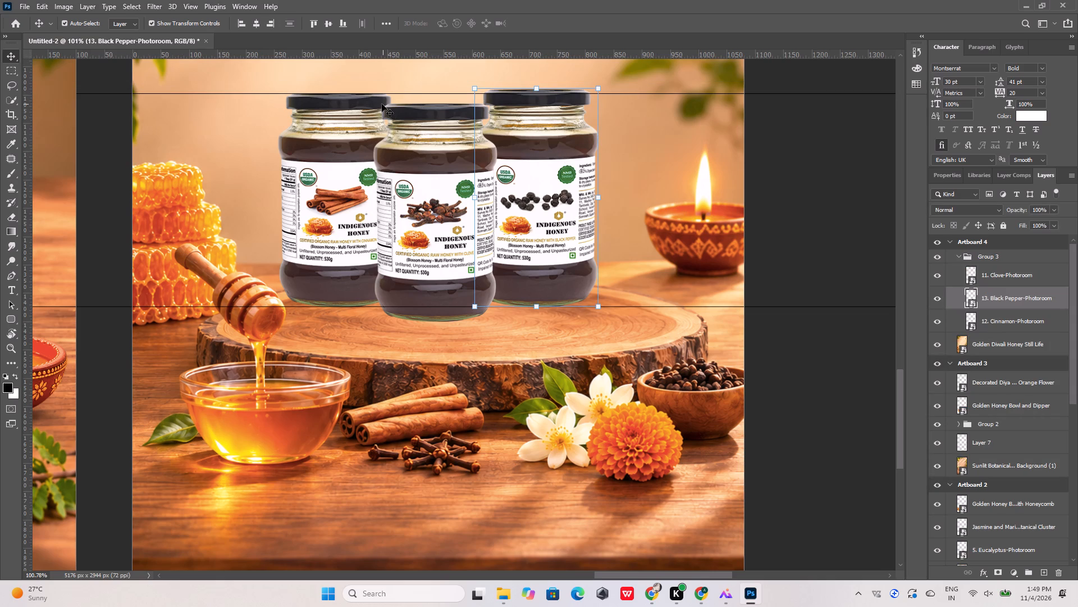
# Fine-tune the upper horizontal guide against the top of the Cinnamon jar's lid, at about Y 1048.6 px.
pyautogui.keyDown('alt'); pyautogui.scroll(8, 360, 98); pyautogui.keyUp('alt')
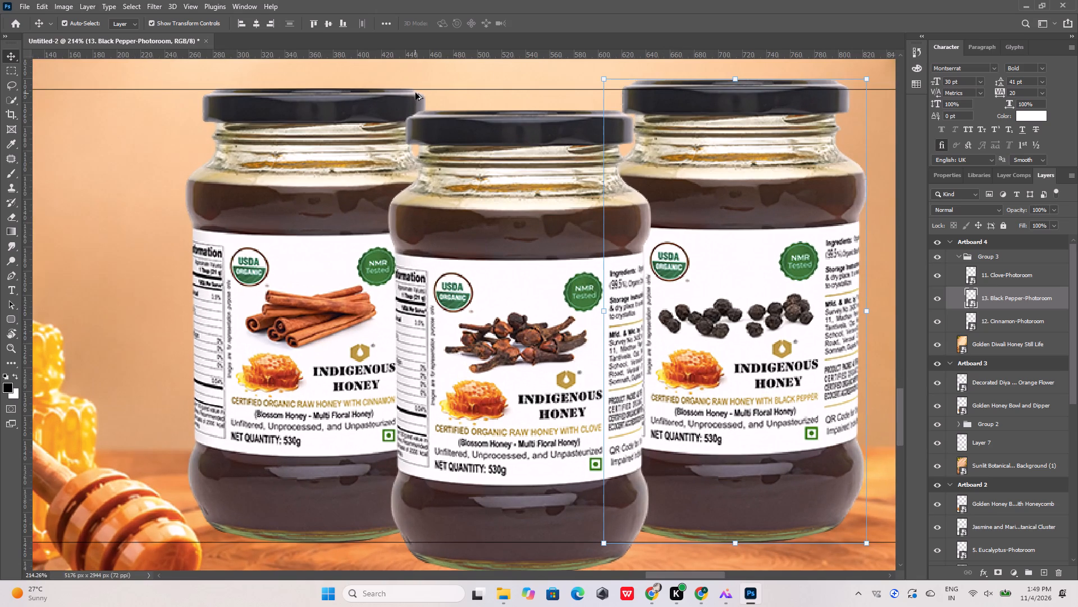
pyautogui.keyDown('alt'); pyautogui.scroll(10, 416, 93); pyautogui.keyUp('alt')
pyautogui.click(423, 85)
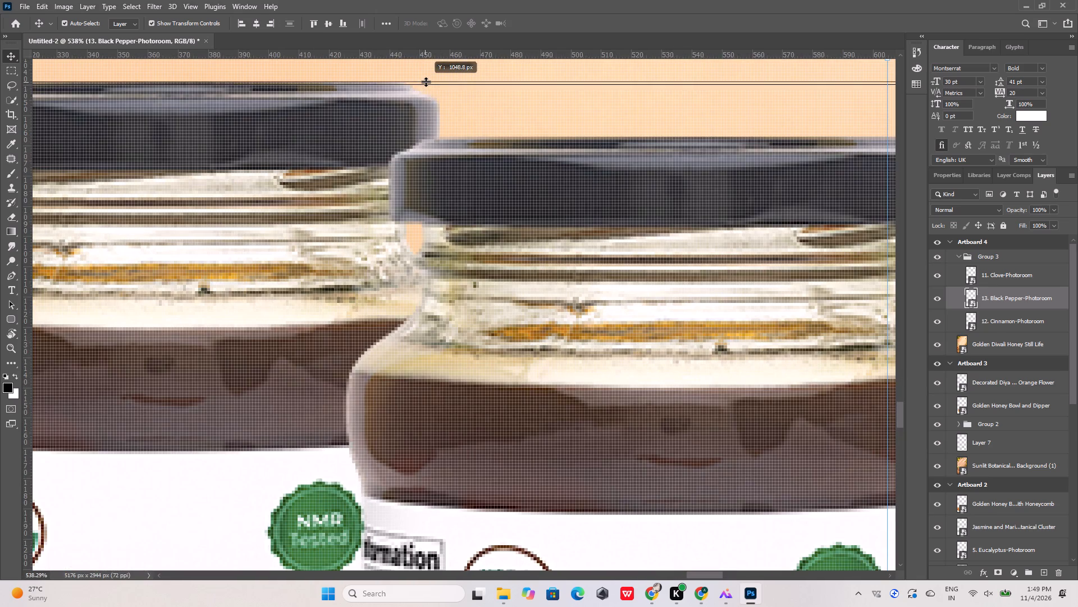
# Scale the Black Pepper jar proportionally to 24.79% so its lid meets the upper guide, keeping its lower-left corner fixed, and deselect it.
pyautogui.keyDown('alt'); pyautogui.scroll(-17, 400, 99); pyautogui.keyUp('alt')
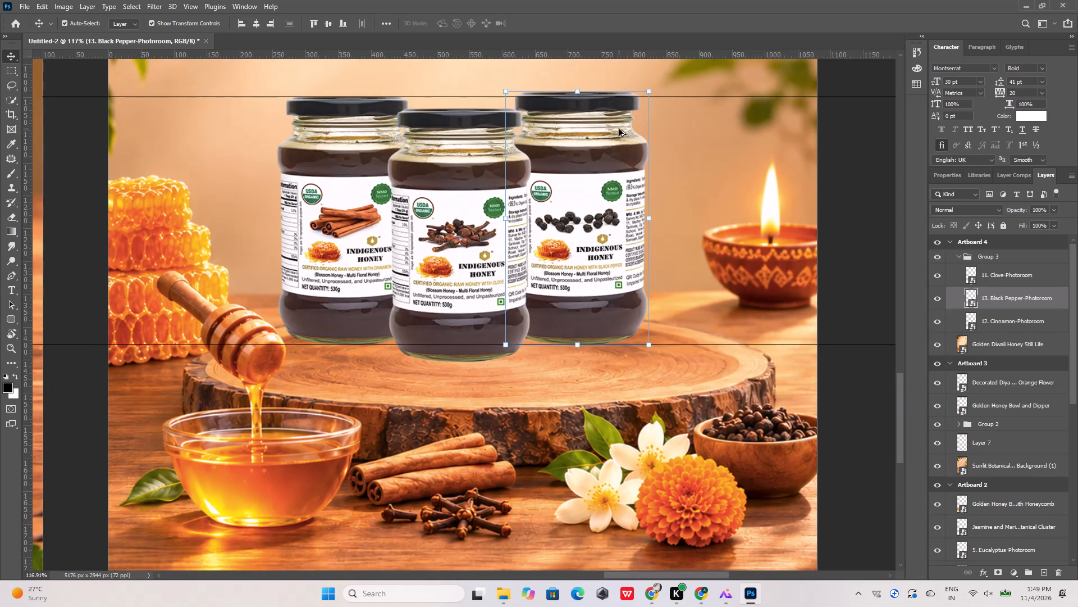
pyautogui.keyDown('alt'); pyautogui.scroll(5, 637, 102); pyautogui.keyUp('alt')
pyautogui.click(655, 86)
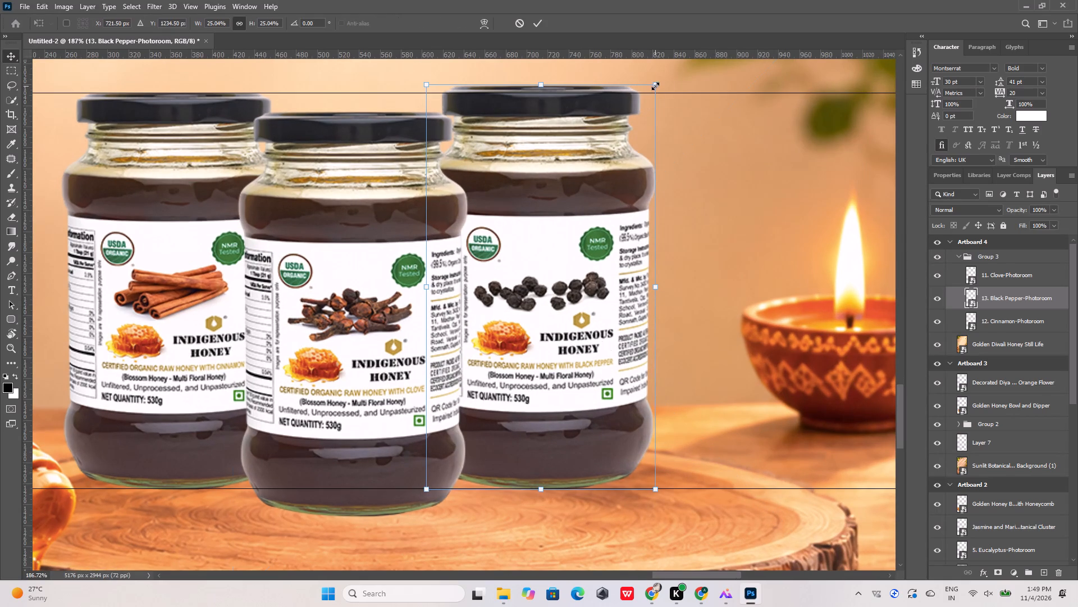
pyautogui.keyDown('alt'); pyautogui.scroll(-12, 559, 178); pyautogui.keyUp('alt')
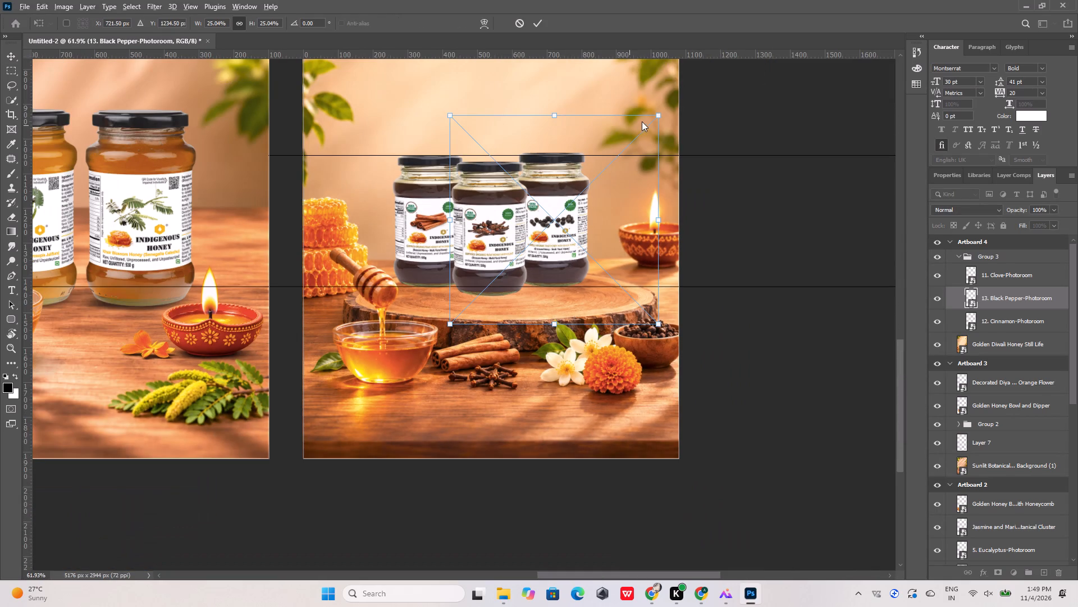
pyautogui.keyDown('alt'); pyautogui.scroll(14, 642, 124); pyautogui.keyUp('alt')
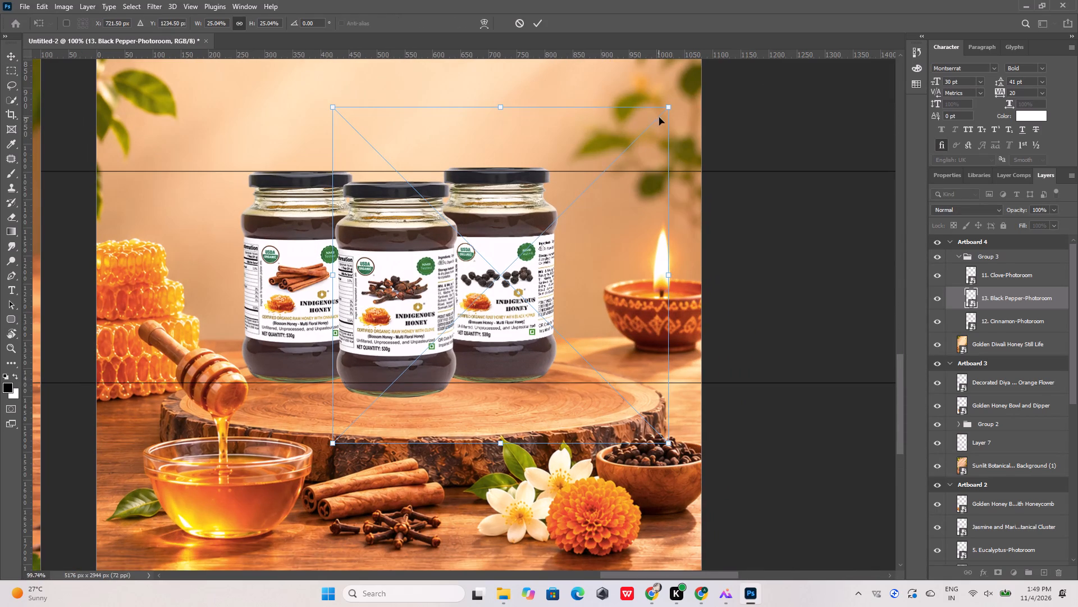
pyautogui.click(669, 108)
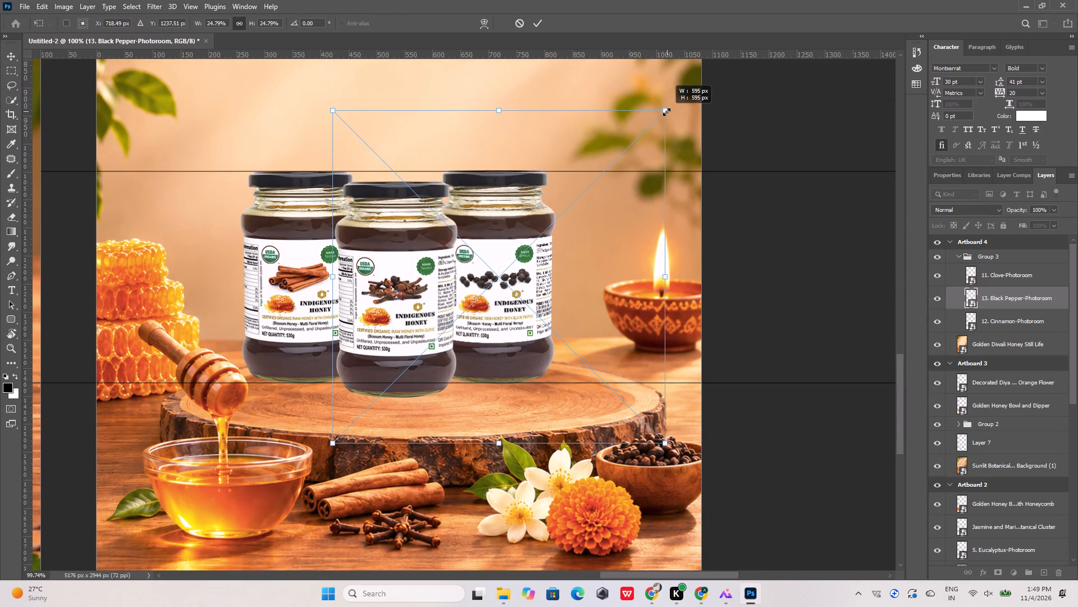
pyautogui.click(537, 22)
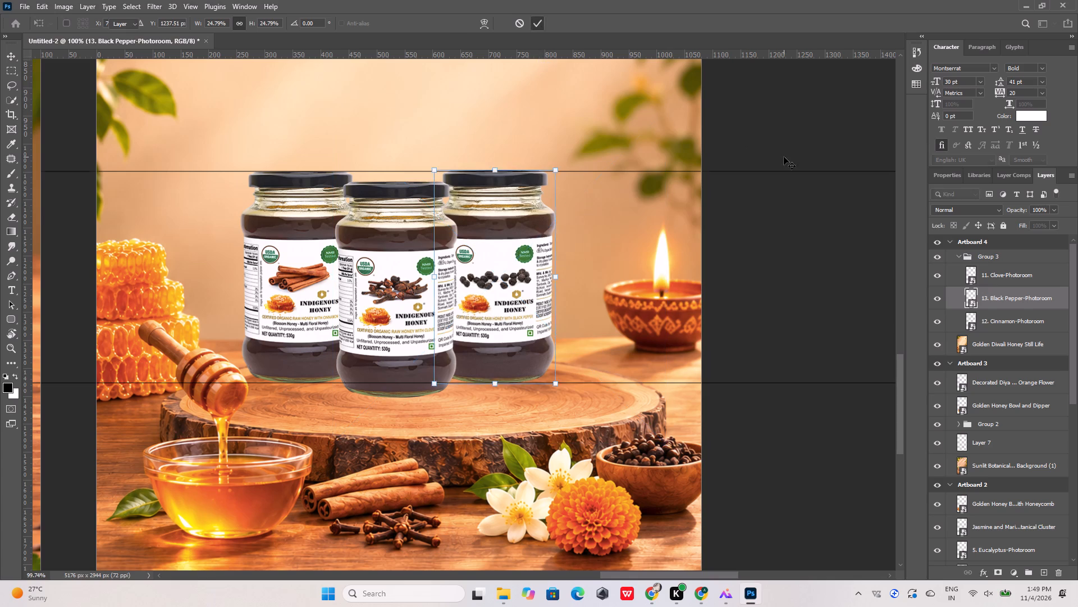
pyautogui.click(784, 157)
# Remove the lower horizontal guide running behind the jar bases on Artboard 4.
pyautogui.keyDown('alt'); pyautogui.scroll(-10, 524, 197); pyautogui.keyUp('alt')
pyautogui.keyDown('alt'); pyautogui.scroll(11, 437, 206); pyautogui.keyUp('alt')
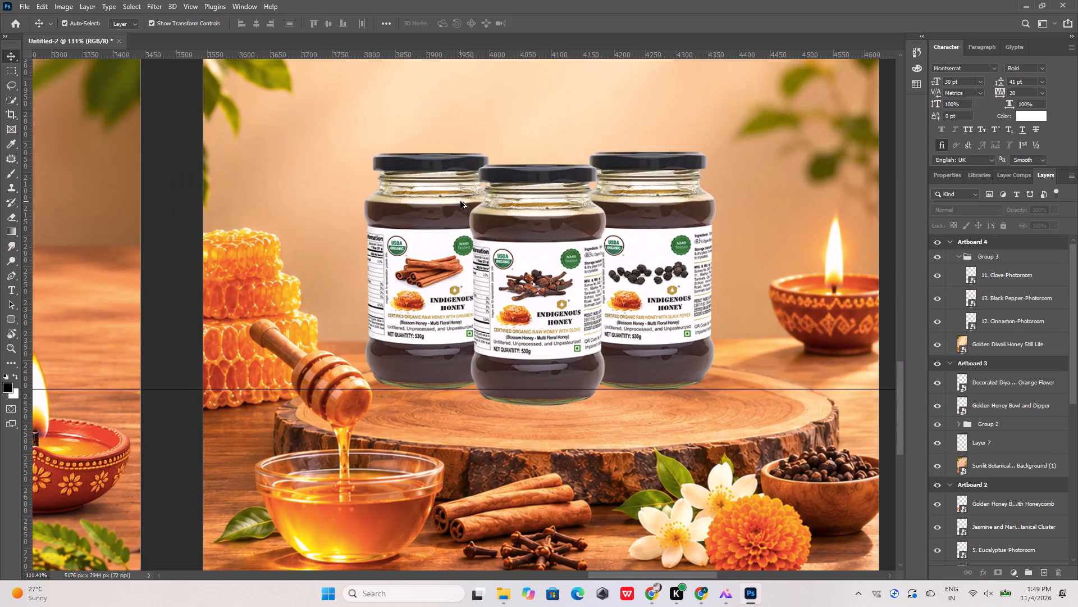
pyautogui.keyDown('alt'); pyautogui.scroll(-9, 460, 201); pyautogui.keyUp('alt')
pyautogui.click(736, 221)
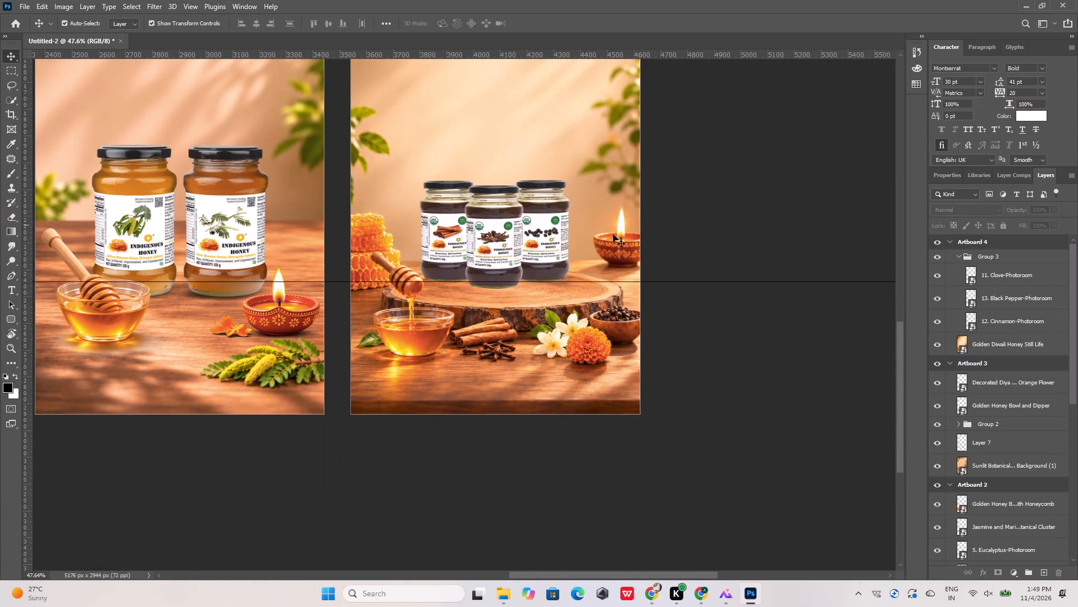
pyautogui.keyDown('alt'); pyautogui.scroll(14, 471, 278); pyautogui.keyUp('alt')
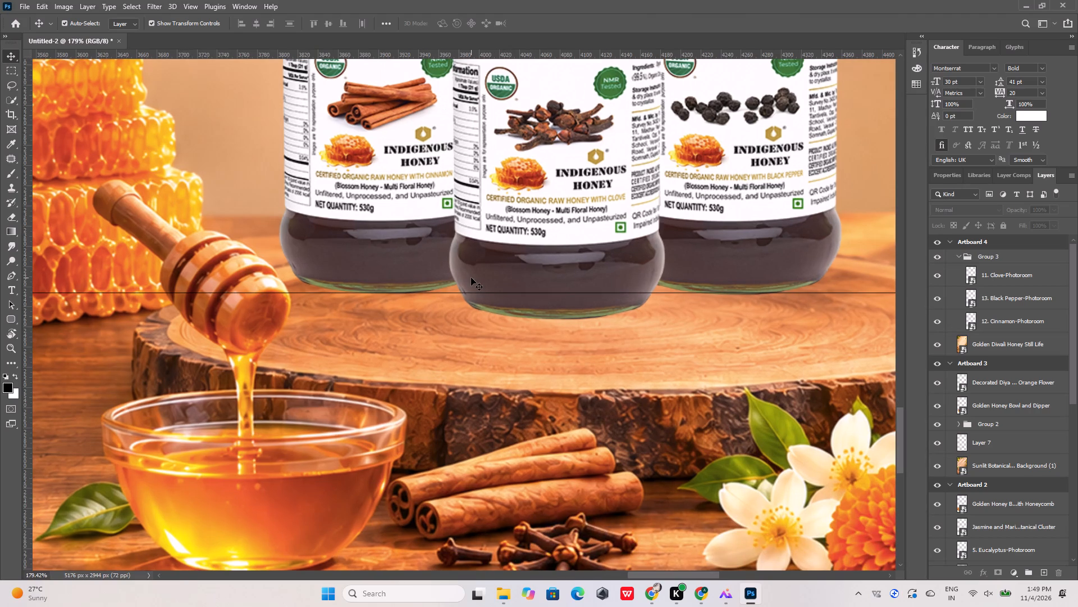
pyautogui.moveTo(478, 294); pyautogui.dragTo(517, 39)
# Activate the Brush tool and ungroup the three jars on Artboard 4.
pyautogui.keyDown('alt'); pyautogui.scroll(-6, 517, 227); pyautogui.keyUp('alt')
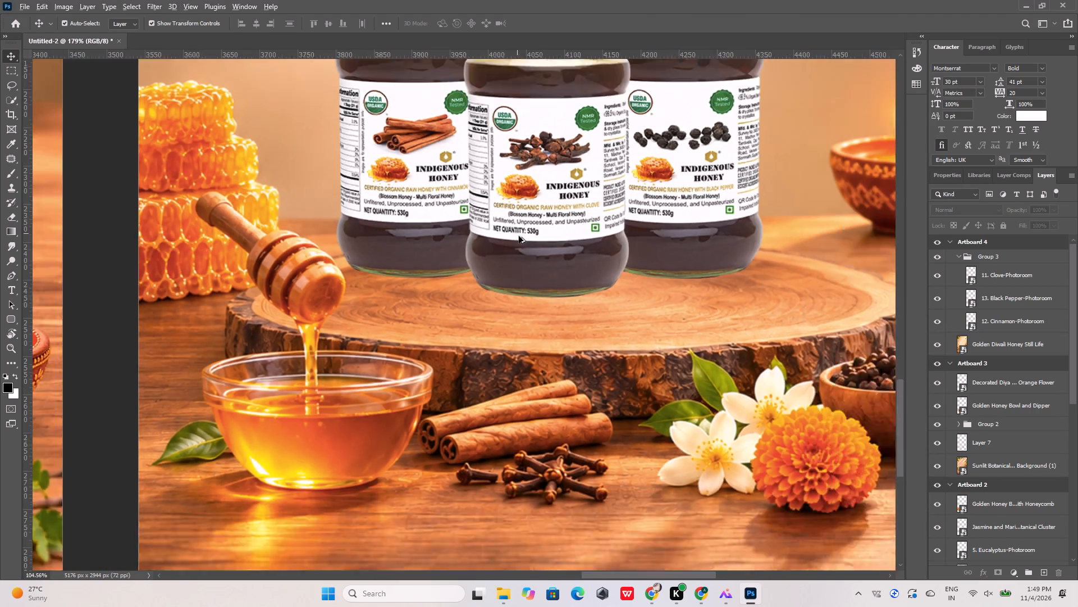
pyautogui.press('b')
pyautogui.click(522, 270)
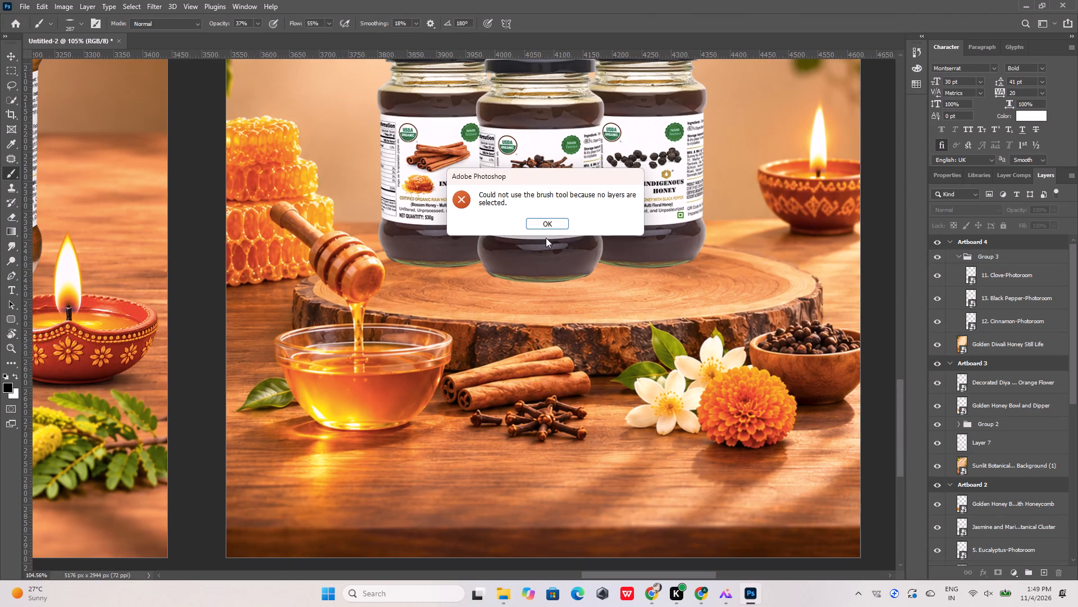
pyautogui.click(552, 222)
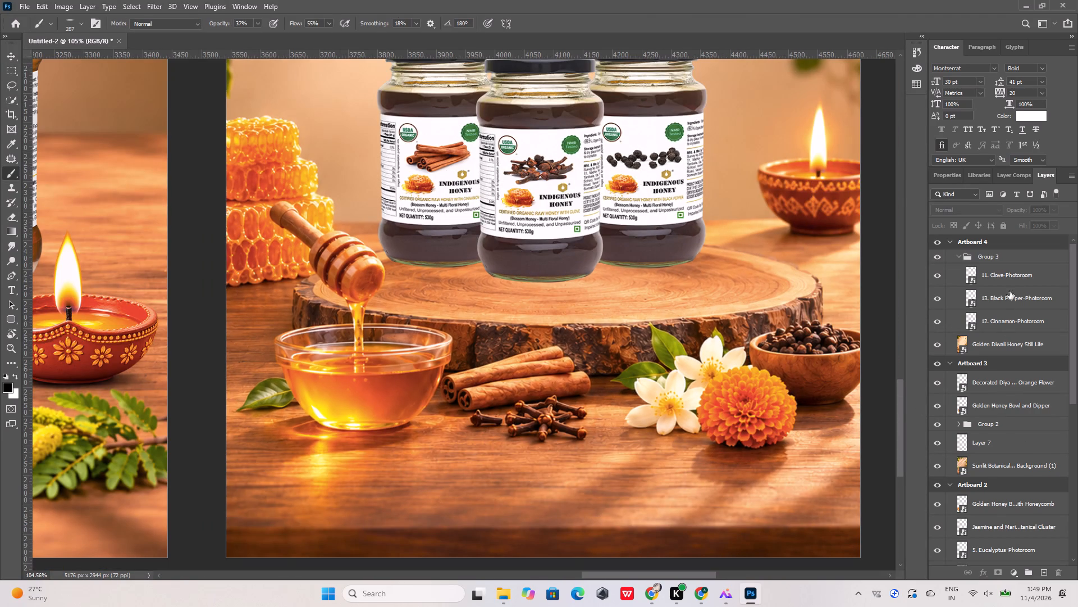
pyautogui.click(1012, 273)
pyautogui.click(1002, 262)
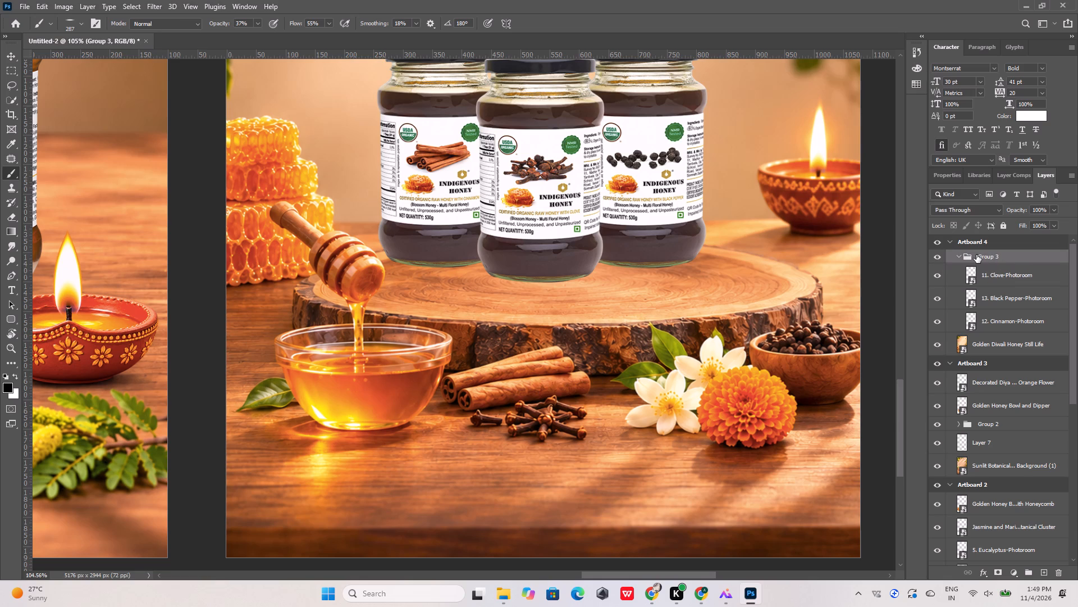
pyautogui.rightClick(976, 255)
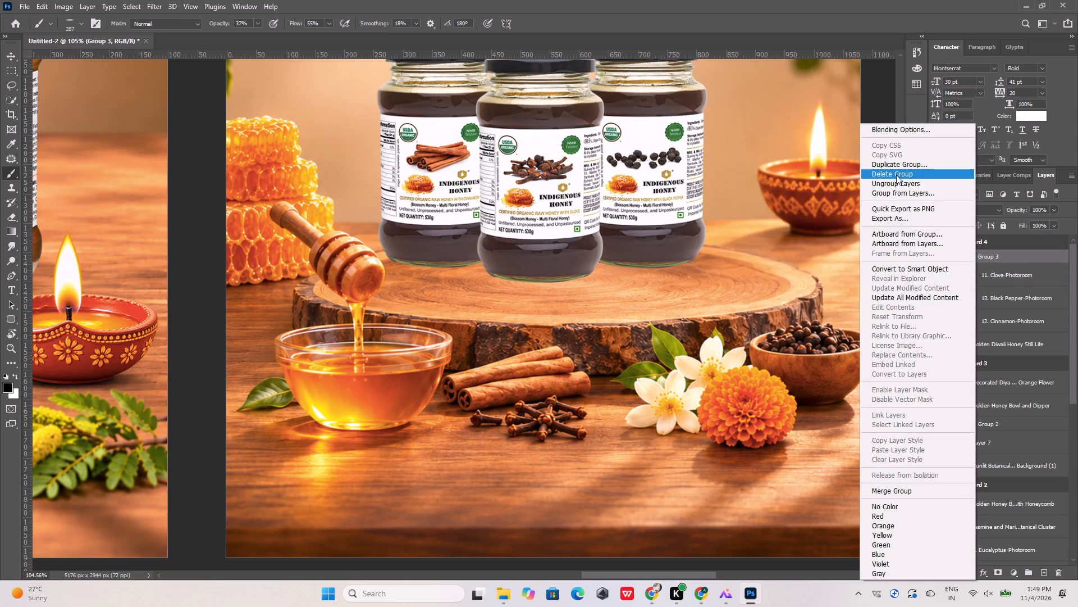
pyautogui.click(893, 186)
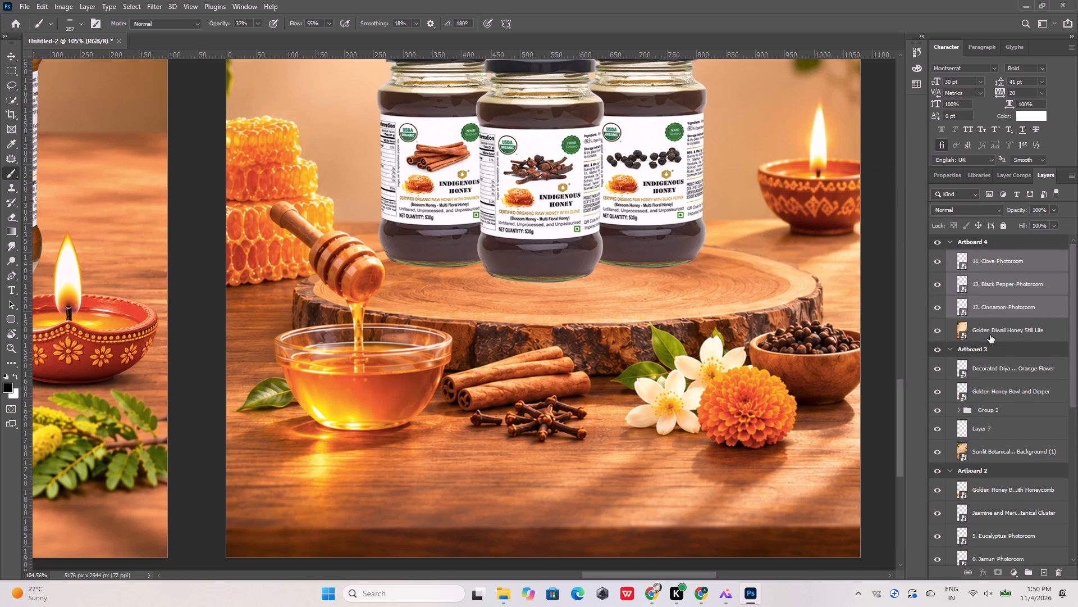
# Add a new empty layer on Artboard 4 and place it between the Cinnamon jar and the Golden Diwali Honey Still Life background.
pyautogui.click(1003, 287)
pyautogui.click(1002, 256)
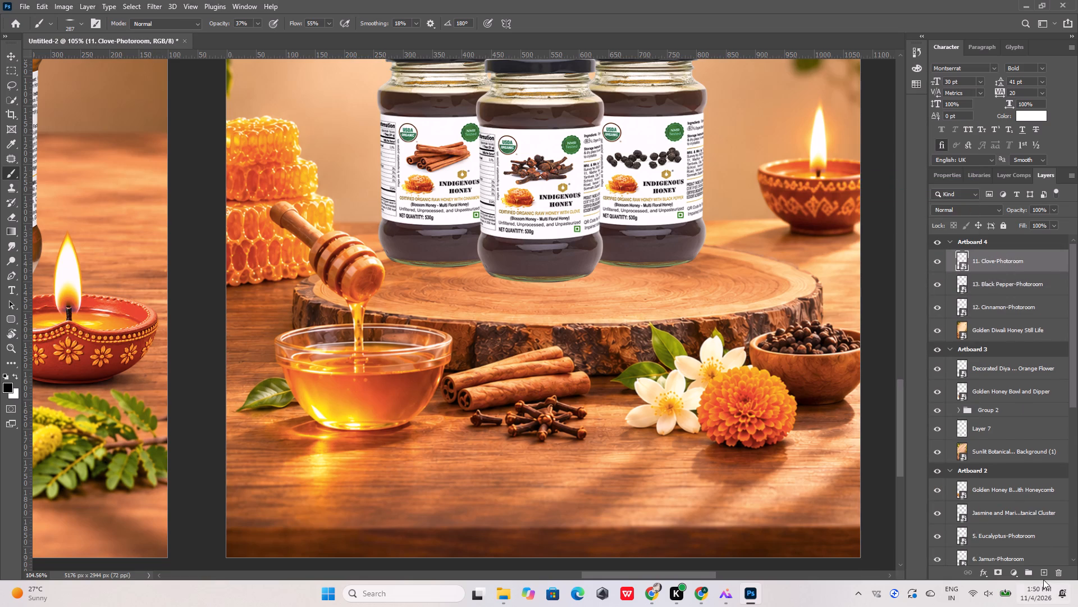
pyautogui.click(1045, 572)
pyautogui.moveTo(996, 264); pyautogui.dragTo(1001, 322)
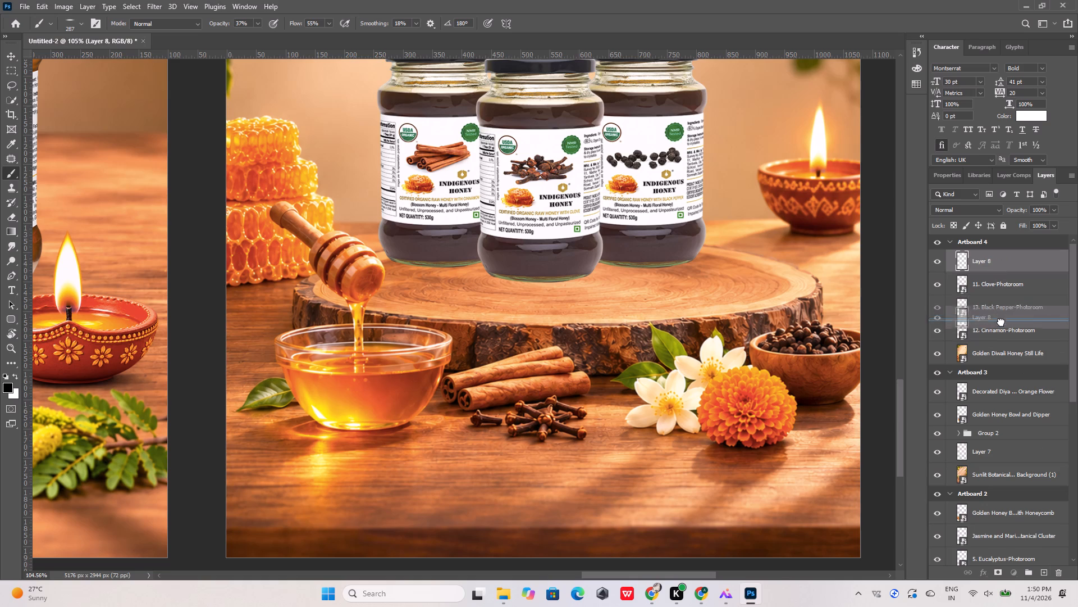
pyautogui.moveTo(1001, 322); pyautogui.dragTo(1001, 337)
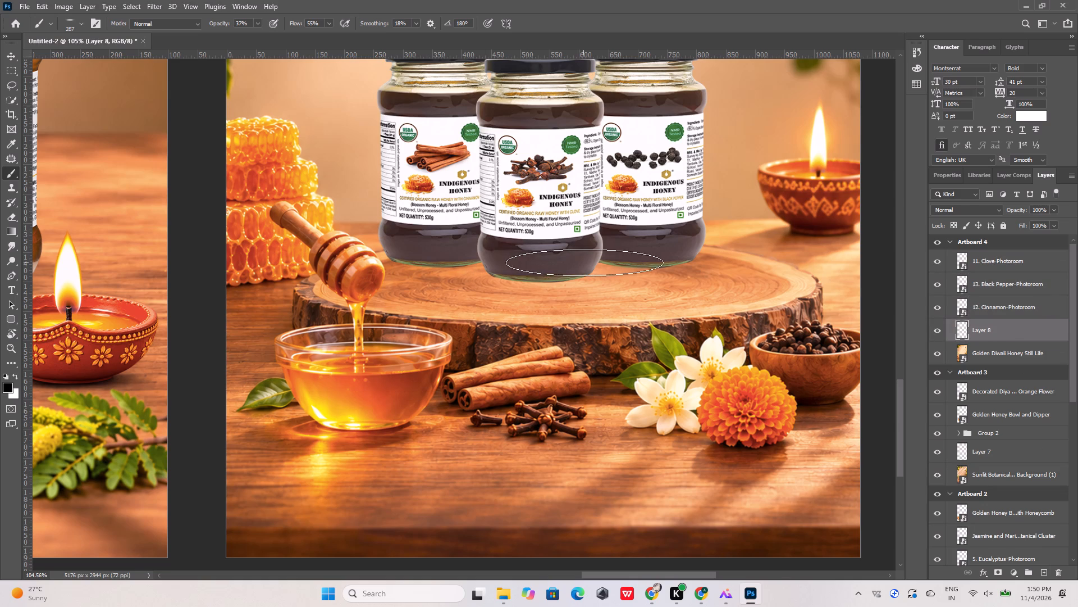
# Paint a soft black shadow beneath the Black Pepper jar with the flat elliptical brush at 37% opacity and 55% flow.
pyautogui.keyDown('alt'); pyautogui.scroll(11, 639, 266); pyautogui.keyUp('alt')
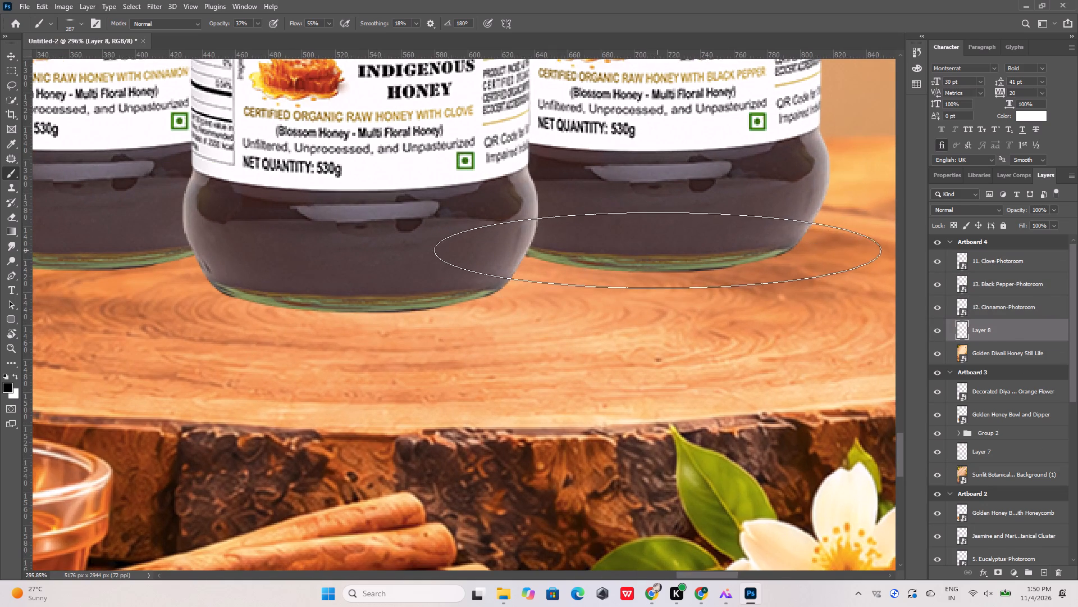
pyautogui.doubleClick(661, 247)
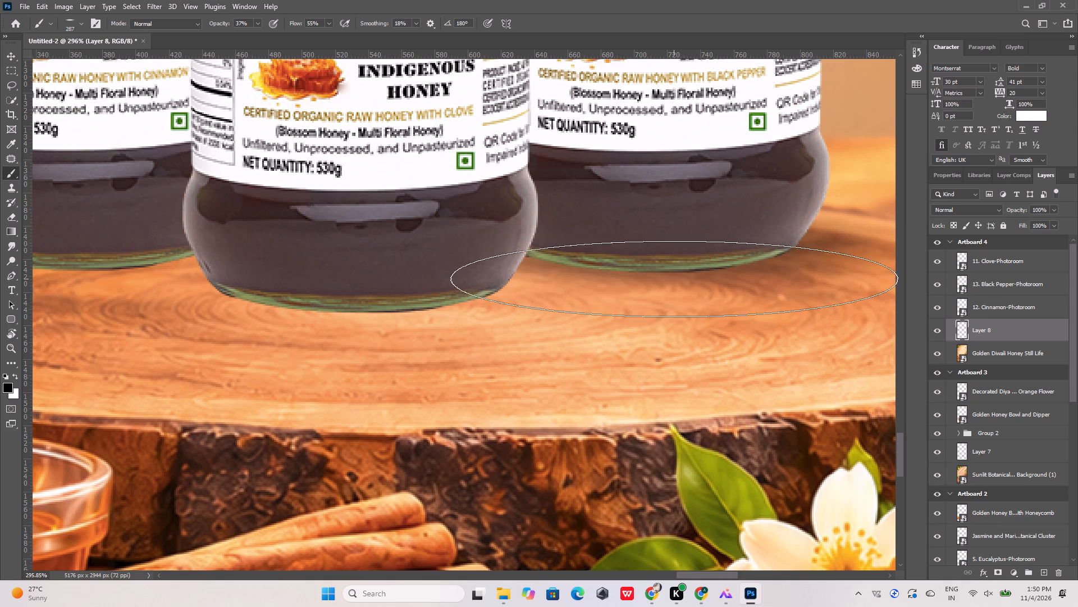
pyautogui.click(655, 263)
pyautogui.doubleClick(655, 263)
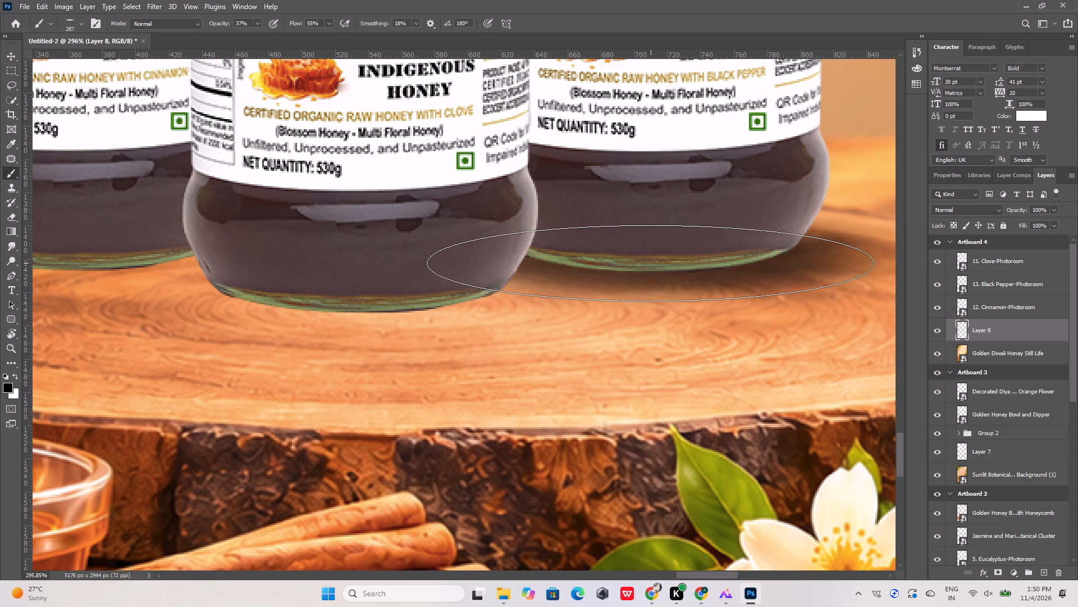
# Paint a matching soft black shadow beneath the Clove jar on the same shadow layer.
pyautogui.keyDown('alt'); pyautogui.scroll(-16, 569, 277); pyautogui.keyUp('alt')
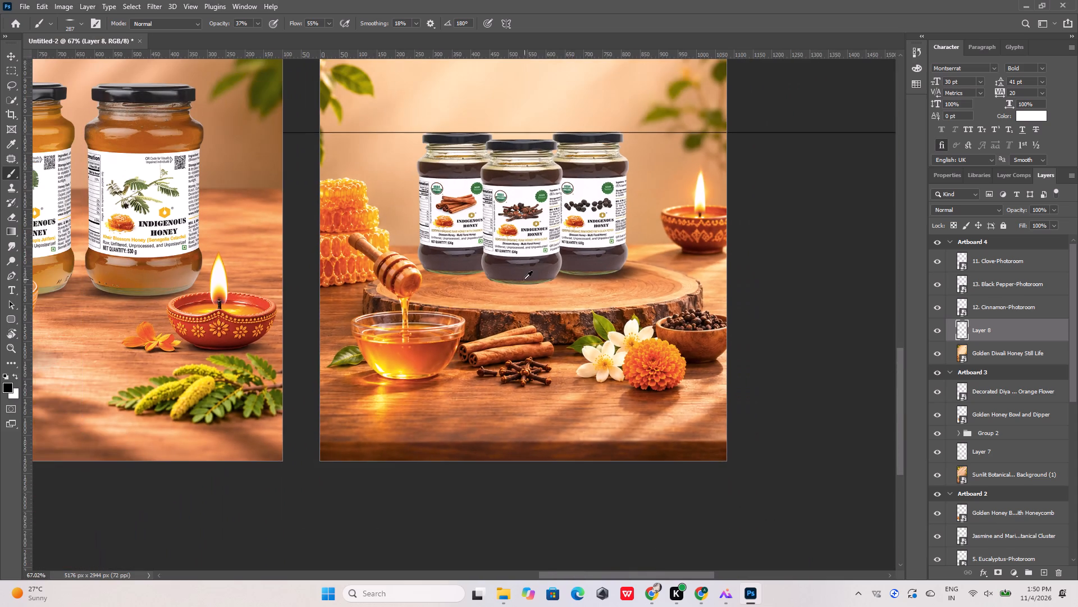
pyautogui.keyDown('alt'); pyautogui.scroll(10, 524, 279); pyautogui.keyUp('alt')
pyautogui.doubleClick(519, 277)
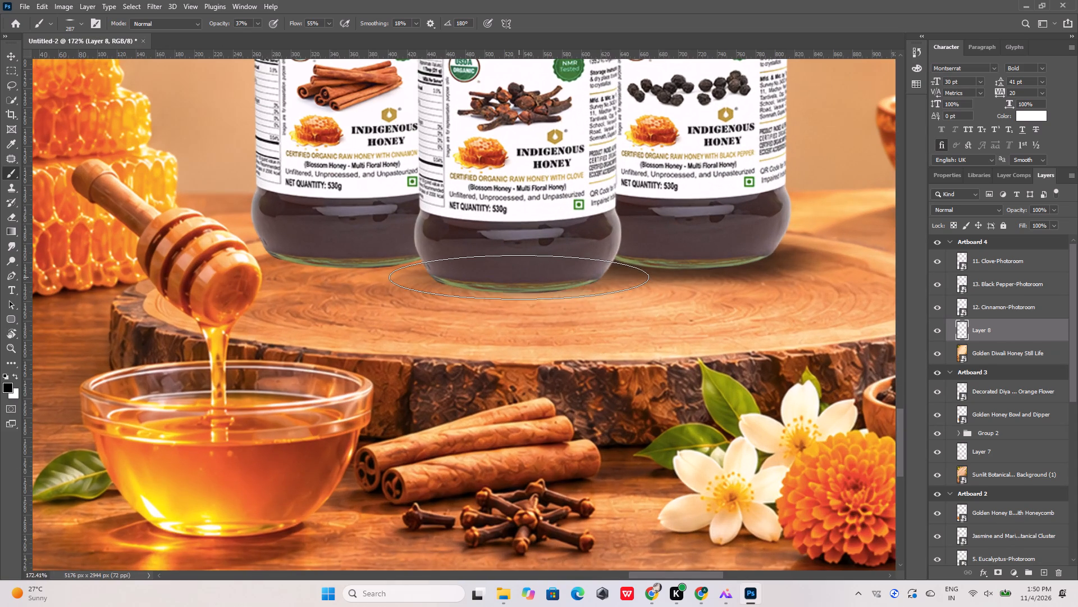
pyautogui.click(517, 283)
pyautogui.doubleClick(517, 283)
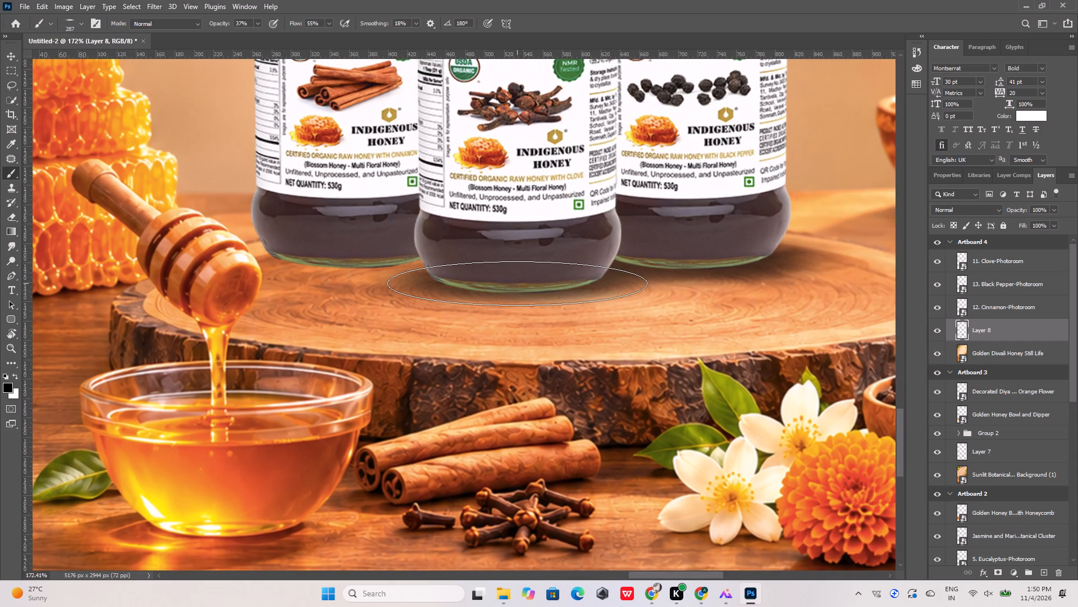
# Paint a soft black shadow beneath the Cinnamon jar, undoing the first dabs and repainting them slightly lower along its base.
pyautogui.keyDown('alt'); pyautogui.scroll(-2, 456, 285); pyautogui.keyUp('alt')
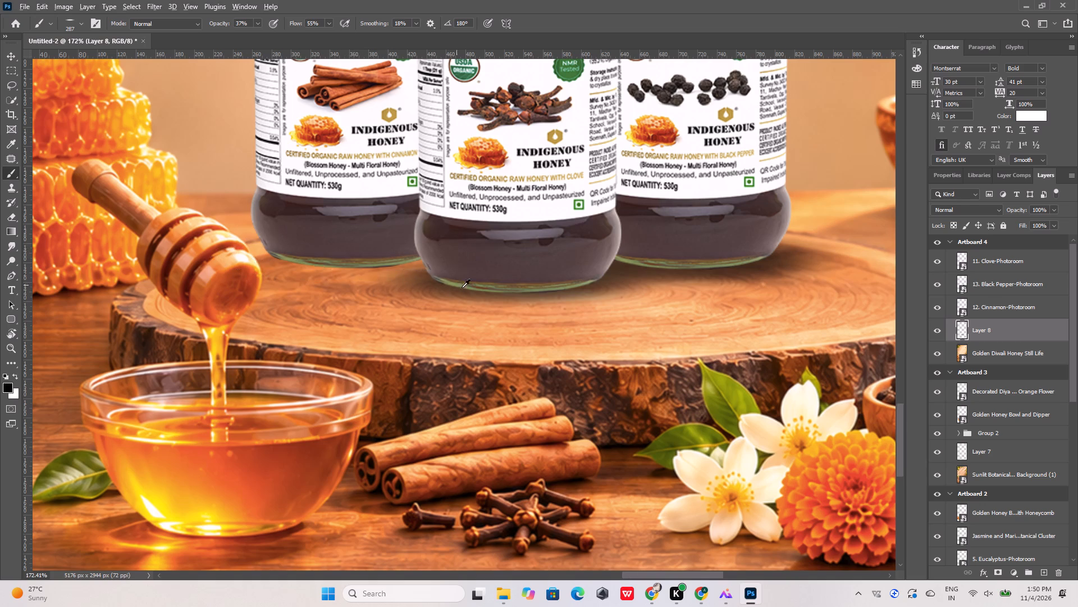
pyautogui.keyDown('alt'); pyautogui.scroll(-8, 462, 288); pyautogui.keyUp('alt')
pyautogui.keyDown('alt'); pyautogui.scroll(11, 365, 267); pyautogui.keyUp('alt')
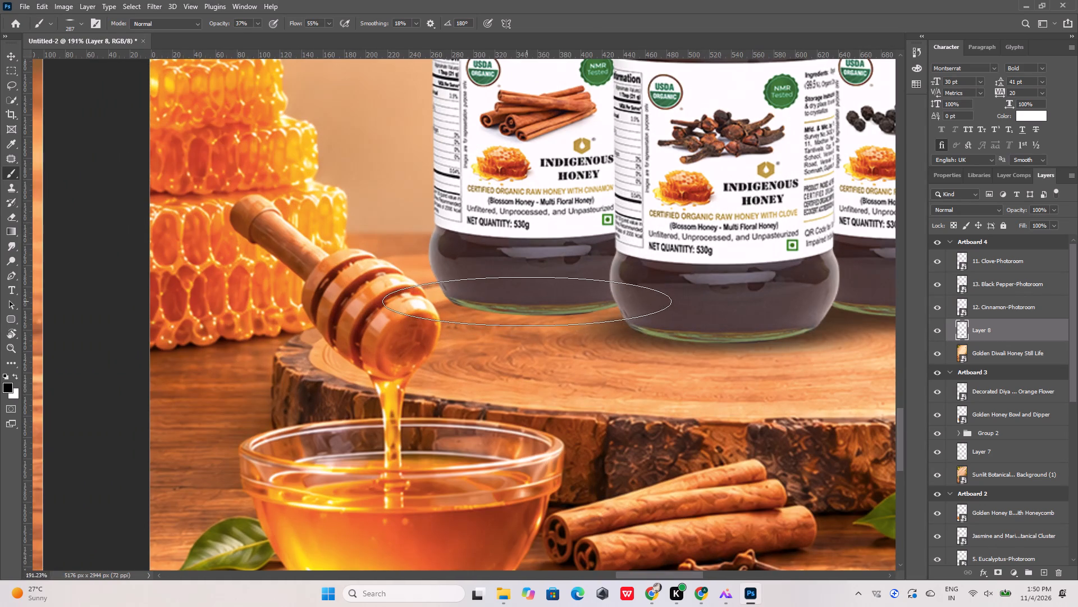
pyautogui.click(527, 300)
pyautogui.tripleClick(527, 300)
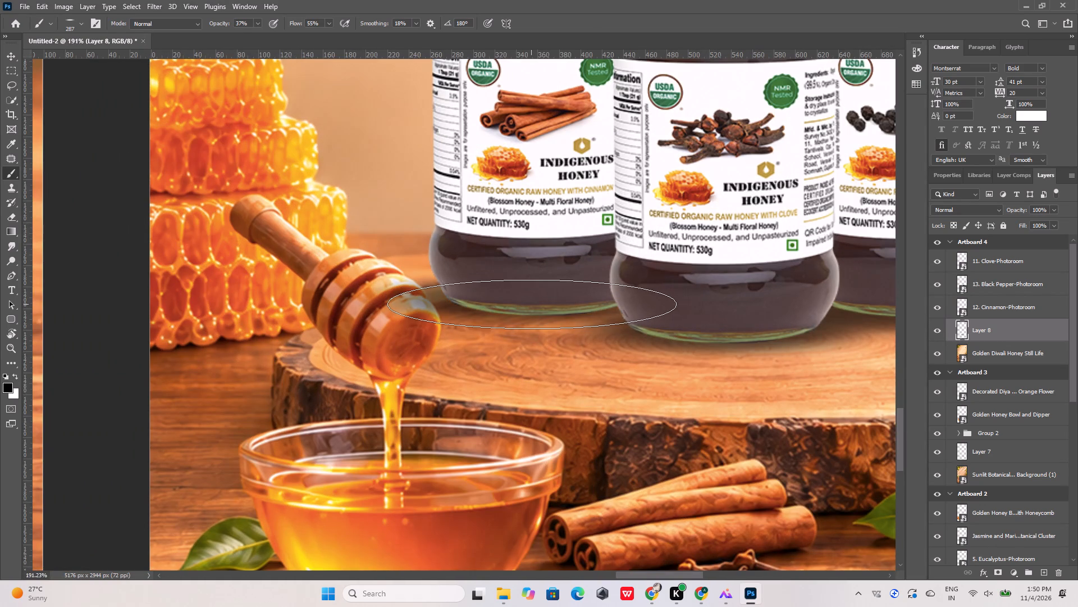
pyautogui.hotkey('ctrl', 'z')
pyautogui.hotkey('ctrl', 'z')
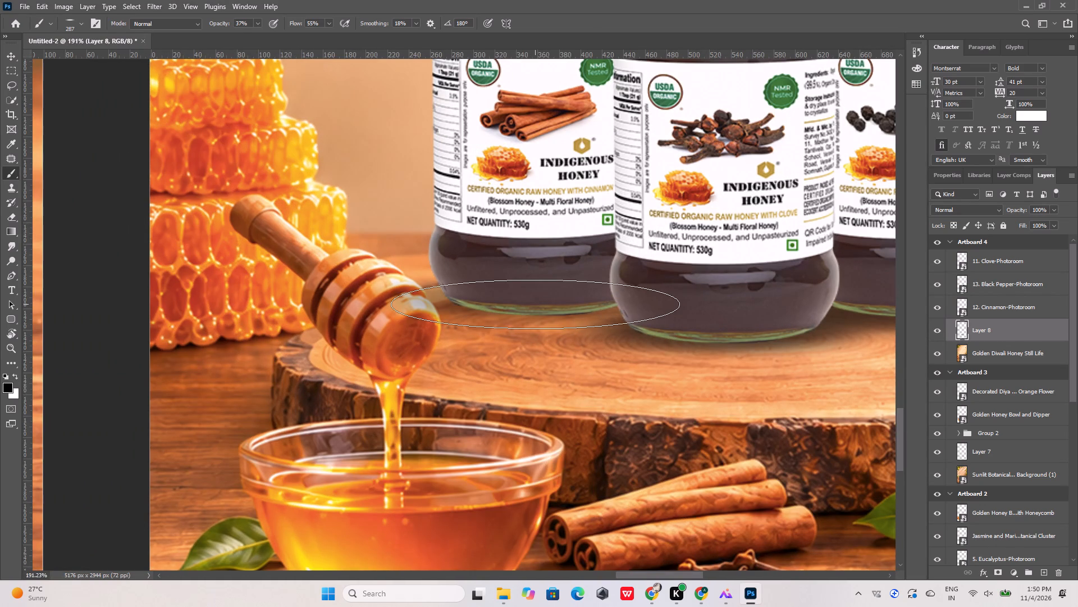
pyautogui.click(538, 305)
pyautogui.doubleClick(538, 309)
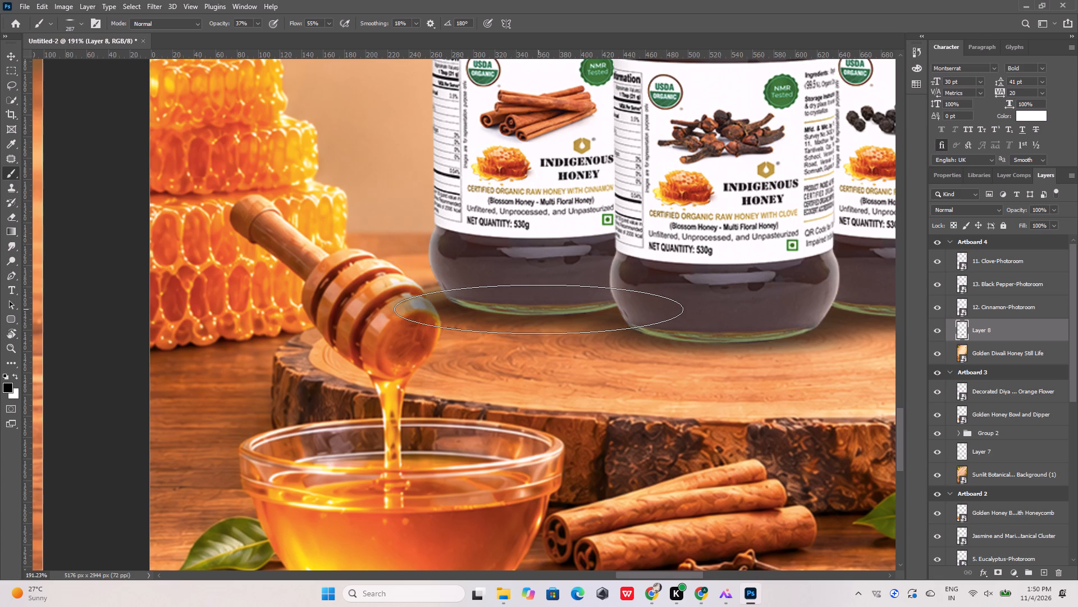
pyautogui.click(541, 311)
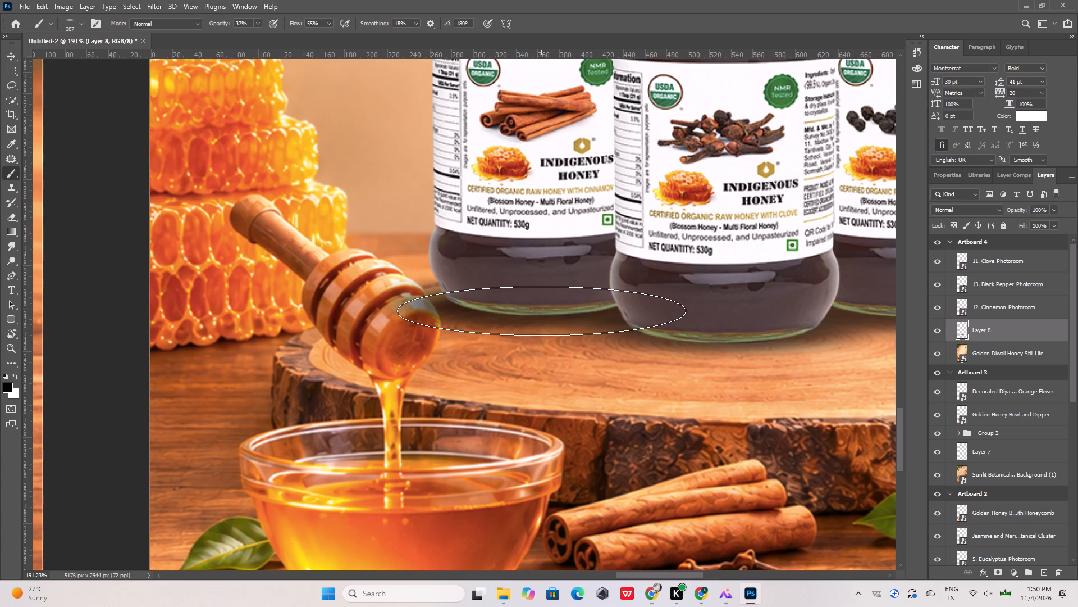
# Switch to the Move tool and remove the upper horizontal guide above the jar lids.
pyautogui.keyDown('alt'); pyautogui.scroll(-15, 391, 288); pyautogui.keyUp('alt')
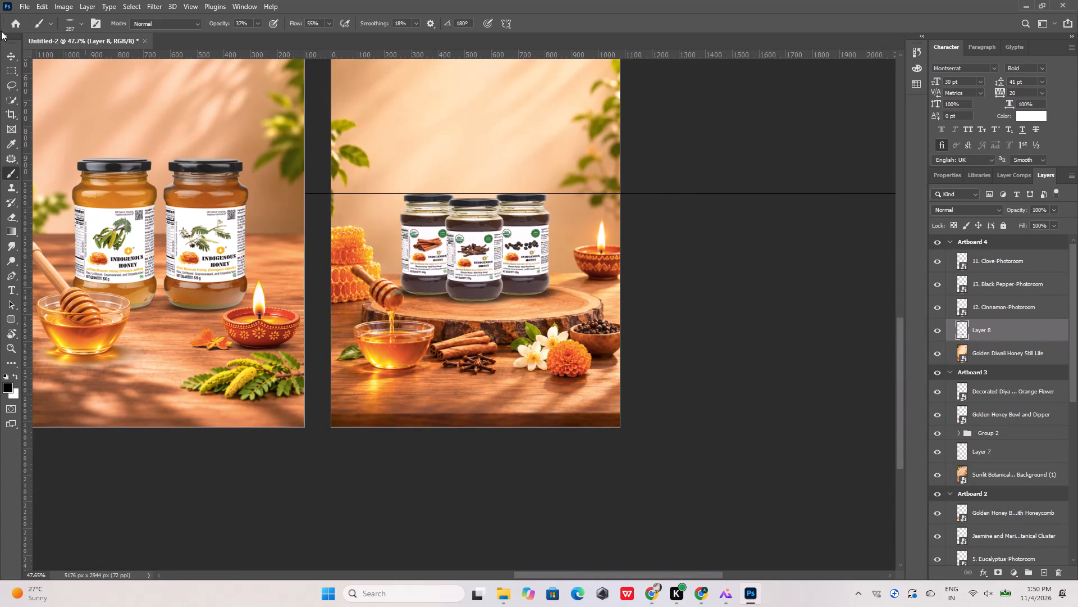
pyautogui.click(7, 53)
pyautogui.click(670, 152)
pyautogui.keyDown('alt'); pyautogui.scroll(7, 562, 277); pyautogui.keyUp('alt')
pyautogui.keyDown('alt'); pyautogui.scroll(-4, 560, 284); pyautogui.keyUp('alt')
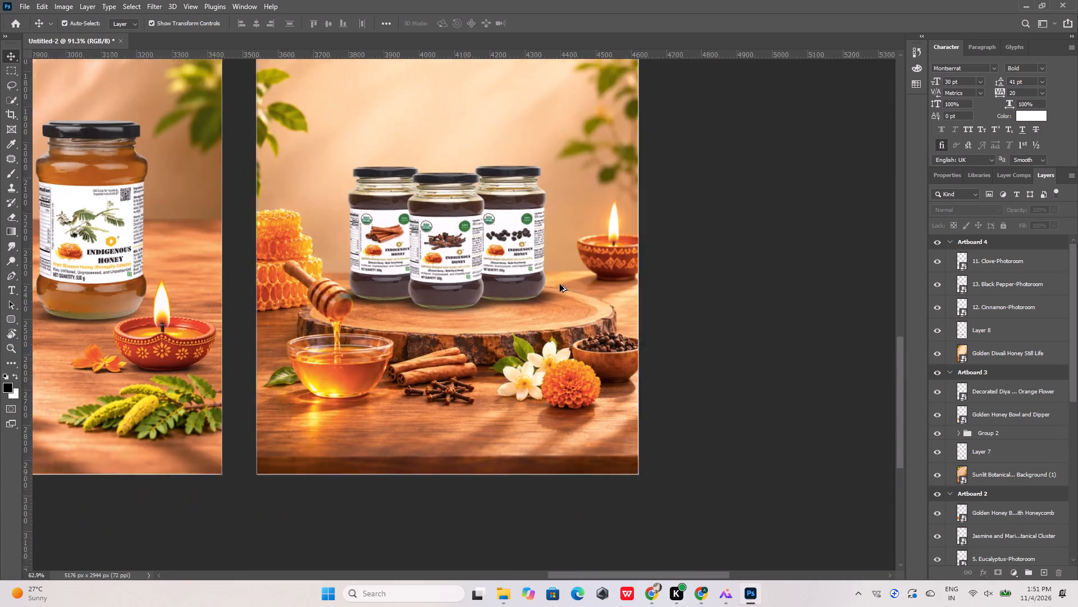
pyautogui.keyDown('alt'); pyautogui.scroll(-2, 560, 284); pyautogui.keyUp('alt')
pyautogui.click(614, 184)
pyautogui.moveTo(675, 187); pyautogui.dragTo(693, 51)
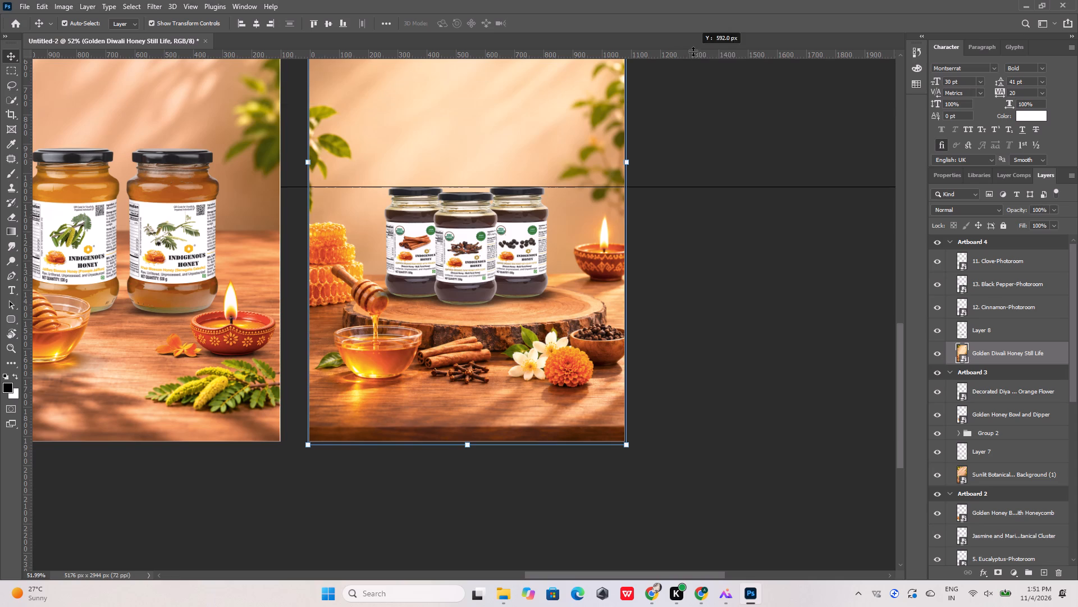
# Remove the remaining horizontal guide at the jar lids and deselect the background layer.
pyautogui.moveTo(693, 51); pyautogui.dragTo(693, 49)
pyautogui.click(683, 126)
# Review the Artboard 4 jar composition up close and alongside the other artboards.
pyautogui.keyDown('alt'); pyautogui.scroll(-9, 574, 300); pyautogui.keyUp('alt')
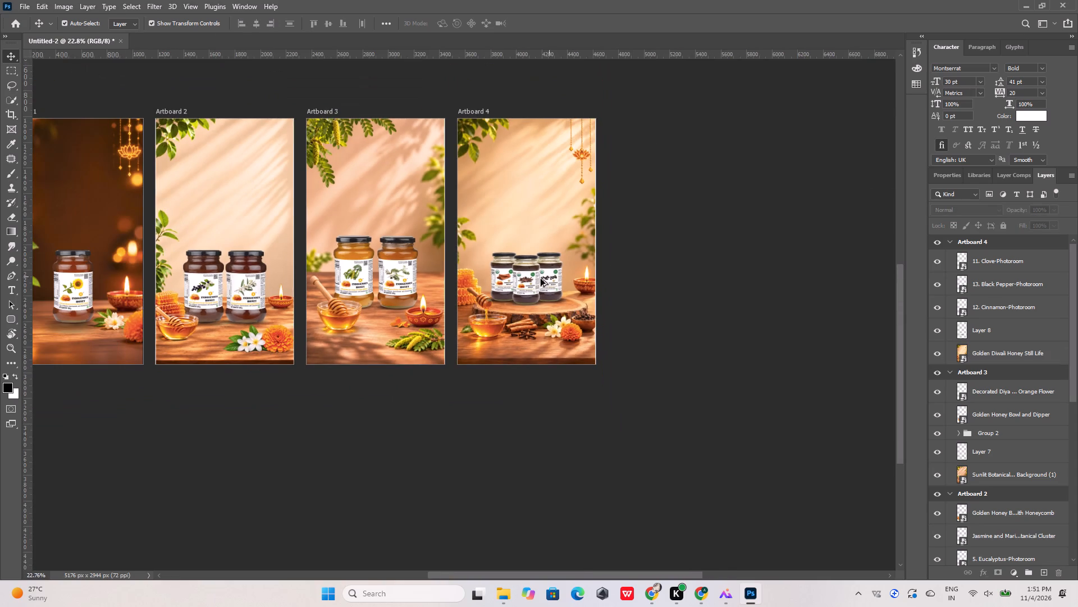
pyautogui.keyDown('alt'); pyautogui.scroll(15, 536, 280); pyautogui.keyUp('alt')
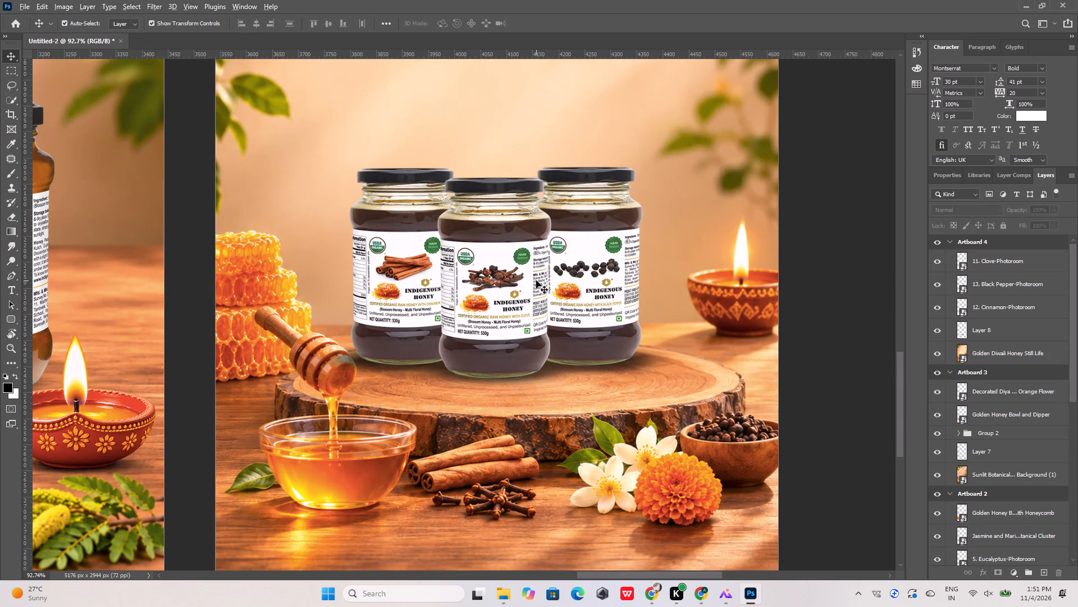
pyautogui.keyDown('alt'); pyautogui.scroll(-2, 536, 280); pyautogui.keyUp('alt')
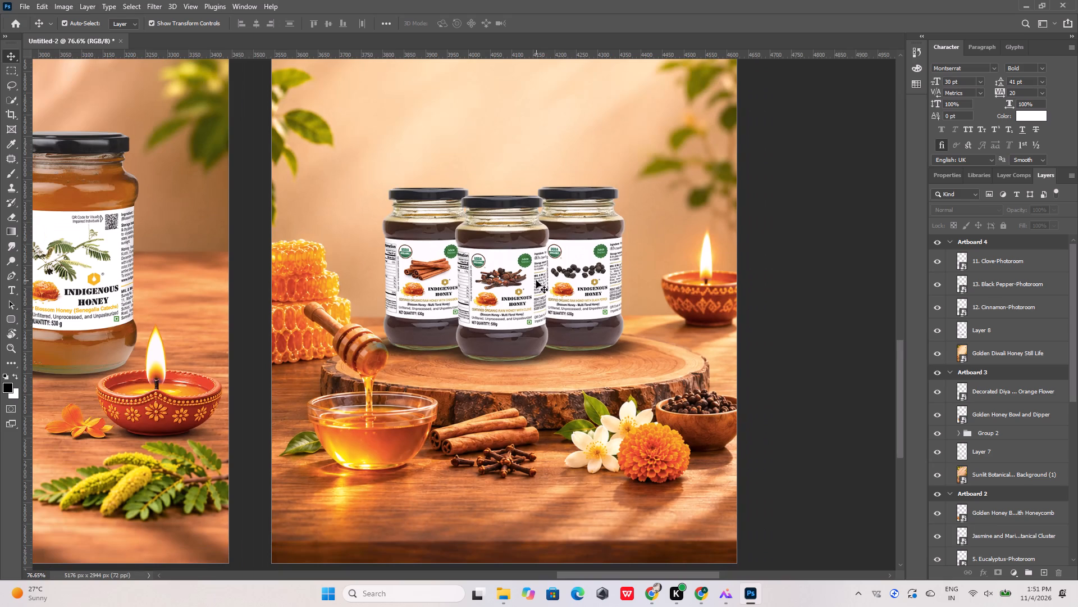
pyautogui.keyDown('alt'); pyautogui.scroll(-11, 536, 280); pyautogui.keyUp('alt')
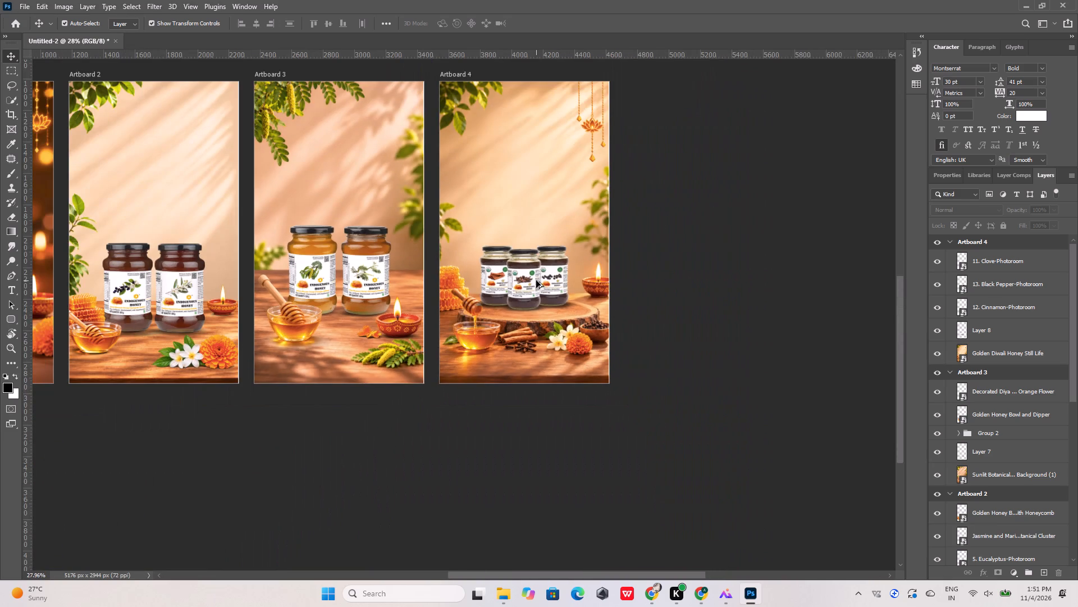
pyautogui.keyDown('alt'); pyautogui.scroll(-6, 530, 282); pyautogui.keyUp('alt')
pyautogui.keyDown('alt'); pyautogui.scroll(7, 588, 214); pyautogui.keyUp('alt')
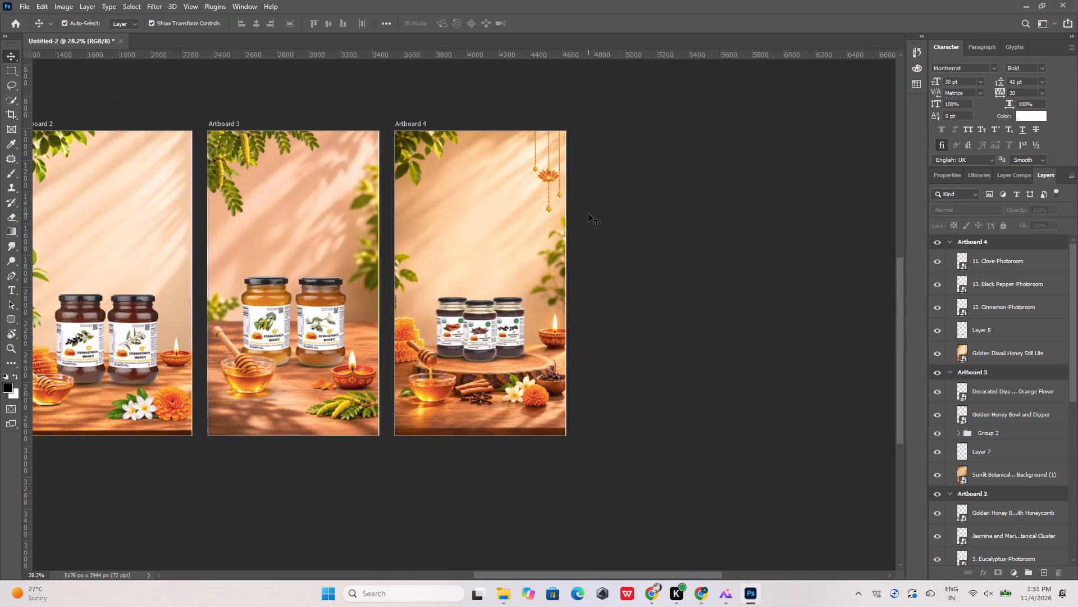
# Add a new blank 1080 × 1920 px artboard beside Artboard 4, on the side away from Artboard 3.
pyautogui.click(399, 115)
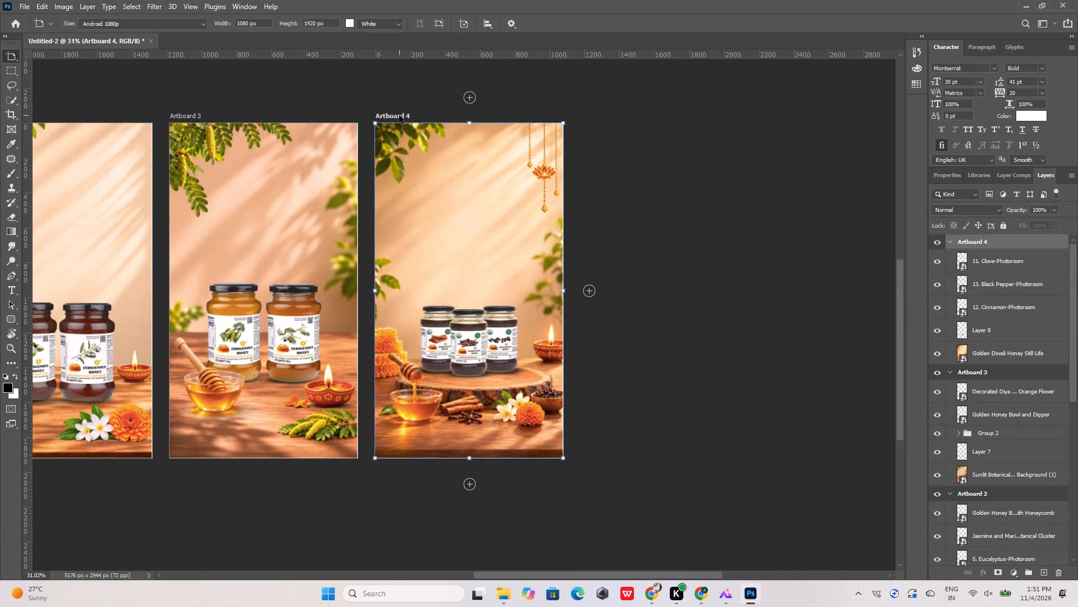
pyautogui.click(586, 291)
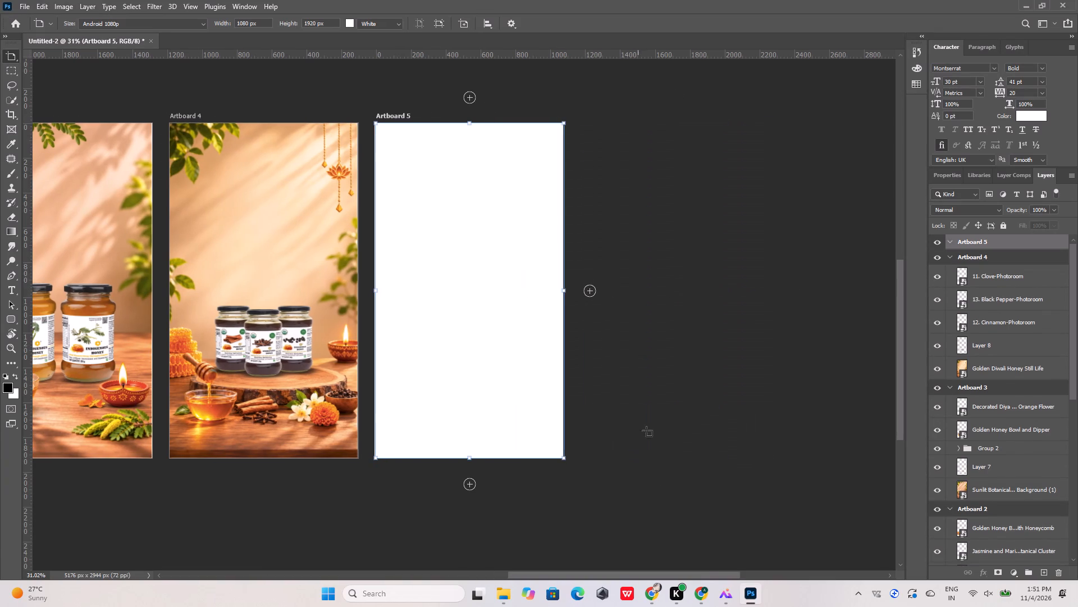
pyautogui.click(699, 596)
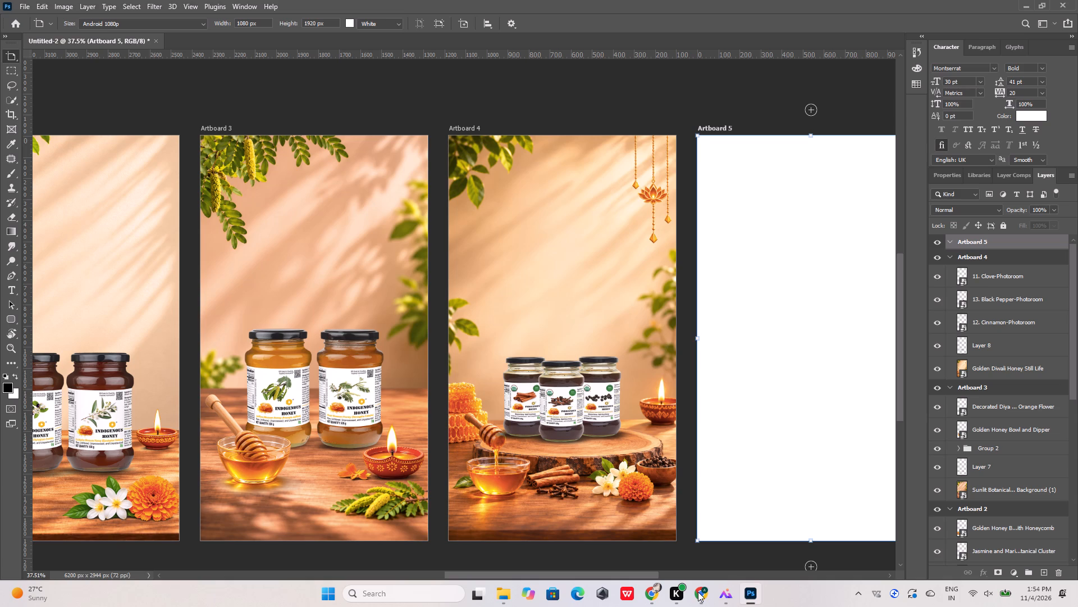
pyautogui.keyDown('alt'); pyautogui.scroll(13, 483, 456); pyautogui.keyUp('alt')
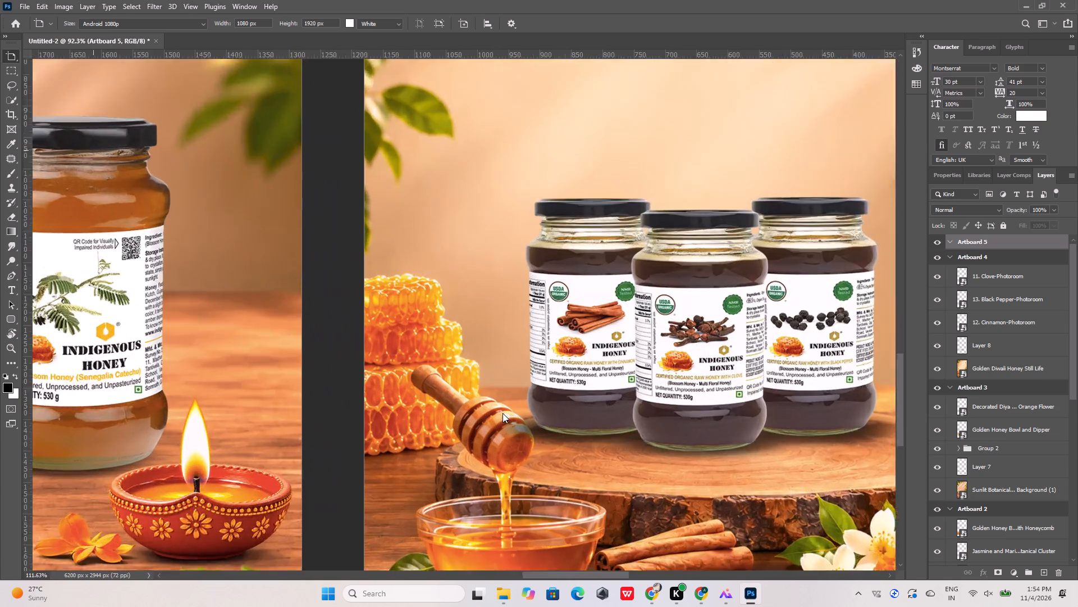
pyautogui.keyDown('alt'); pyautogui.scroll(6, 503, 413); pyautogui.keyUp('alt')
pyautogui.click(519, 443)
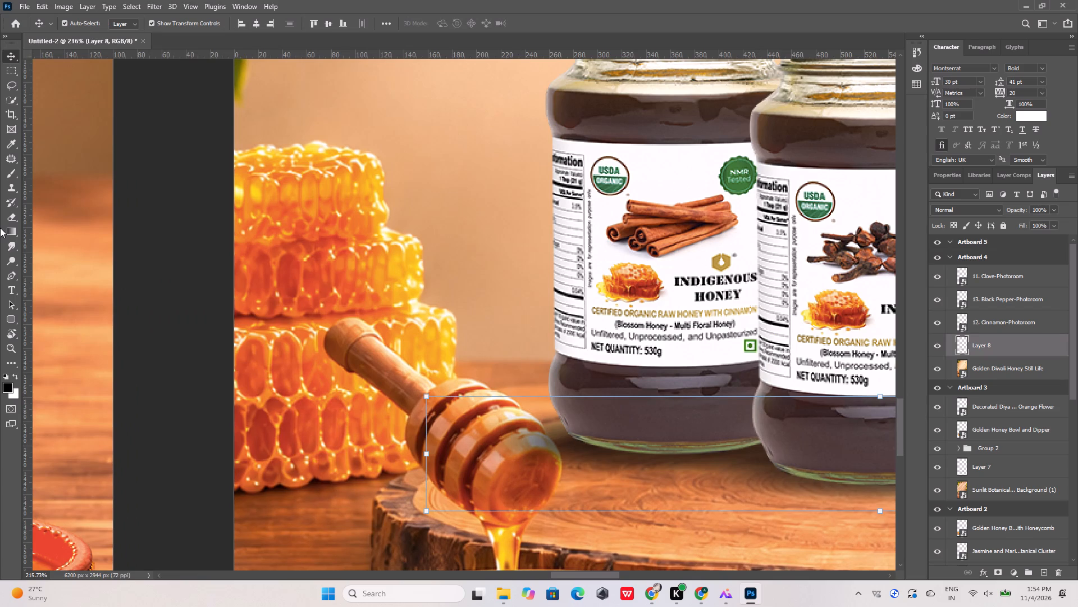
pyautogui.press('e')
pyautogui.click(481, 475)
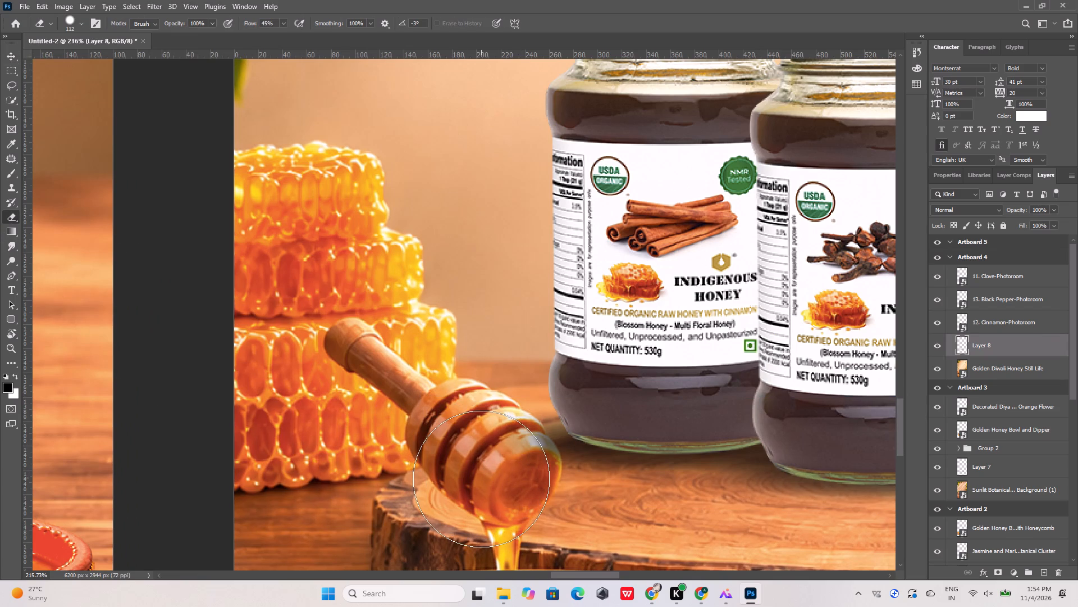
pyautogui.click(485, 479)
pyautogui.moveTo(495, 487); pyautogui.dragTo(499, 492)
pyautogui.moveTo(506, 491); pyautogui.dragTo(503, 506)
pyautogui.click(507, 500)
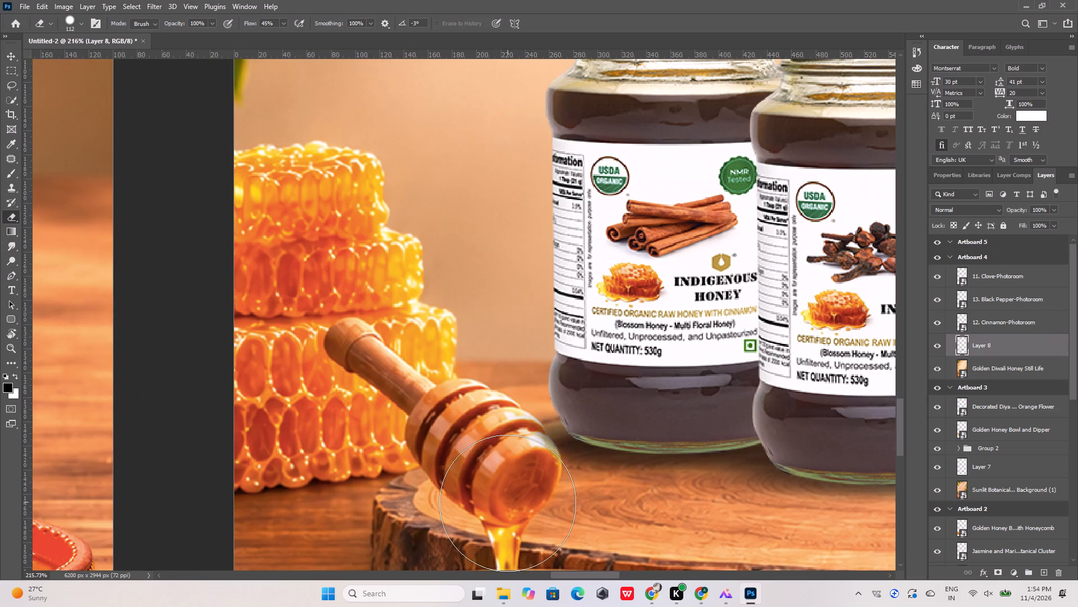
pyautogui.moveTo(505, 490); pyautogui.dragTo(487, 475)
pyautogui.moveTo(487, 471); pyautogui.dragTo(490, 477)
pyautogui.moveTo(491, 464); pyautogui.dragTo(484, 465)
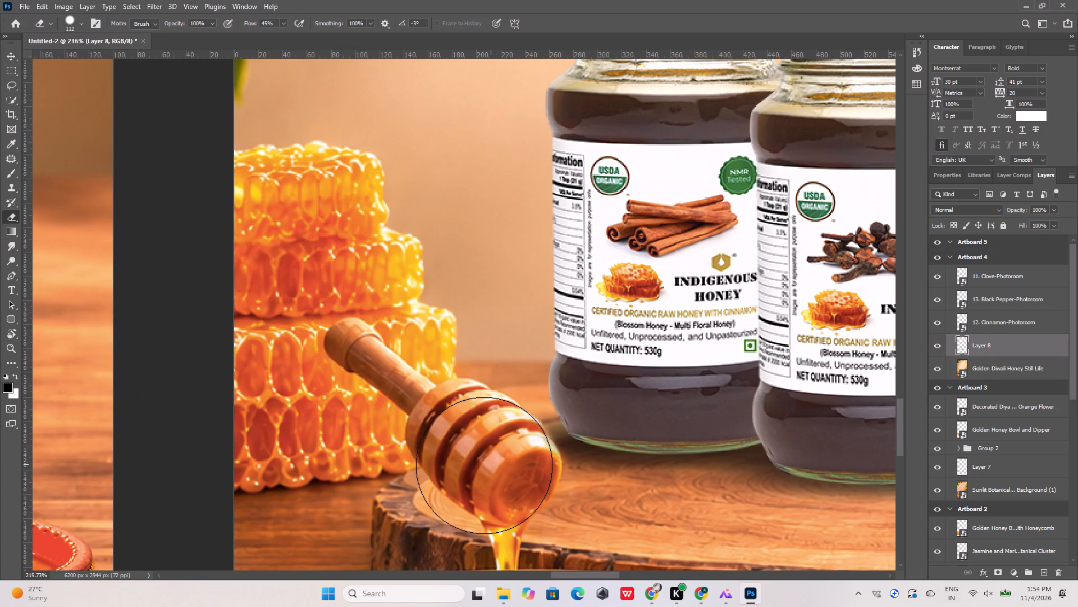
pyautogui.moveTo(484, 465); pyautogui.dragTo(482, 465)
pyautogui.moveTo(484, 488); pyautogui.dragTo(485, 493)
pyautogui.moveTo(491, 495); pyautogui.dragTo(466, 514)
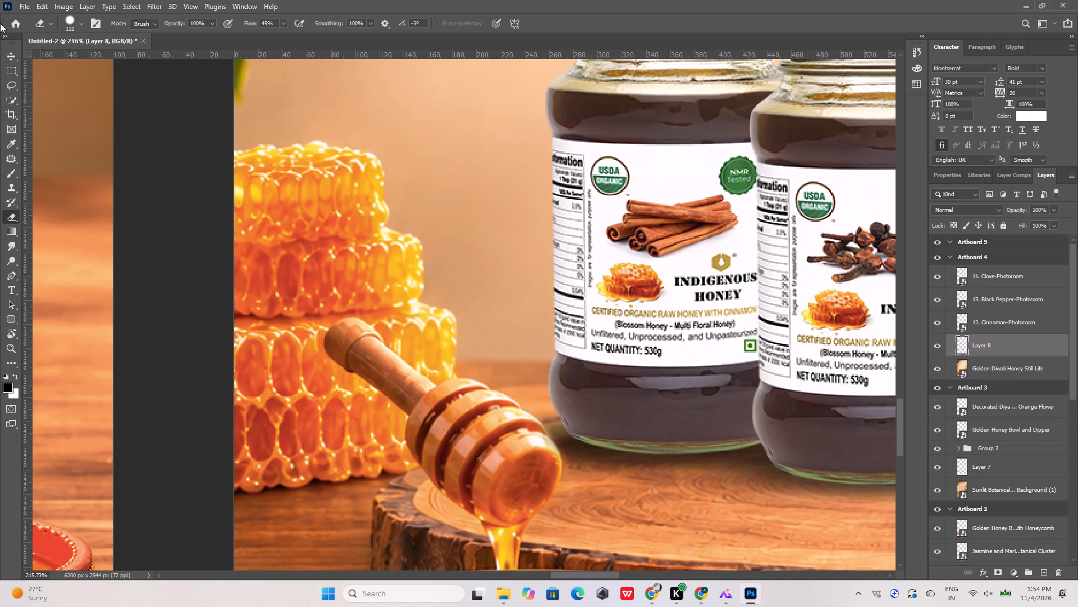
pyautogui.click(6, 56)
pyautogui.click(175, 205)
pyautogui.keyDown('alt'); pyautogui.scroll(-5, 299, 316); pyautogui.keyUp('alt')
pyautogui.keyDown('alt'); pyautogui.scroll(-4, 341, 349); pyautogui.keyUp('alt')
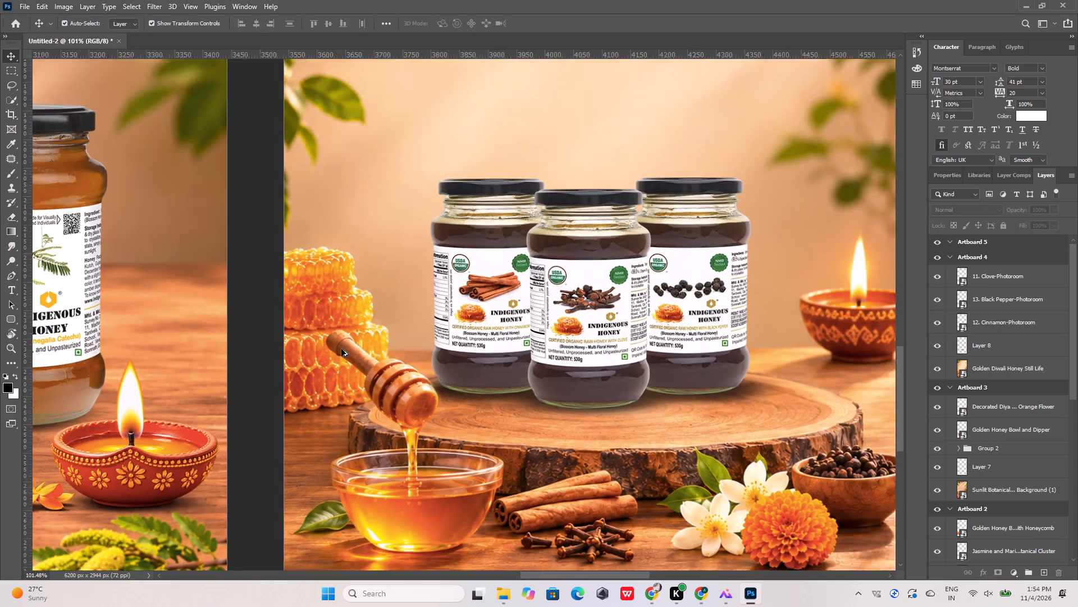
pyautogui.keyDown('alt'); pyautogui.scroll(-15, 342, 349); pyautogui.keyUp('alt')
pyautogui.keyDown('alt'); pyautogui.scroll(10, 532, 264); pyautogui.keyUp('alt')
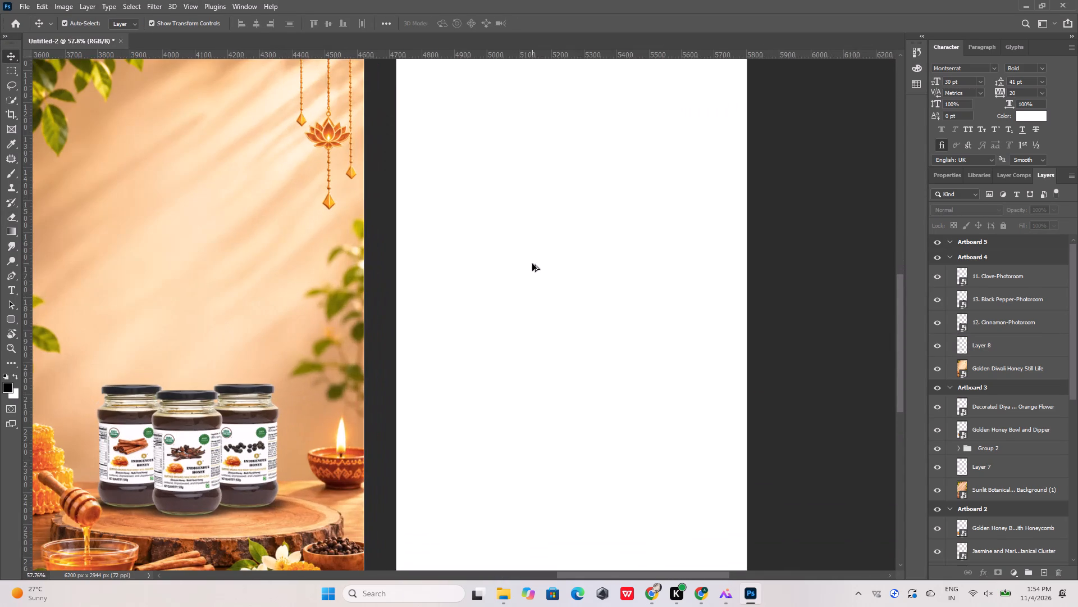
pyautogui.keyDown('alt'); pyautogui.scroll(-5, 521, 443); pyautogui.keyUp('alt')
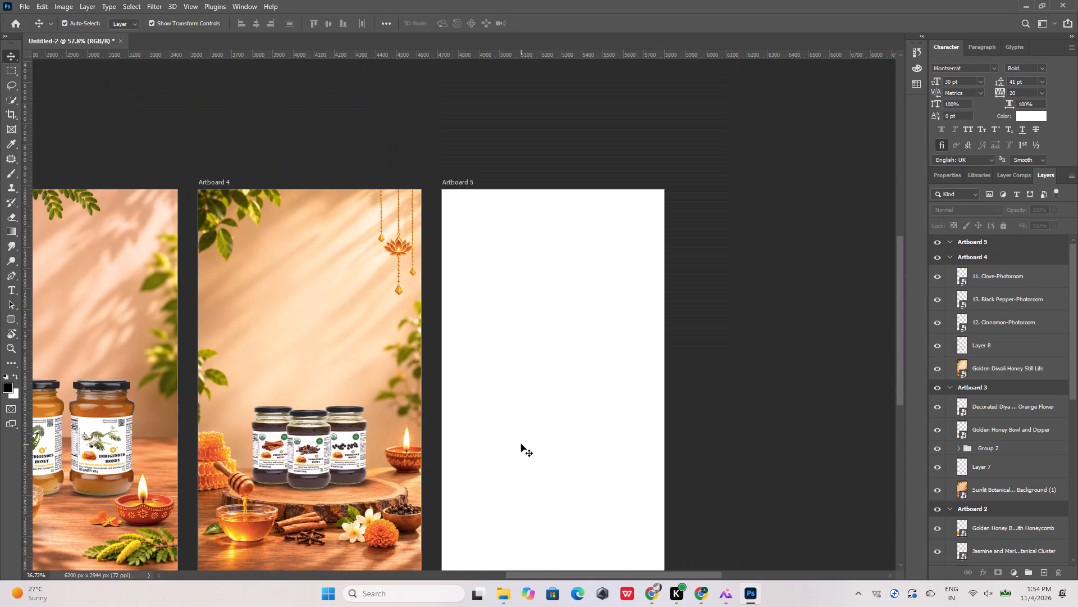
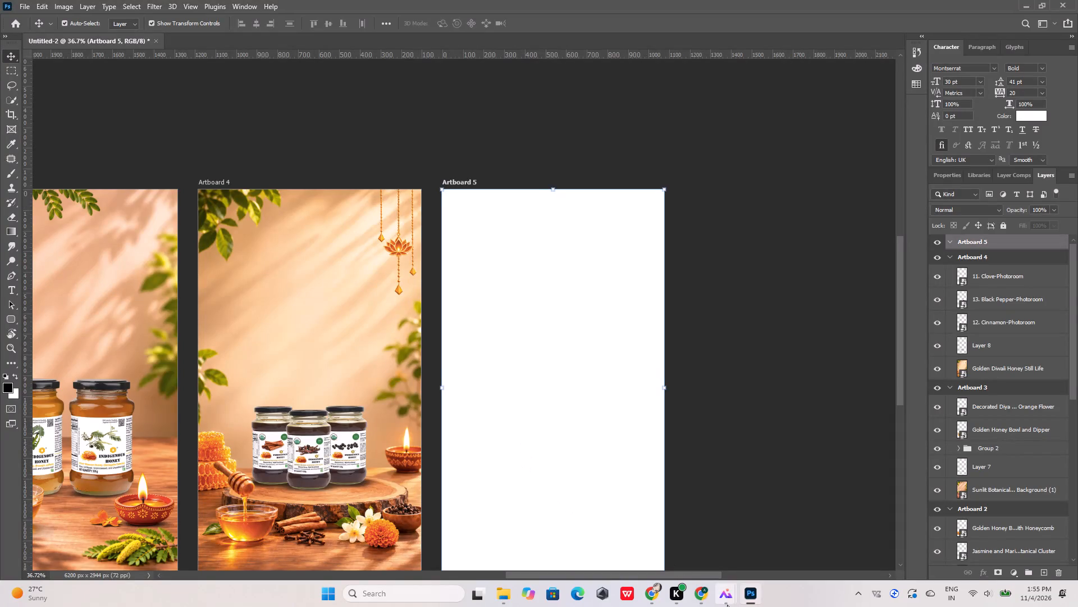
pyautogui.click(702, 594)
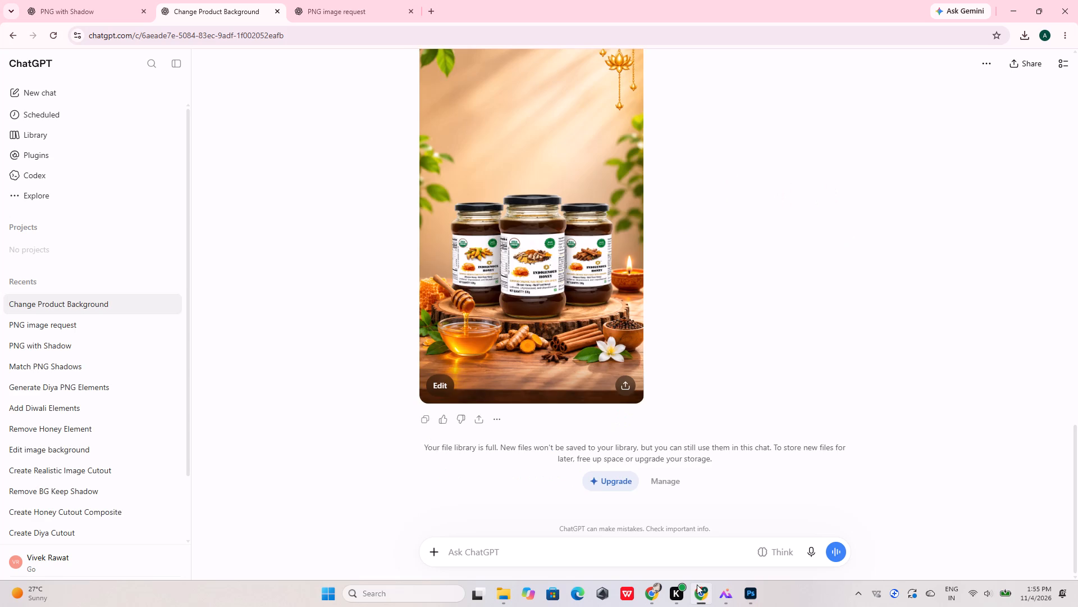
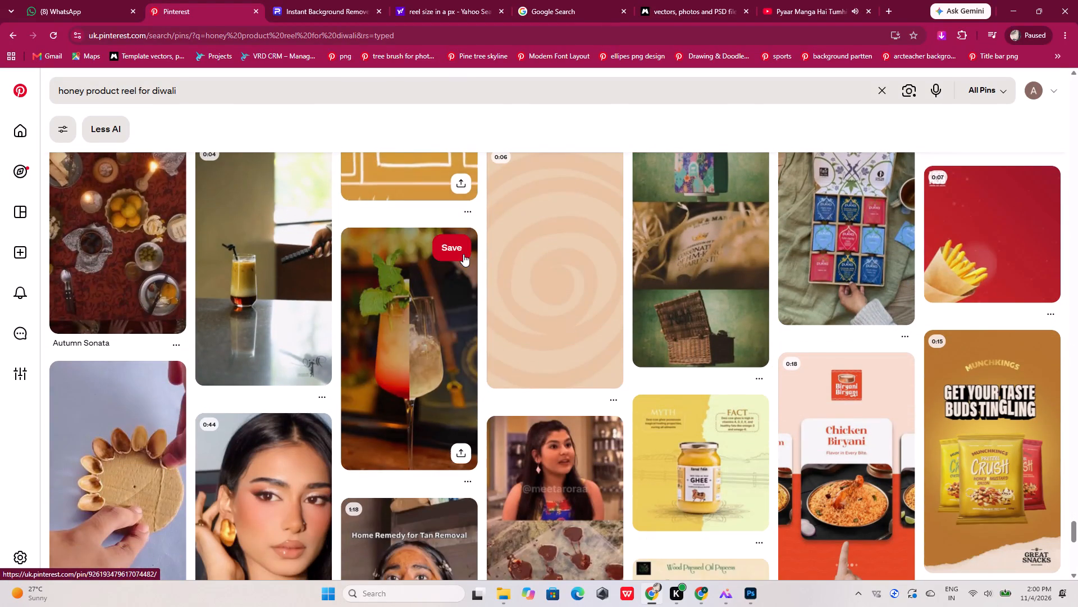
# Browse the Pinterest results for "honey product reel for diwali" for background and layout ideas.
pyautogui.scroll(-20, 463, 254)
pyautogui.scroll(5, 463, 254)
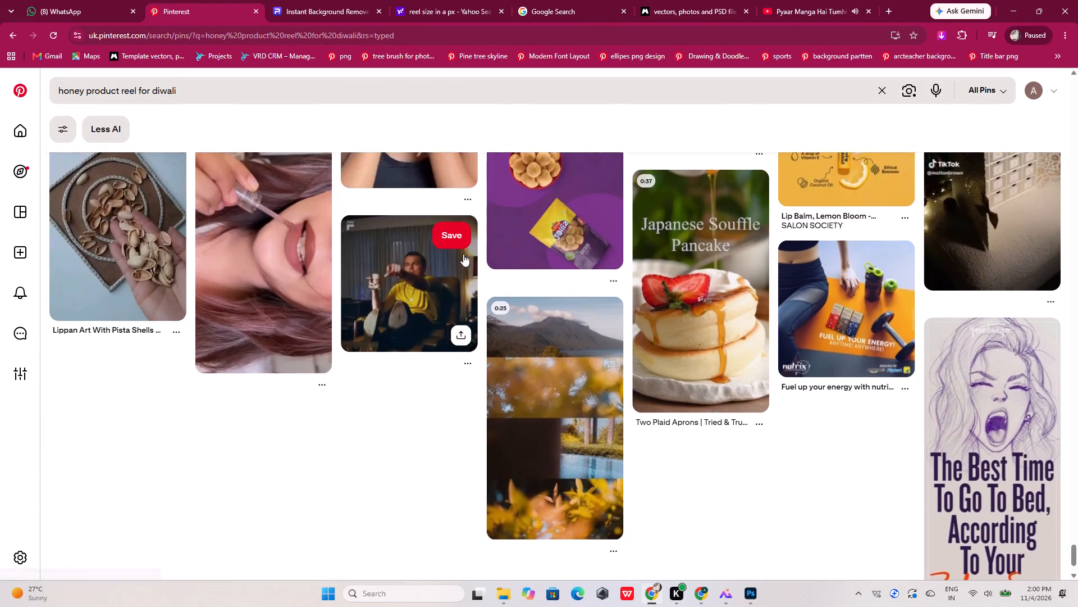
pyautogui.scroll(17, 463, 254)
pyautogui.scroll(7, 463, 254)
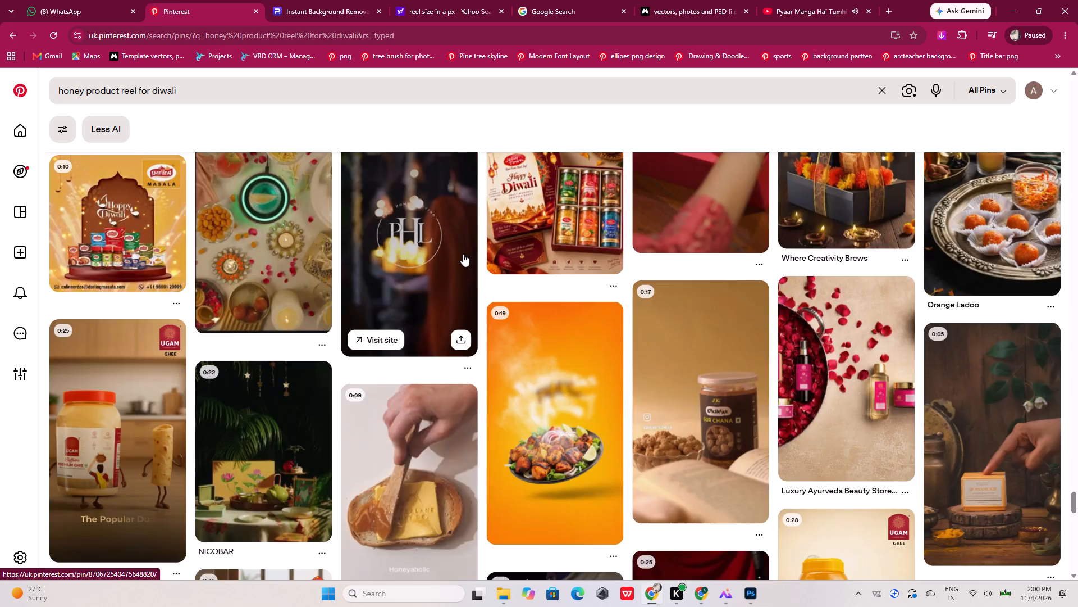
pyautogui.scroll(14, 463, 254)
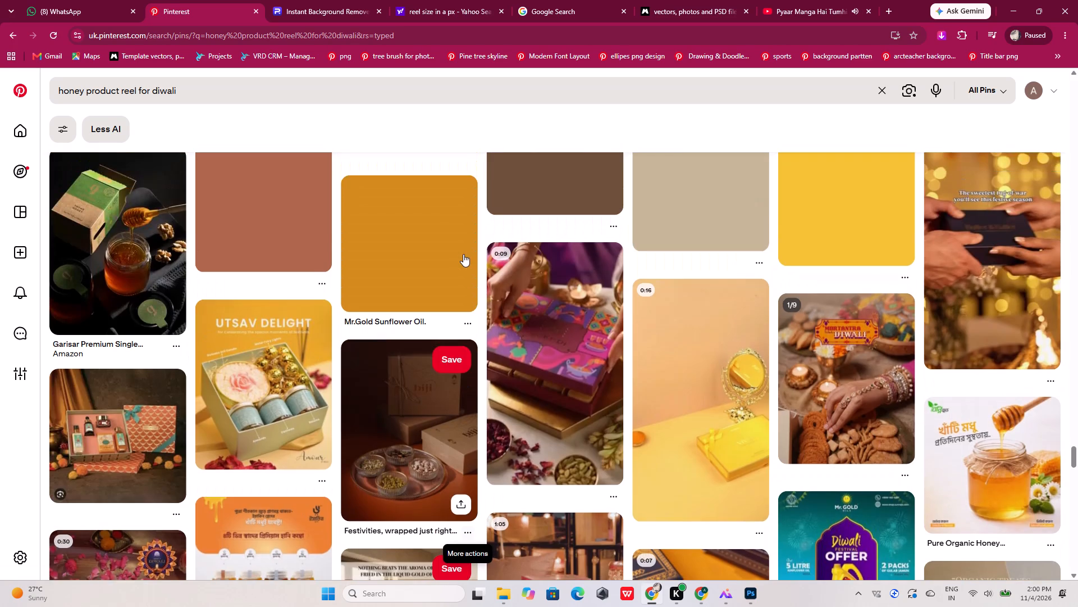
pyautogui.scroll(8, 463, 254)
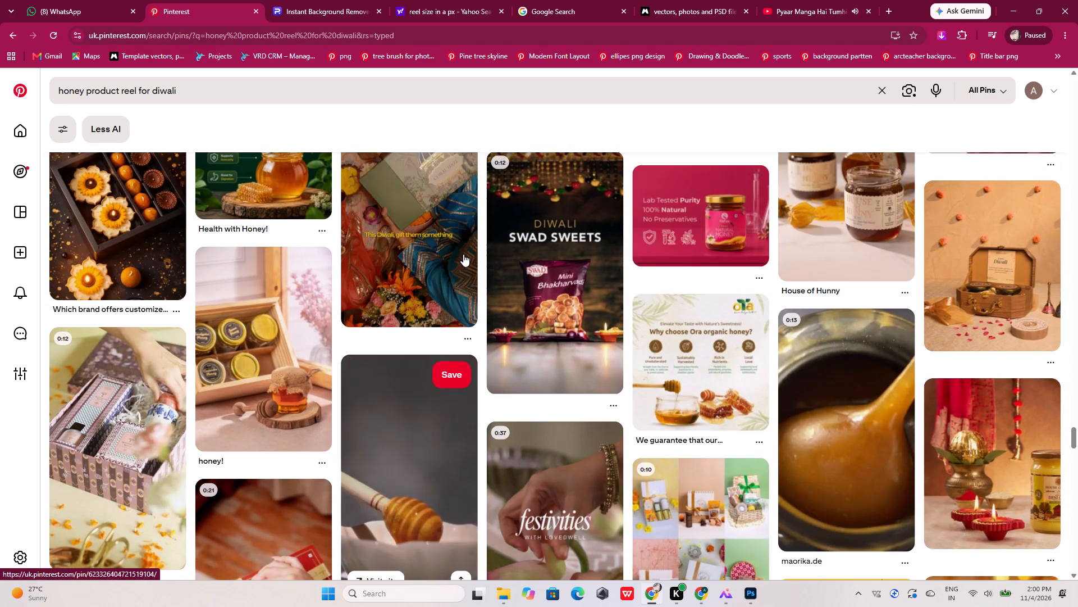
pyautogui.scroll(8, 463, 254)
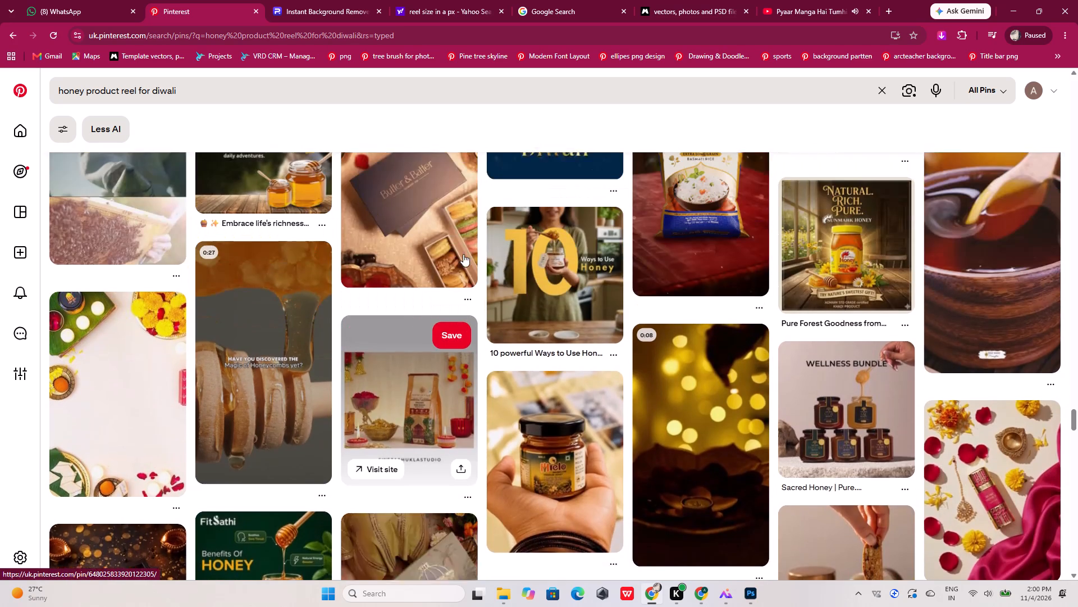
pyautogui.scroll(4, 463, 254)
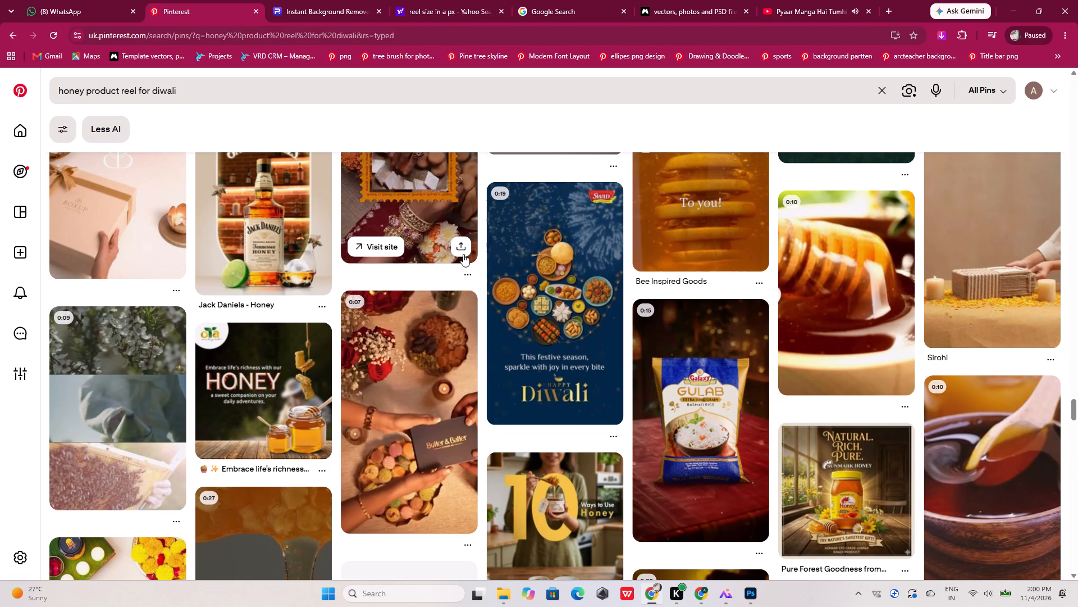
pyautogui.scroll(5, 463, 254)
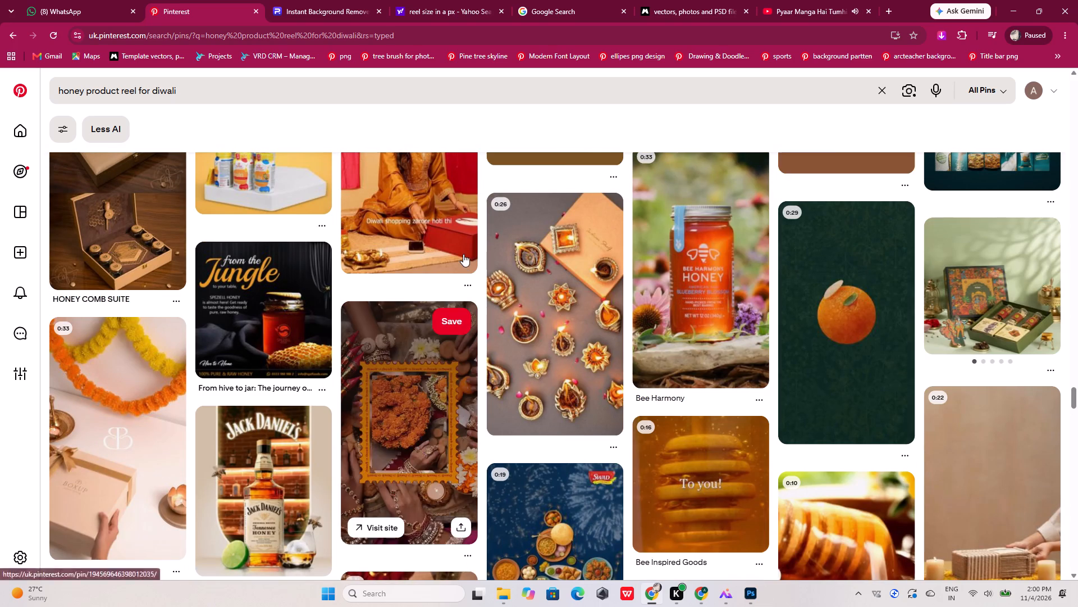
pyautogui.scroll(17, 463, 254)
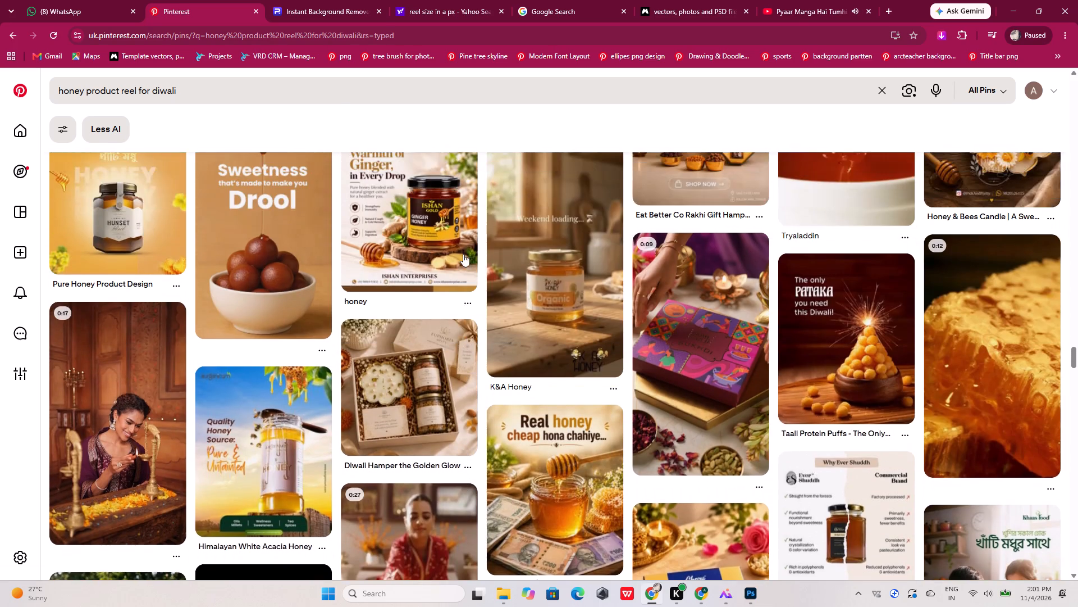
pyautogui.scroll(7, 463, 254)
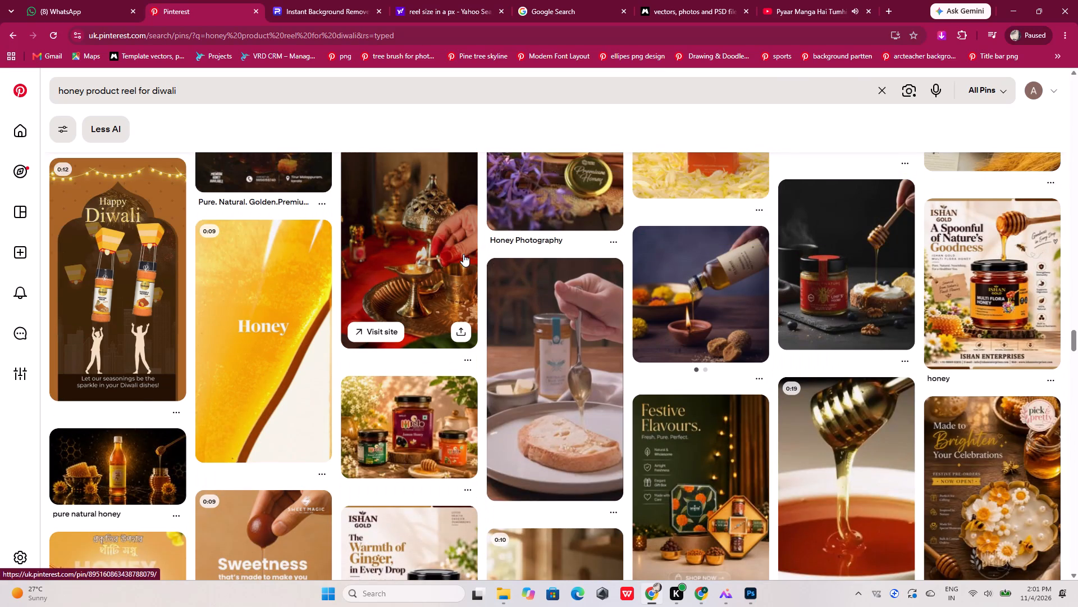
pyautogui.scroll(-3, 463, 254)
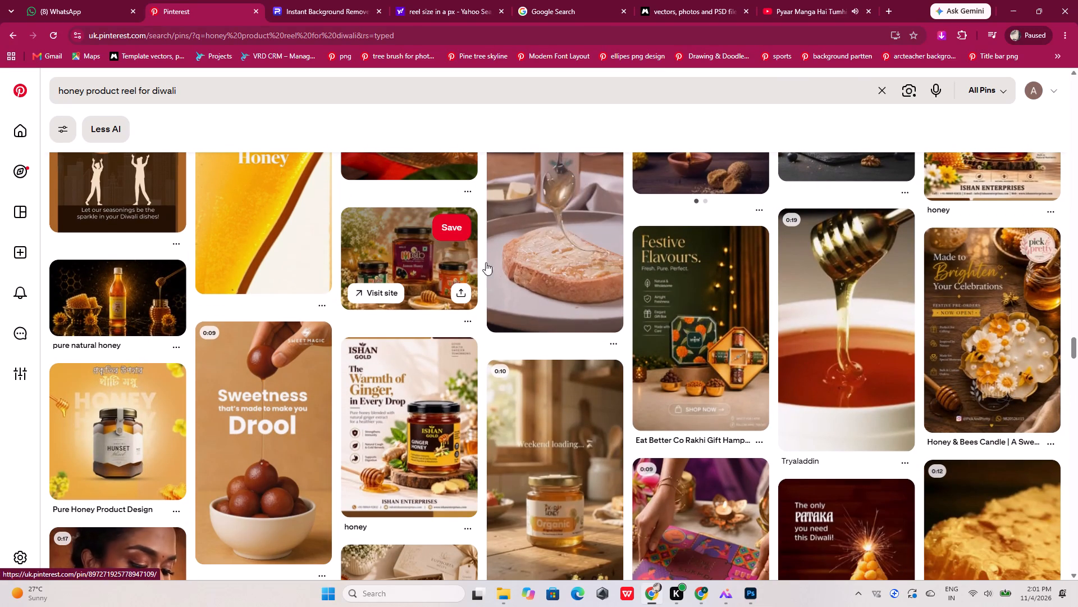
# Compare ChatGPT's mustard yellow honey jar image with the backgrounds of the existing artboards in Photoshop.
pyautogui.click(702, 587)
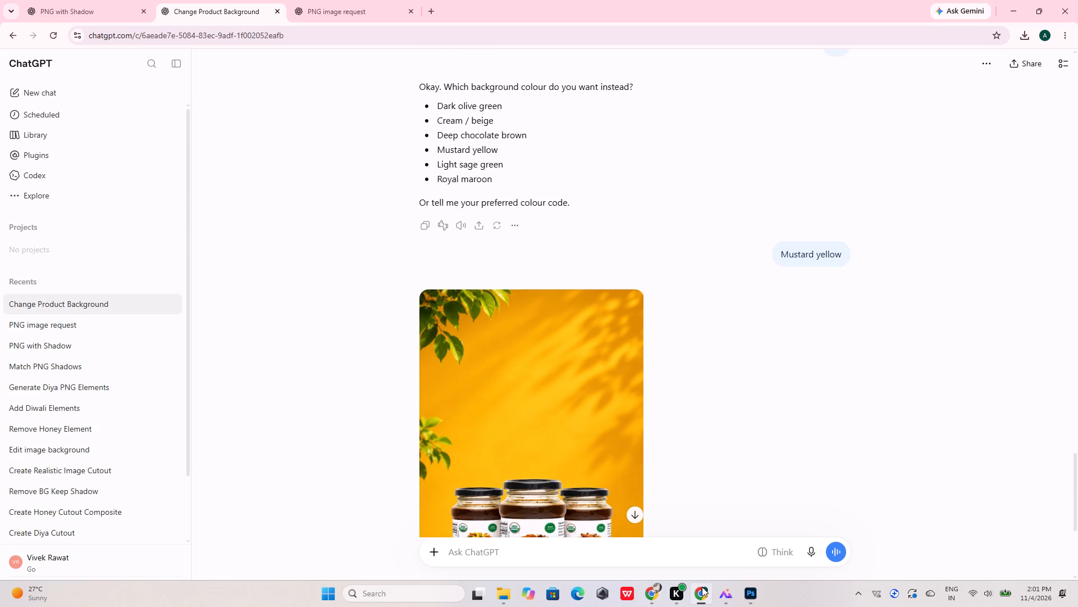
pyautogui.scroll(-4, 700, 441)
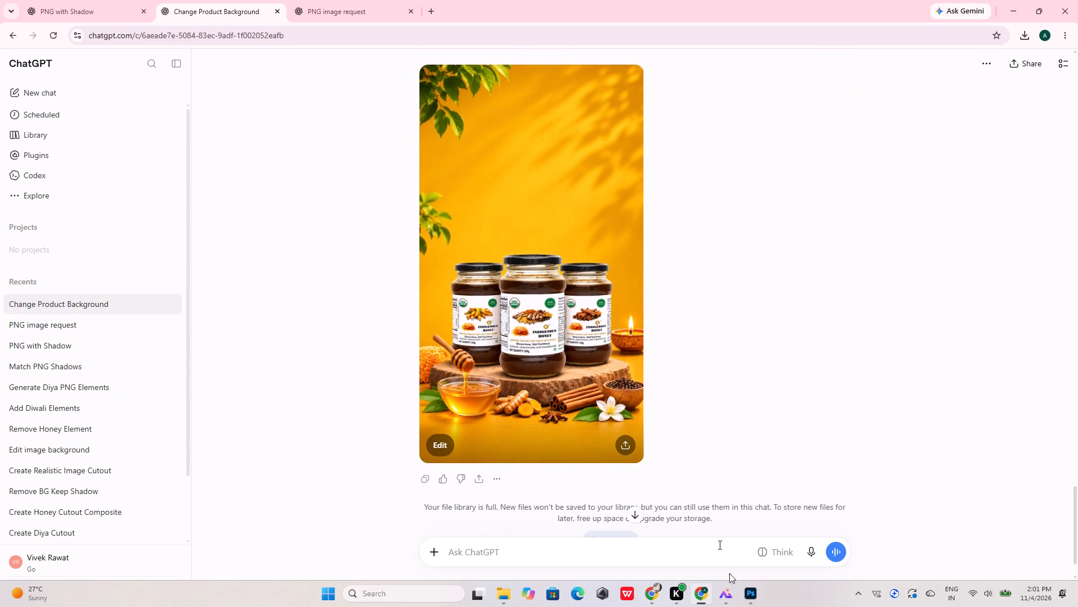
pyautogui.click(750, 593)
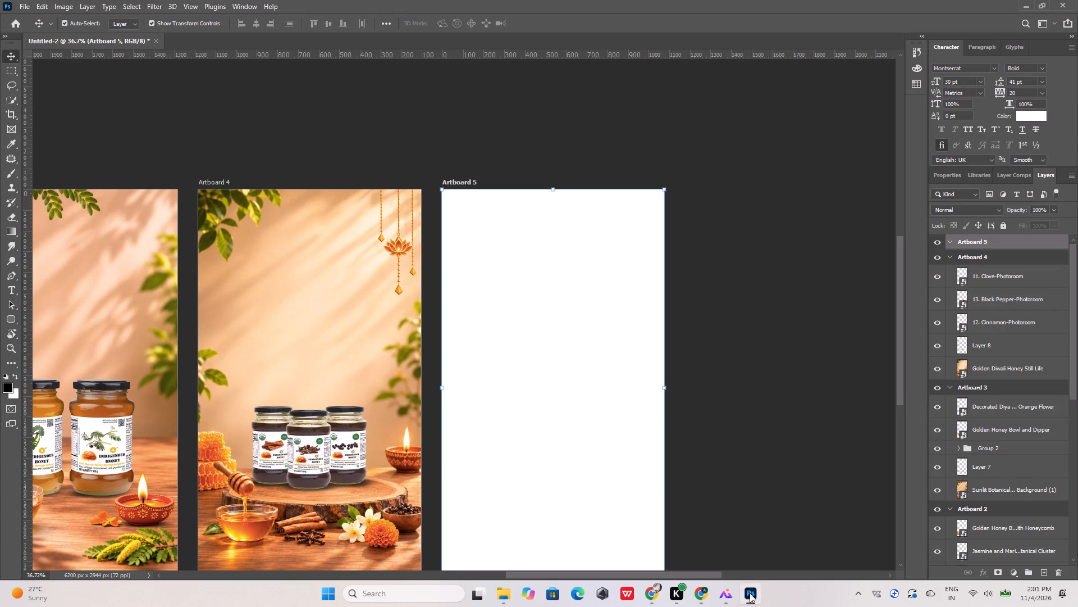
pyautogui.moveTo(698, 575); pyautogui.dragTo(619, 563)
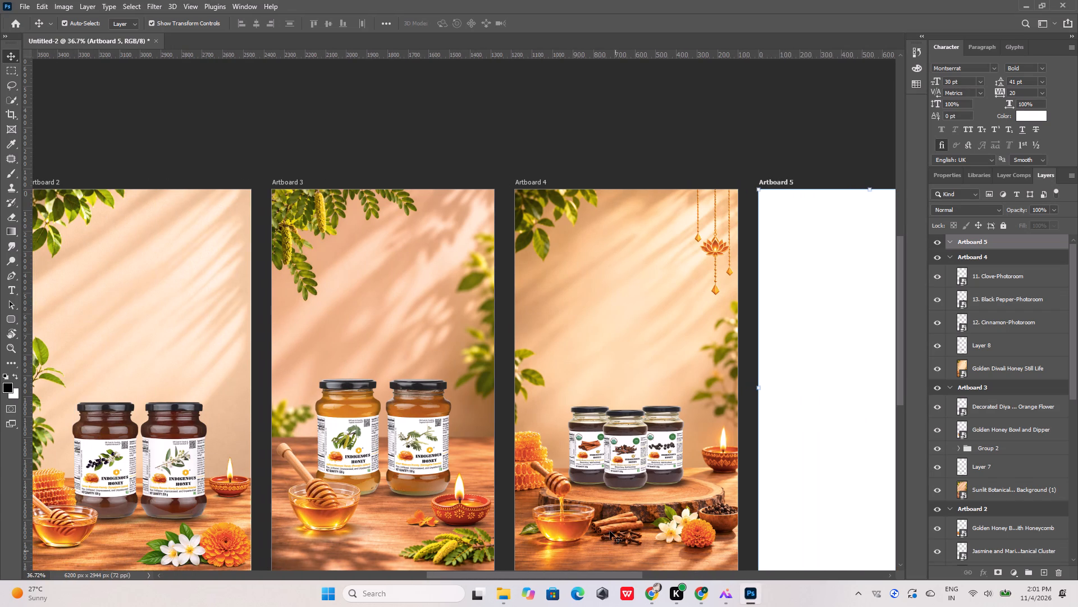
pyautogui.scroll(-5, 582, 437)
pyautogui.moveTo(599, 572); pyautogui.dragTo(637, 572)
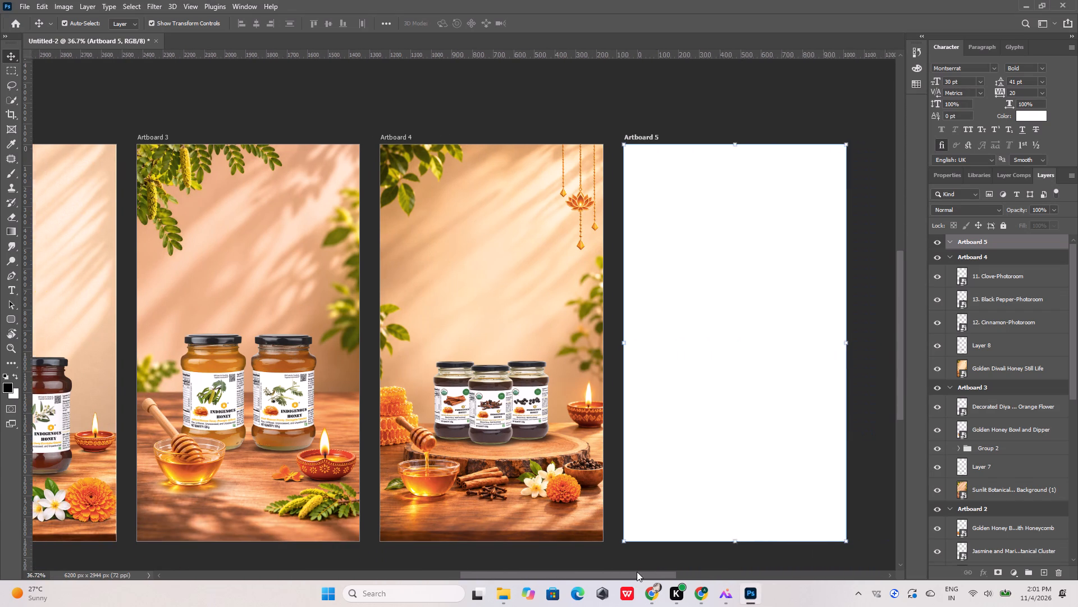
pyautogui.moveTo(637, 572); pyautogui.dragTo(672, 571)
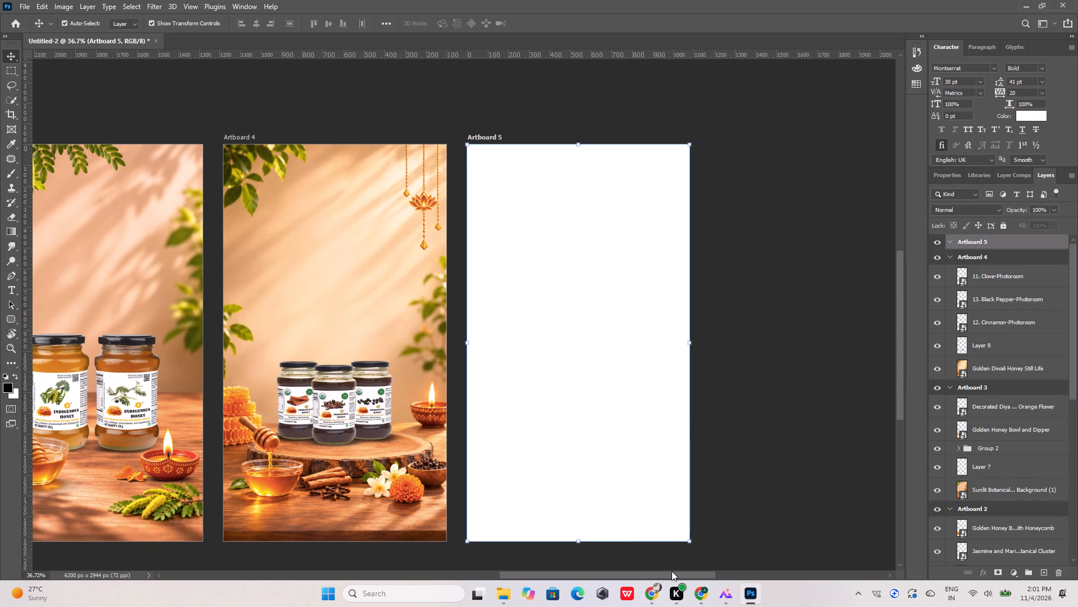
pyautogui.click(700, 591)
pyautogui.click(700, 591)
pyautogui.moveTo(668, 574); pyautogui.dragTo(501, 544)
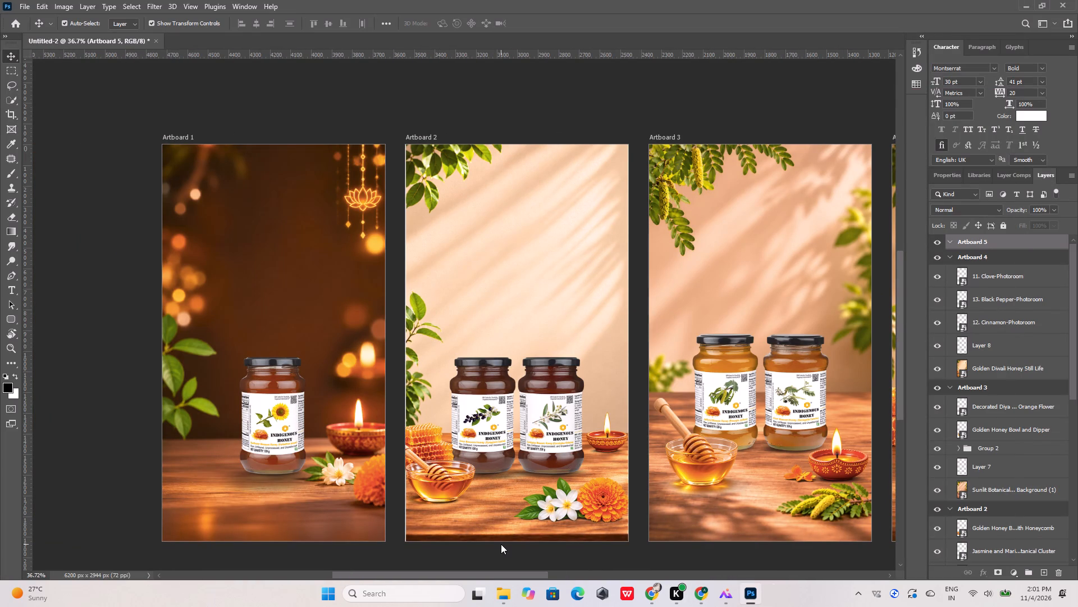
pyautogui.moveTo(501, 544); pyautogui.dragTo(595, 537)
pyautogui.click(705, 590)
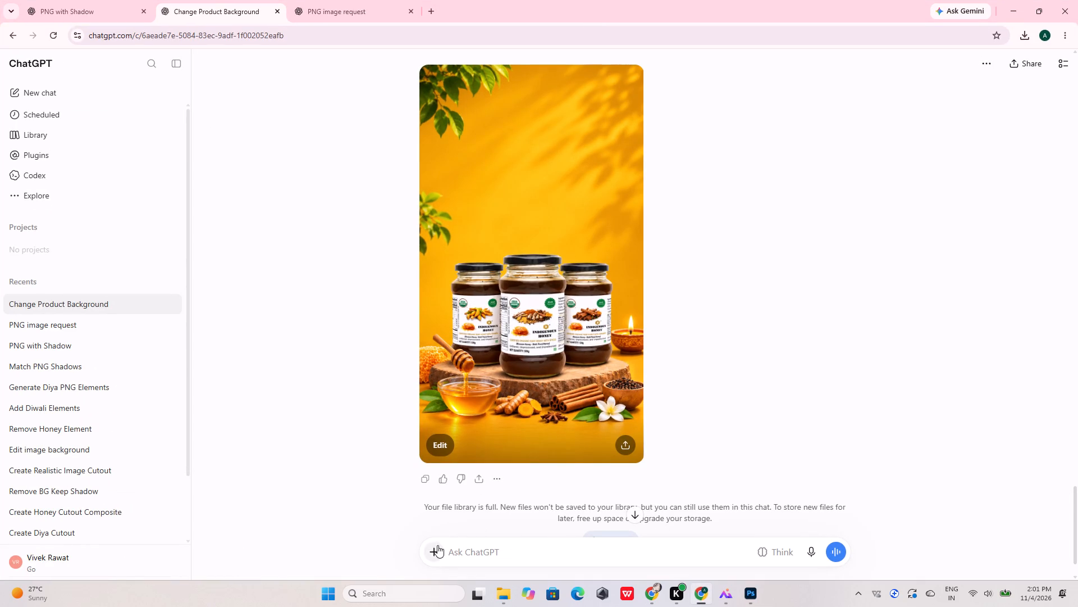
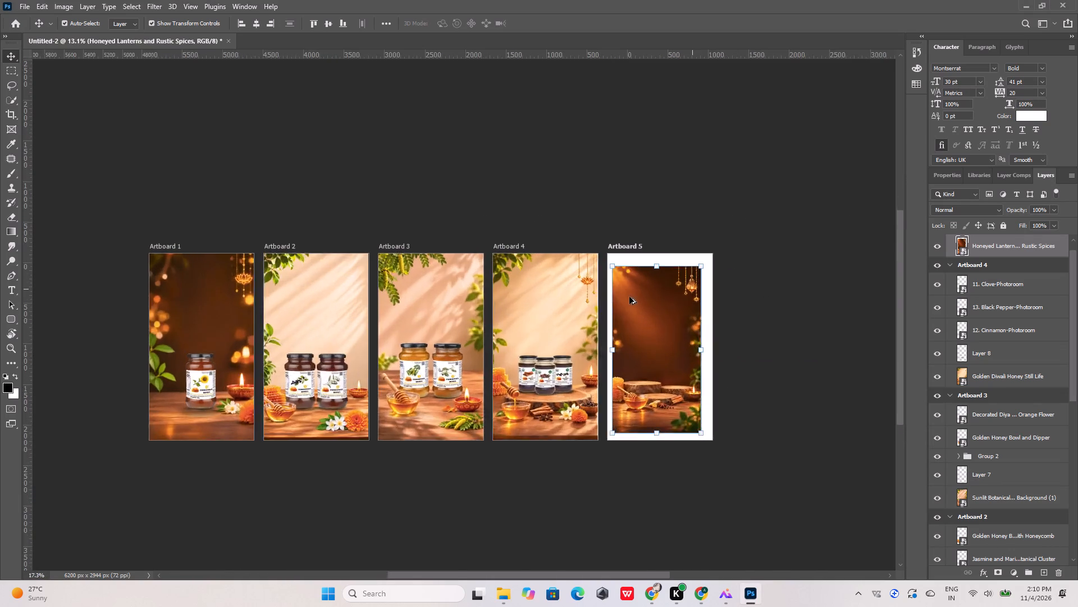
pyautogui.keyDown('alt'); pyautogui.scroll(6, 629, 297); pyautogui.keyUp('alt')
pyautogui.moveTo(600, 256); pyautogui.dragTo(586, 225)
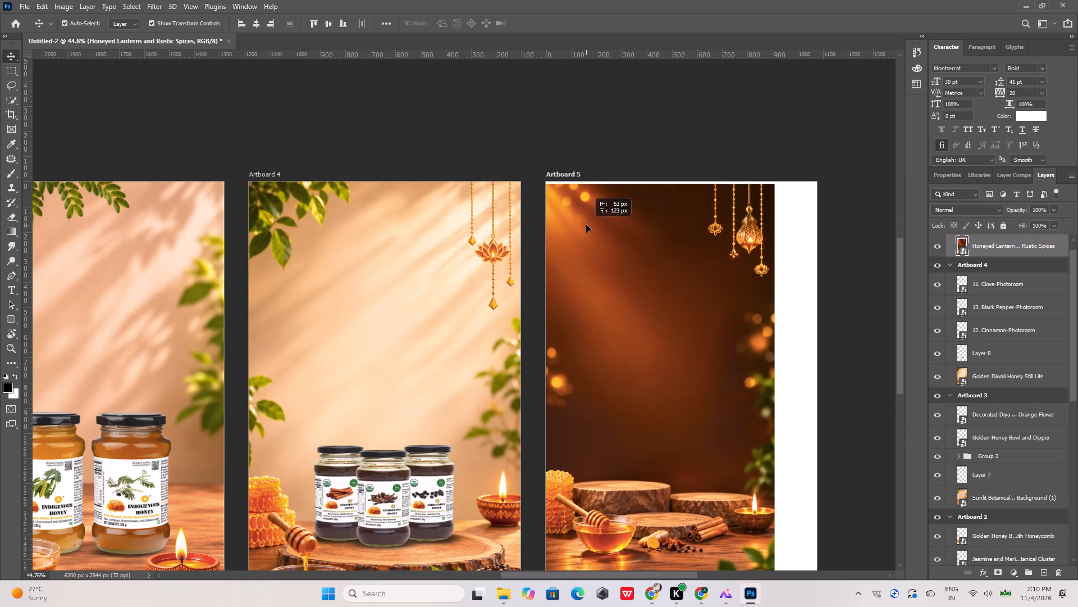
pyautogui.moveTo(586, 225); pyautogui.dragTo(586, 223)
pyautogui.keyDown('alt'); pyautogui.scroll(-2, 570, 193); pyautogui.keyUp('alt')
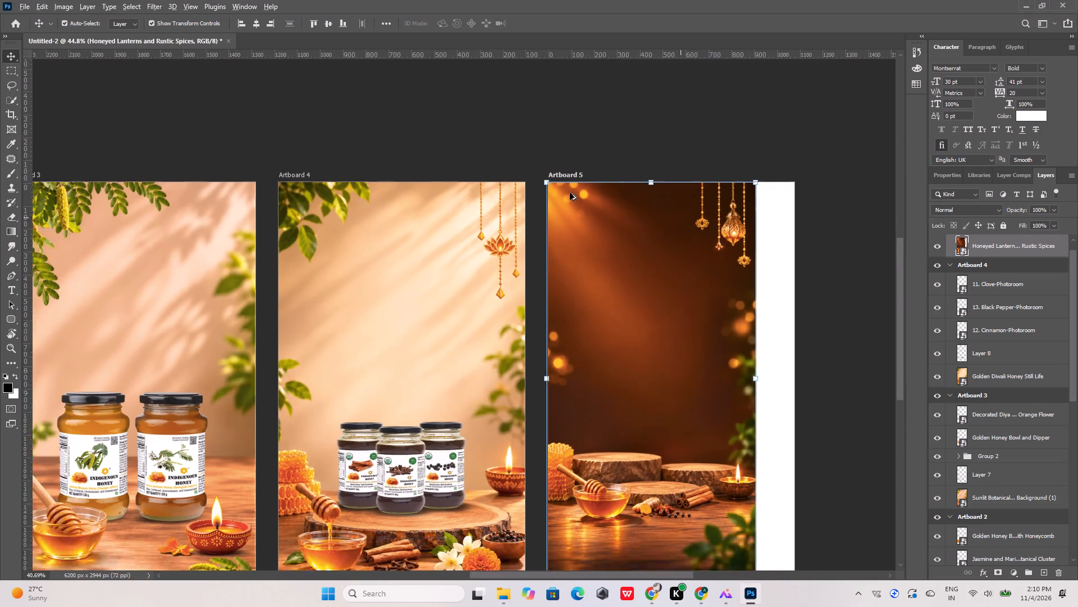
pyautogui.keyDown('alt'); pyautogui.scroll(-6, 570, 193); pyautogui.keyUp('alt')
pyautogui.moveTo(668, 391); pyautogui.dragTo(677, 412)
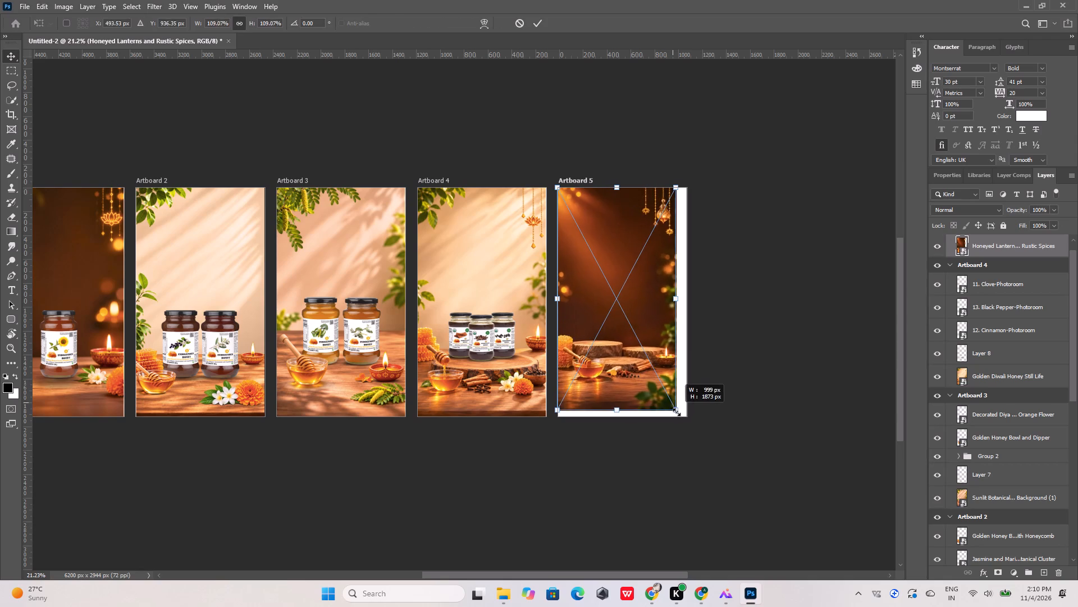
pyautogui.moveTo(677, 412); pyautogui.dragTo(689, 428)
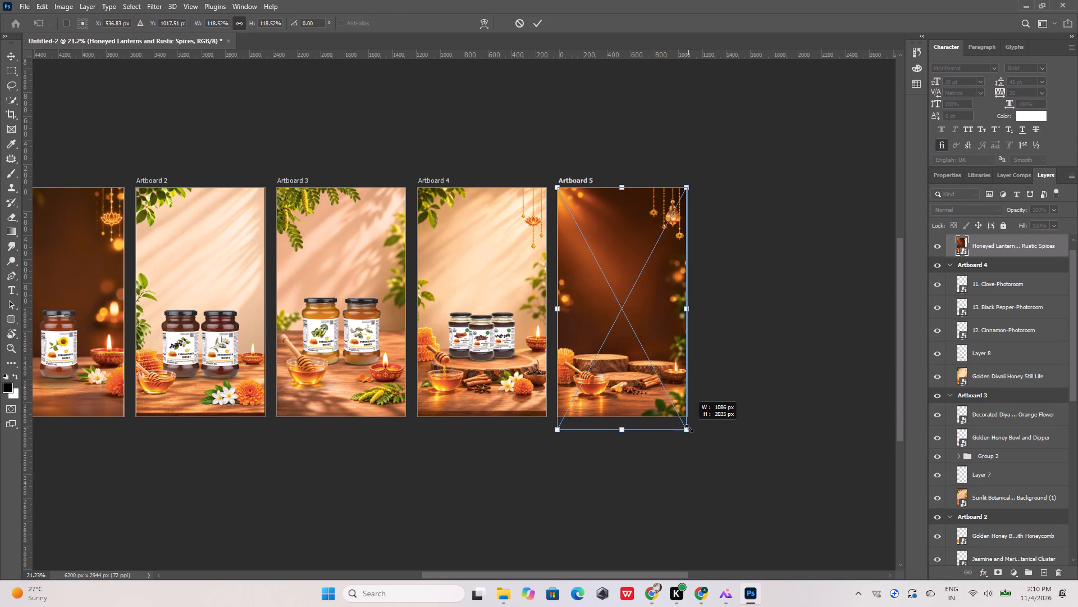
pyautogui.moveTo(689, 428); pyautogui.dragTo(691, 429)
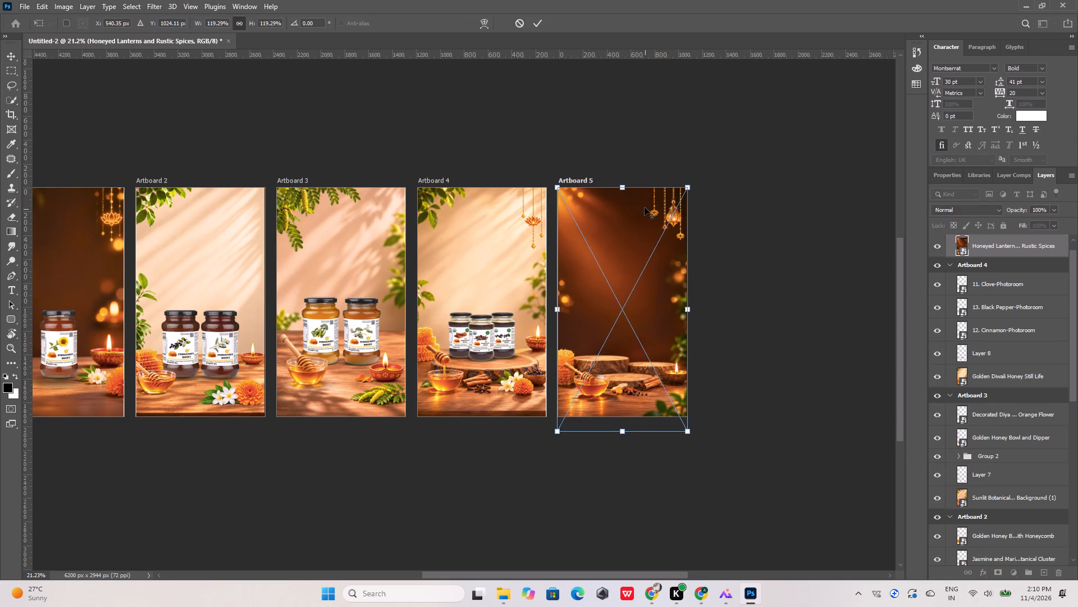
pyautogui.keyDown('alt'); pyautogui.scroll(5, 645, 207); pyautogui.keyUp('alt')
pyautogui.click(538, 28)
pyautogui.click(545, 73)
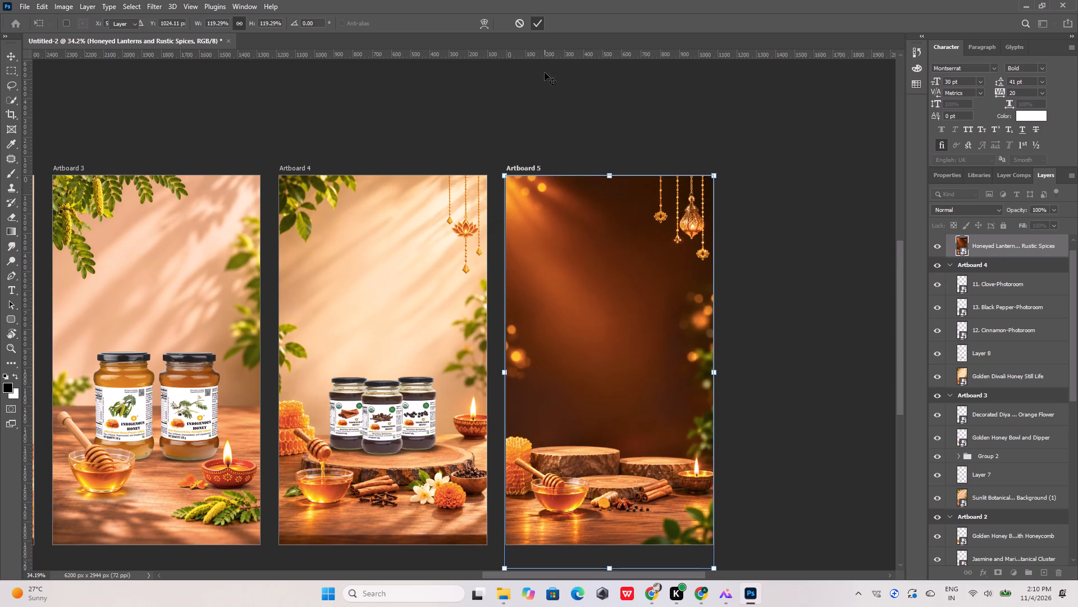
# Place the 10.Ginger, 9. Turmeric and 14. All spice (2) Photoroom jar images from the honey folder into the Untitled-2 document.
pyautogui.keyDown('alt'); pyautogui.scroll(-7, 567, 179); pyautogui.keyUp('alt')
pyautogui.keyDown('alt'); pyautogui.scroll(10, 590, 379); pyautogui.keyUp('alt')
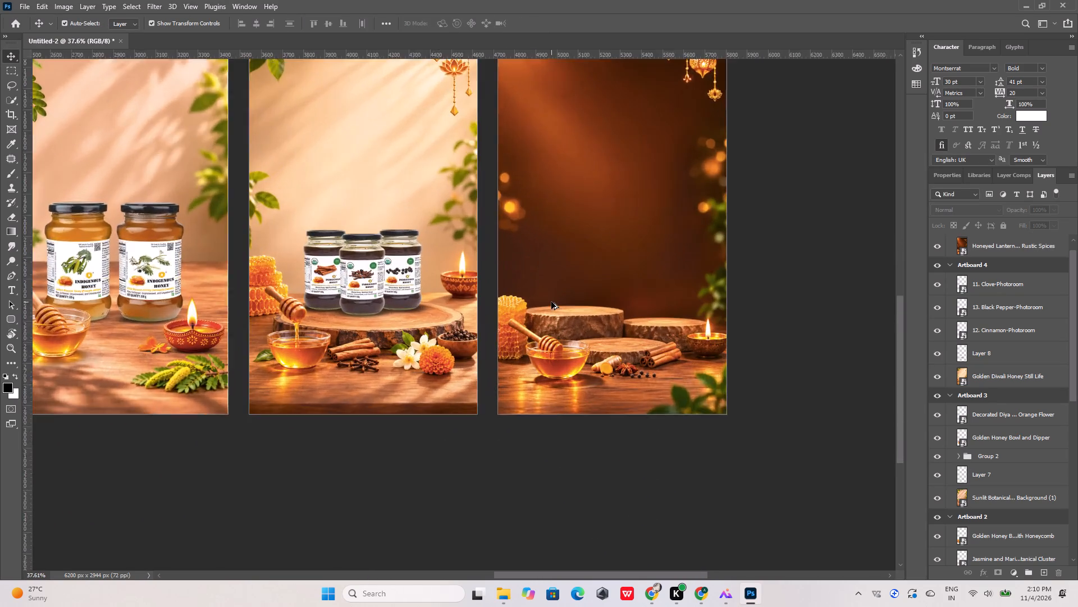
pyautogui.keyDown('alt'); pyautogui.scroll(2, 551, 302); pyautogui.keyUp('alt')
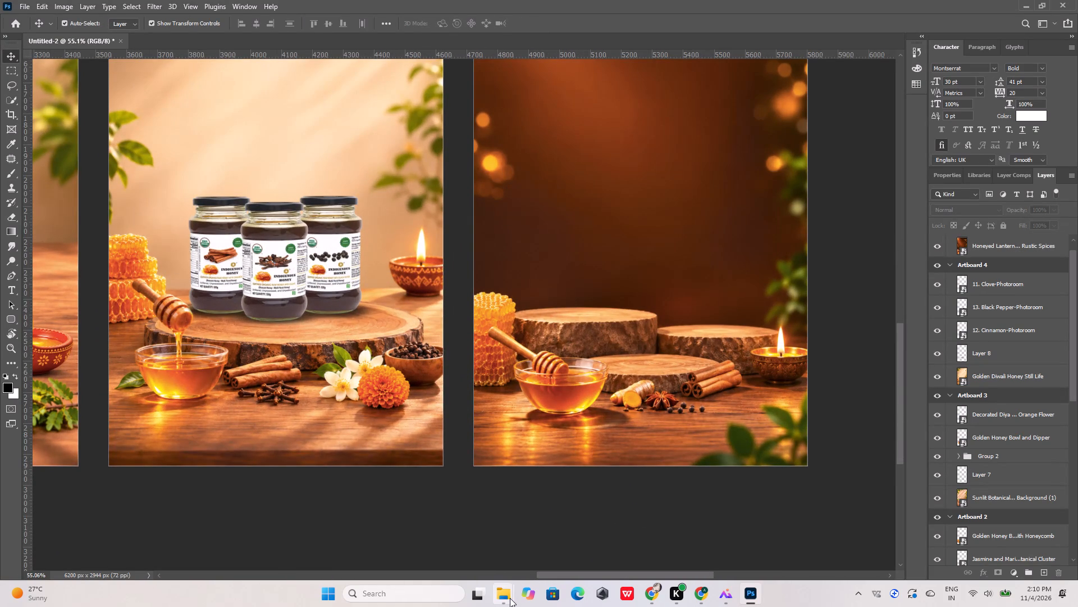
pyautogui.click(597, 545)
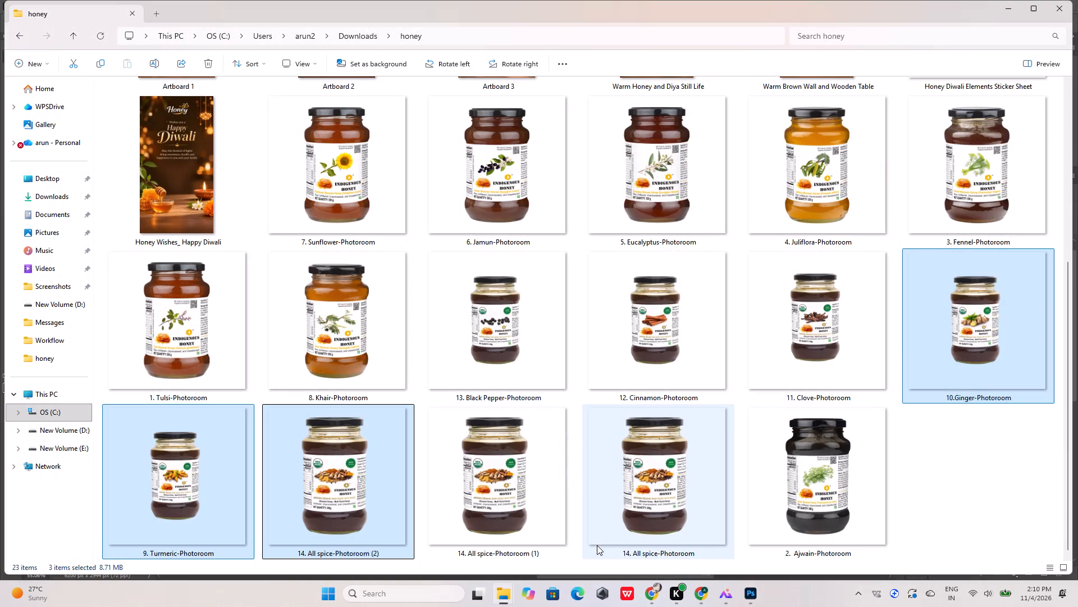
pyautogui.moveTo(988, 334); pyautogui.dragTo(762, 583)
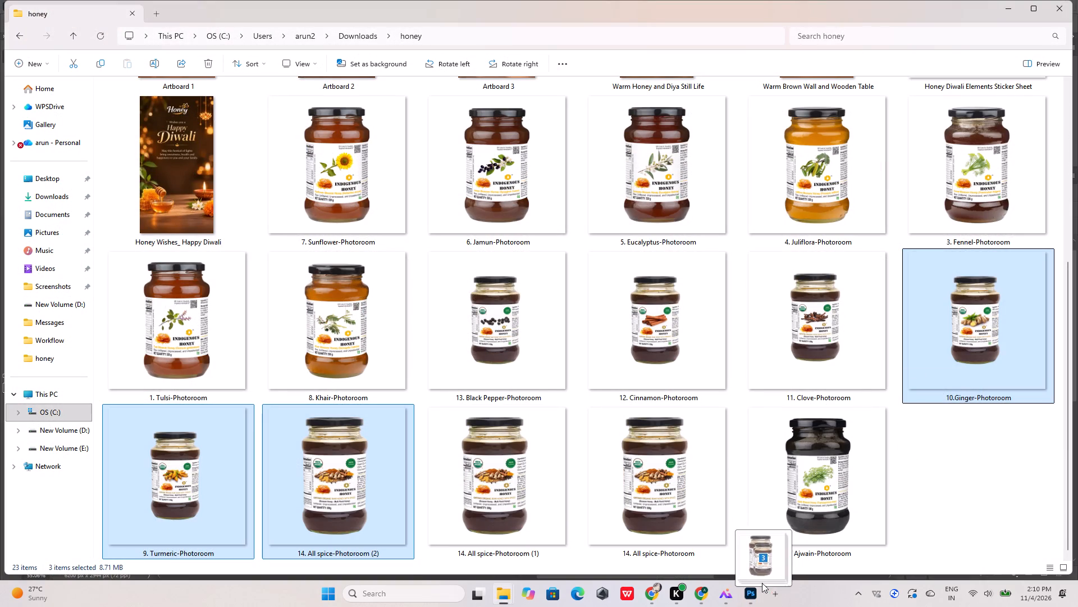
pyautogui.moveTo(762, 583); pyautogui.dragTo(601, 220)
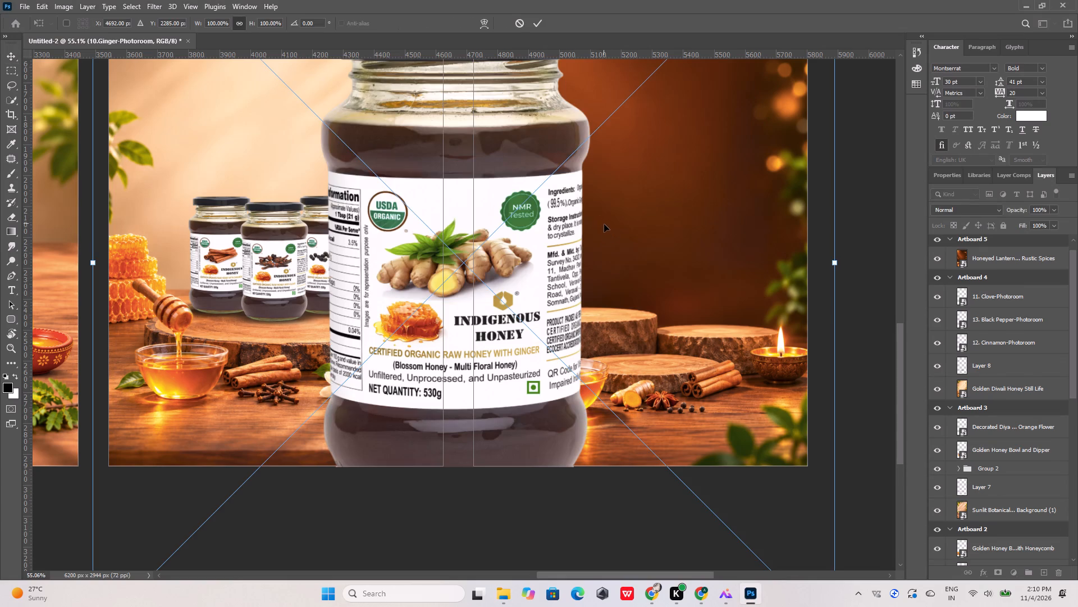
# Move the placed ginger jar over Artboard 5 and scale it down to about 36%.
pyautogui.keyDown('alt'); pyautogui.scroll(-10, 631, 338); pyautogui.keyUp('alt')
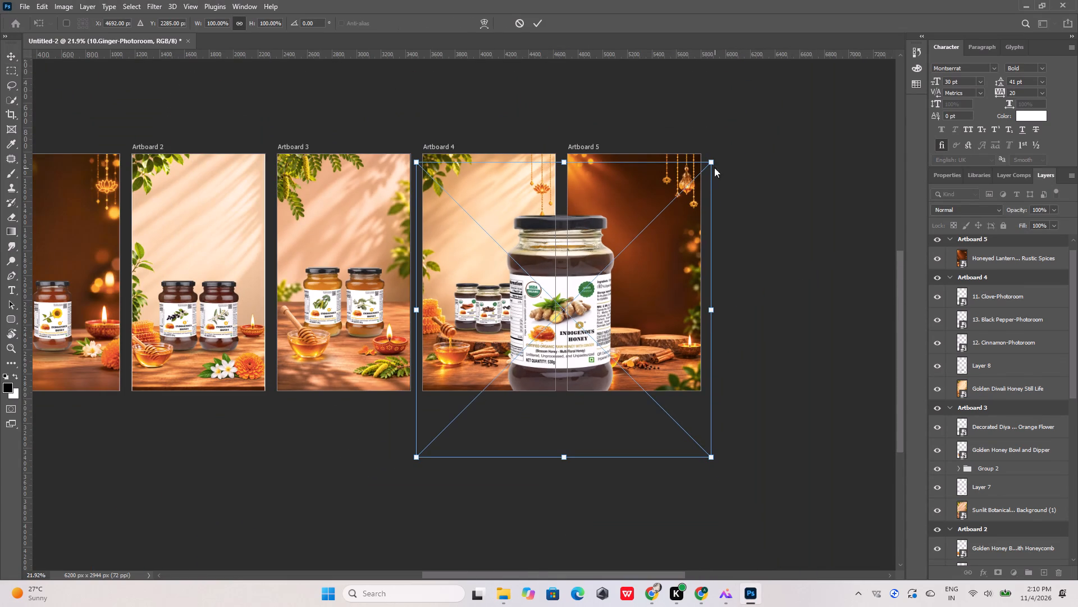
pyautogui.moveTo(586, 255); pyautogui.dragTo(639, 240)
pyautogui.moveTo(639, 240); pyautogui.dragTo(646, 239)
pyautogui.moveTo(570, 263); pyautogui.dragTo(643, 240)
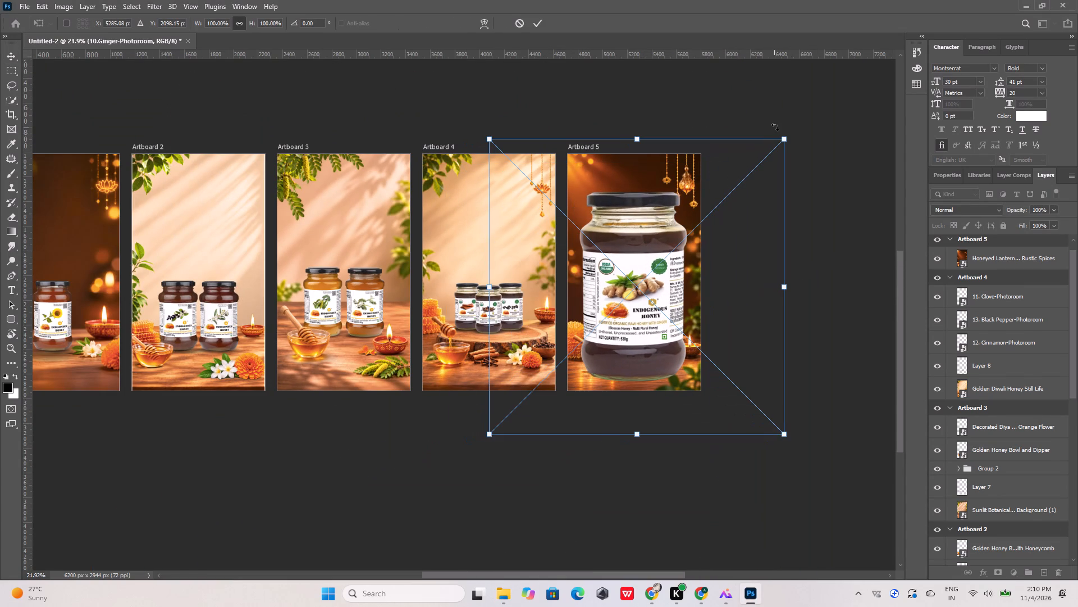
pyautogui.moveTo(784, 136); pyautogui.dragTo(638, 289)
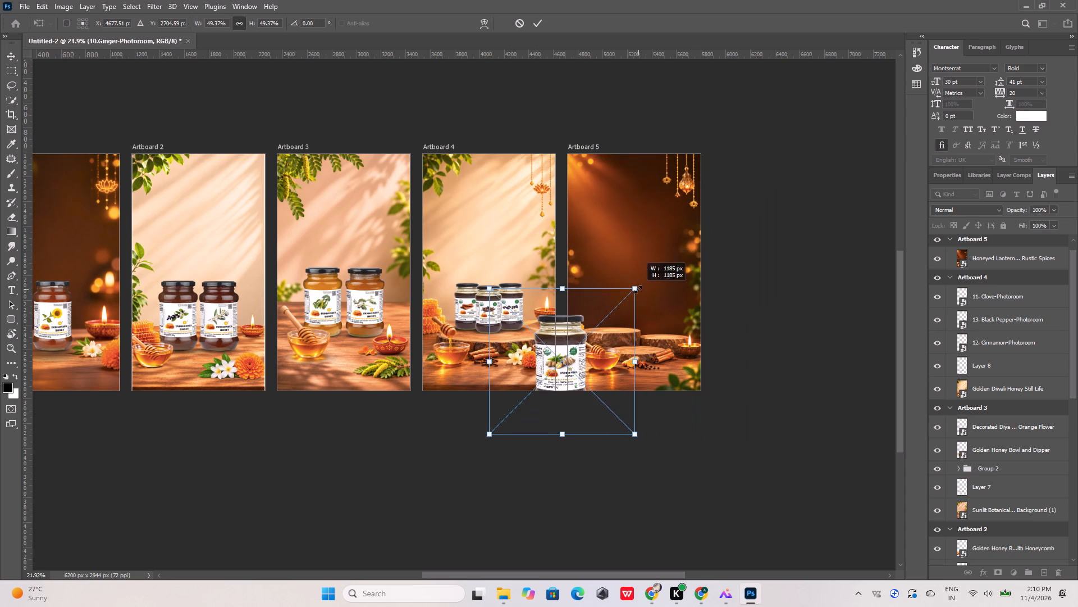
pyautogui.moveTo(638, 289); pyautogui.dragTo(630, 302)
pyautogui.moveTo(573, 357); pyautogui.dragTo(623, 286)
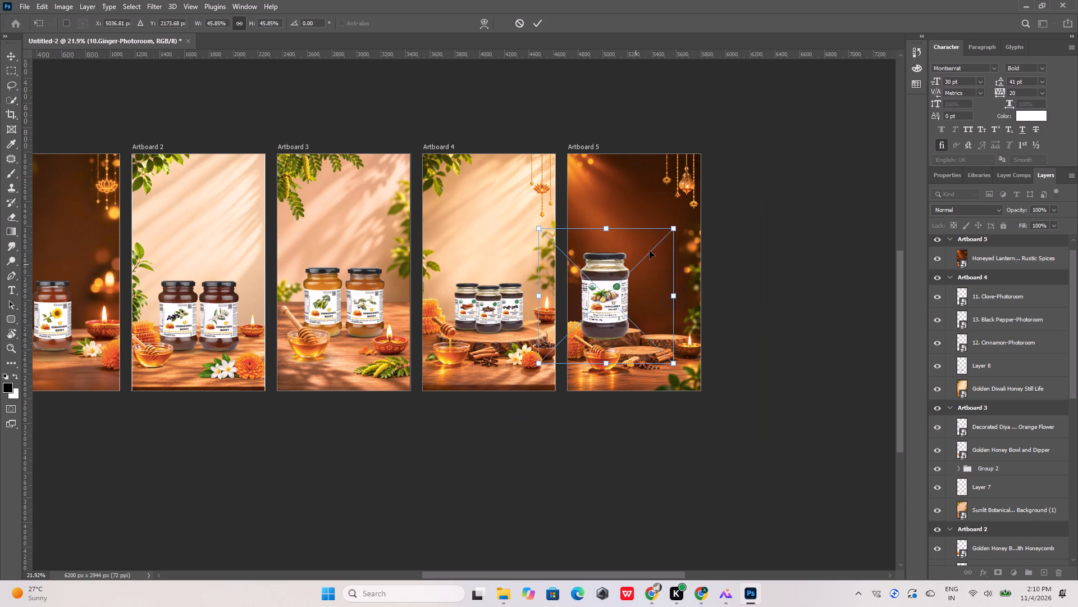
pyautogui.moveTo(671, 227); pyautogui.dragTo(648, 262)
# Scale the ginger jar to about 28% and stand it on Artboard 5's tallest wooden slab, above the honey bowl.
pyautogui.keyDown('alt'); pyautogui.scroll(10, 591, 328); pyautogui.keyUp('alt')
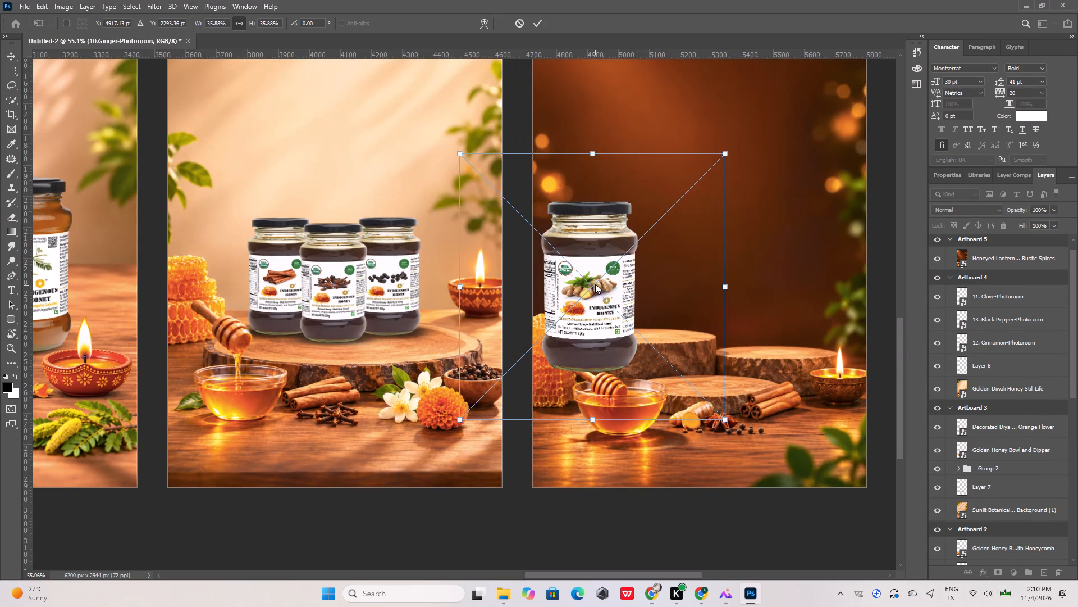
pyautogui.moveTo(595, 284); pyautogui.dragTo(620, 248)
pyautogui.moveTo(606, 254); pyautogui.dragTo(650, 221)
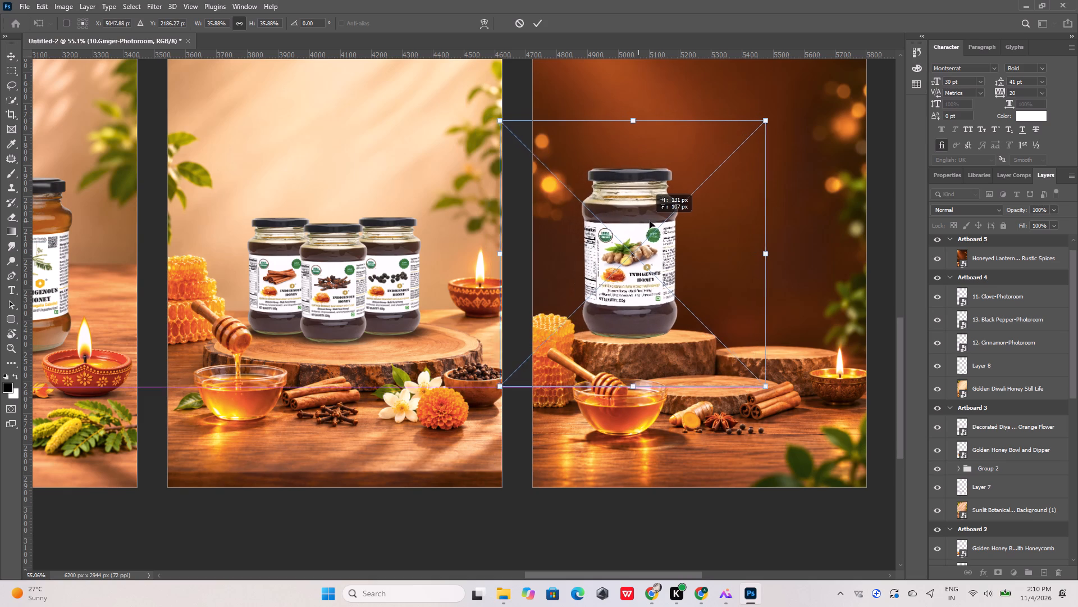
pyautogui.moveTo(650, 221); pyautogui.dragTo(653, 221)
pyautogui.moveTo(775, 121); pyautogui.dragTo(774, 122)
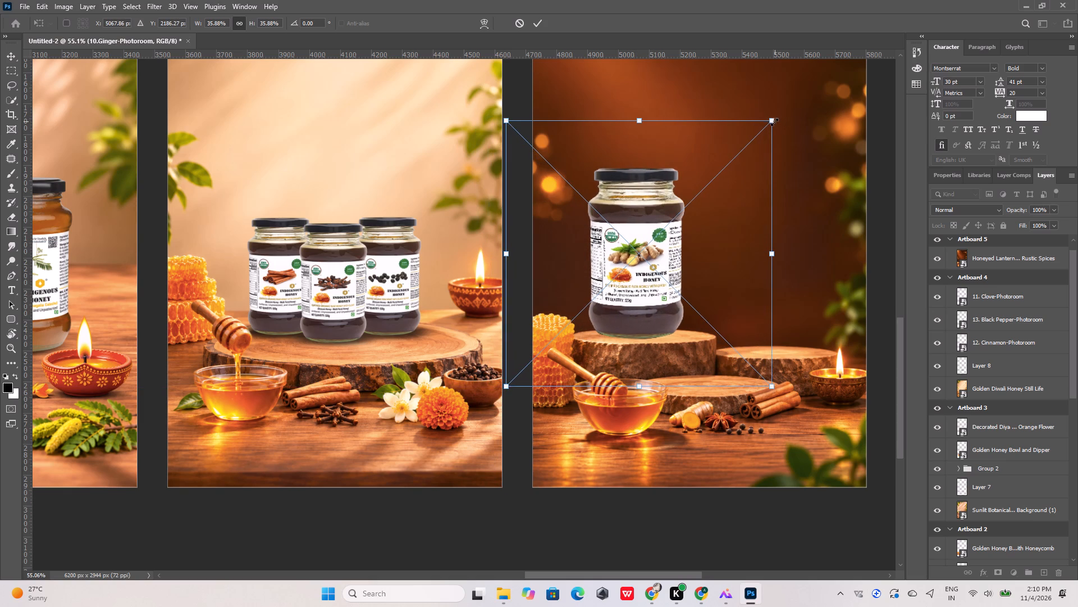
pyautogui.moveTo(774, 122); pyautogui.dragTo(718, 185)
pyautogui.moveTo(621, 265); pyautogui.dragTo(648, 251)
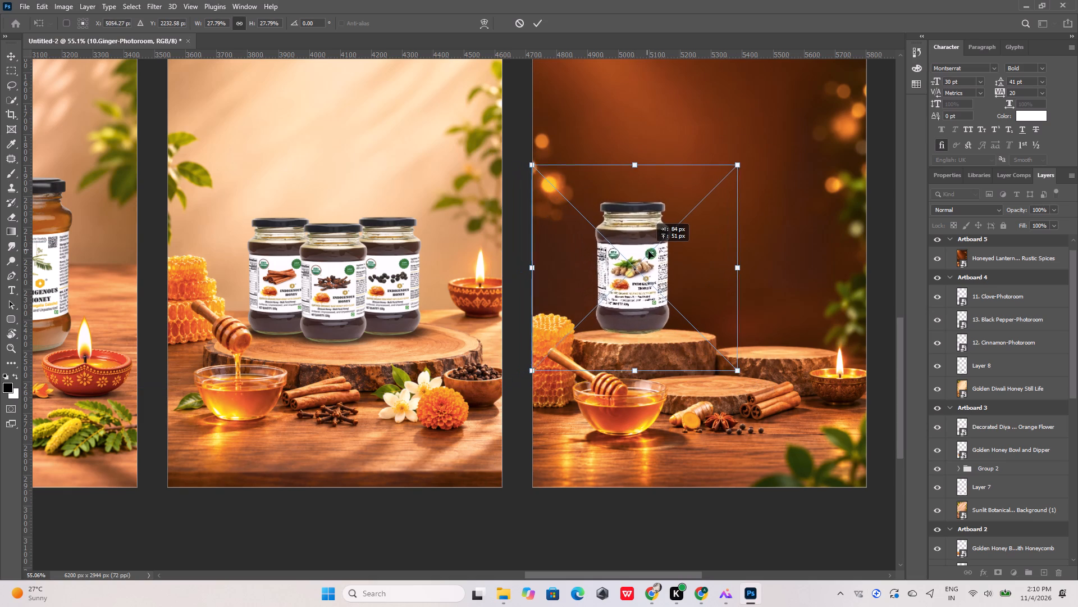
pyautogui.moveTo(648, 251); pyautogui.dragTo(651, 252)
pyautogui.click(533, 20)
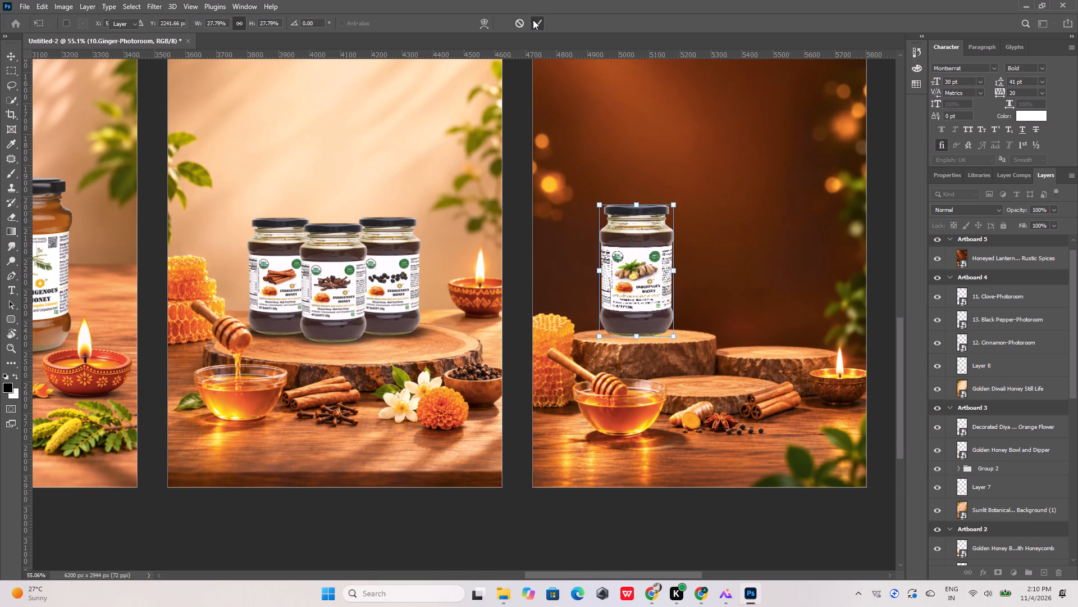
# Scale the turmeric jar to about 22% and stand it on the low front wooden slab in Artboard 5.
pyautogui.moveTo(864, 105); pyautogui.dragTo(846, 133)
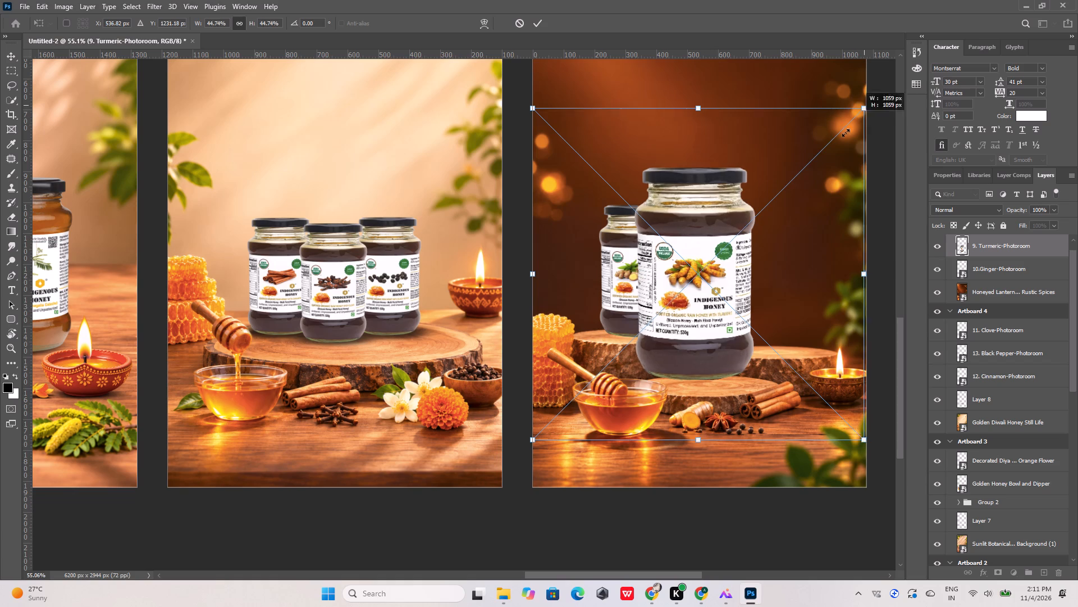
pyautogui.moveTo(846, 133); pyautogui.dragTo(689, 277)
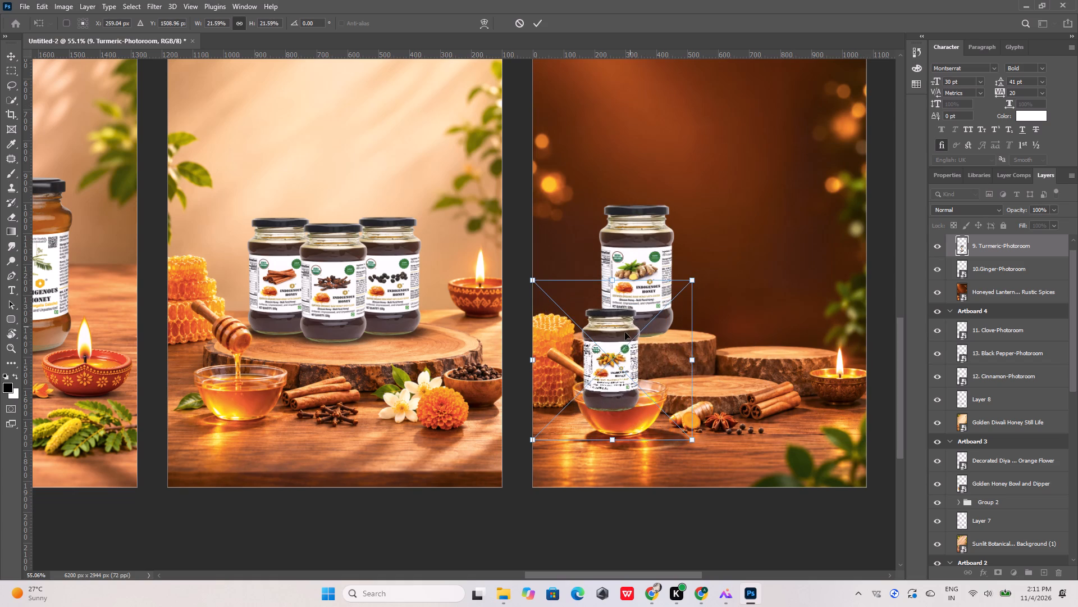
pyautogui.moveTo(620, 355); pyautogui.dragTo(722, 337)
pyautogui.click(536, 23)
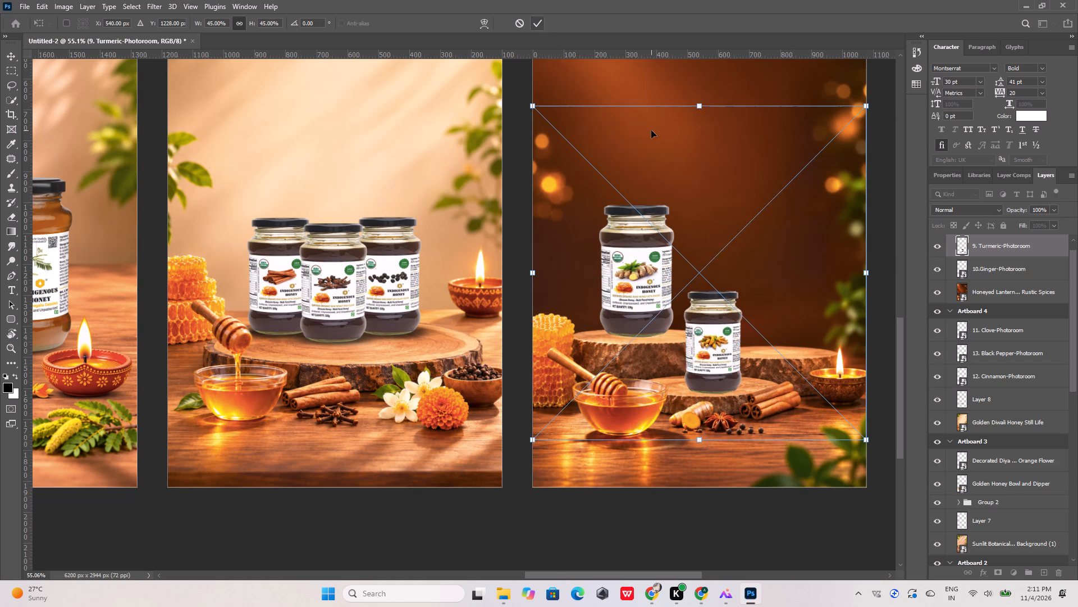
# Scale the all spice jar to about 17% and position it over the ginger jar on the tallest wooden slab.
pyautogui.click(651, 130)
pyautogui.moveTo(867, 105); pyautogui.dragTo(744, 194)
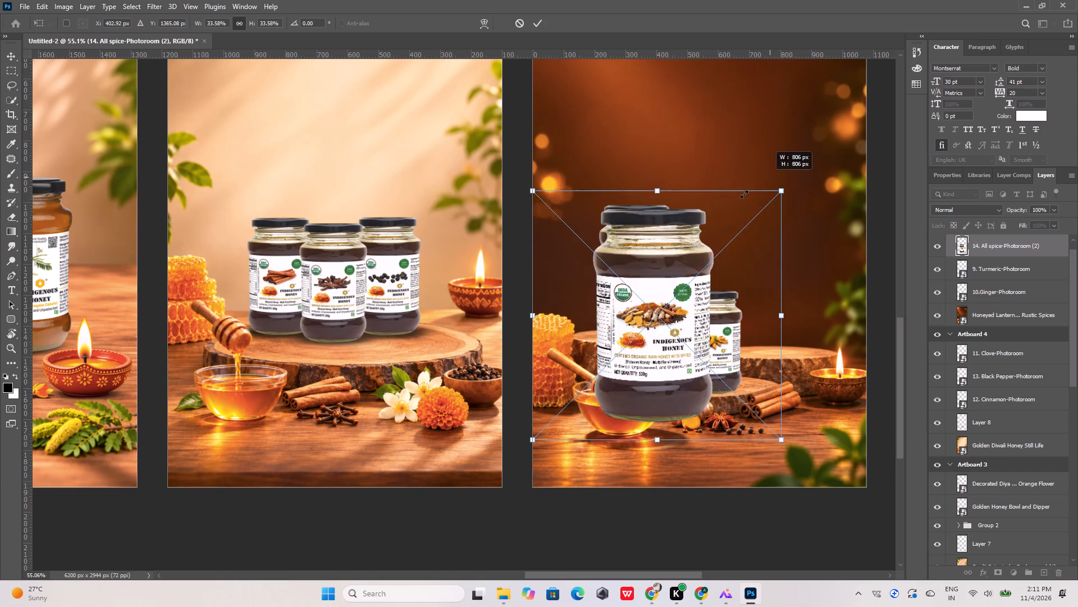
pyautogui.moveTo(744, 194); pyautogui.dragTo(680, 247)
pyautogui.moveTo(609, 336); pyautogui.dragTo(782, 266)
pyautogui.moveTo(876, 203); pyautogui.dragTo(839, 234)
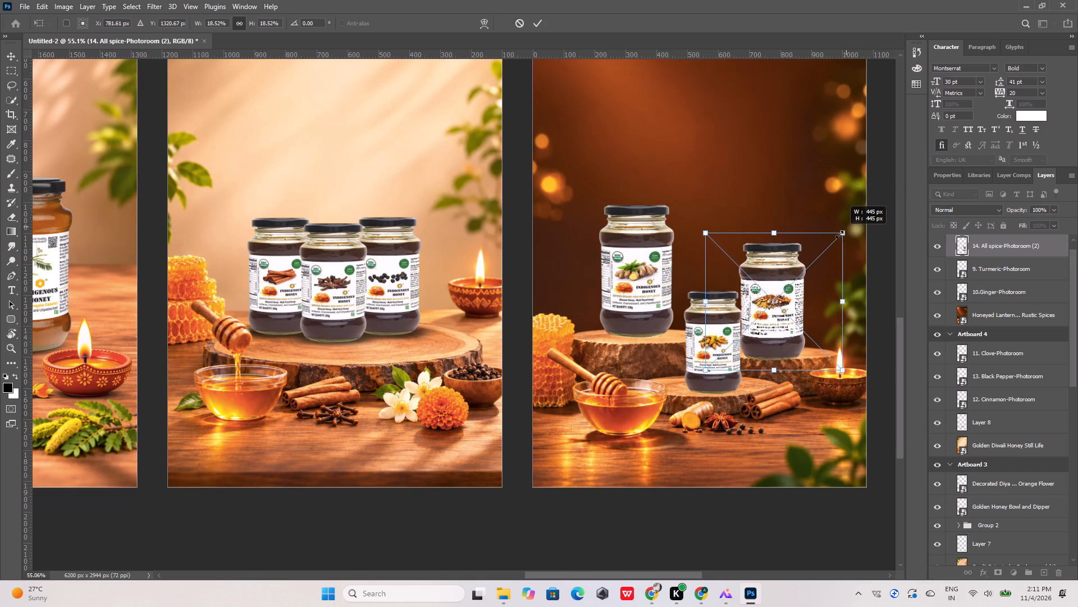
pyautogui.moveTo(839, 234); pyautogui.dragTo(833, 243)
pyautogui.moveTo(782, 295); pyautogui.dragTo(688, 265)
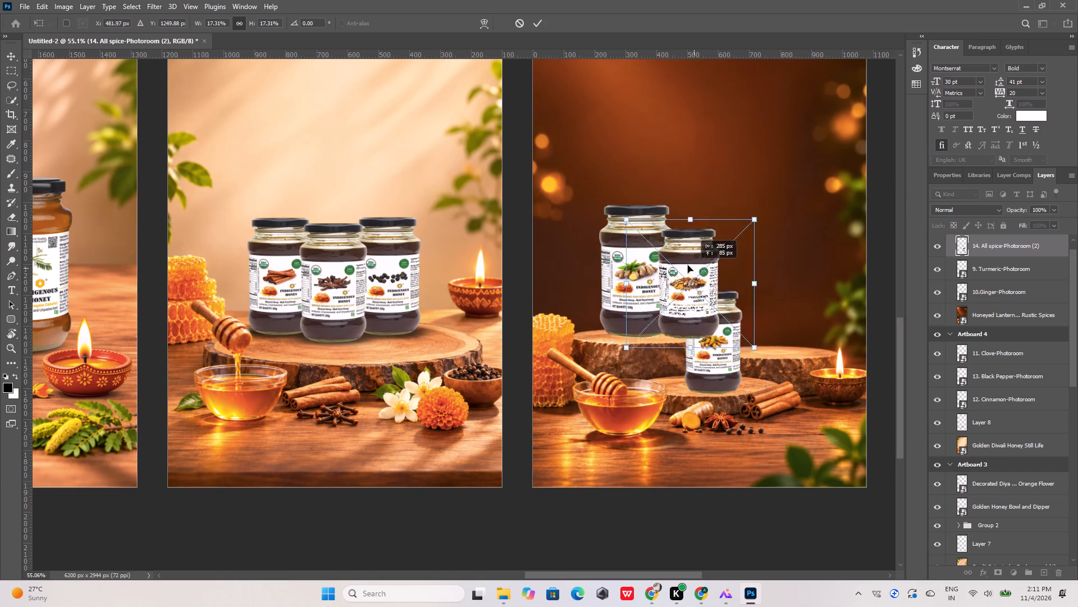
pyautogui.moveTo(688, 265); pyautogui.dragTo(641, 256)
pyautogui.keyDown('alt'); pyautogui.scroll(6, 626, 232); pyautogui.keyUp('alt')
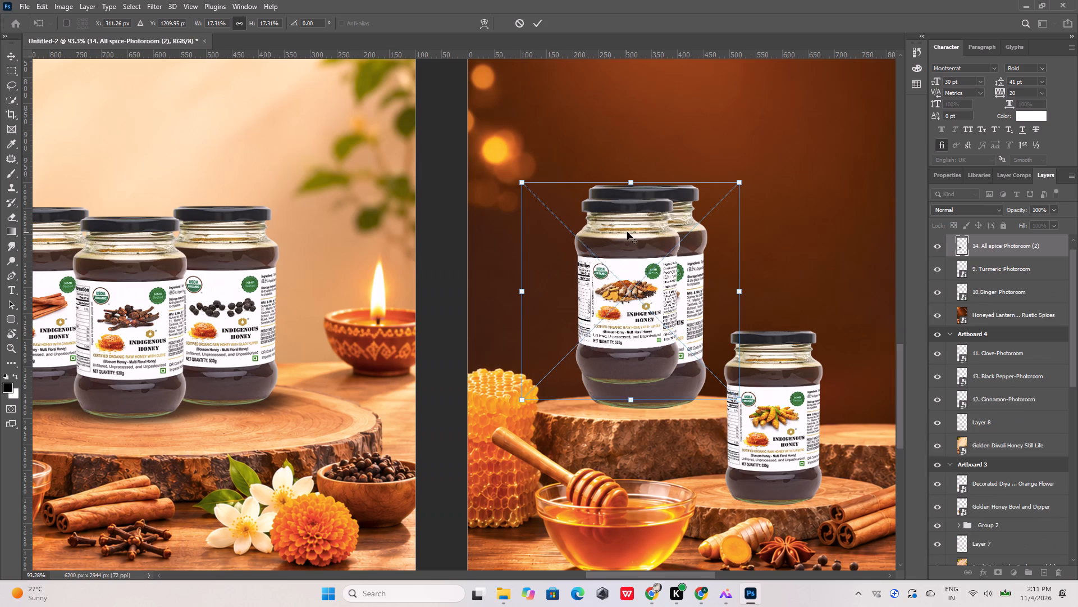
pyautogui.keyDown('alt'); pyautogui.scroll(-10, 606, 247); pyautogui.keyUp('alt')
pyautogui.moveTo(609, 249); pyautogui.dragTo(647, 155)
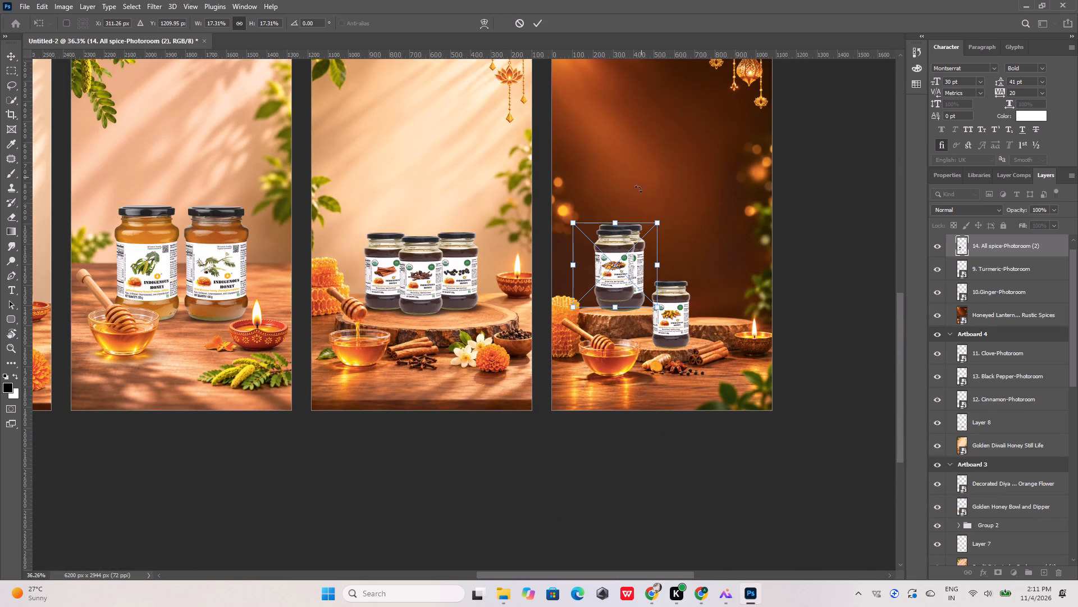
pyautogui.click(540, 25)
# Move the ginger jar off the tallest slab to the upper right of Artboard 5, leaving the all spice jar standing there.
pyautogui.click(670, 141)
pyautogui.click(620, 262)
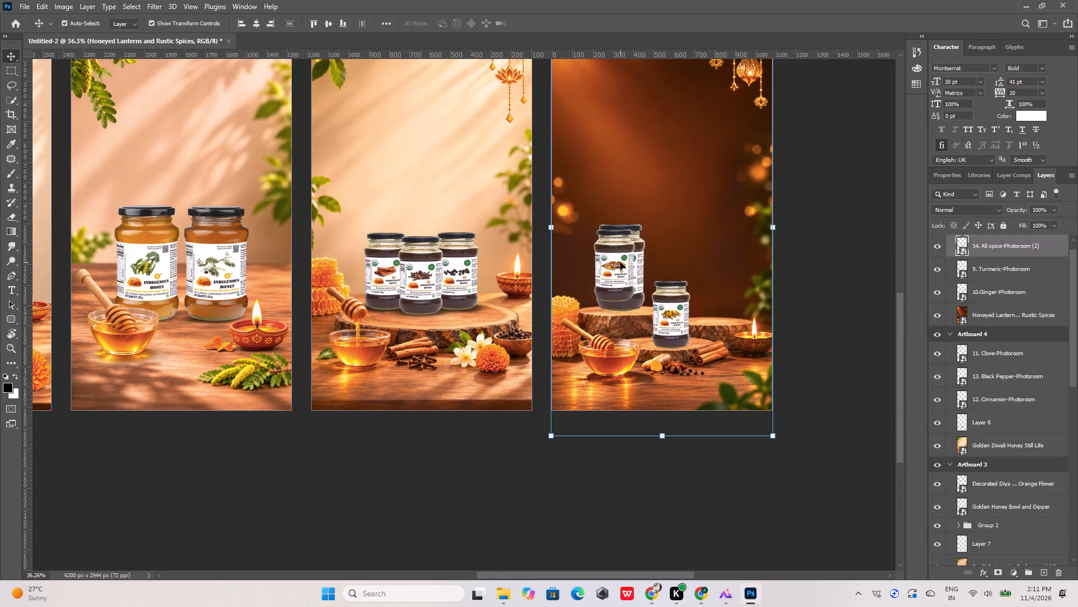
pyautogui.moveTo(620, 262); pyautogui.dragTo(645, 163)
pyautogui.click(628, 255)
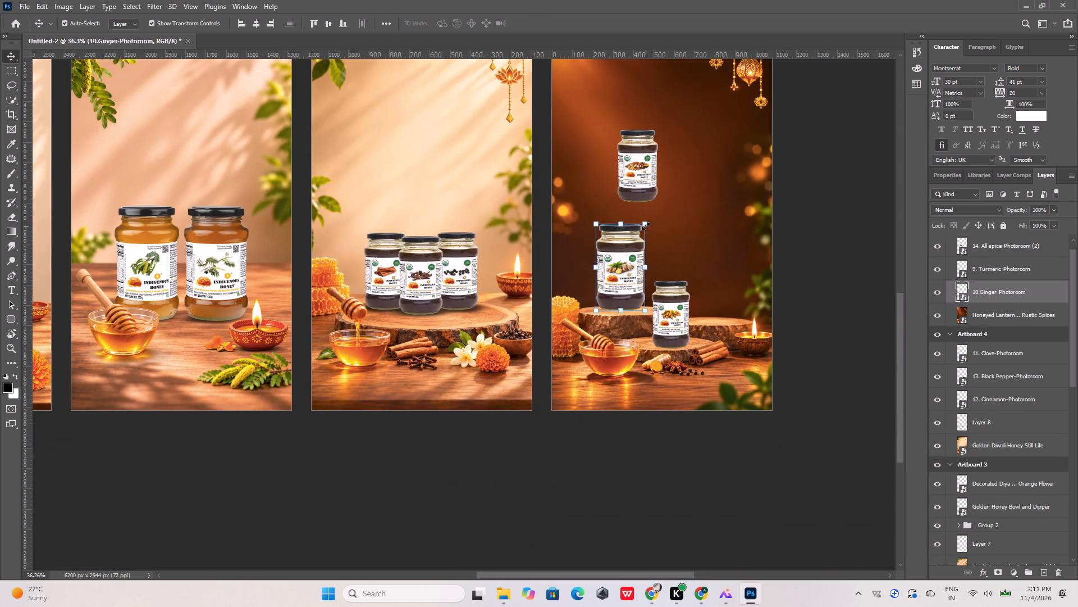
pyautogui.moveTo(623, 256); pyautogui.dragTo(714, 214)
pyautogui.moveTo(637, 159); pyautogui.dragTo(615, 275)
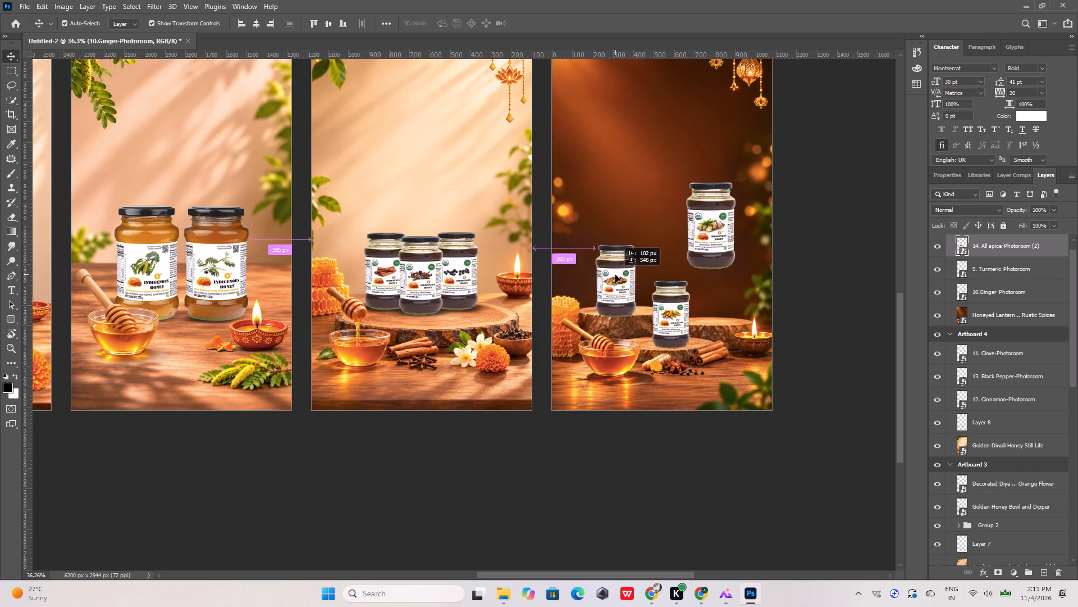
pyautogui.moveTo(615, 275); pyautogui.dragTo(619, 269)
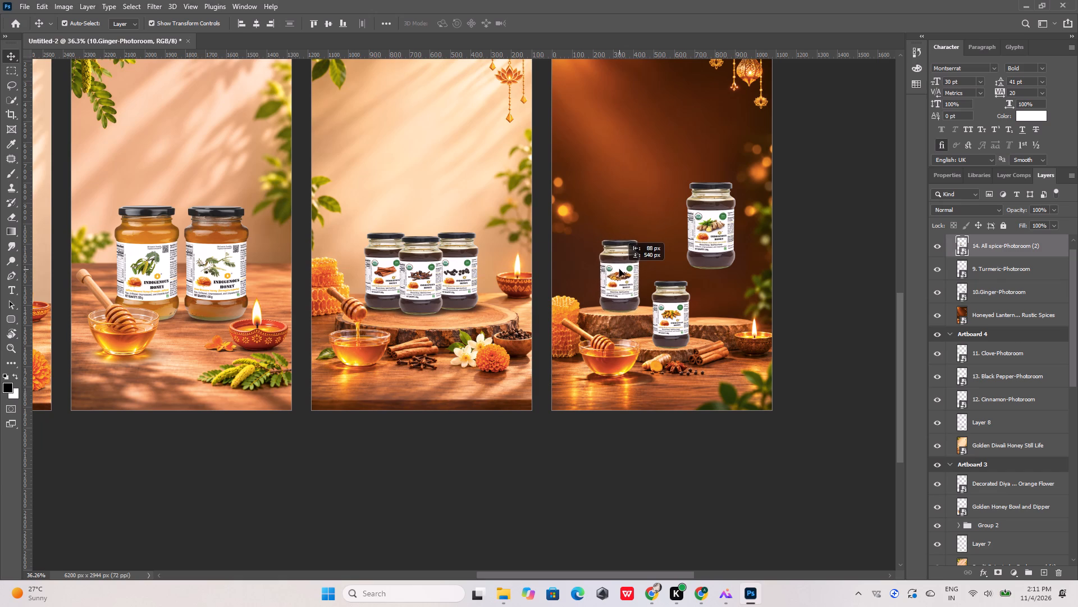
pyautogui.moveTo(619, 269); pyautogui.dragTo(620, 270)
# Enlarge the all spice jar on the tallest slab to about 19.6%.
pyautogui.keyDown('alt'); pyautogui.scroll(10, 641, 286); pyautogui.keyUp('alt')
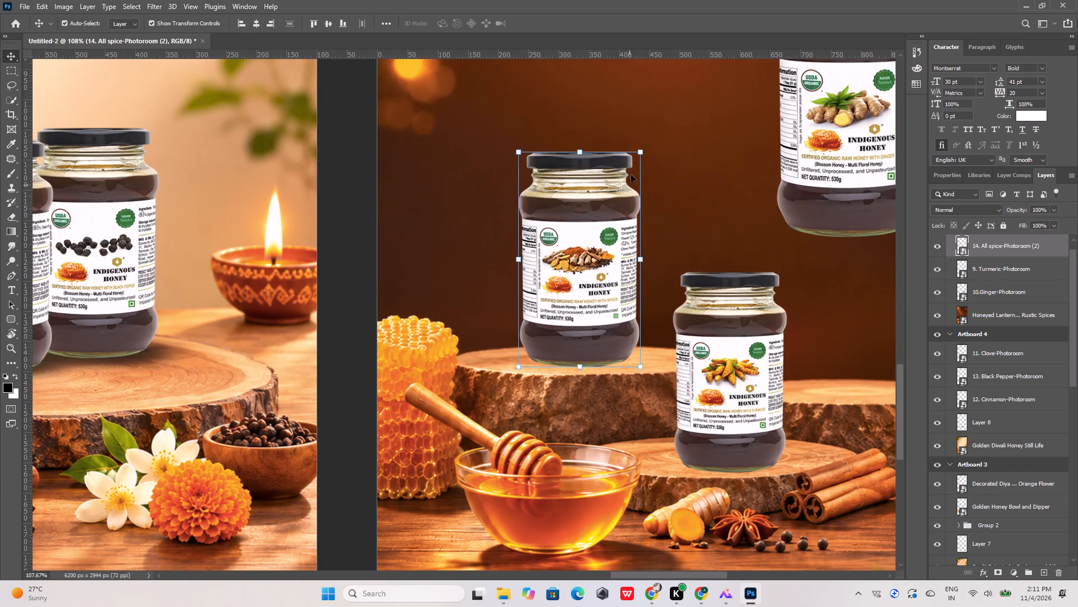
pyautogui.moveTo(642, 150); pyautogui.dragTo(648, 150)
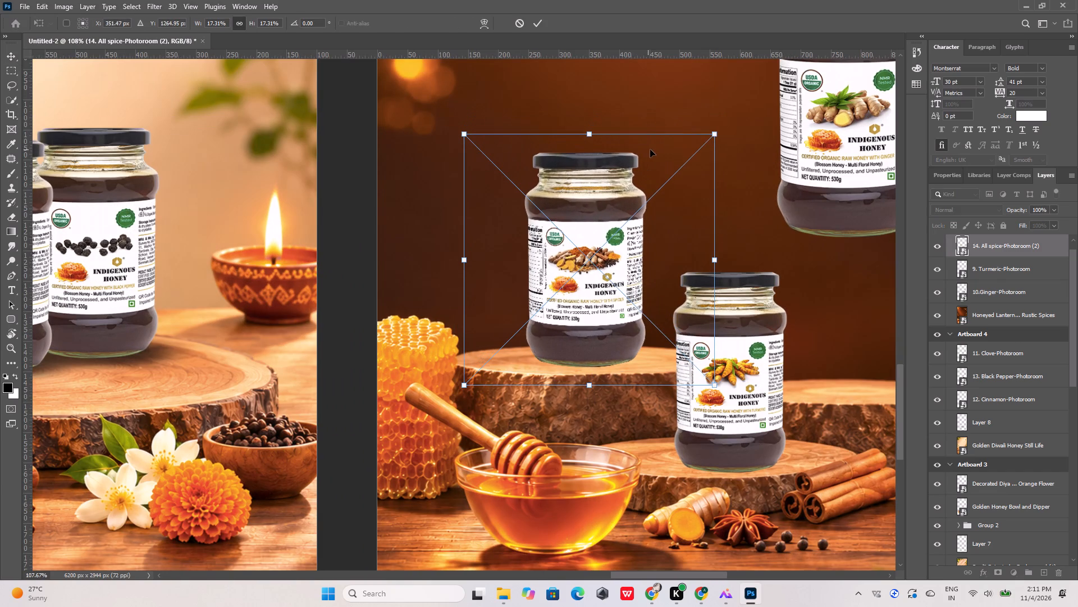
pyautogui.moveTo(716, 134); pyautogui.dragTo(742, 94)
pyautogui.moveTo(663, 184); pyautogui.dragTo(658, 187)
pyautogui.keyDown('alt'); pyautogui.scroll(-11, 523, 261); pyautogui.keyUp('alt')
pyautogui.click(798, 241)
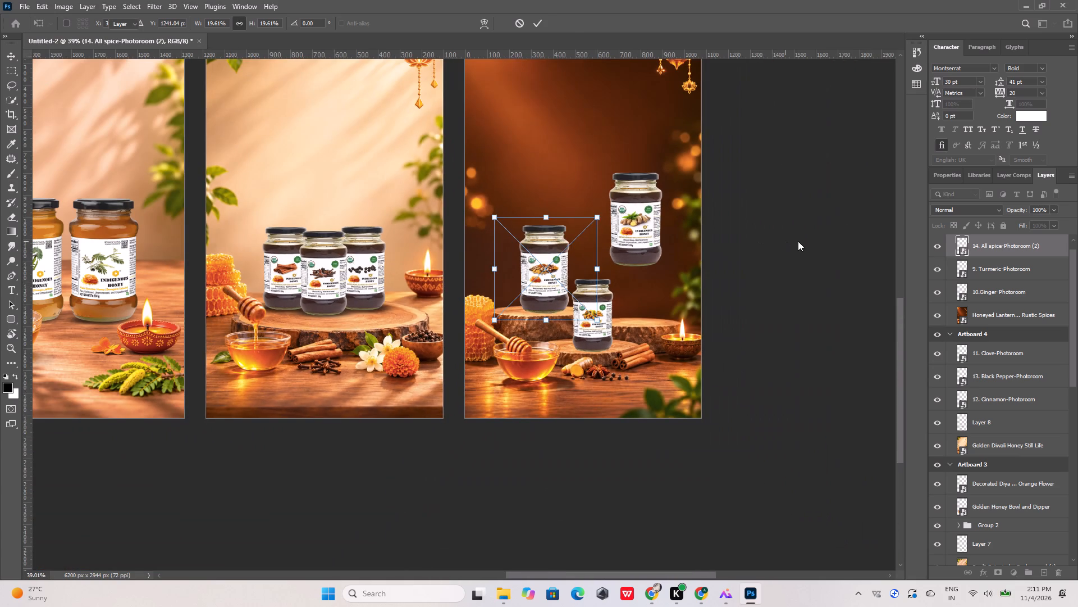
pyautogui.keyDown('alt'); pyautogui.scroll(-5, 676, 312); pyautogui.keyUp('alt')
pyautogui.click(803, 271)
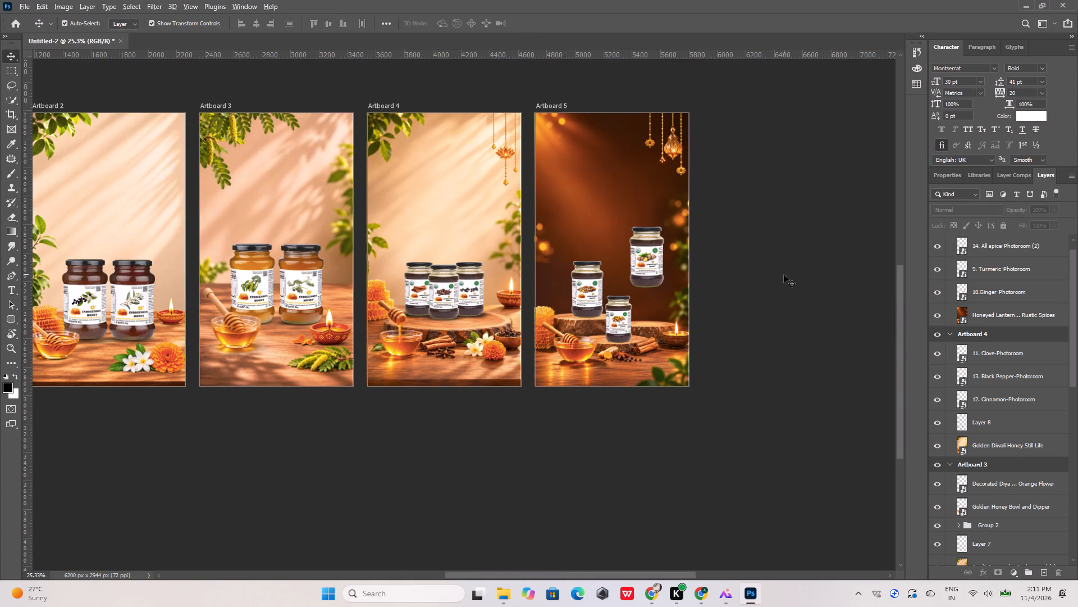
# Nudge the all spice jar slightly left on its slab and scale it down to about 17.9%.
pyautogui.keyDown('alt'); pyautogui.scroll(6, 598, 313); pyautogui.keyUp('alt')
pyautogui.click(586, 284)
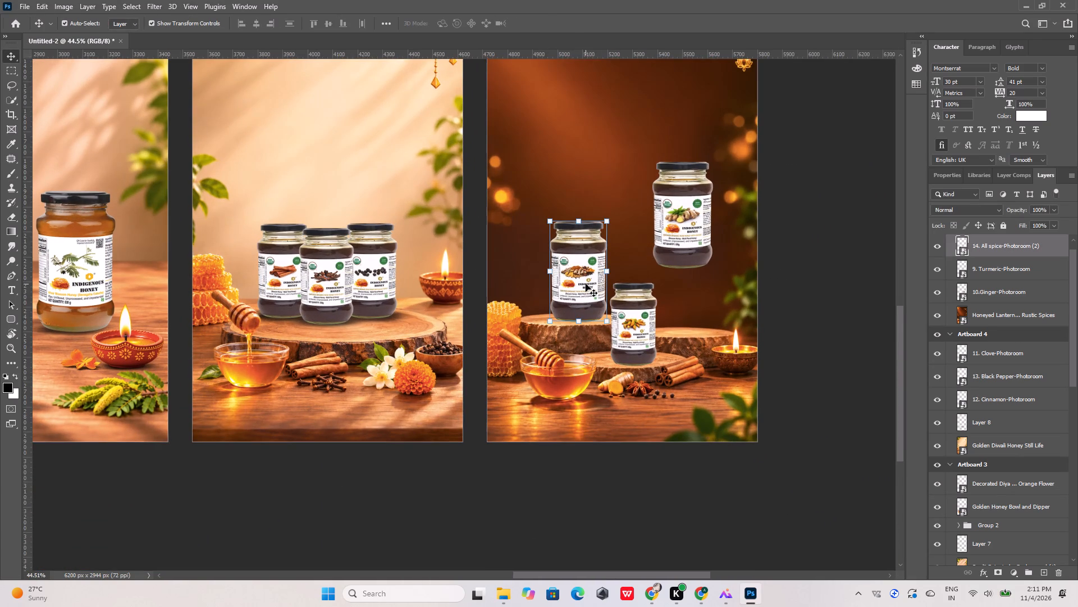
pyautogui.press('Left')
pyautogui.press('Left')
pyautogui.press('Left')
pyautogui.press('Left')
pyautogui.press('Left')
pyautogui.press('Left')
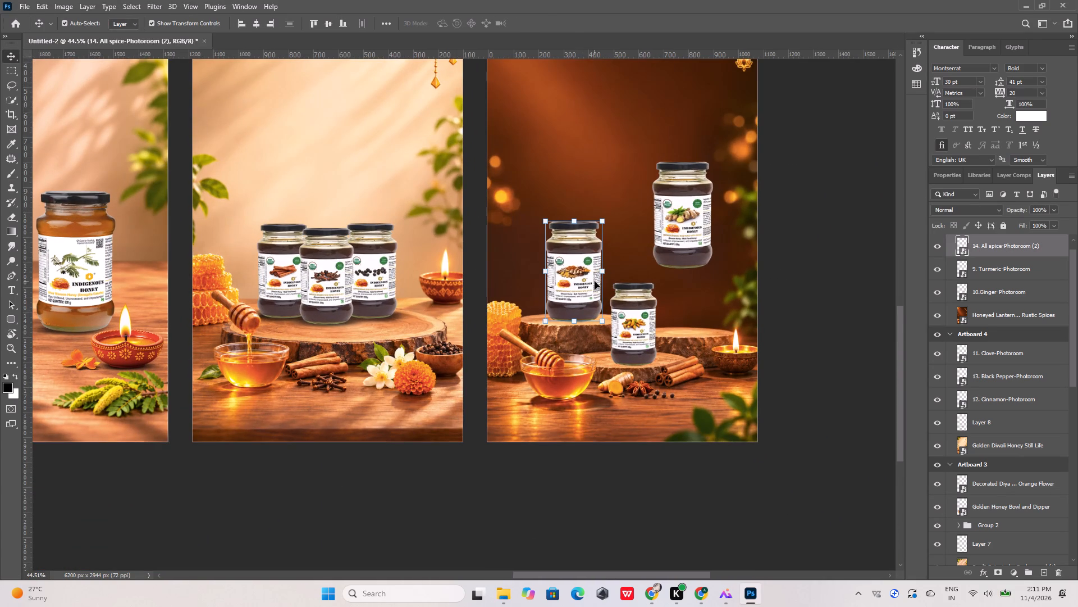
pyautogui.click(602, 221)
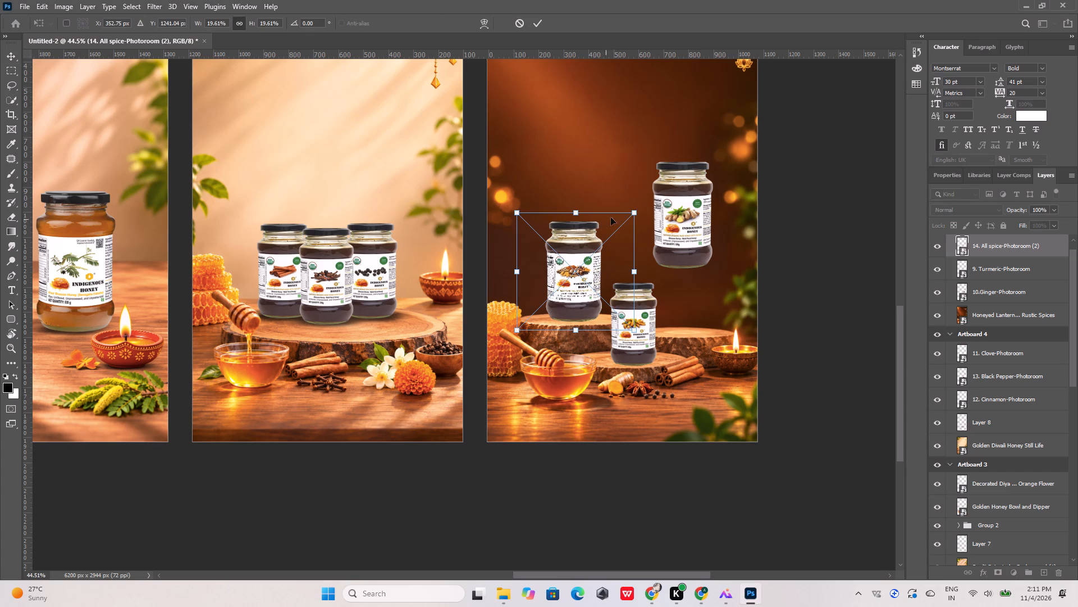
pyautogui.moveTo(640, 210); pyautogui.dragTo(631, 221)
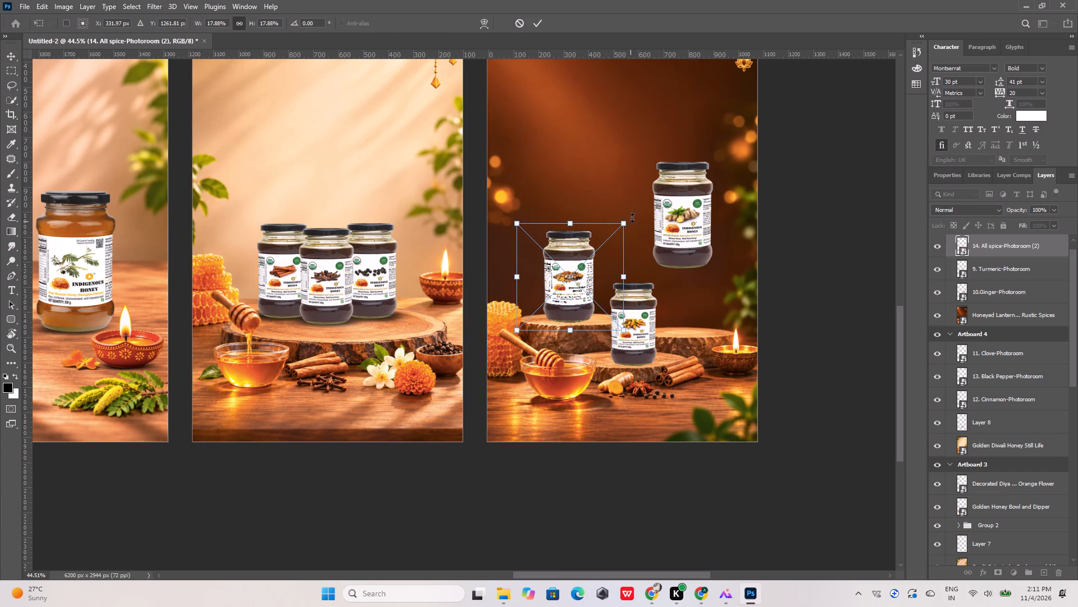
pyautogui.click(537, 23)
# Lower the ginger jar onto the slabs beside the all spice jar, moving the turmeric jar up clear of it.
pyautogui.click(695, 203)
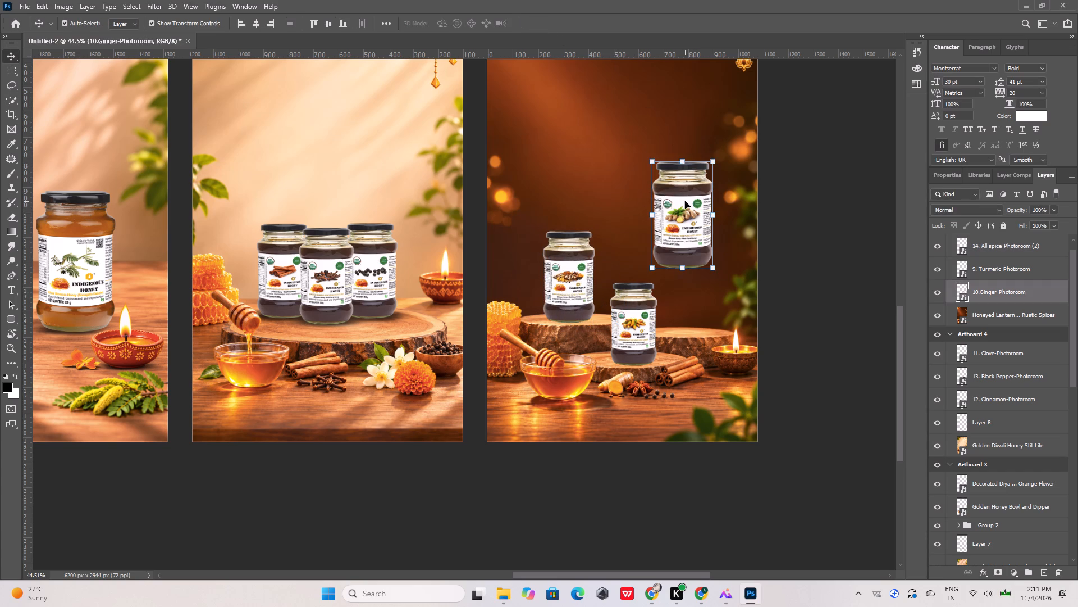
pyautogui.moveTo(684, 197); pyautogui.dragTo(646, 271)
pyautogui.click(637, 310)
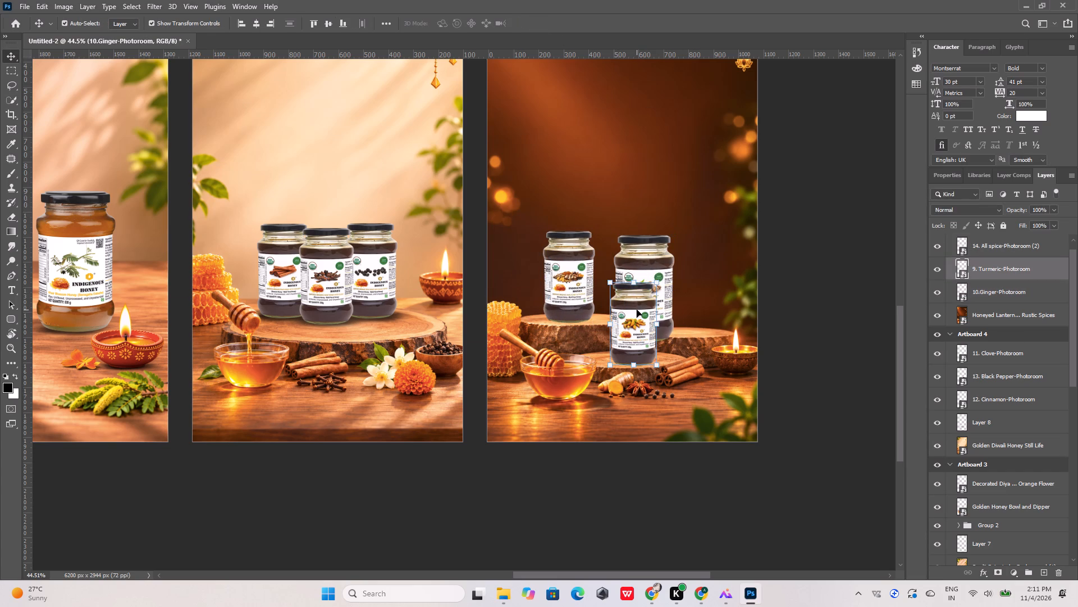
pyautogui.moveTo(634, 314); pyautogui.dragTo(623, 126)
# Add horizontal guides level with the top of the all spice jar's lid, at about 1078 px, and with its base.
pyautogui.keyDown('alt'); pyautogui.scroll(11, 633, 250); pyautogui.keyUp('alt')
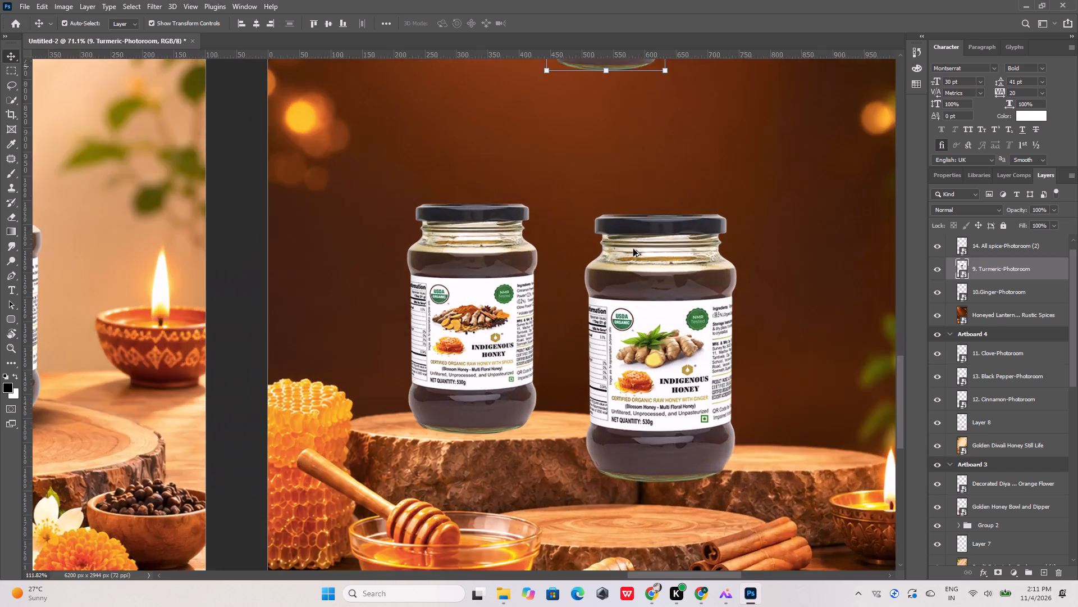
pyautogui.keyDown('alt'); pyautogui.scroll(3, 633, 249); pyautogui.keyUp('alt')
pyautogui.keyDown('alt'); pyautogui.scroll(9, 390, 174); pyautogui.keyUp('alt')
pyautogui.moveTo(408, 55); pyautogui.dragTo(412, 137)
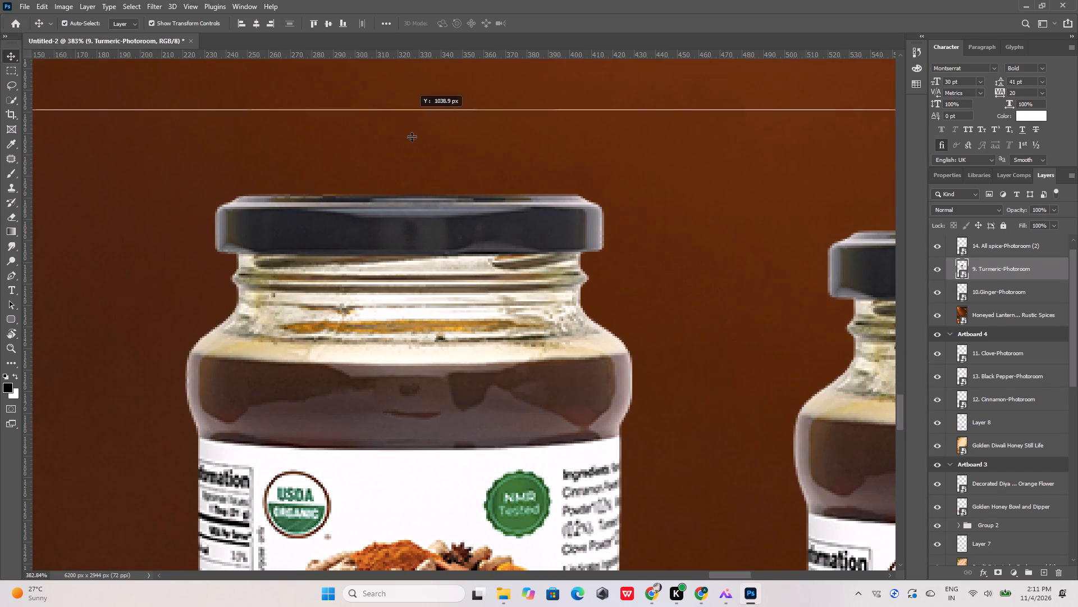
pyautogui.moveTo(412, 137); pyautogui.dragTo(414, 193)
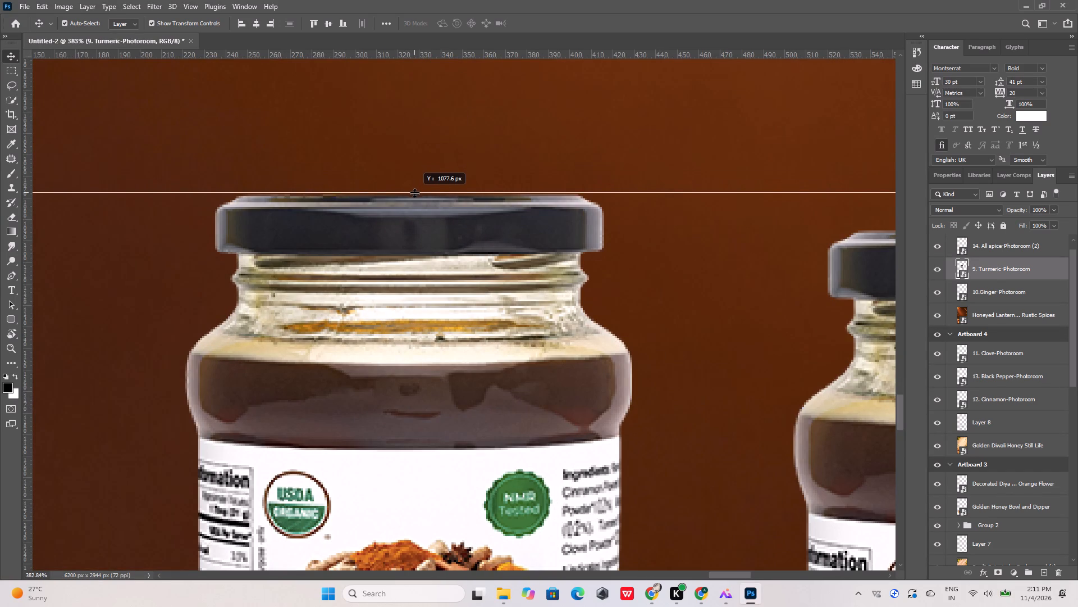
pyautogui.moveTo(414, 193); pyautogui.dragTo(414, 194)
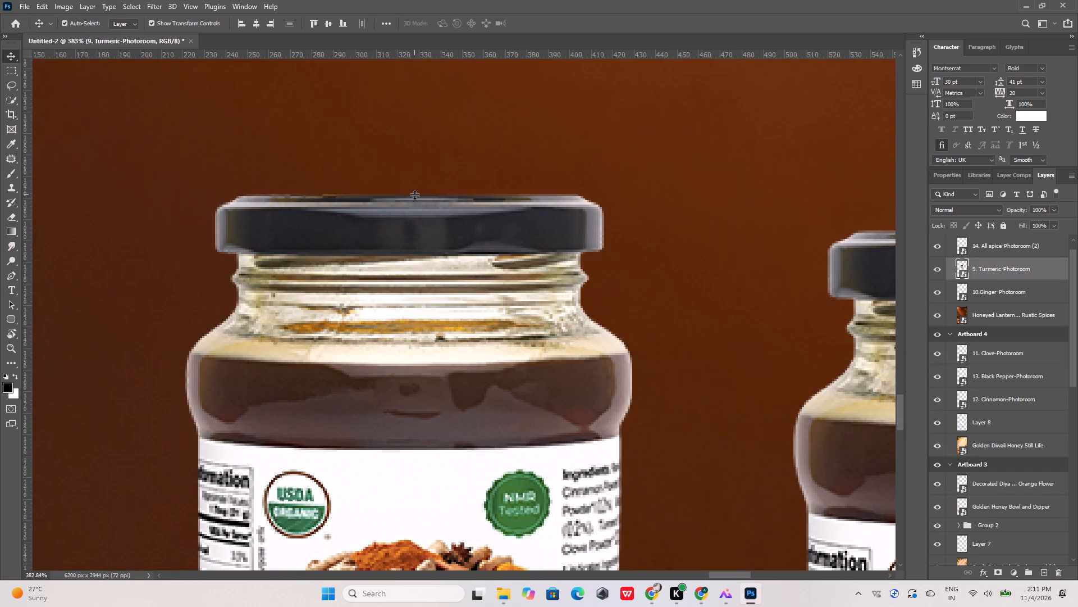
pyautogui.keyDown('alt'); pyautogui.scroll(-19, 401, 159); pyautogui.keyUp('alt')
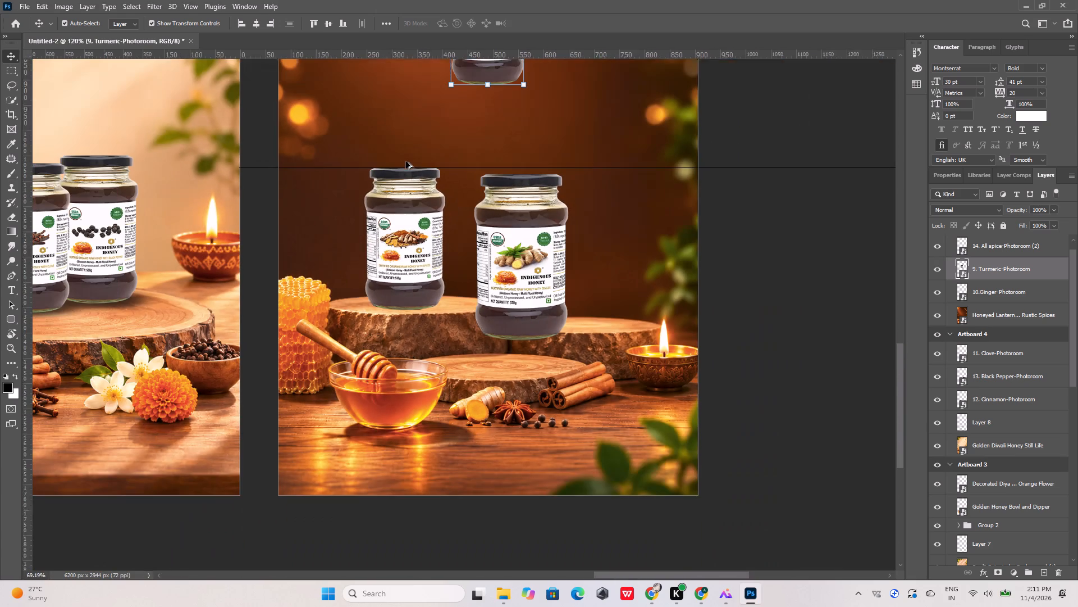
pyautogui.moveTo(402, 52); pyautogui.dragTo(400, 305)
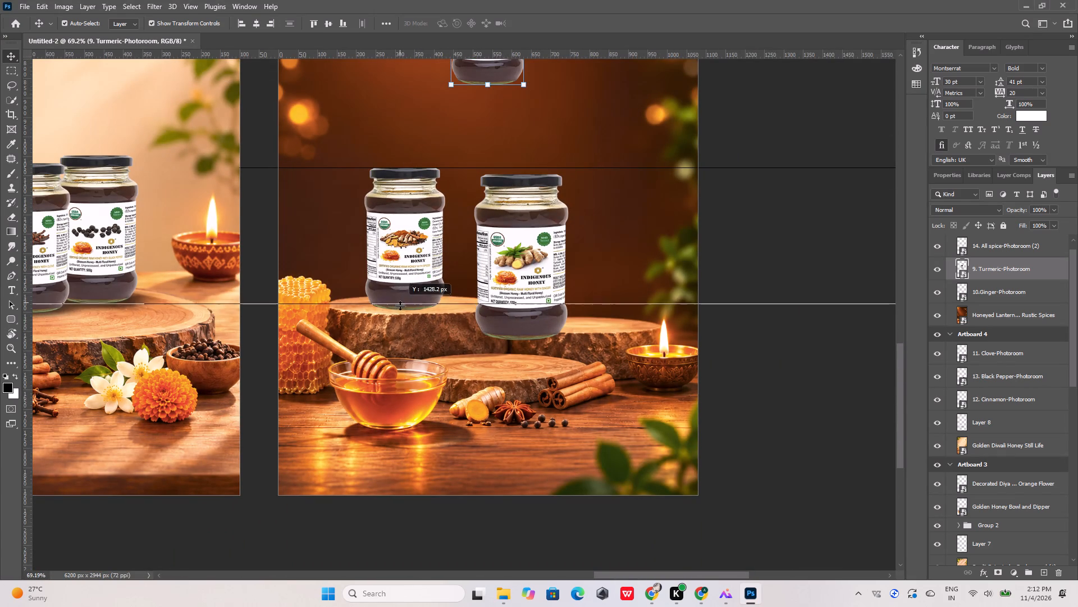
pyautogui.moveTo(400, 305); pyautogui.dragTo(400, 310)
pyautogui.keyDown('alt'); pyautogui.scroll(11, 398, 310); pyautogui.keyUp('alt')
pyautogui.keyDown('alt'); pyautogui.scroll(-6, 397, 306); pyautogui.keyUp('alt')
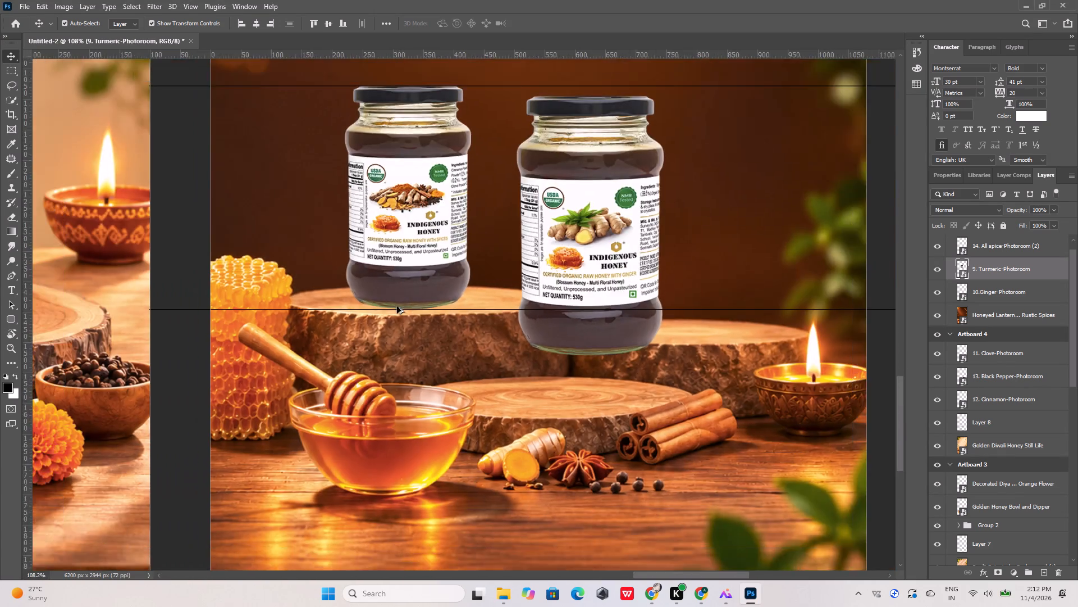
# Align the ginger jar's lid with the upper guide and scale the jar down to about 24.0%.
pyautogui.keyDown('alt'); pyautogui.scroll(-6, 397, 306); pyautogui.keyUp('alt')
pyautogui.keyDown('alt'); pyautogui.scroll(5, 499, 216); pyautogui.keyUp('alt')
pyautogui.moveTo(504, 228); pyautogui.dragTo(504, 217)
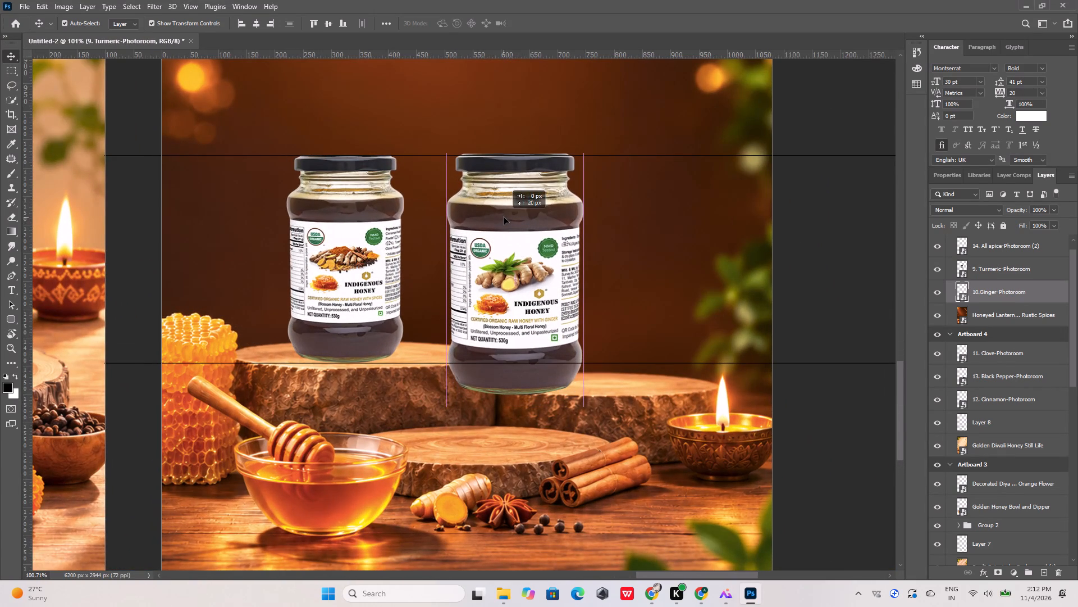
pyautogui.moveTo(504, 217); pyautogui.dragTo(505, 220)
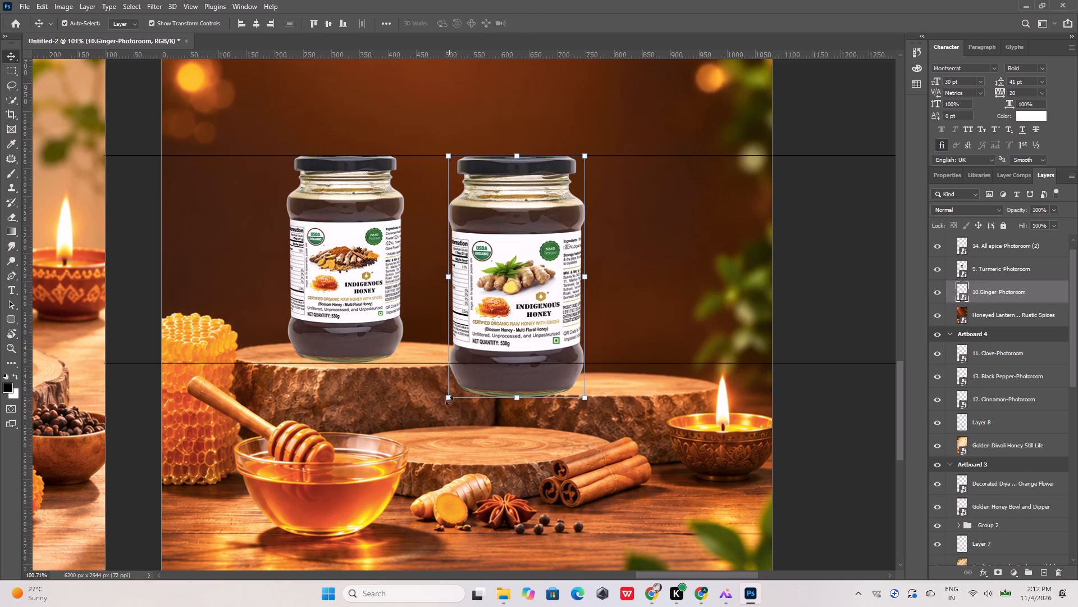
pyautogui.click(449, 401)
pyautogui.moveTo(334, 466); pyautogui.dragTo(358, 440)
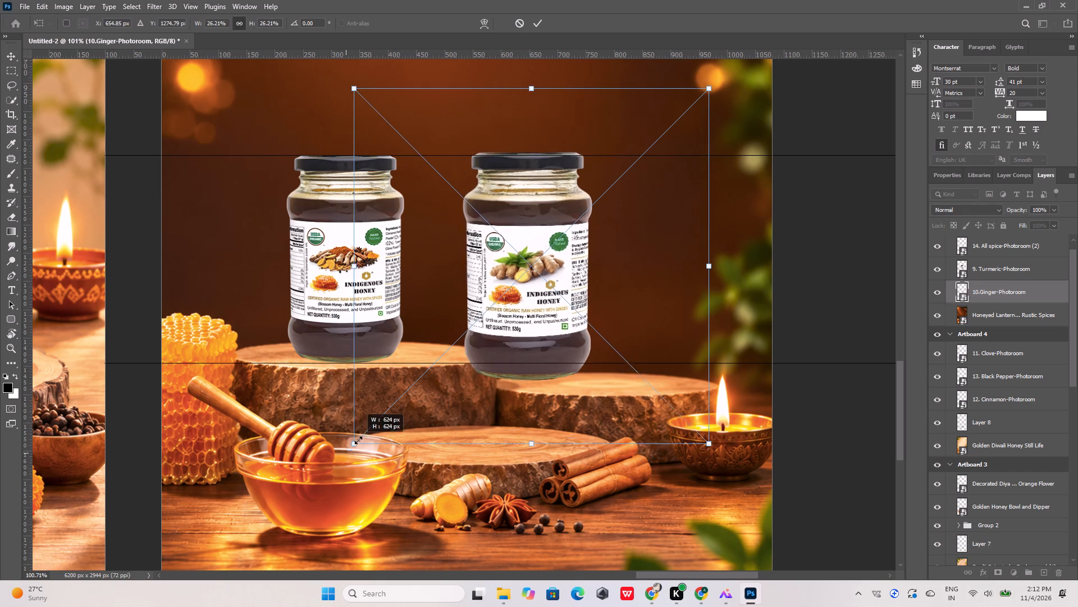
pyautogui.moveTo(358, 440); pyautogui.dragTo(374, 423)
pyautogui.moveTo(710, 91); pyautogui.dragTo(710, 93)
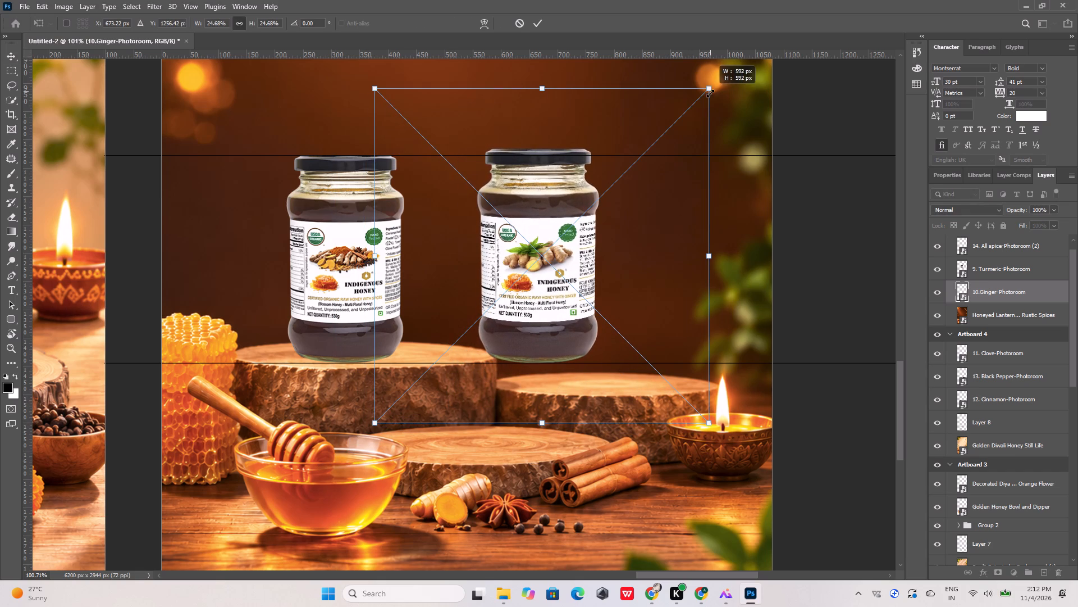
pyautogui.moveTo(710, 93); pyautogui.dragTo(704, 103)
# Move the ginger jar down onto the low front slab of Artboard 5 and apply the transform.
pyautogui.moveTo(545, 214); pyautogui.dragTo(605, 238)
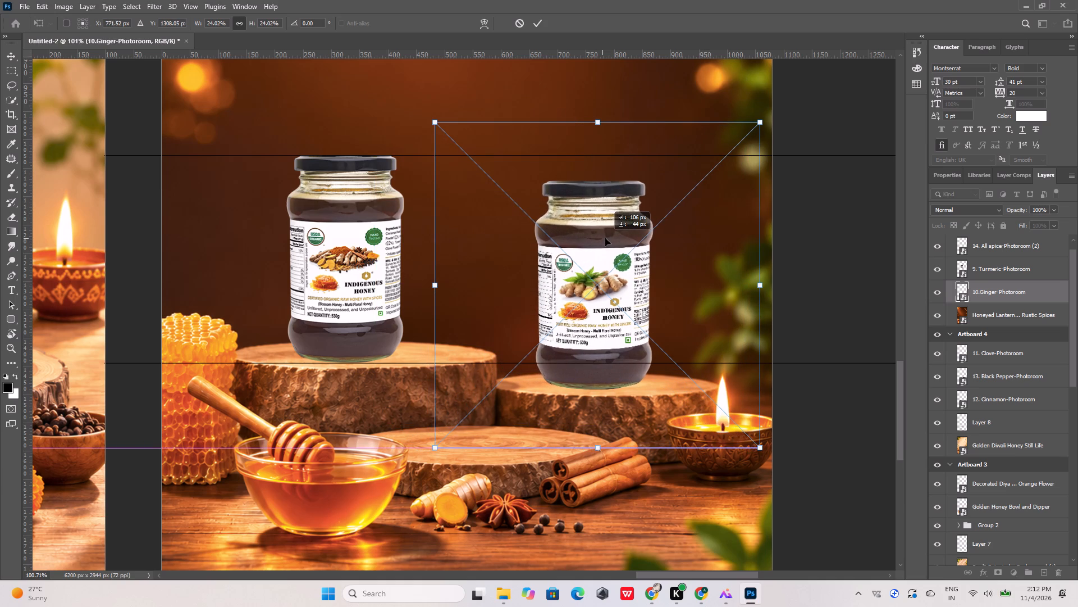
pyautogui.moveTo(605, 238); pyautogui.dragTo(500, 303)
pyautogui.keyDown('alt'); pyautogui.scroll(-11, 500, 303); pyautogui.keyUp('alt')
pyautogui.keyDown('alt'); pyautogui.scroll(3, 463, 261); pyautogui.keyUp('alt')
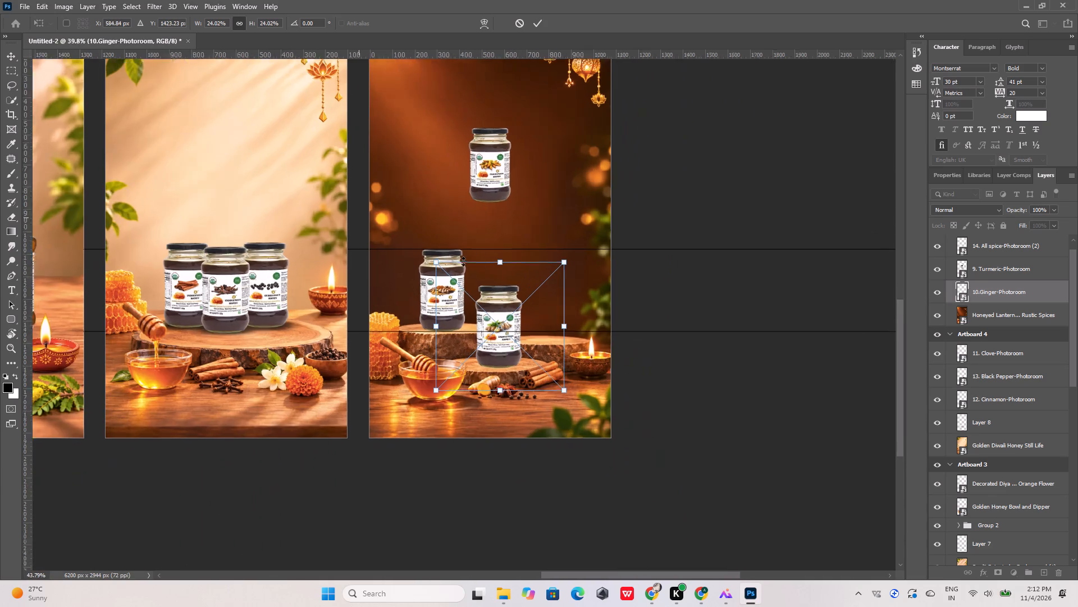
pyautogui.keyDown('alt'); pyautogui.scroll(2, 463, 261); pyautogui.keyUp('alt')
pyautogui.click(502, 101)
# Bring the turmeric jar down beside the ginger jar, above the rear slab near the diya, with its base near the lower guide.
pyautogui.moveTo(484, 103); pyautogui.dragTo(487, 107)
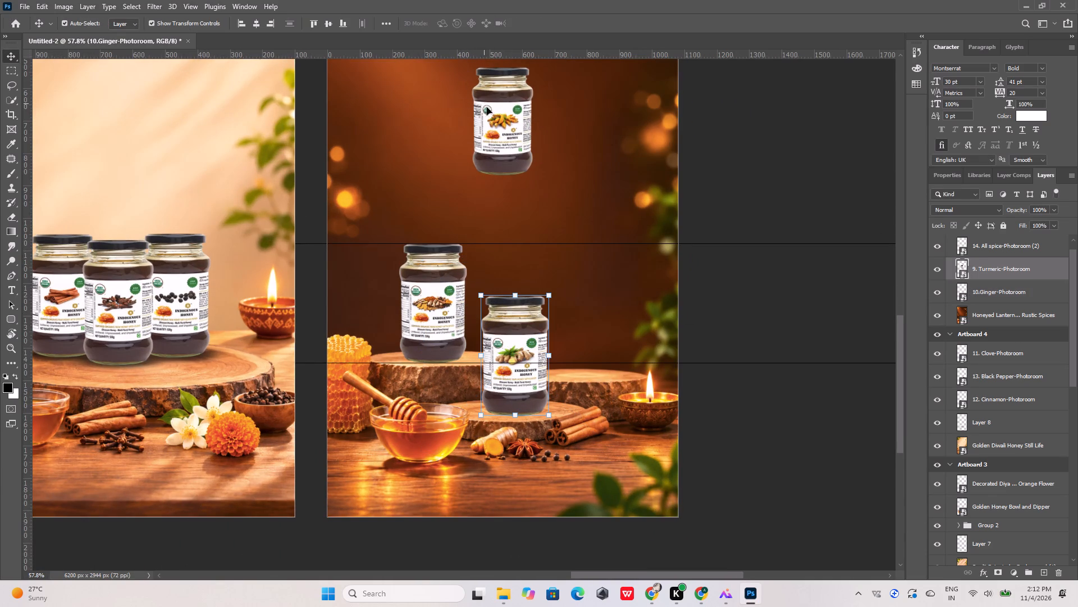
pyautogui.moveTo(487, 107); pyautogui.dragTo(569, 341)
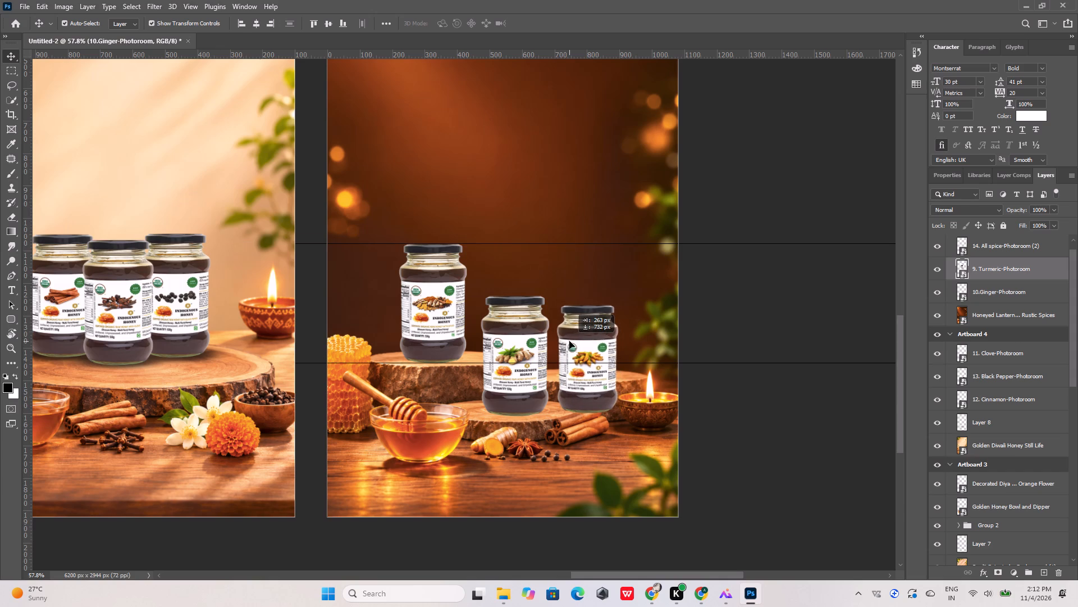
pyautogui.moveTo(569, 341); pyautogui.dragTo(563, 291)
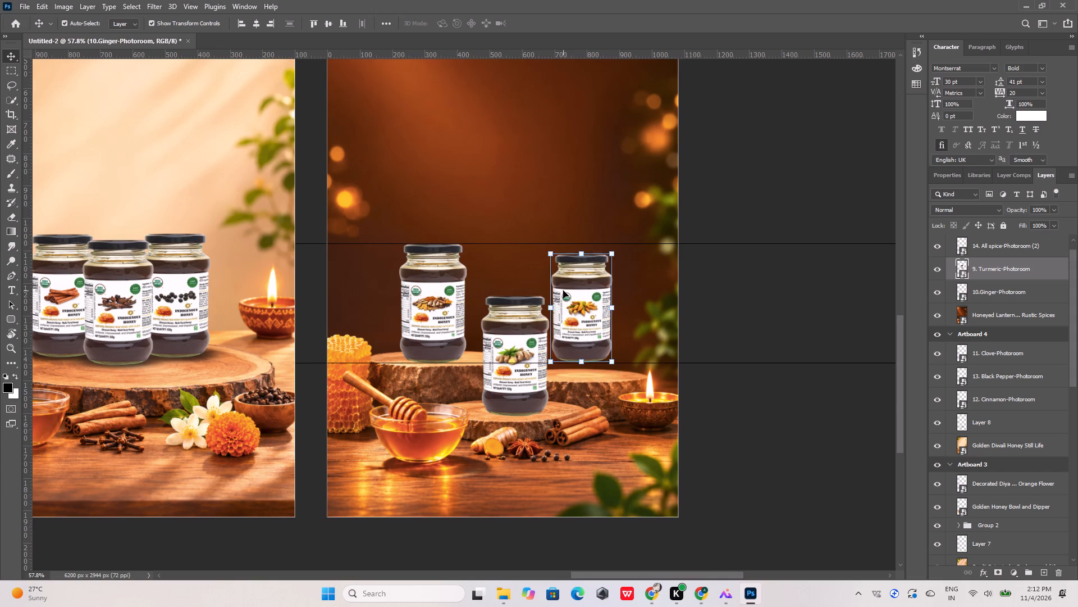
pyautogui.keyDown('alt'); pyautogui.scroll(10, 569, 261); pyautogui.keyUp('alt')
pyautogui.moveTo(583, 323); pyautogui.dragTo(596, 320)
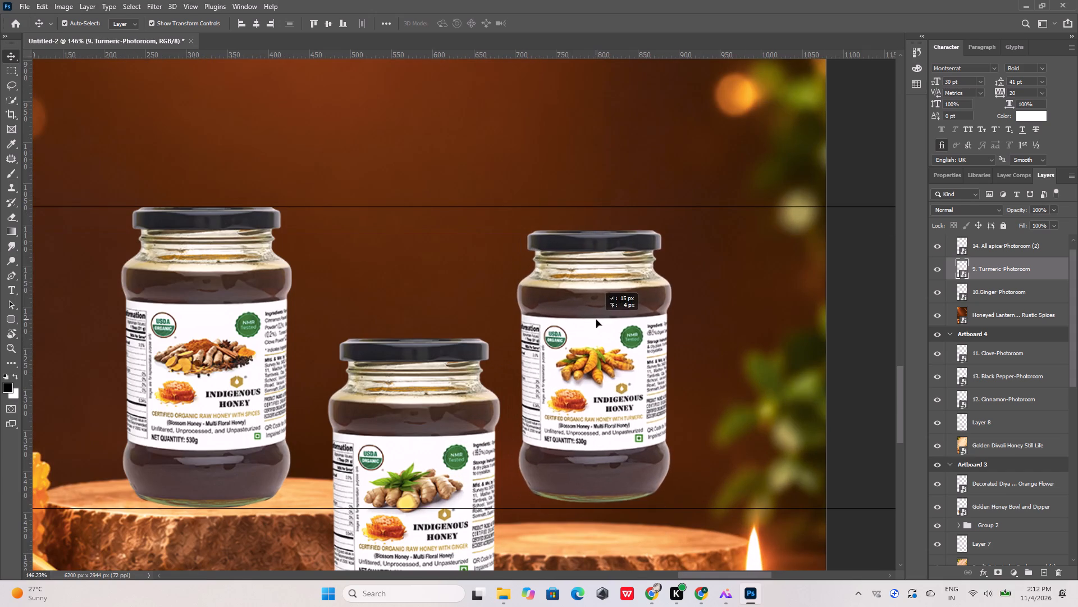
pyautogui.moveTo(596, 320); pyautogui.dragTo(597, 324)
# Enlarge the turmeric jar to about 23.8% so its height fits between the two guides.
pyautogui.moveTo(677, 236); pyautogui.dragTo(684, 223)
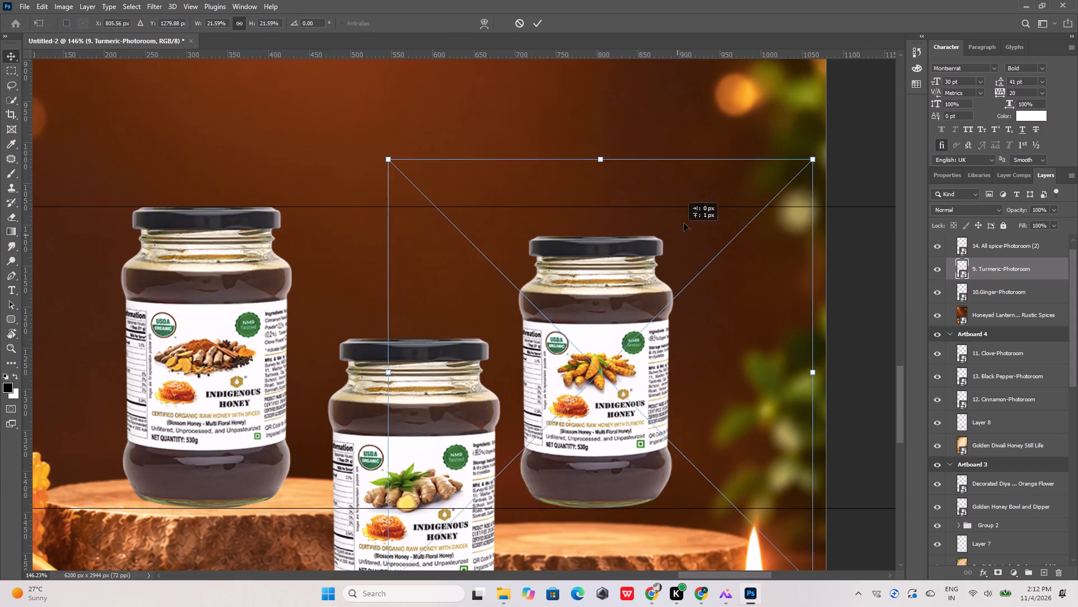
pyautogui.moveTo(684, 223); pyautogui.dragTo(693, 218)
pyautogui.hotkey('ctrl', 'z')
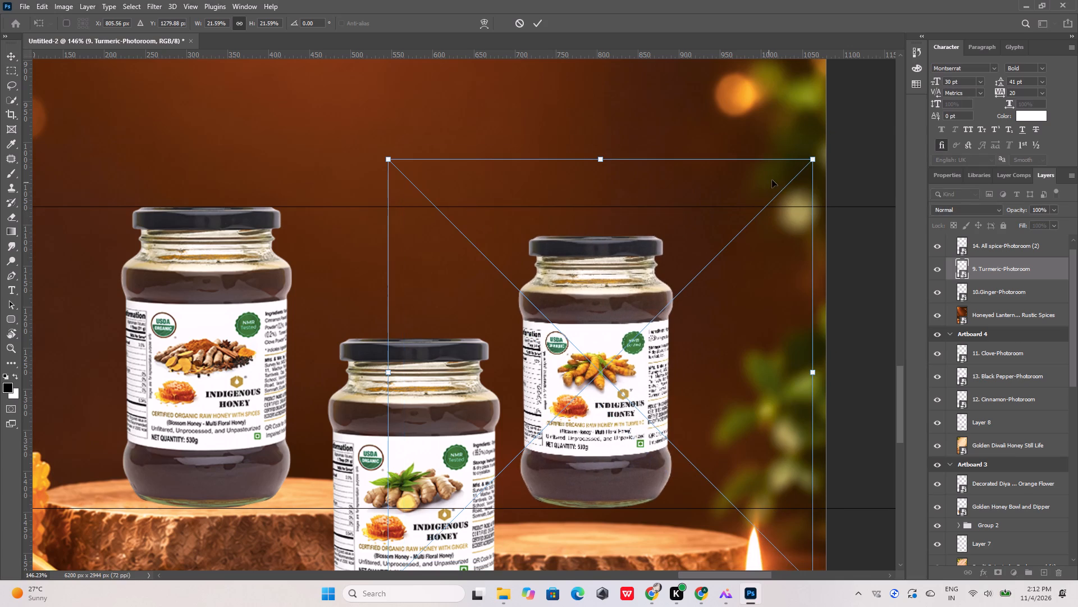
pyautogui.moveTo(816, 158); pyautogui.dragTo(823, 147)
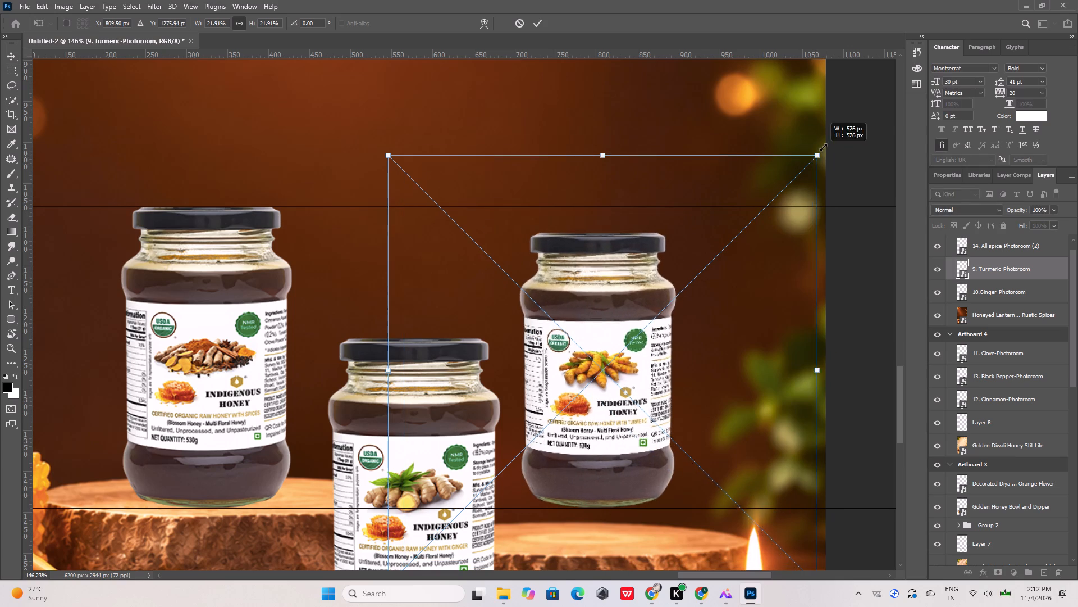
pyautogui.moveTo(823, 147); pyautogui.dragTo(853, 124)
pyautogui.keyDown('alt'); pyautogui.scroll(-5, 558, 205); pyautogui.keyUp('alt')
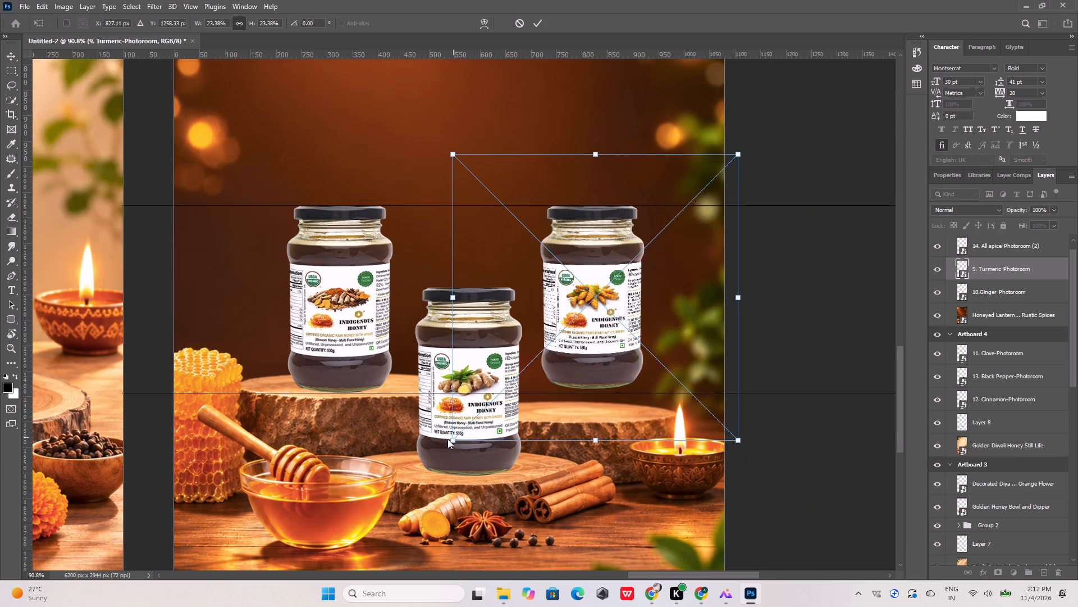
pyautogui.click(451, 441)
pyautogui.moveTo(451, 441); pyautogui.dragTo(447, 451)
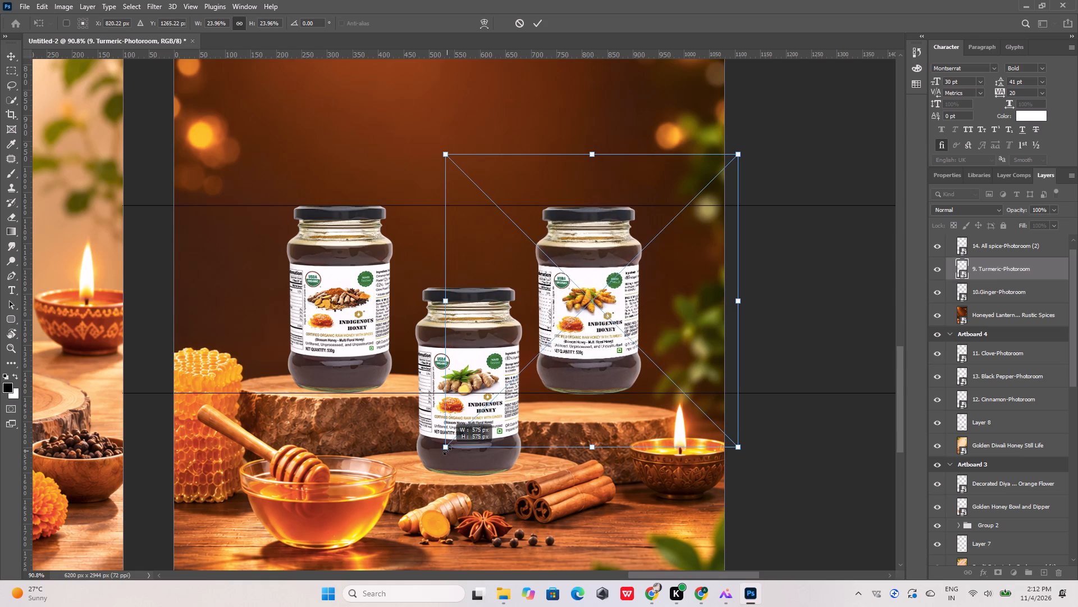
pyautogui.moveTo(447, 451); pyautogui.dragTo(448, 449)
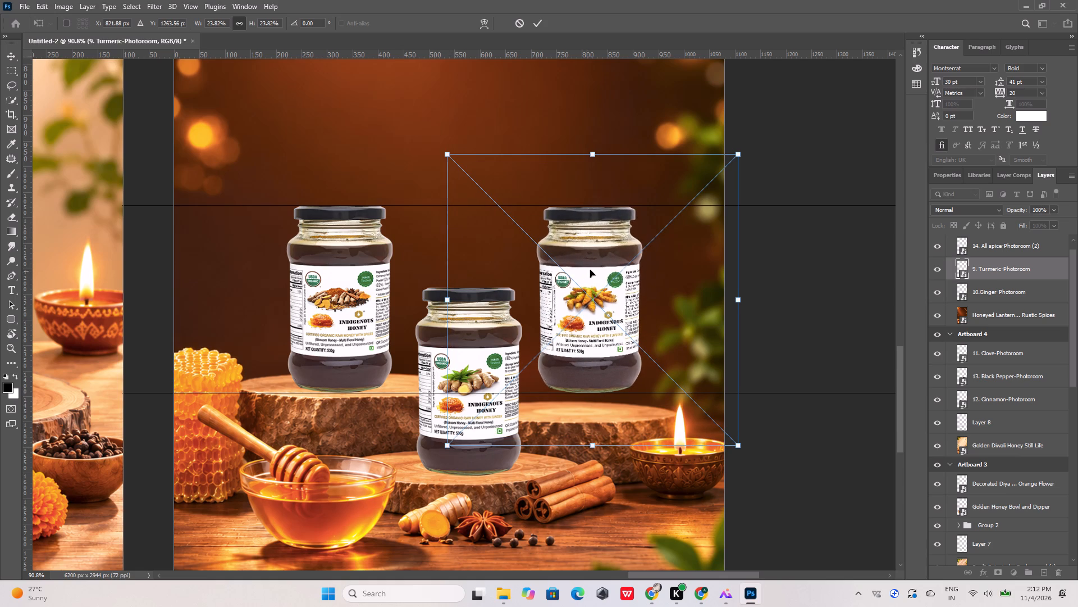
# Lower the turmeric jar onto the rear slab near the diya and apply the transform.
pyautogui.moveTo(591, 270); pyautogui.dragTo(589, 295)
pyautogui.click(536, 23)
pyautogui.click(813, 141)
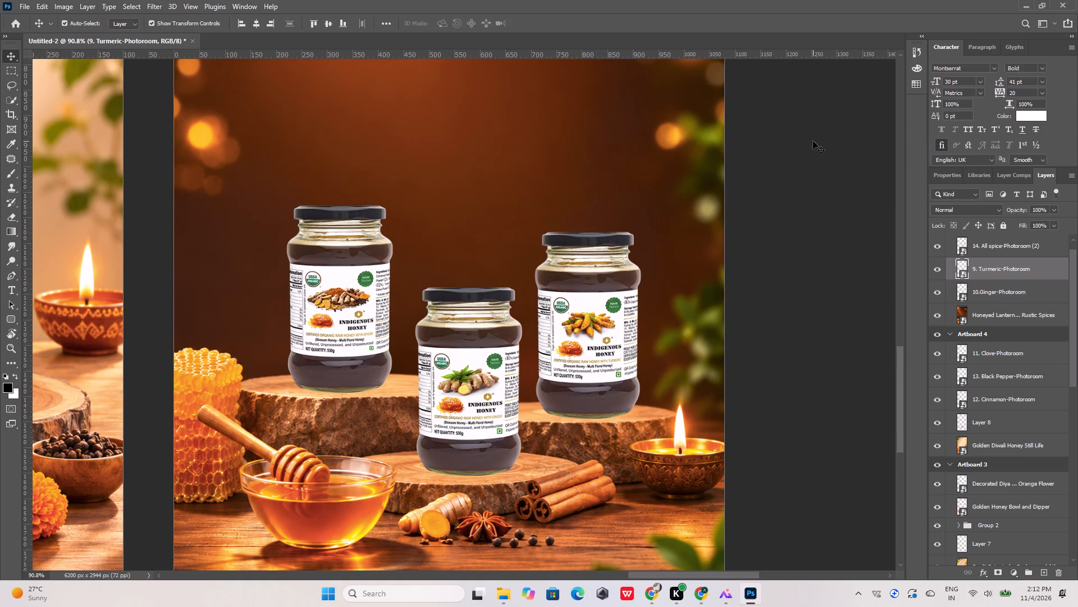
# Remove both horizontal guides from Artboard 5.
pyautogui.click(646, 224)
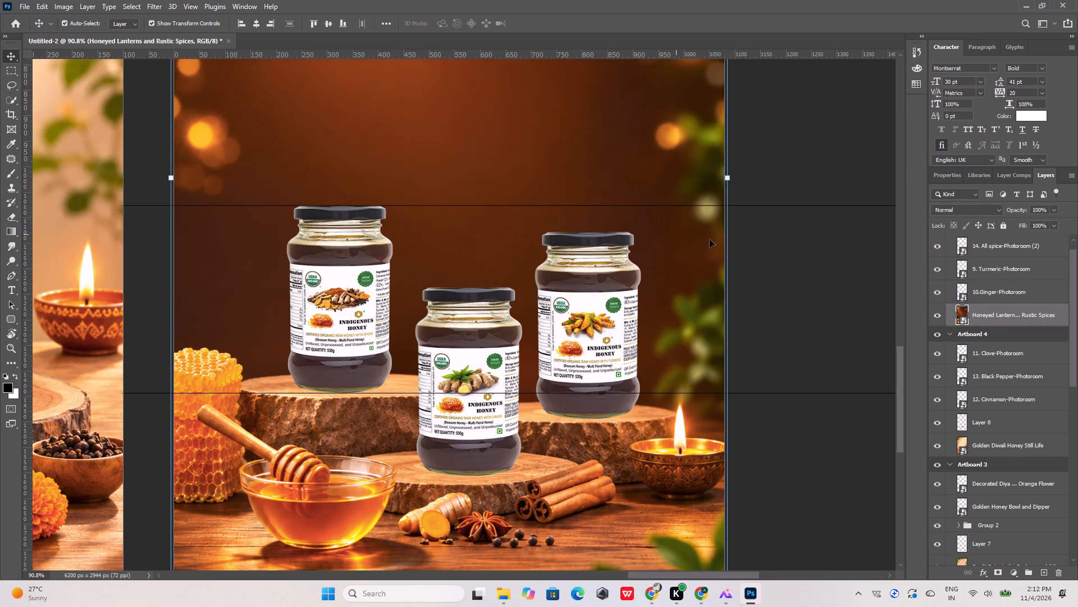
pyautogui.moveTo(775, 207); pyautogui.dragTo(783, 30)
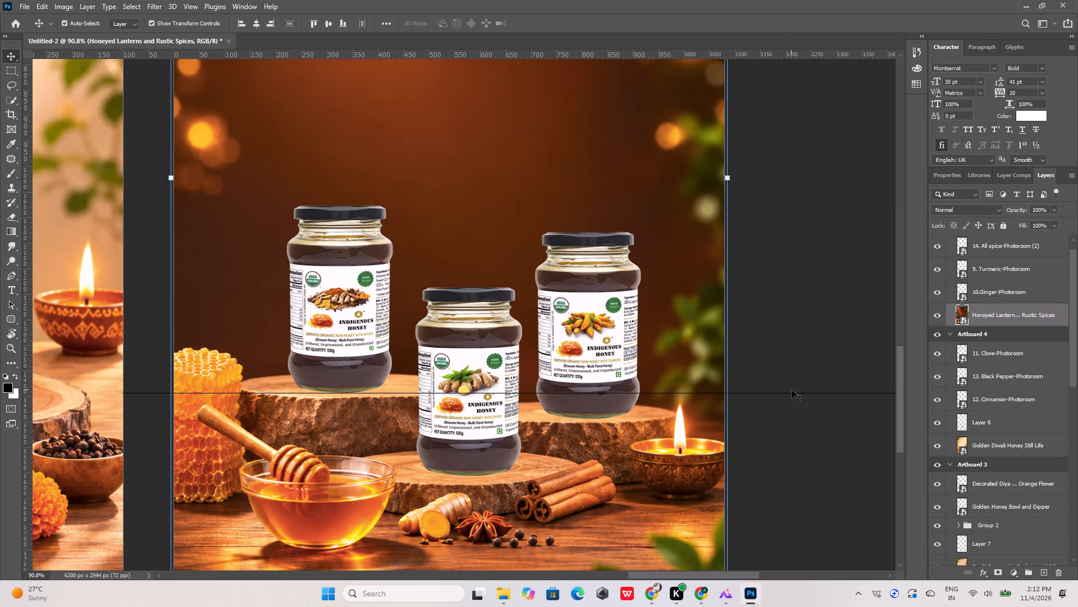
pyautogui.moveTo(793, 393); pyautogui.dragTo(784, 33)
# Nudge the turmeric jar up by two pixels on its slab and deselect it.
pyautogui.keyDown('alt'); pyautogui.scroll(5, 618, 332); pyautogui.keyUp('alt')
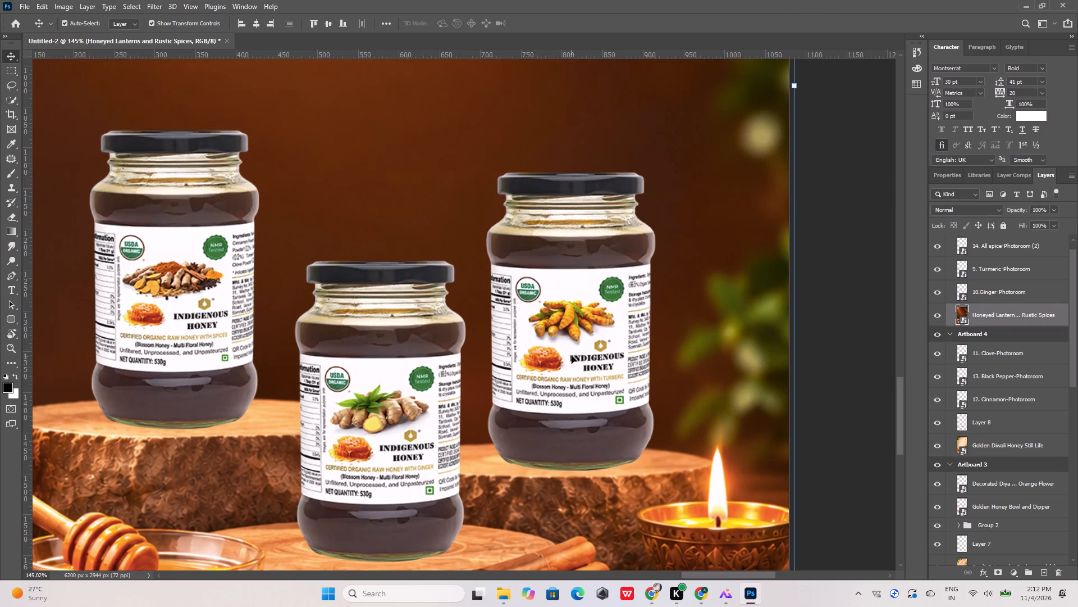
pyautogui.click(571, 356)
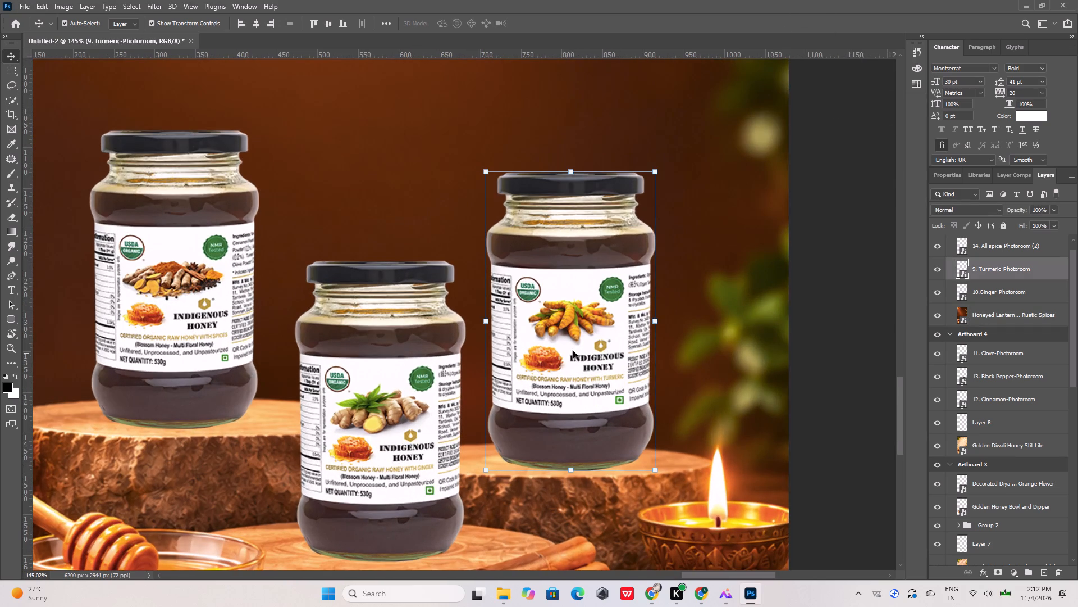
pyautogui.press('Up')
pyautogui.press('Up')
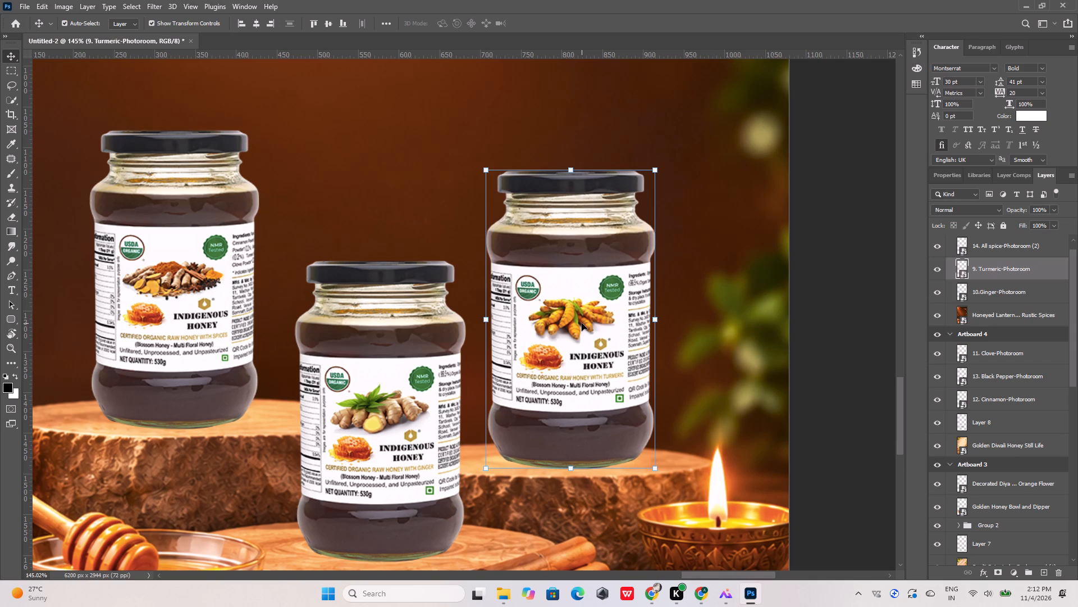
pyautogui.click(701, 297)
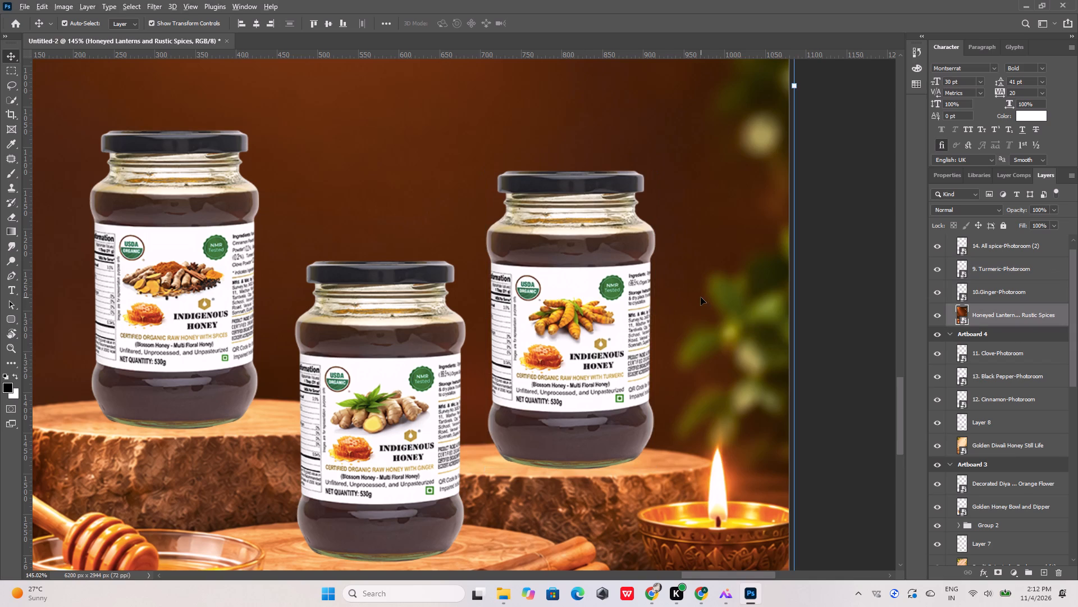
pyautogui.keyDown('alt'); pyautogui.scroll(-16, 572, 196); pyautogui.keyUp('alt')
pyautogui.click(714, 230)
# Add a new empty layer directly above the ginger jar layer in Artboard 5.
pyautogui.keyDown('alt'); pyautogui.scroll(4, 561, 230); pyautogui.keyUp('alt')
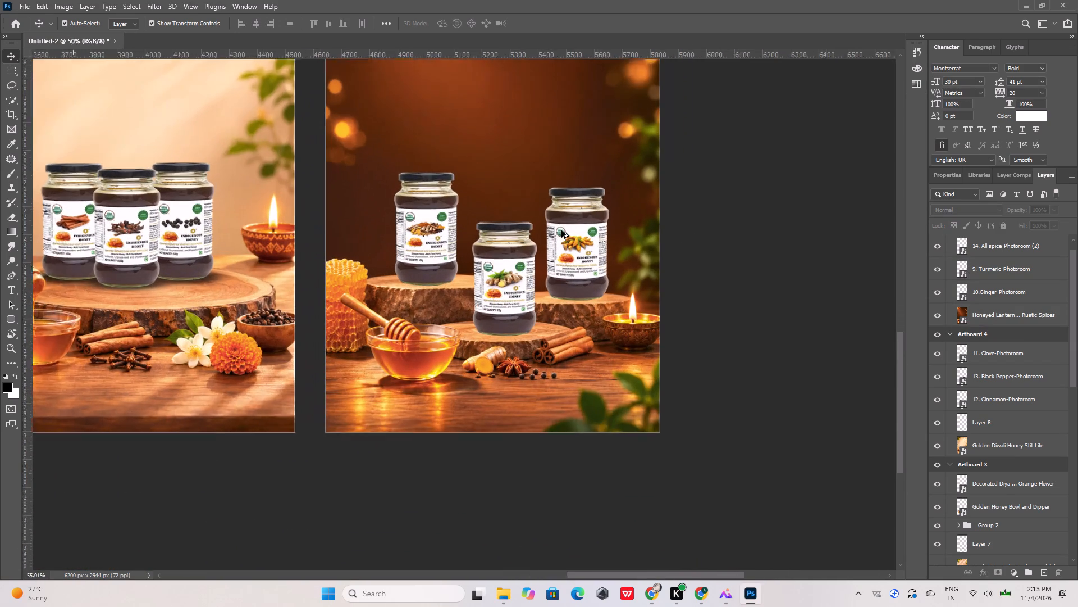
pyautogui.keyDown('alt'); pyautogui.scroll(2, 561, 230); pyautogui.keyUp('alt')
pyautogui.keyDown('alt'); pyautogui.scroll(5, 507, 300); pyautogui.keyUp('alt')
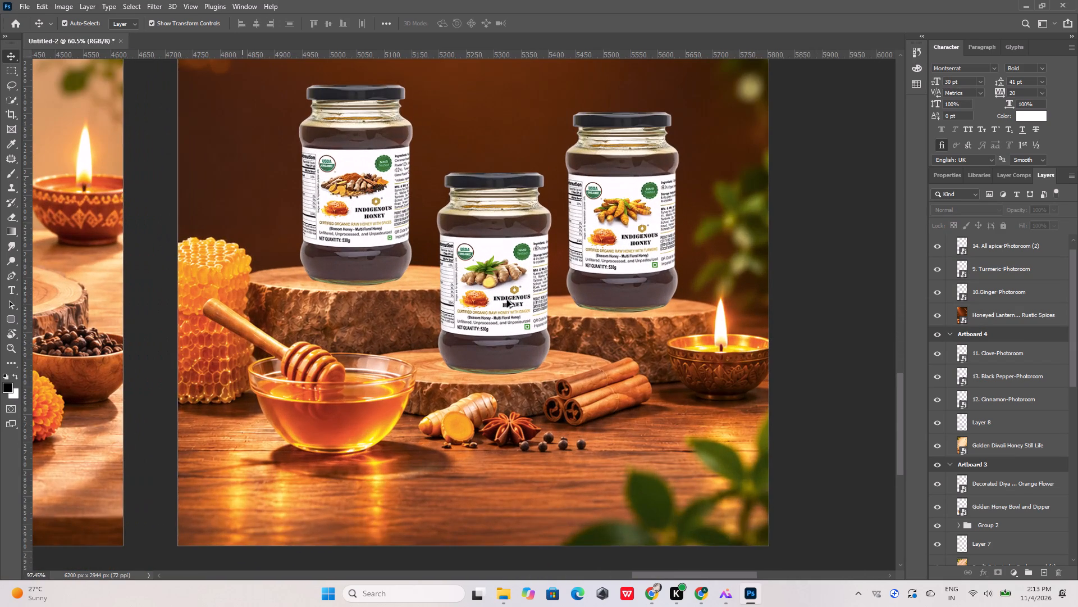
pyautogui.keyDown('alt'); pyautogui.scroll(7, 501, 319); pyautogui.keyUp('alt')
pyautogui.keyDown('alt'); pyautogui.scroll(-4, 500, 322); pyautogui.keyUp('alt')
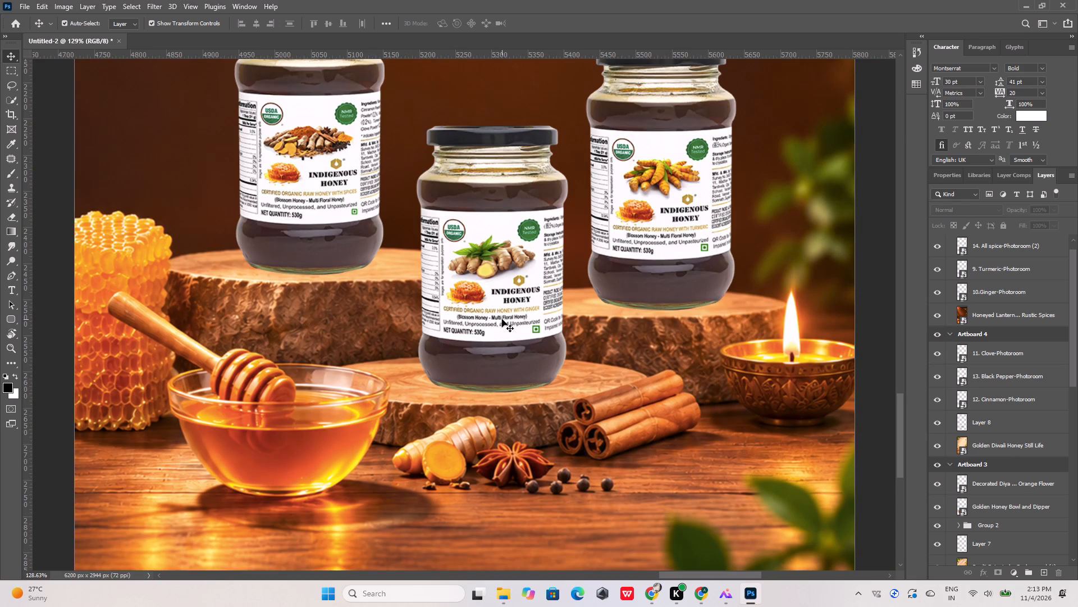
pyautogui.click(496, 320)
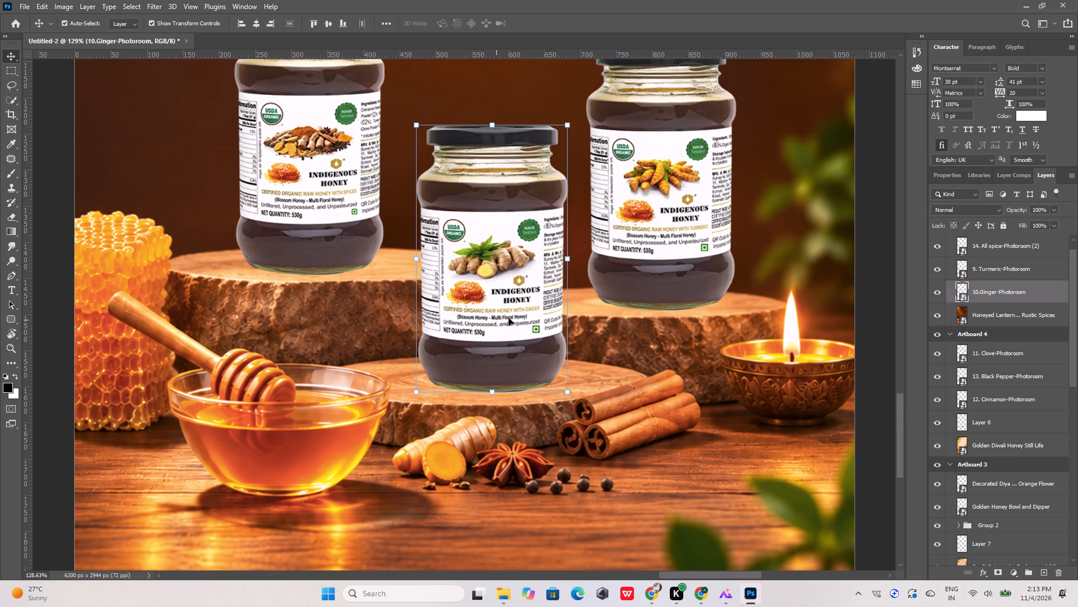
pyautogui.click(1045, 574)
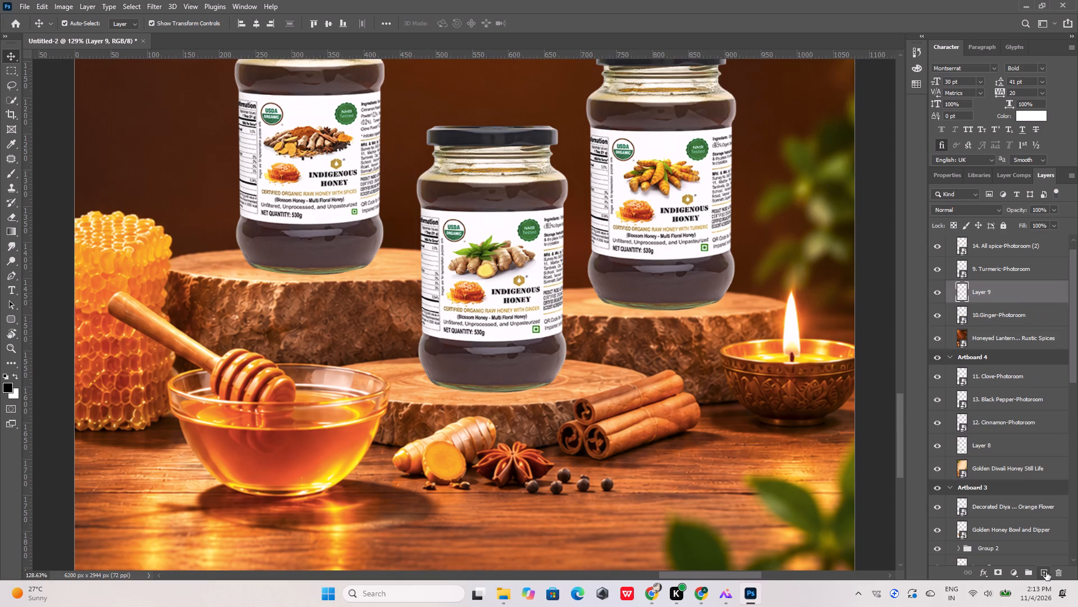
# Move Layer 9 directly below the ginger jar layer in Artboard 5 and activate the Brush tool.
pyautogui.moveTo(988, 294); pyautogui.dragTo(993, 325)
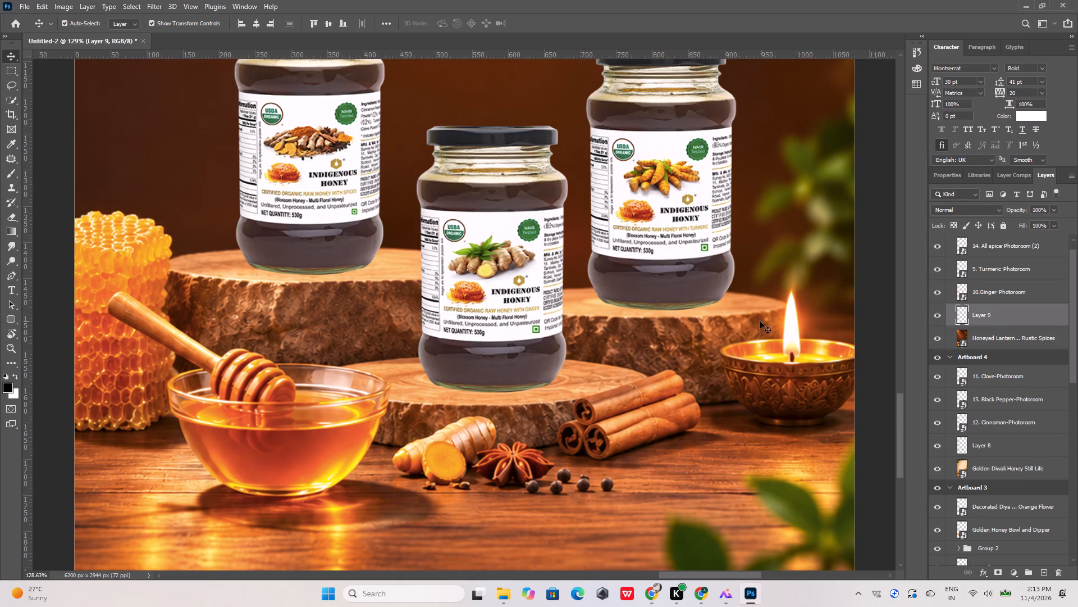
pyautogui.press('b')
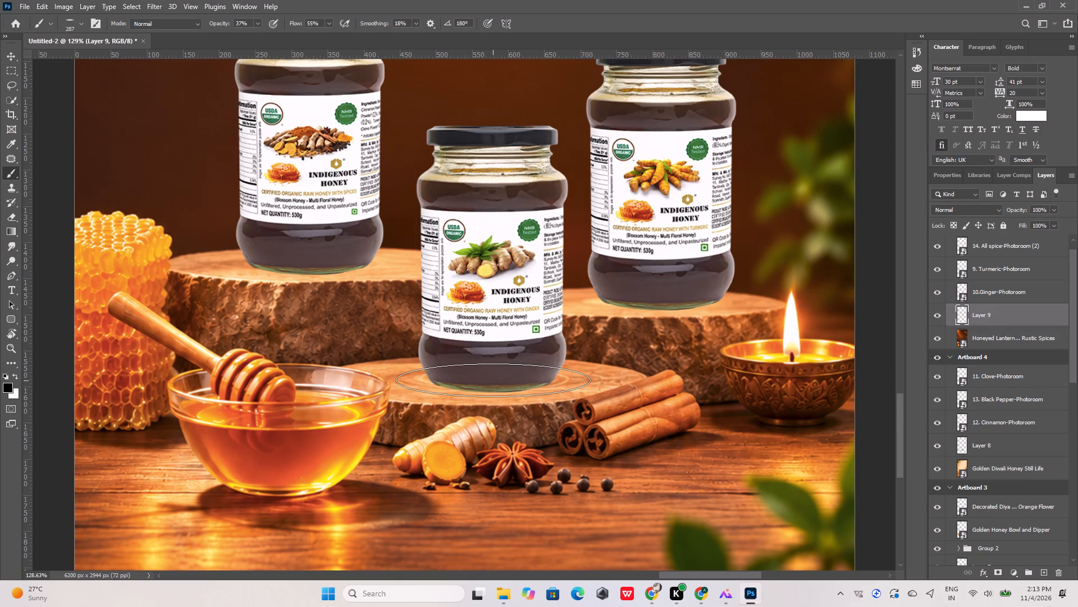
pyautogui.keyDown('alt'); pyautogui.scroll(9, 492, 379); pyautogui.keyUp('alt')
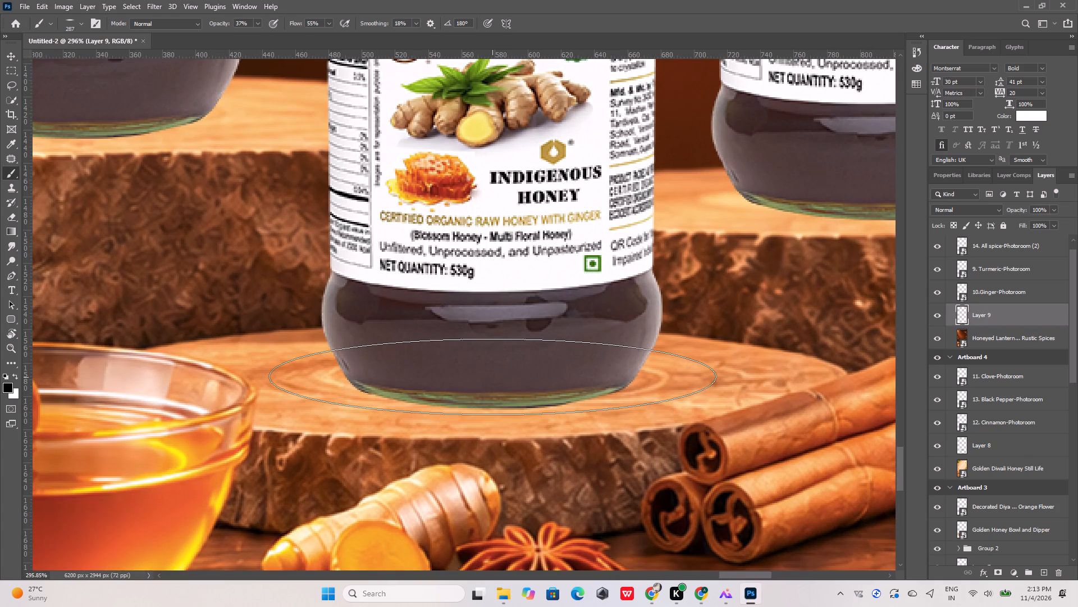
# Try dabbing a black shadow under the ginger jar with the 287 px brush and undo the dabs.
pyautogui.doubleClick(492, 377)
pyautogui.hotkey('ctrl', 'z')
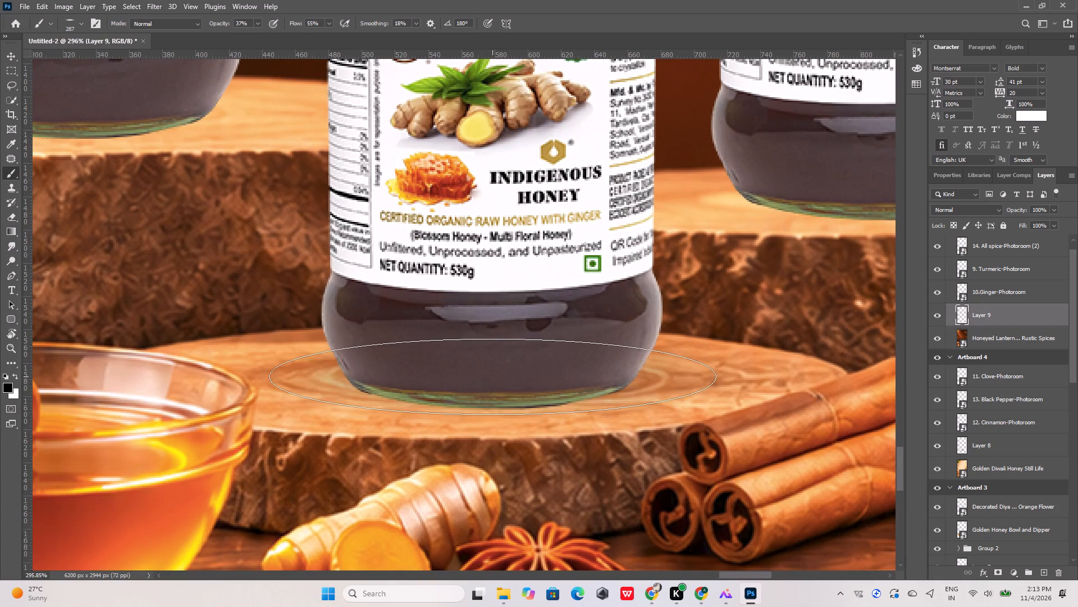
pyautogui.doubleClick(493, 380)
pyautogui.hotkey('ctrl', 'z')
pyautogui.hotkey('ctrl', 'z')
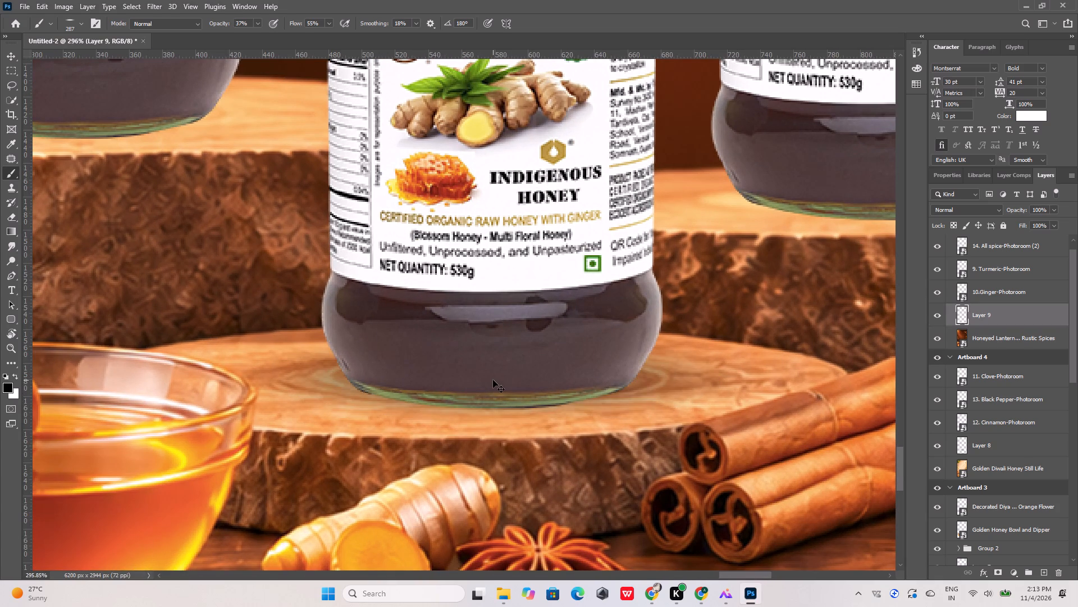
# Paint a soft black shadow on Layer 9 under the ginger jar's base with a 212 px brush, widening it with a 252 px brush.
pyautogui.keyDown('alt'); pyautogui.moveTo(493, 386); pyautogui.dragTo(470, 387, button='right'); pyautogui.keyUp('alt')
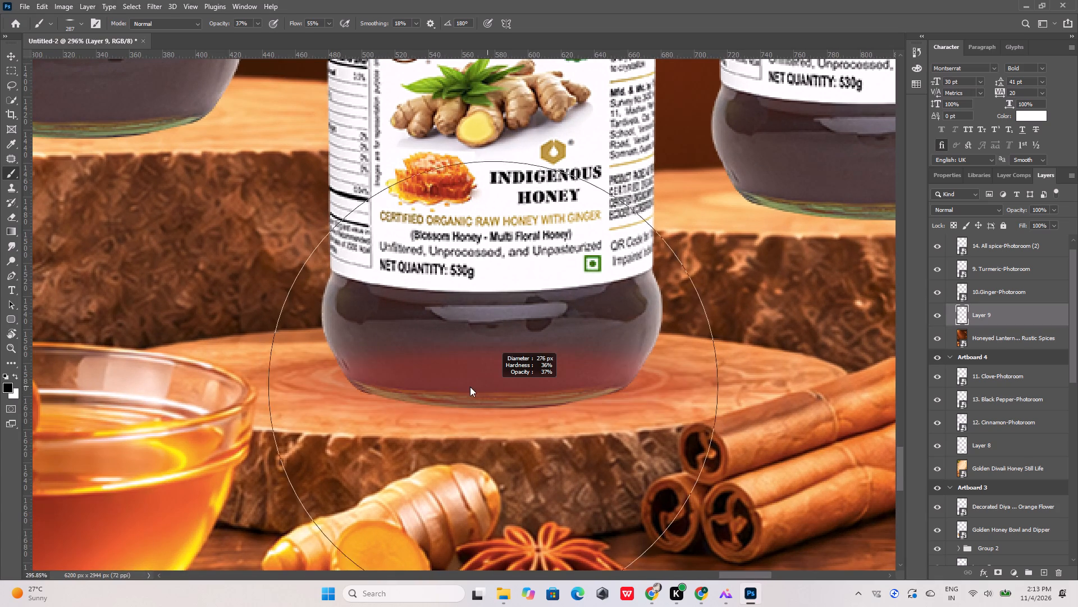
pyautogui.keyDown('alt'); pyautogui.moveTo(470, 387); pyautogui.dragTo(431, 386, button='right'); pyautogui.keyUp('alt')
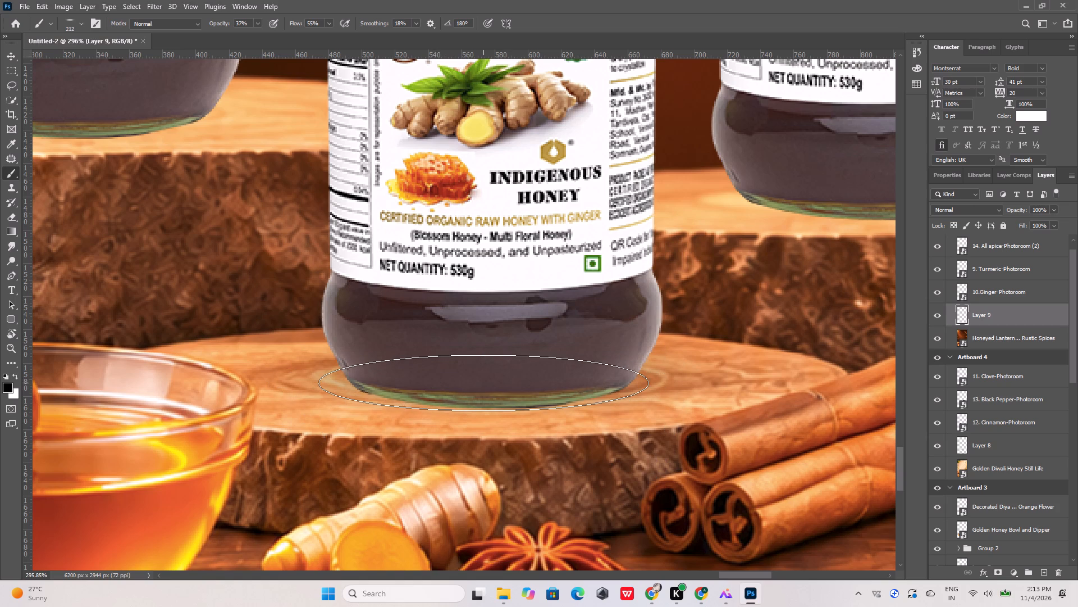
pyautogui.tripleClick(484, 392)
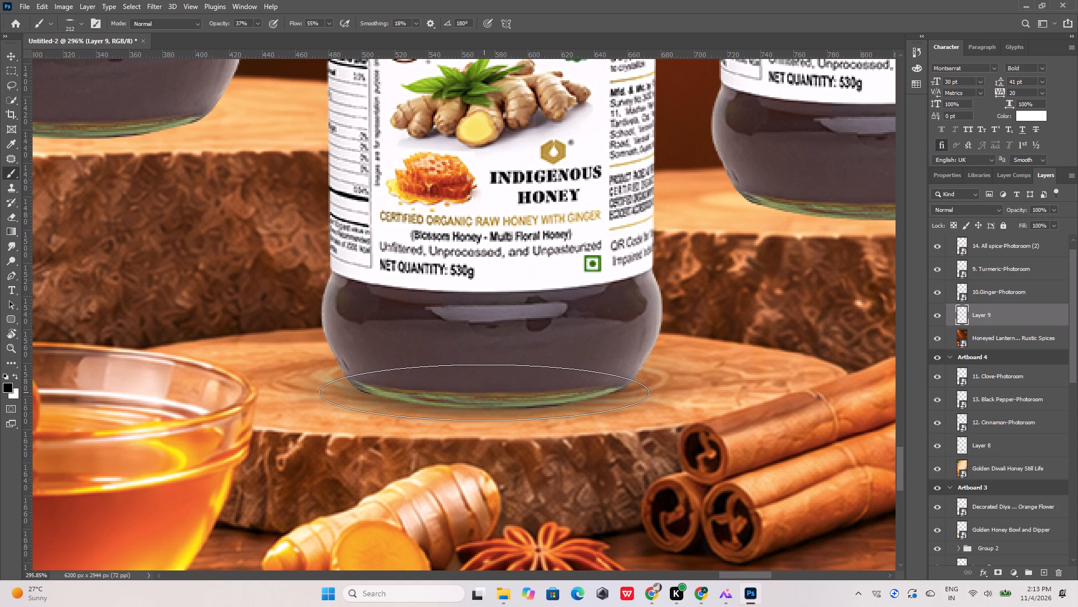
pyautogui.click(484, 392)
pyautogui.click(484, 392)
pyautogui.click(484, 392)
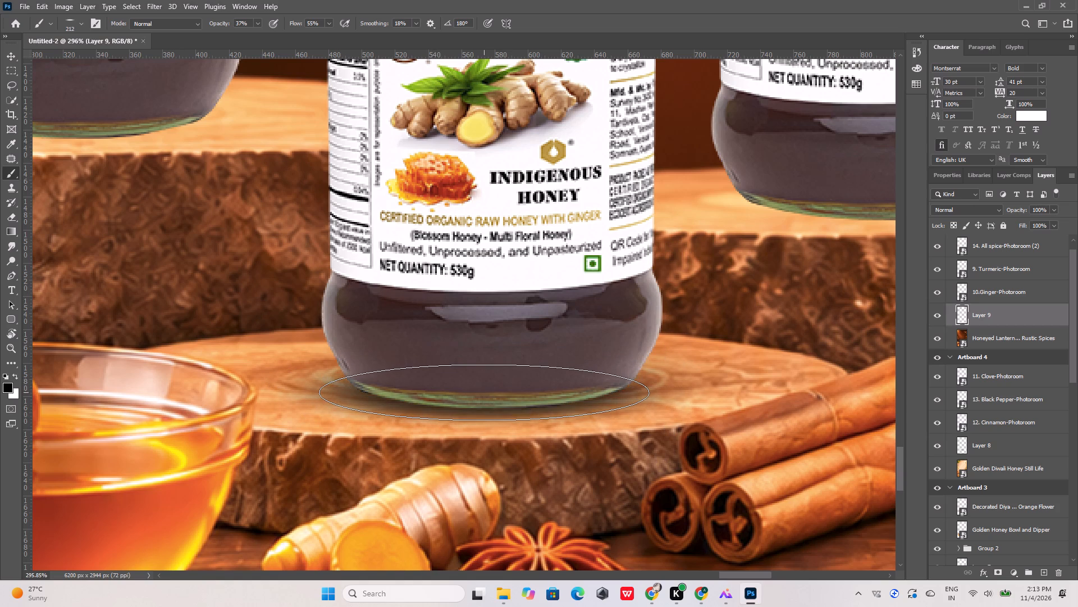
pyautogui.keyDown('alt'); pyautogui.moveTo(484, 392); pyautogui.dragTo(501, 386, button='right'); pyautogui.keyUp('alt')
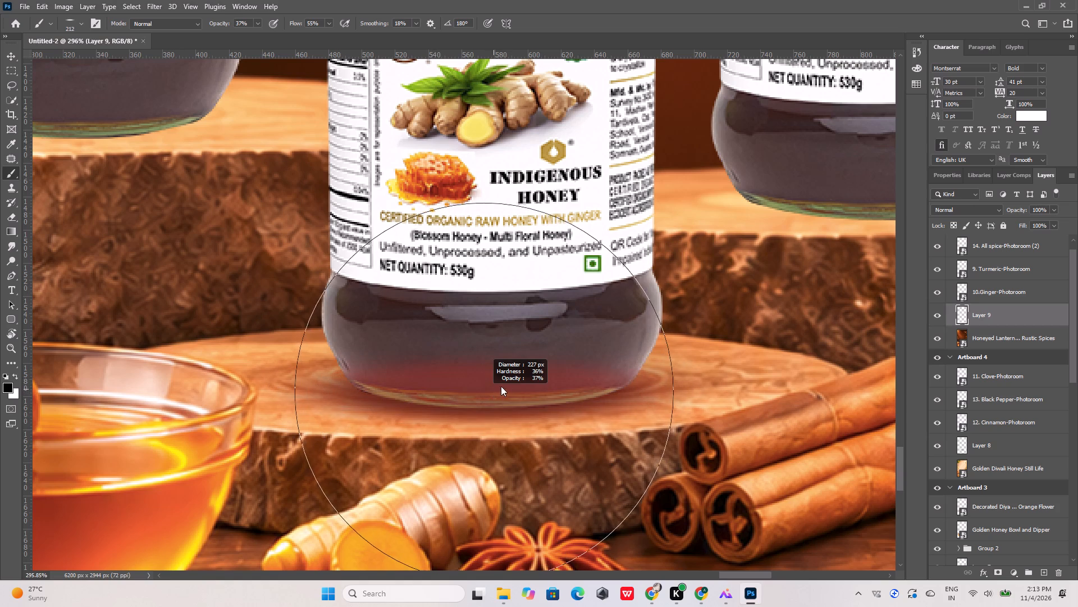
pyautogui.keyDown('alt'); pyautogui.moveTo(501, 386); pyautogui.dragTo(520, 383, button='right'); pyautogui.keyUp('alt')
pyautogui.click(500, 376)
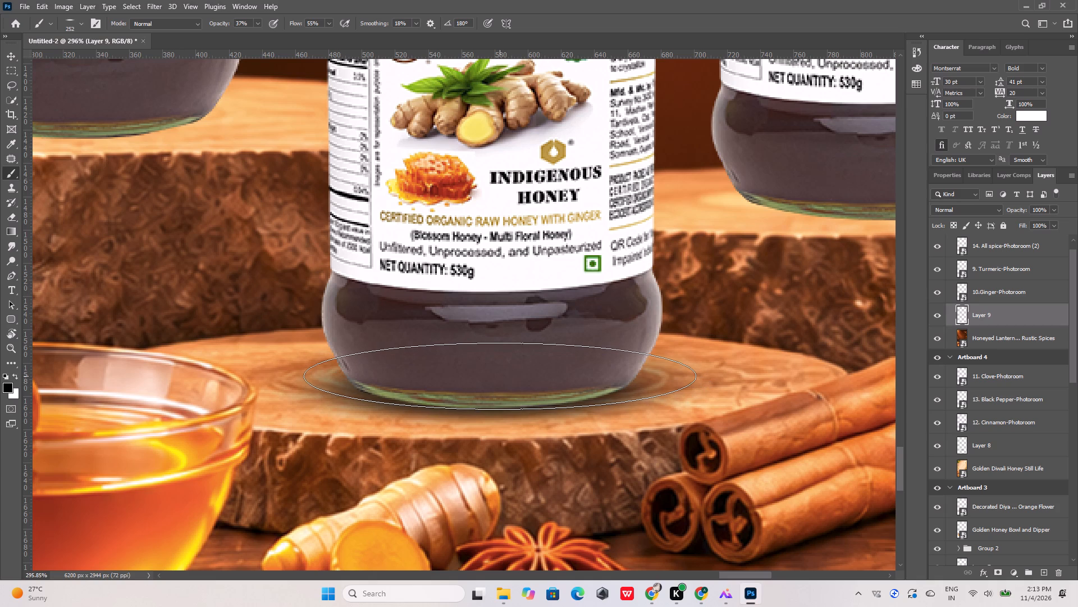
pyautogui.click(500, 375)
# Paint a soft black contact shadow under the turmeric jar's base on the rear slab with a 197 px brush.
pyautogui.keyDown('alt'); pyautogui.scroll(-11, 417, 379); pyautogui.keyUp('alt')
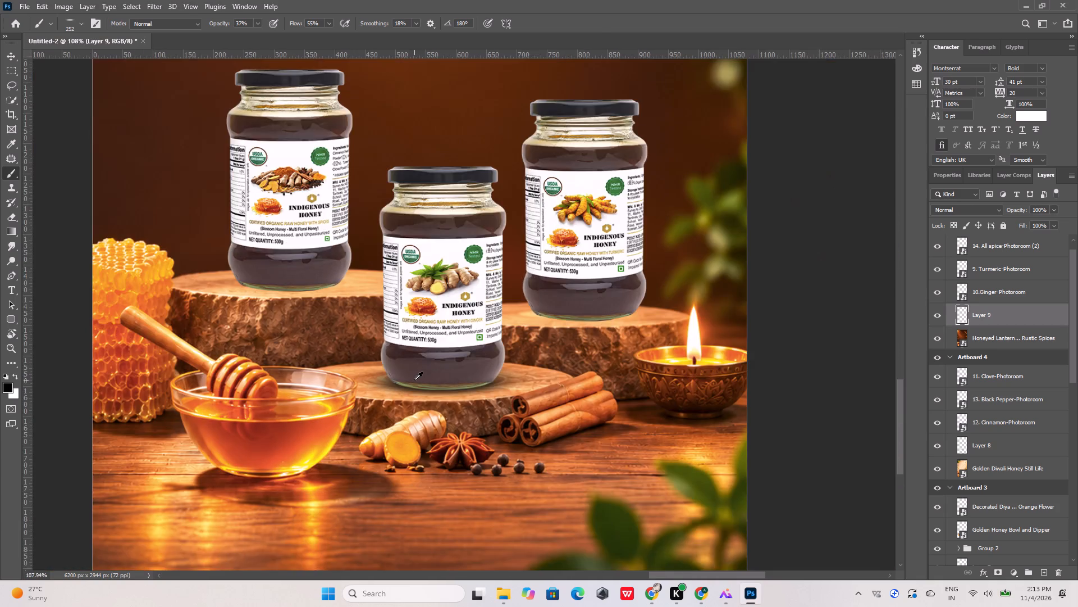
pyautogui.keyDown('alt'); pyautogui.scroll(-5, 414, 380); pyautogui.keyUp('alt')
pyautogui.keyDown('alt'); pyautogui.scroll(17, 520, 330); pyautogui.keyUp('alt')
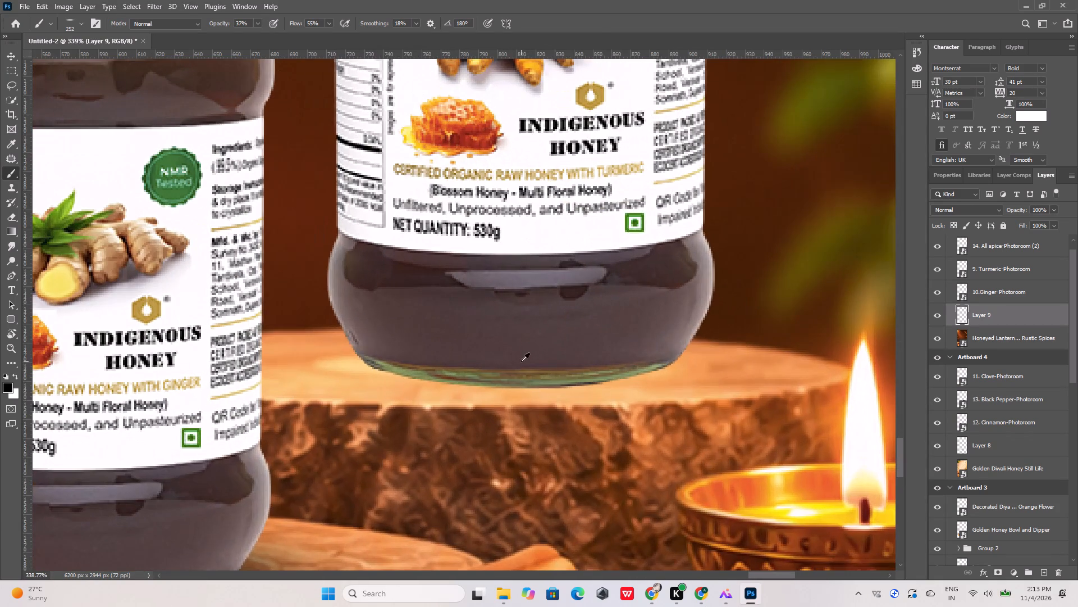
pyautogui.keyDown('alt'); pyautogui.moveTo(556, 376); pyautogui.dragTo(519, 377, button='right'); pyautogui.keyUp('alt')
pyautogui.keyDown('alt'); pyautogui.moveTo(523, 369); pyautogui.dragTo(514, 371, button='right'); pyautogui.keyUp('alt')
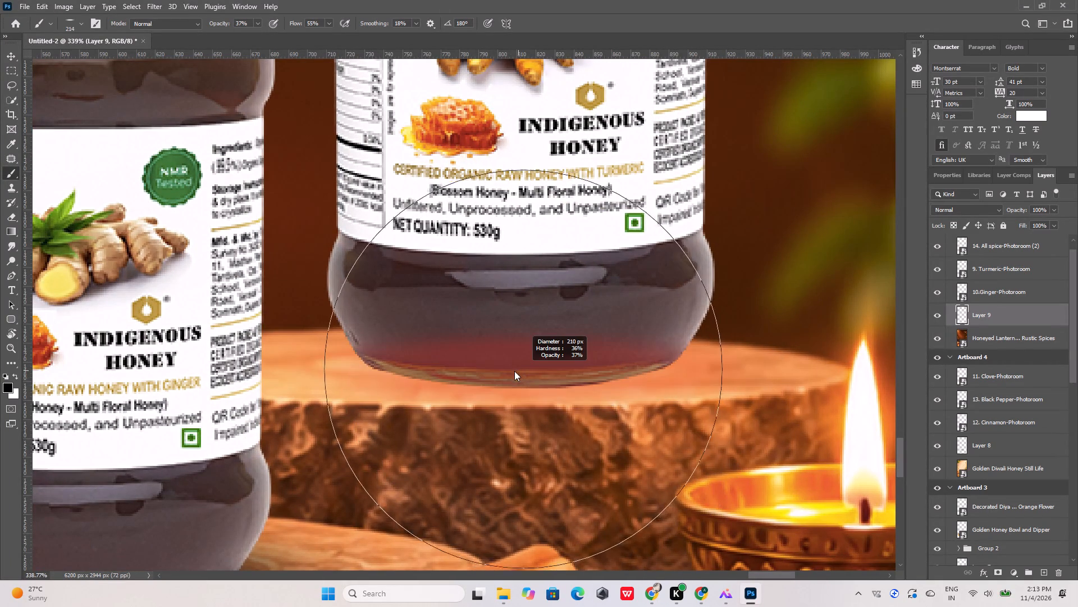
pyautogui.keyDown('alt'); pyautogui.moveTo(514, 371); pyautogui.dragTo(505, 372, button='right'); pyautogui.keyUp('alt')
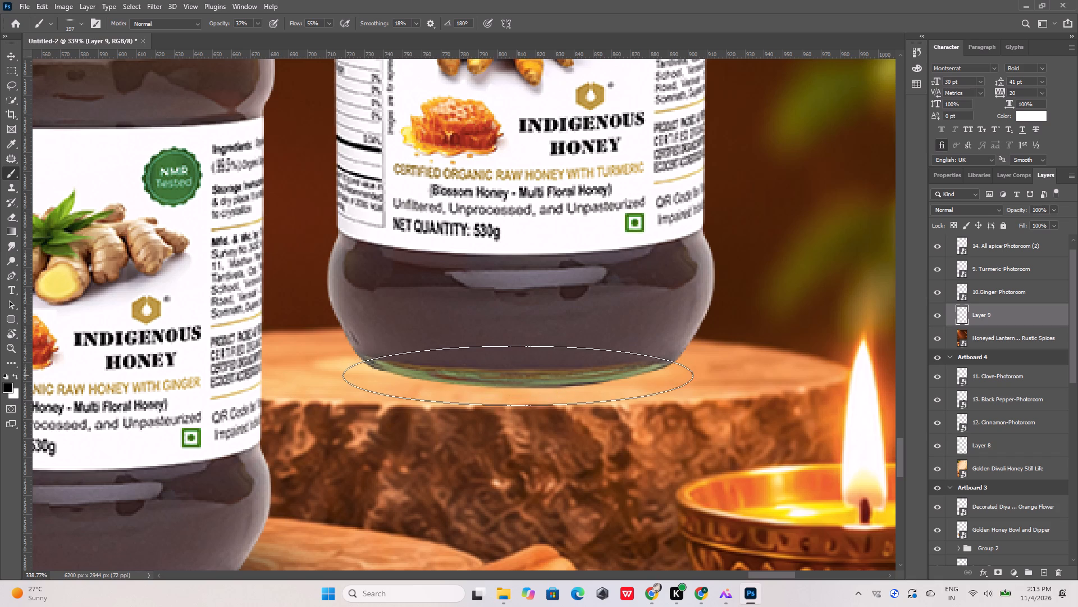
pyautogui.tripleClick(518, 378)
pyautogui.click(518, 378)
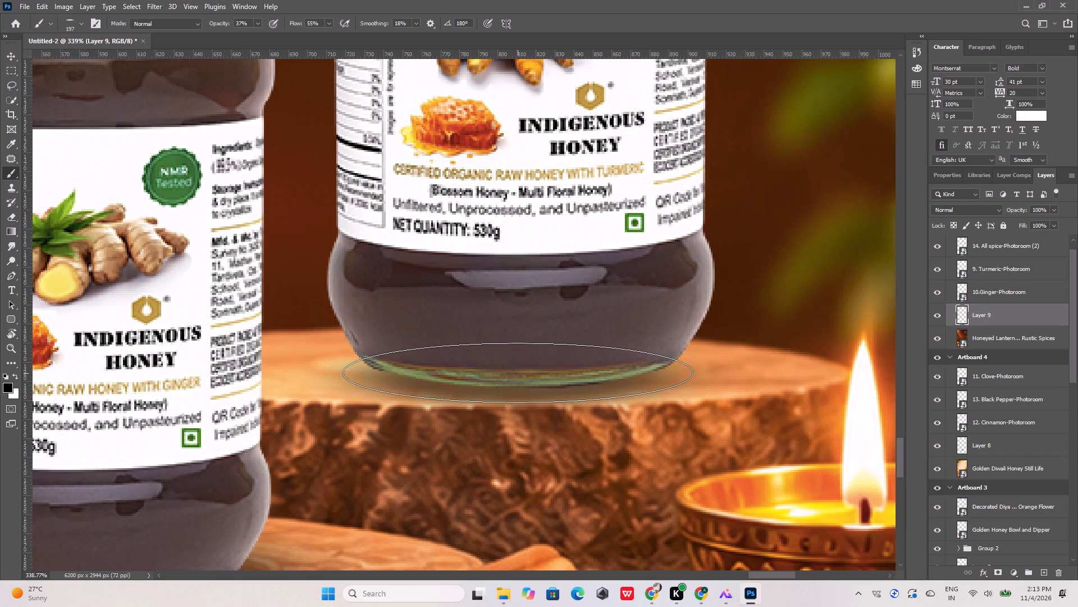
pyautogui.tripleClick(518, 373)
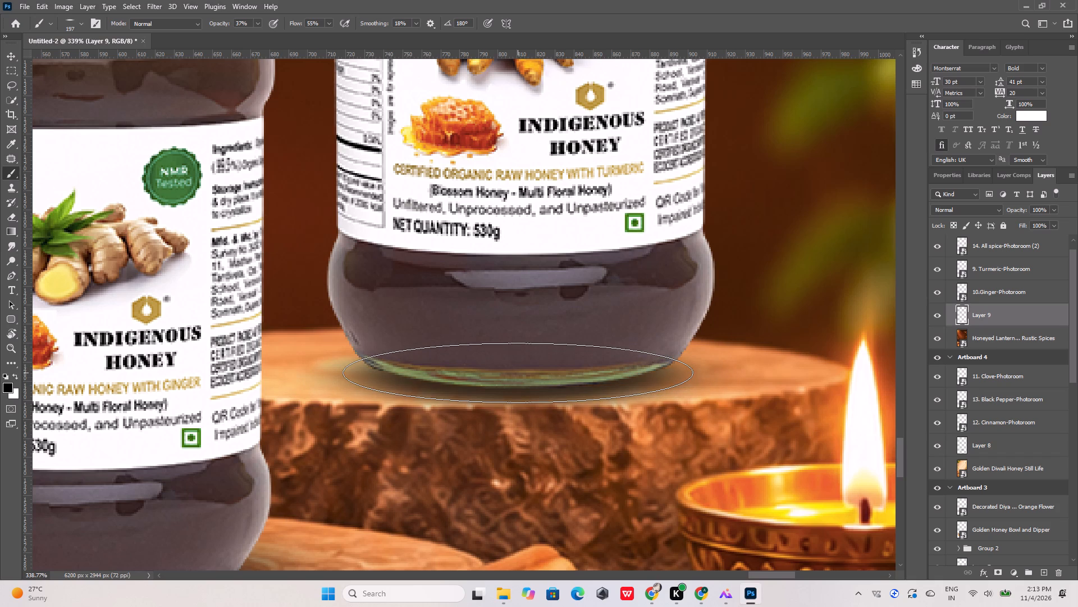
pyautogui.click(518, 373)
# Widen the shadow around the turmeric jar's base with a 241 px brush.
pyautogui.keyDown('alt'); pyautogui.moveTo(518, 372); pyautogui.dragTo(536, 364, button='right'); pyautogui.keyUp('alt')
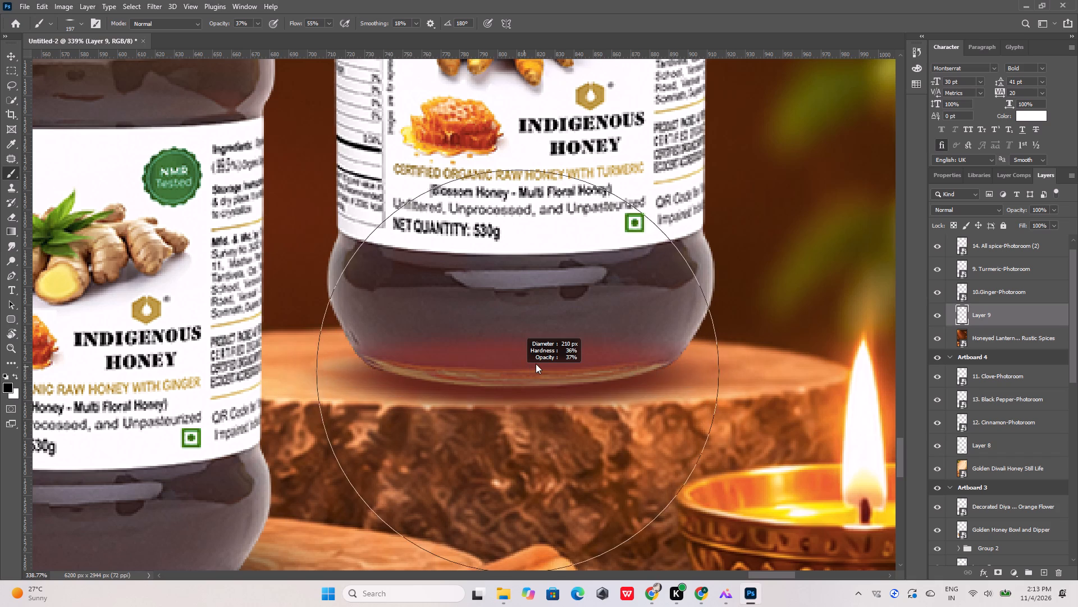
pyautogui.keyDown('alt'); pyautogui.moveTo(536, 364); pyautogui.dragTo(542, 363, button='right'); pyautogui.keyUp('alt')
pyautogui.keyDown('alt'); pyautogui.moveTo(513, 363); pyautogui.dragTo(535, 360, button='right'); pyautogui.keyUp('alt')
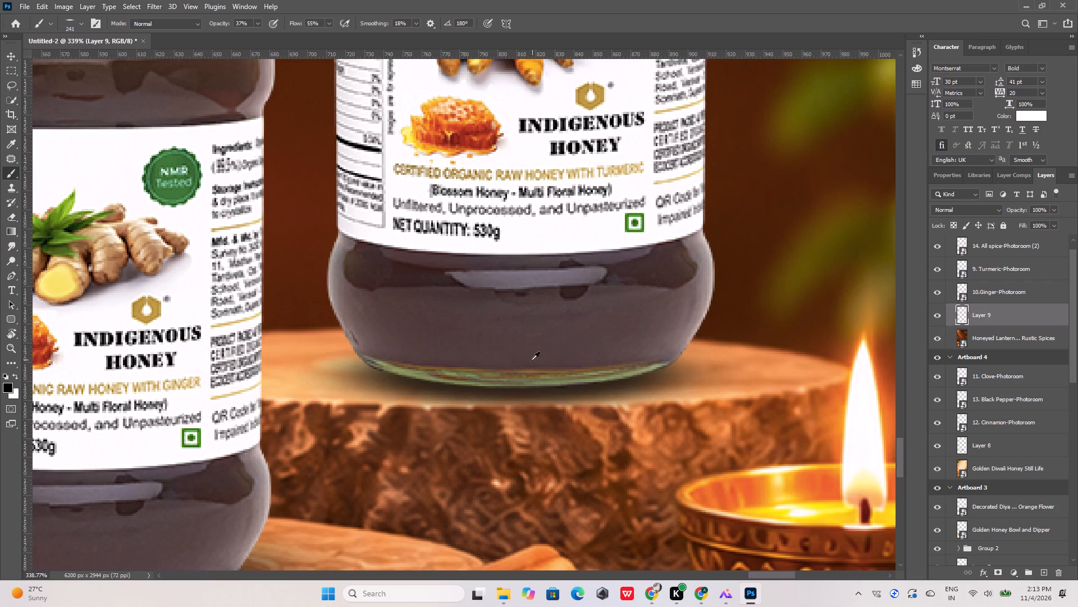
pyautogui.click(523, 361)
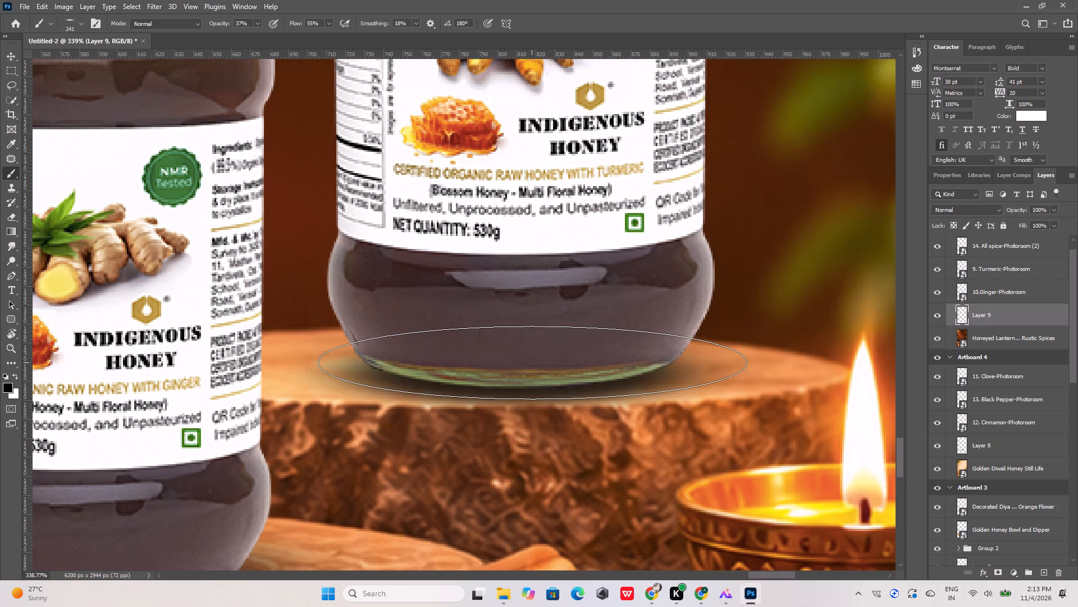
pyautogui.click(533, 363)
pyautogui.keyDown('alt'); pyautogui.scroll(-17, 508, 370); pyautogui.keyUp('alt')
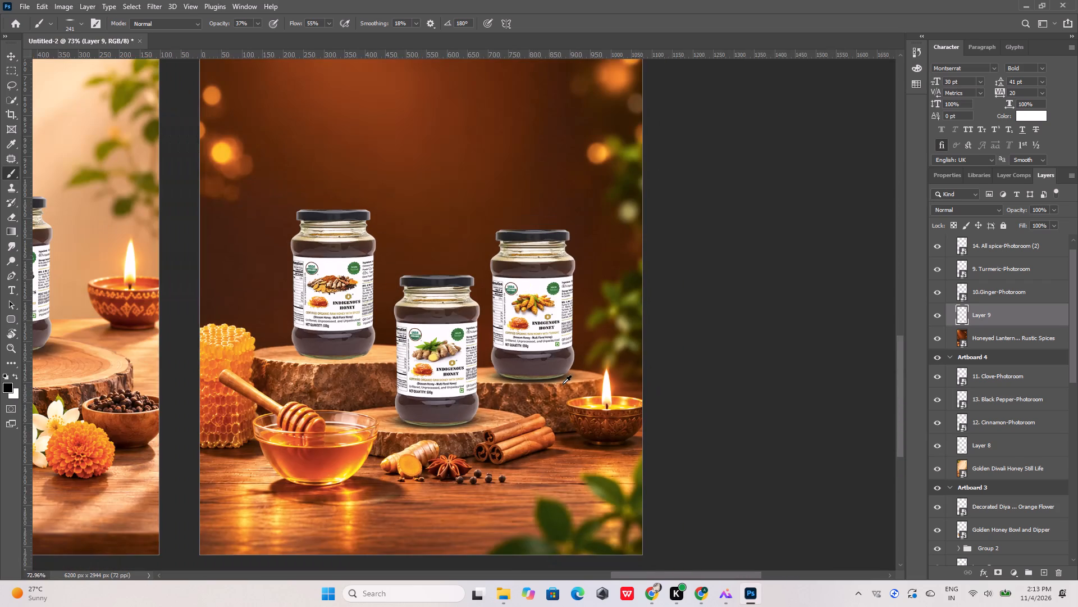
pyautogui.keyDown('alt'); pyautogui.scroll(17, 500, 381); pyautogui.keyUp('alt')
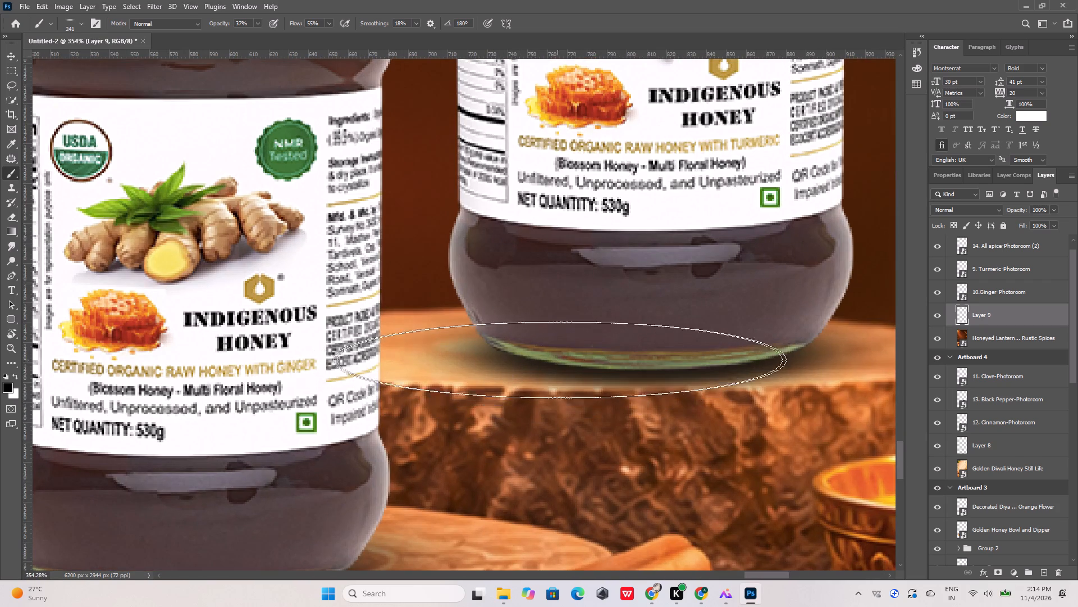
pyautogui.click(625, 348)
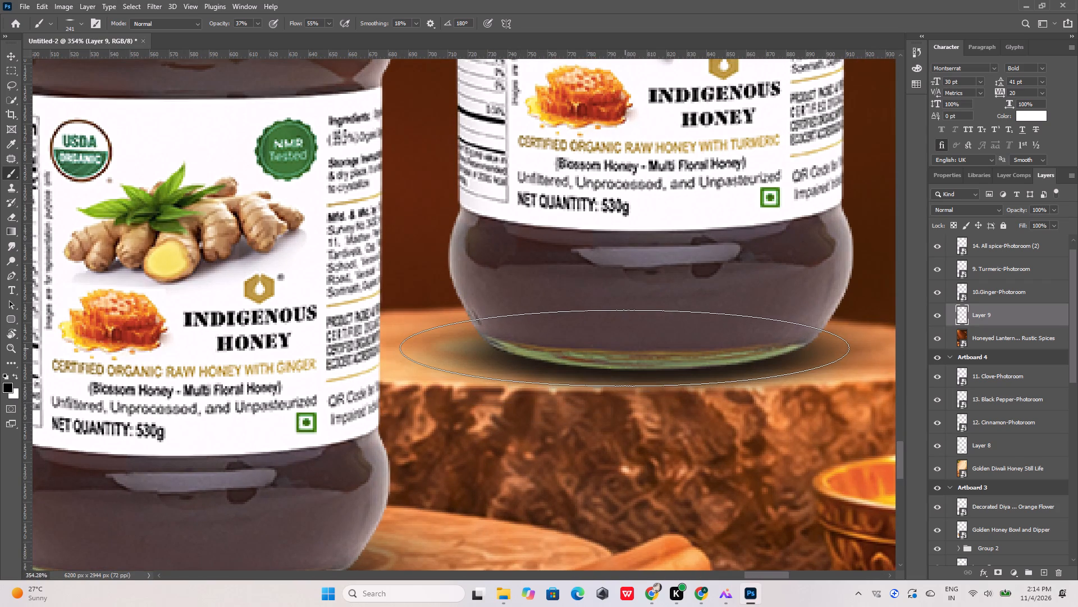
# Paint a soft black shadow under the all spice jar's base with the 241 px brush, widening it with a 281 px brush.
pyautogui.keyDown('alt'); pyautogui.scroll(-10, 591, 349); pyautogui.keyUp('alt')
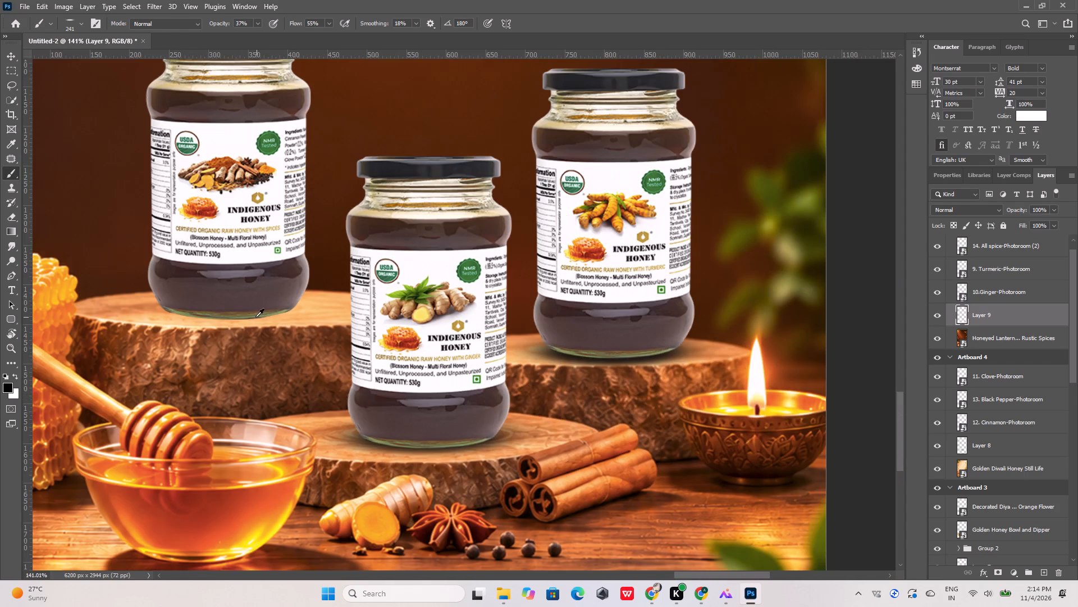
pyautogui.keyDown('alt'); pyautogui.scroll(11, 206, 314); pyautogui.keyUp('alt')
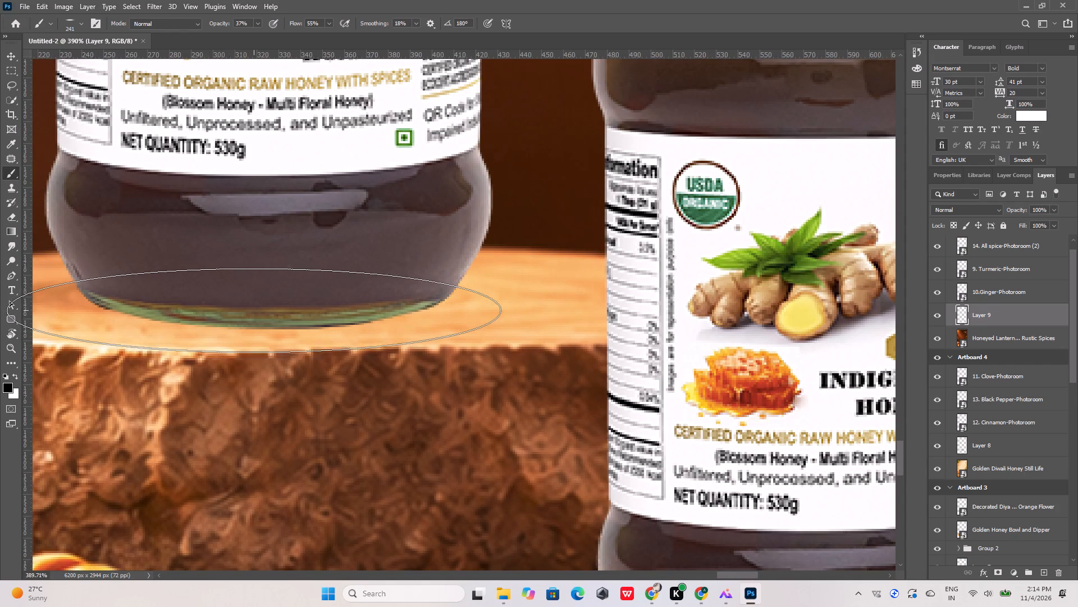
pyautogui.tripleClick(254, 314)
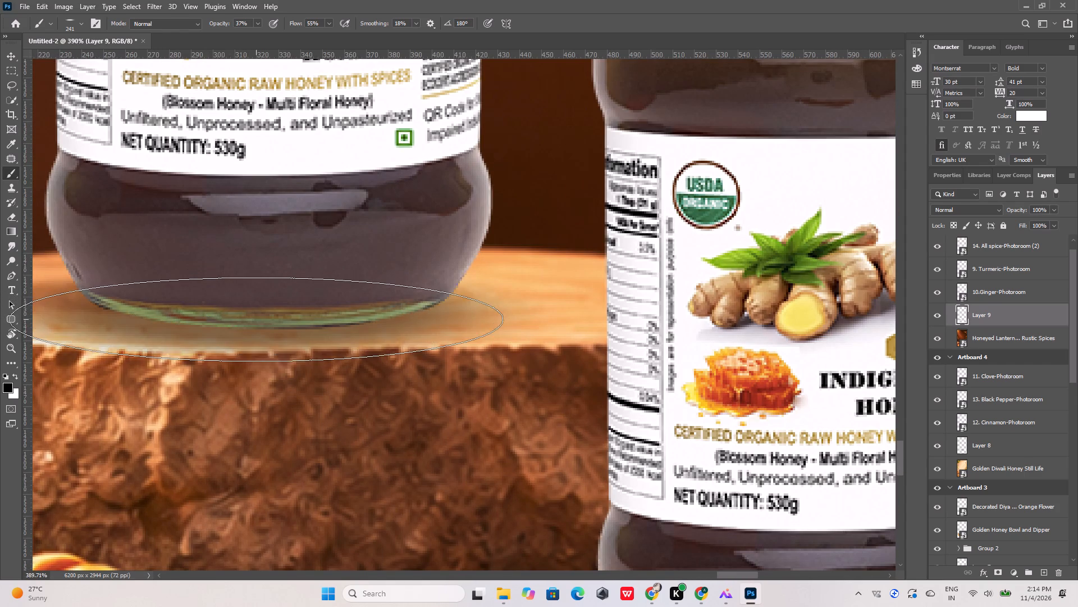
pyautogui.tripleClick(257, 315)
pyautogui.keyDown('alt'); pyautogui.scroll(-11, 257, 315); pyautogui.keyUp('alt')
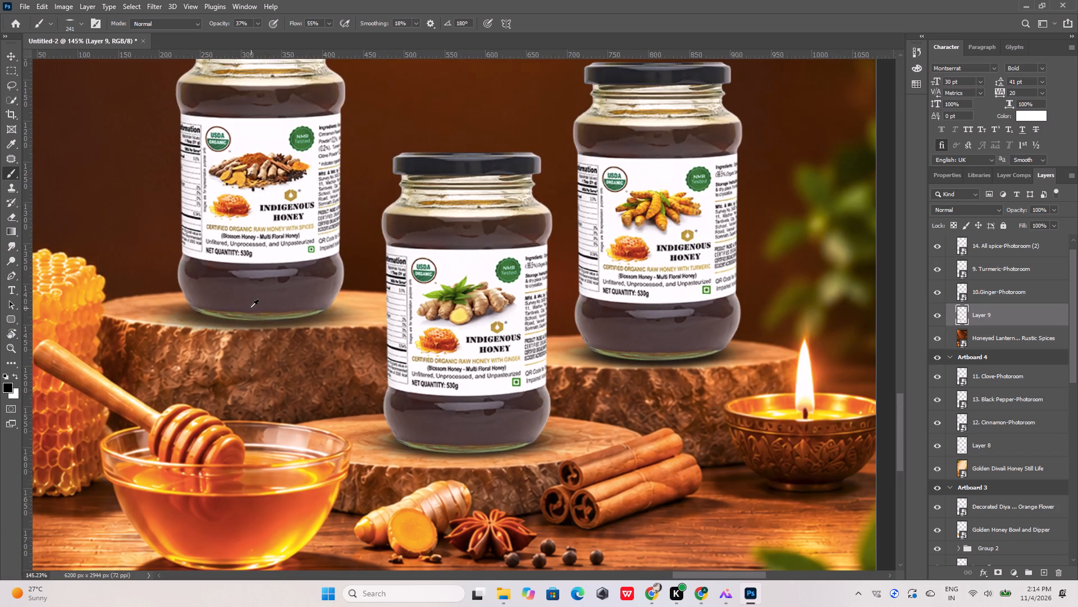
pyautogui.keyDown('alt'); pyautogui.moveTo(248, 307); pyautogui.dragTo(264, 303, button='right'); pyautogui.keyUp('alt')
pyautogui.keyDown('alt'); pyautogui.scroll(6, 239, 301); pyautogui.keyUp('alt')
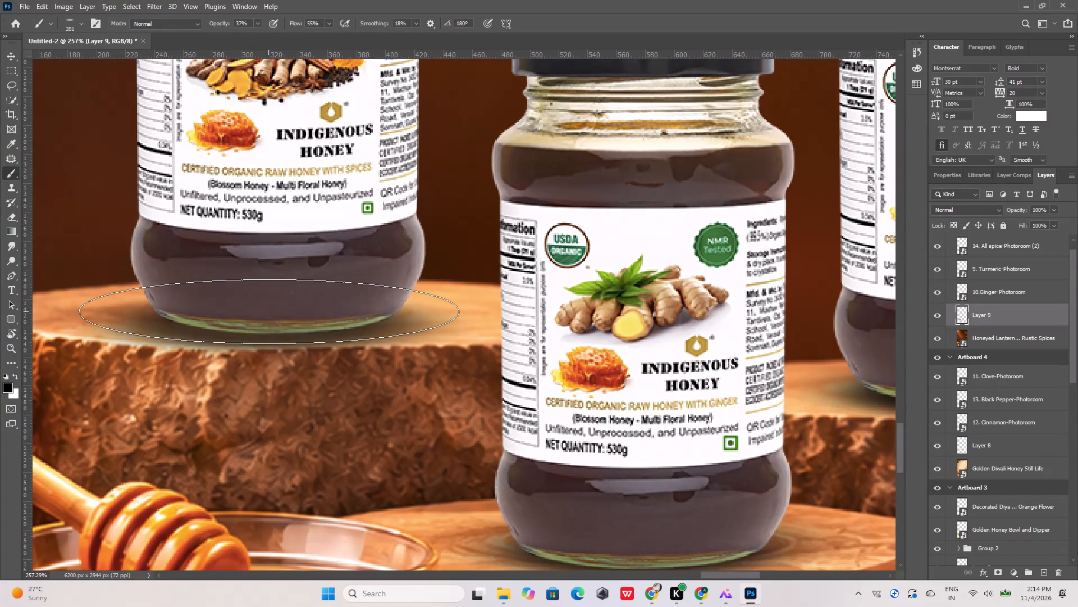
pyautogui.click(269, 311)
pyautogui.click(277, 313)
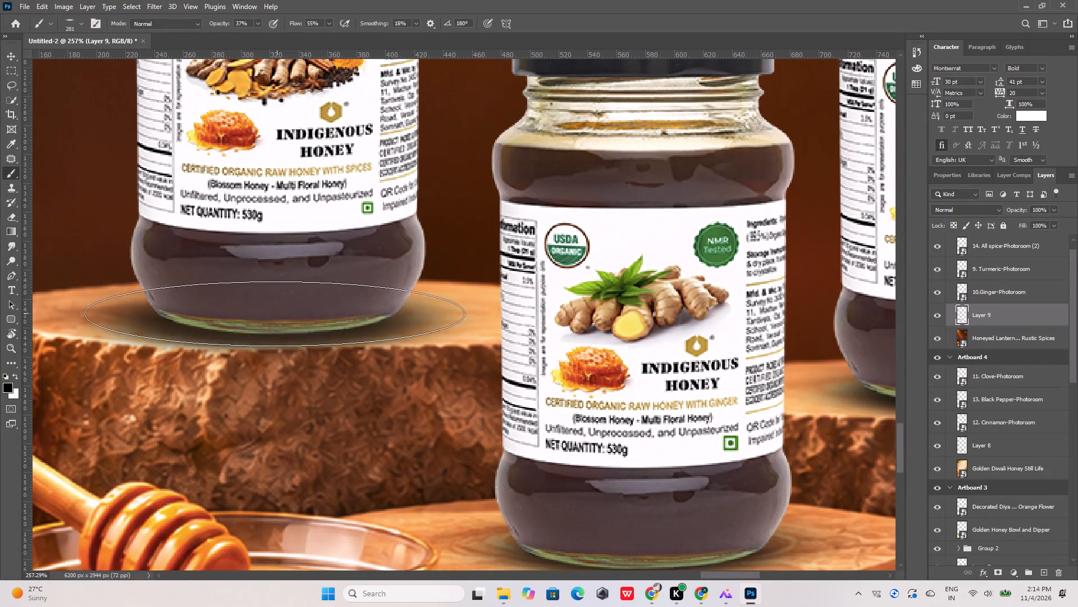
# Reduce the opacity of shadow Layer 9 to 87% and deselect it.
pyautogui.keyDown('alt'); pyautogui.scroll(-12, 234, 323); pyautogui.keyUp('alt')
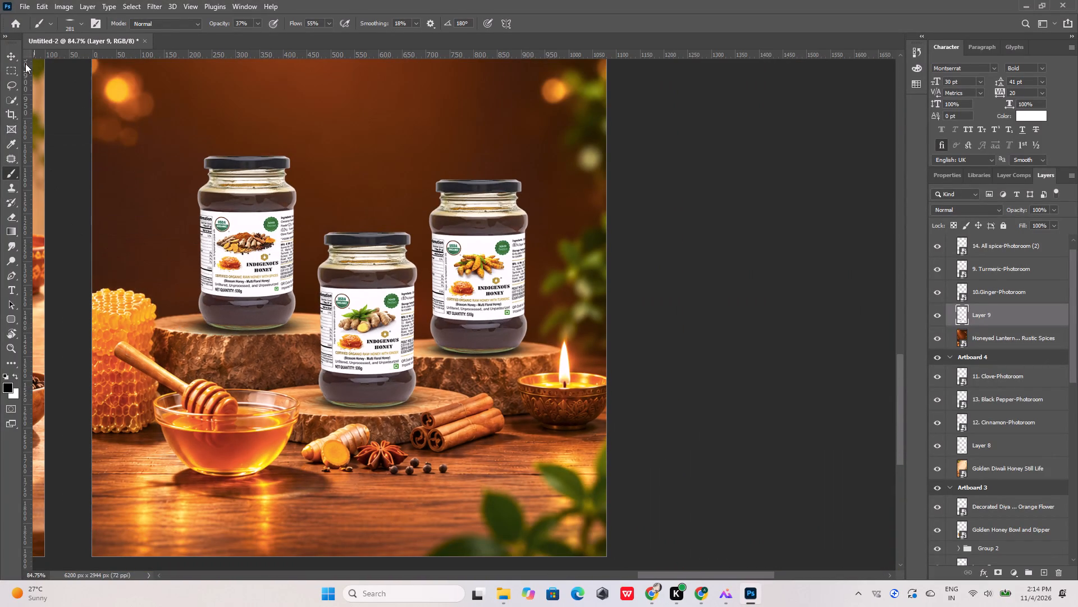
pyautogui.click(14, 52)
pyautogui.keyDown('alt'); pyautogui.scroll(11, 472, 363); pyautogui.keyUp('alt')
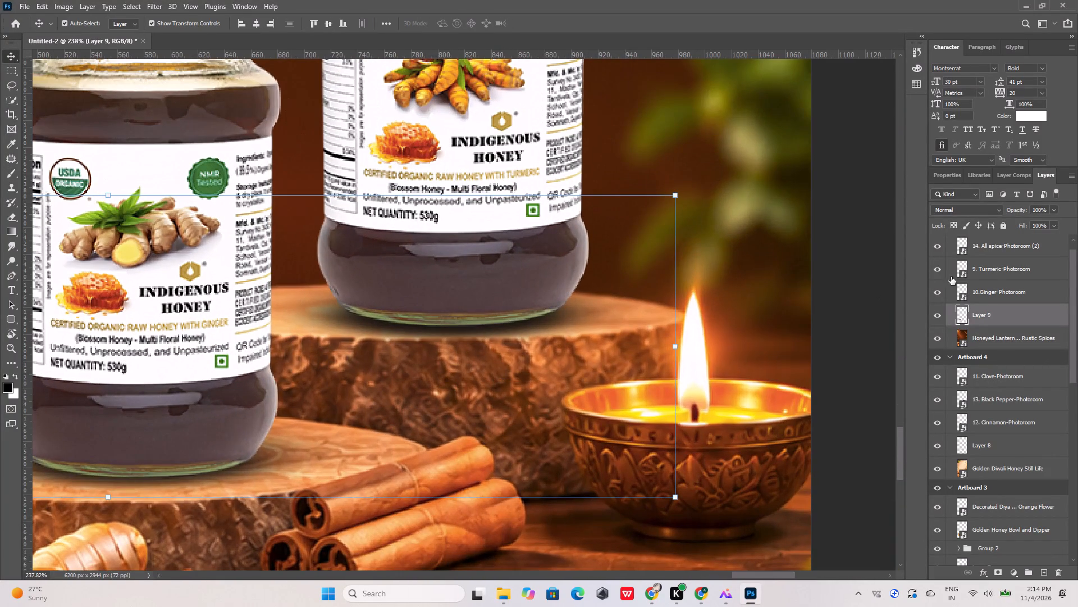
pyautogui.moveTo(1020, 209); pyautogui.dragTo(1013, 212)
pyautogui.click(1013, 212)
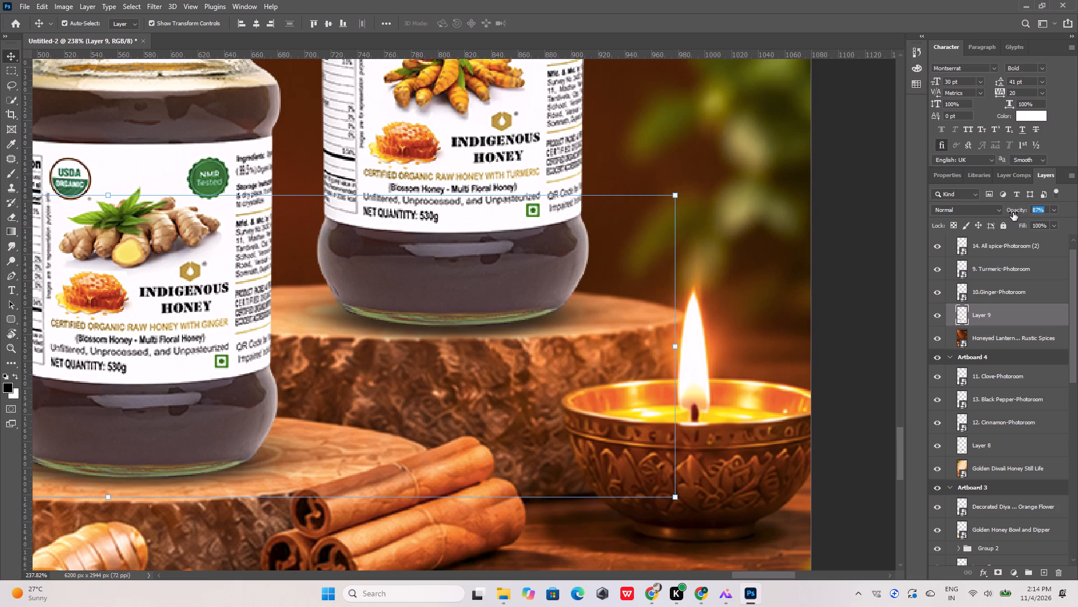
pyautogui.click(835, 265)
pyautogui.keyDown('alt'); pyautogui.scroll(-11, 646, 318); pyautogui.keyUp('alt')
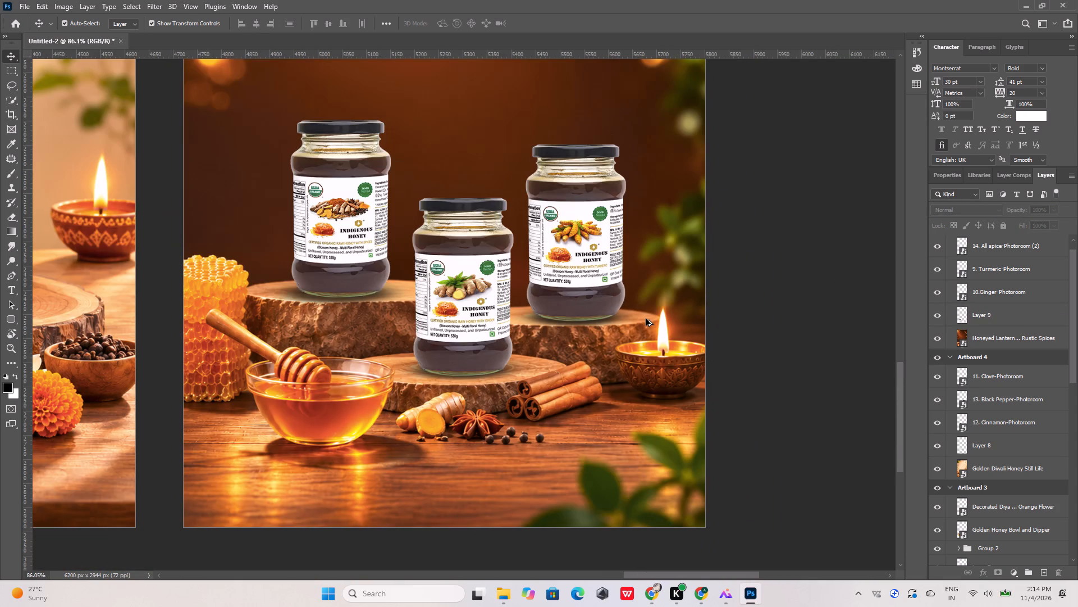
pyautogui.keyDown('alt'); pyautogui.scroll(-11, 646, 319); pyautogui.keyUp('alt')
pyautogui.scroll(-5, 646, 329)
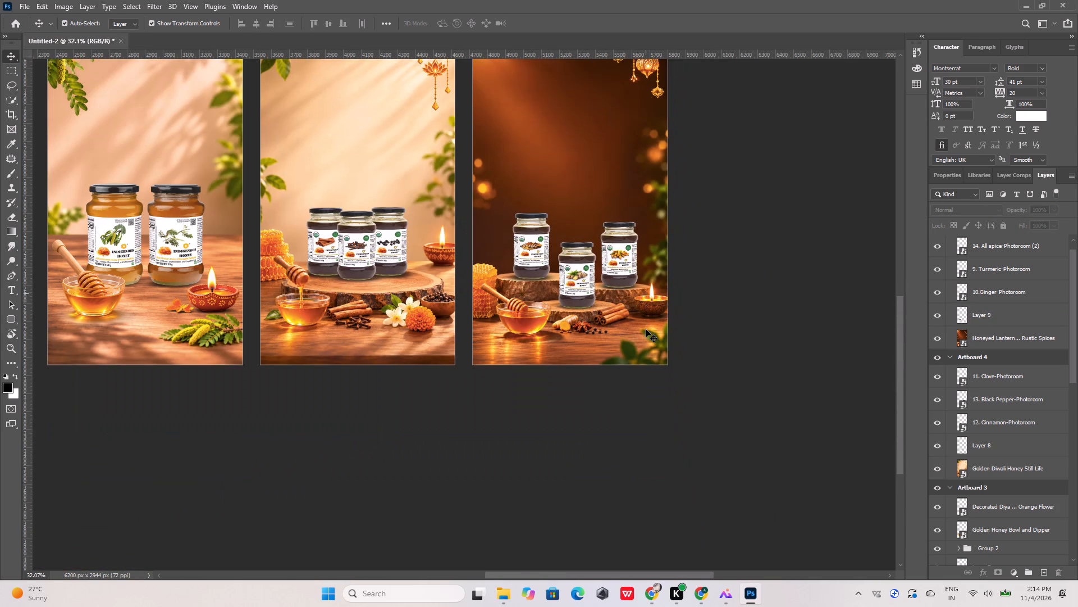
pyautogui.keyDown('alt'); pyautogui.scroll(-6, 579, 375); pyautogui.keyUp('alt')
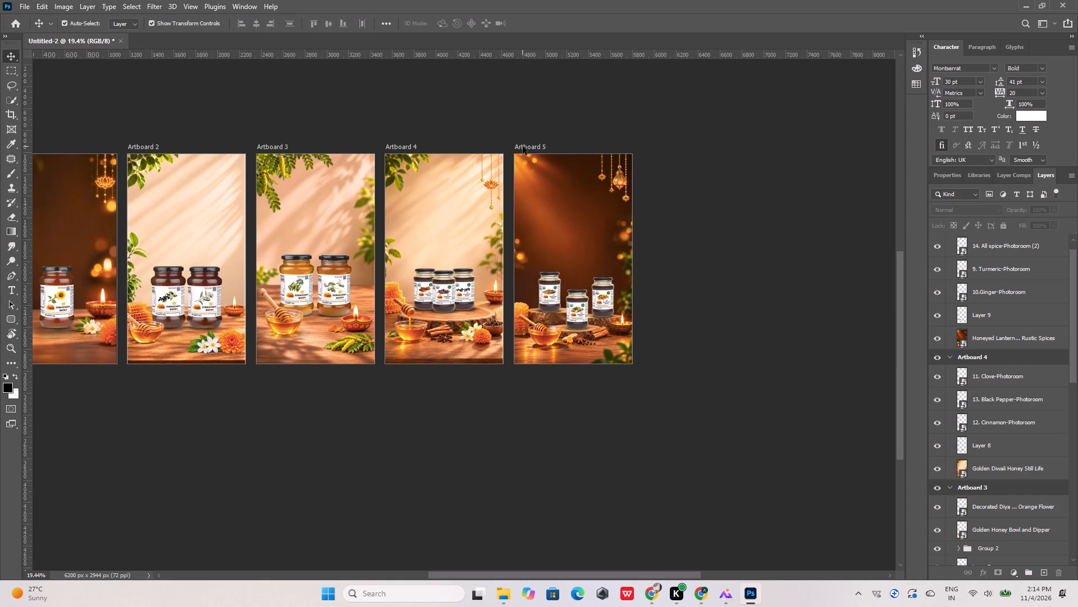
# Select Artboard 5 and examine its jars and shadows alongside the compositions on the neighbouring honey artboards.
pyautogui.click(523, 146)
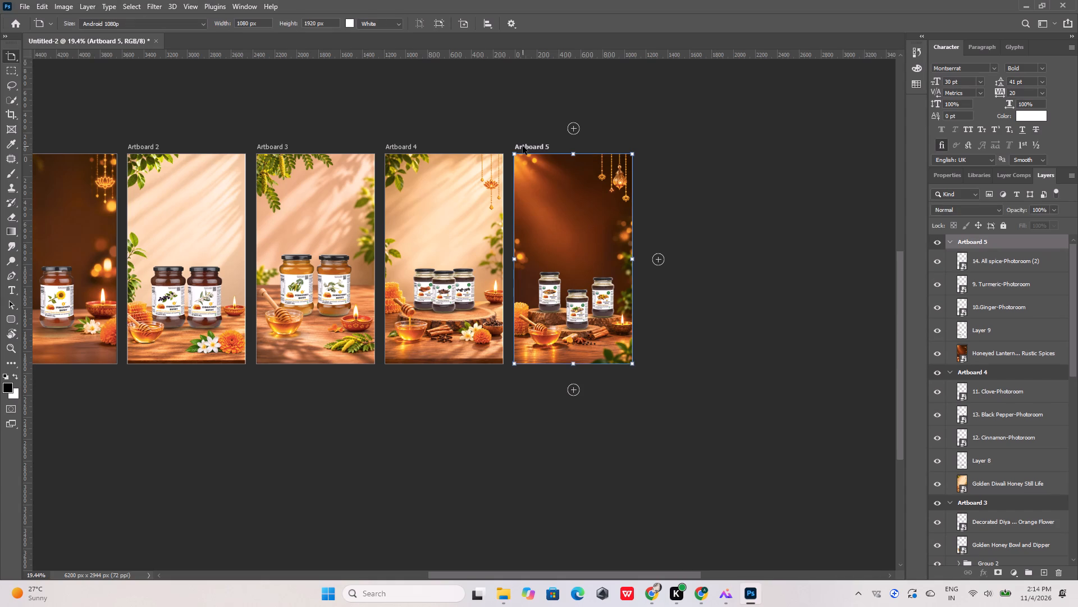
pyautogui.keyDown('alt'); pyautogui.scroll(19, 125, 321); pyautogui.keyUp('alt')
pyautogui.keyDown('alt'); pyautogui.scroll(-12, 207, 306); pyautogui.keyUp('alt')
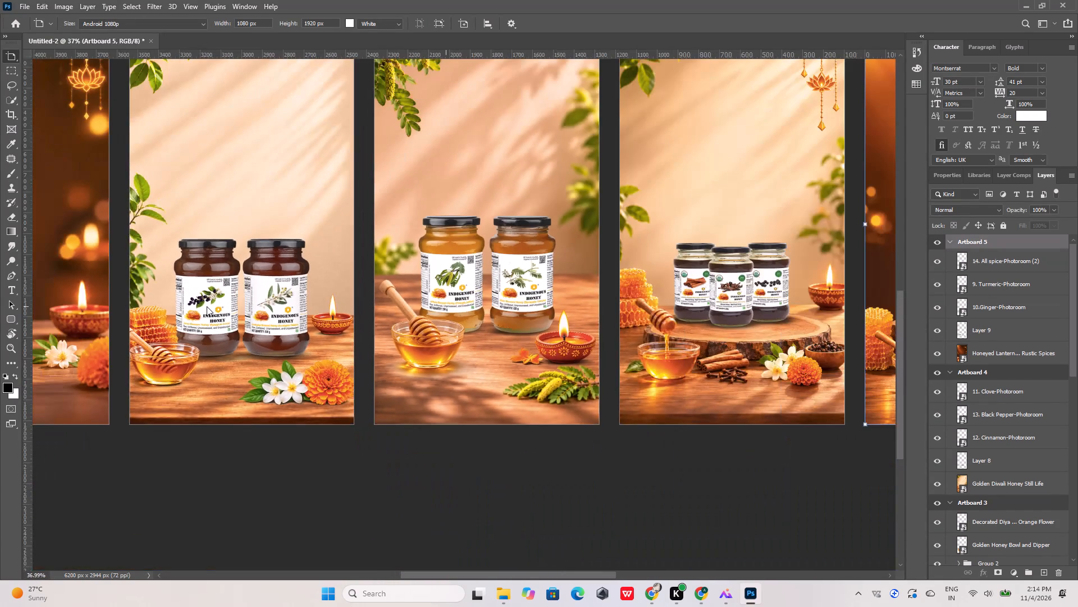
pyautogui.keyDown('alt'); pyautogui.scroll(7, 207, 306); pyautogui.keyUp('alt')
pyautogui.keyDown('alt'); pyautogui.scroll(-14, 207, 306); pyautogui.keyUp('alt')
pyautogui.keyDown('alt'); pyautogui.scroll(4, 708, 336); pyautogui.keyUp('alt')
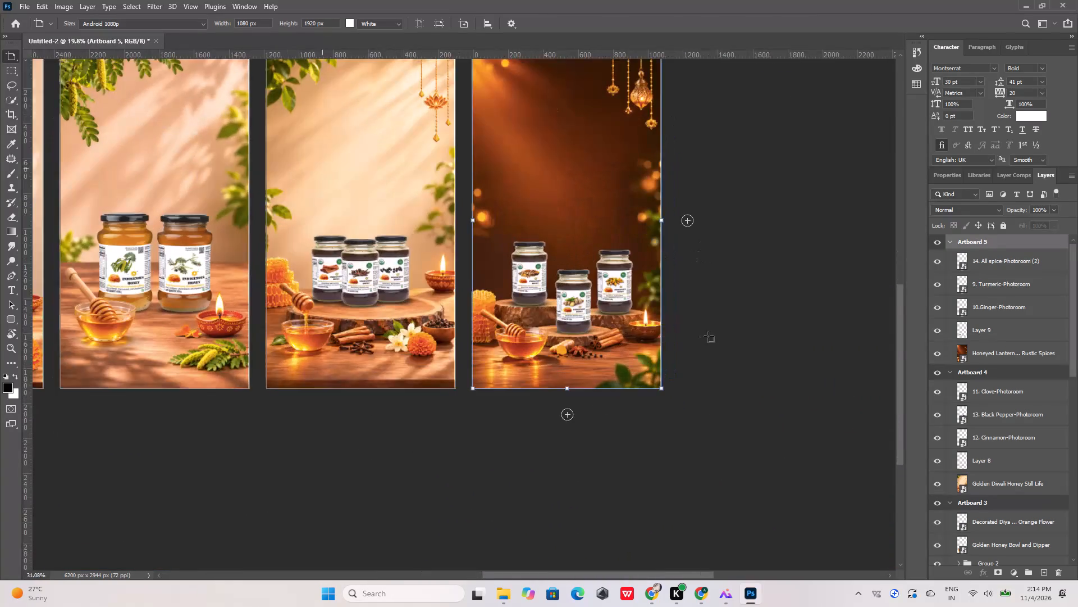
pyautogui.keyDown('alt'); pyautogui.scroll(13, 708, 336); pyautogui.keyUp('alt')
pyautogui.keyDown('alt'); pyautogui.scroll(-11, 682, 286); pyautogui.keyUp('alt')
pyautogui.keyDown('alt'); pyautogui.scroll(3, 476, 274); pyautogui.keyUp('alt')
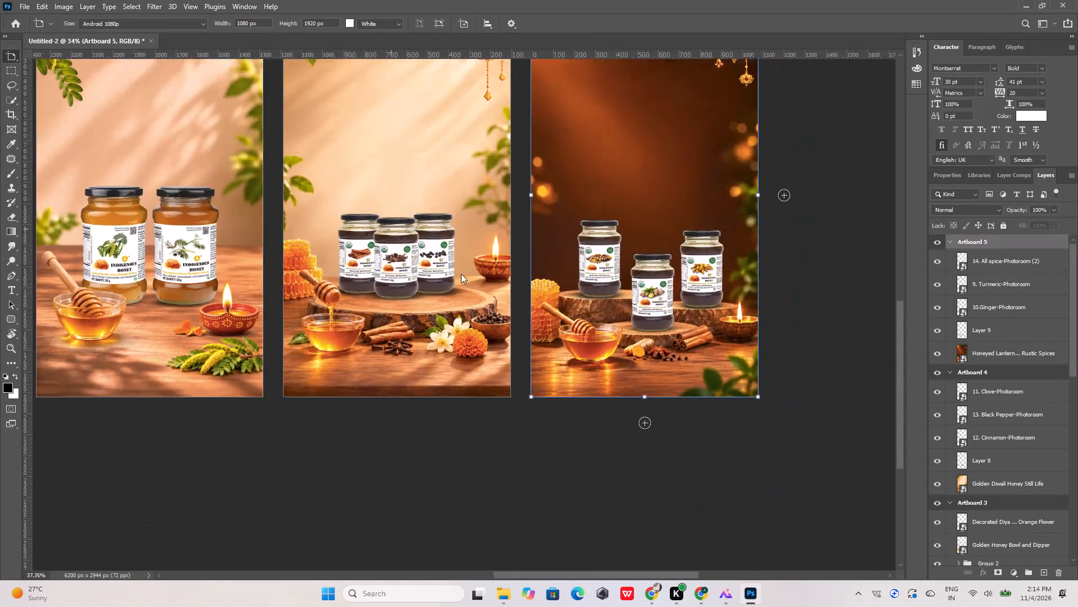
pyautogui.keyDown('alt'); pyautogui.scroll(3, 461, 274); pyautogui.keyUp('alt')
pyautogui.keyDown('alt'); pyautogui.scroll(6, 331, 250); pyautogui.keyUp('alt')
pyautogui.keyDown('alt'); pyautogui.scroll(-11, 484, 249); pyautogui.keyUp('alt')
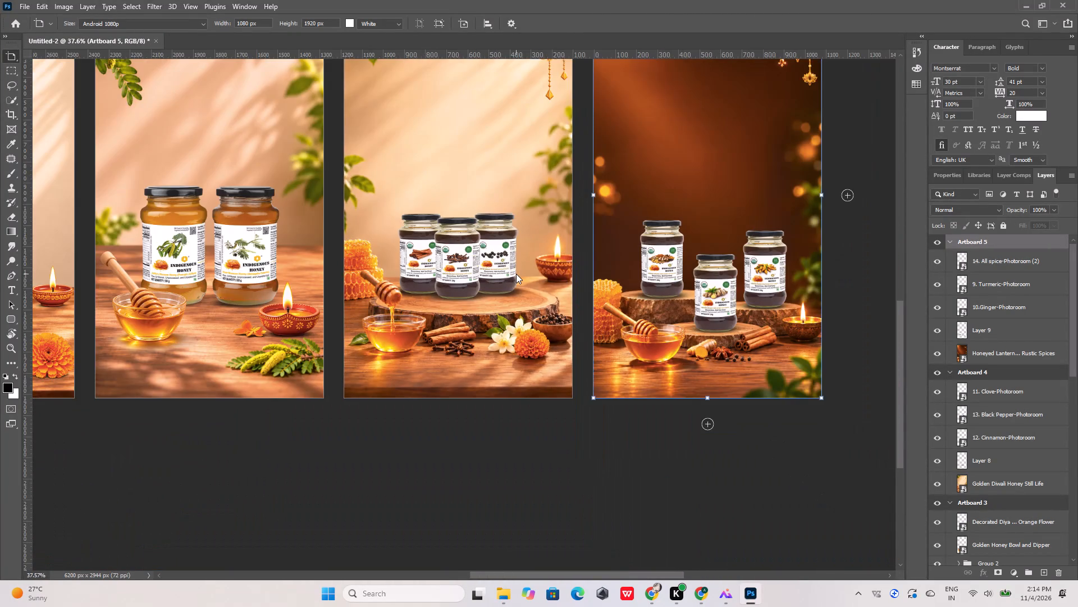
pyautogui.keyDown('alt'); pyautogui.scroll(-6, 516, 274); pyautogui.keyUp('alt')
pyautogui.keyDown('alt'); pyautogui.scroll(7, 203, 266); pyautogui.keyUp('alt')
pyautogui.keyDown('alt'); pyautogui.scroll(-5, 230, 269); pyautogui.keyUp('alt')
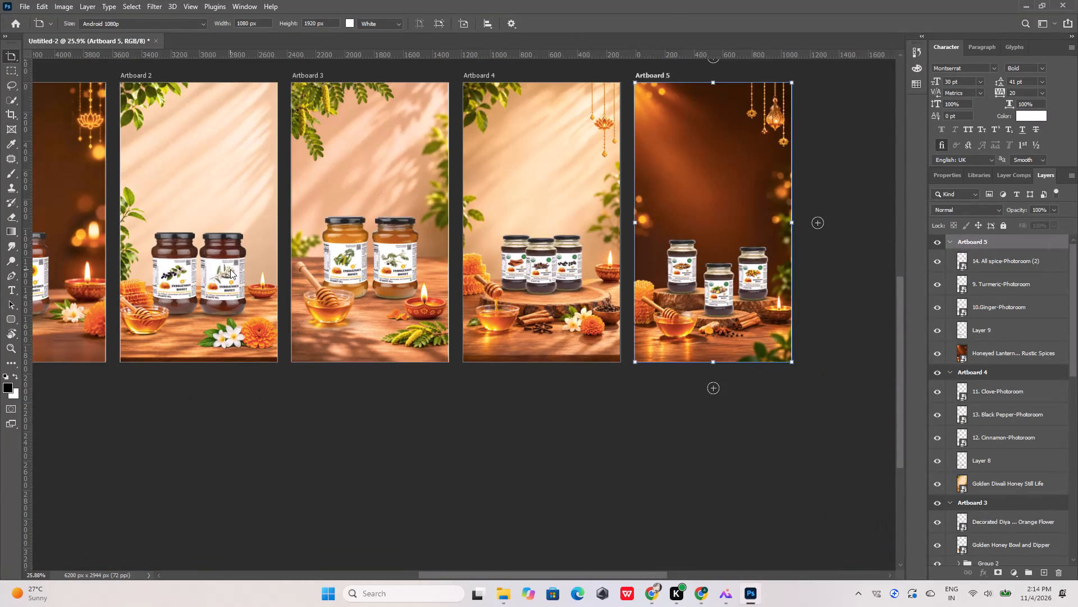
pyautogui.keyDown('alt'); pyautogui.scroll(4, 642, 280); pyautogui.keyUp('alt')
pyautogui.keyDown('alt'); pyautogui.scroll(6, 513, 267); pyautogui.keyUp('alt')
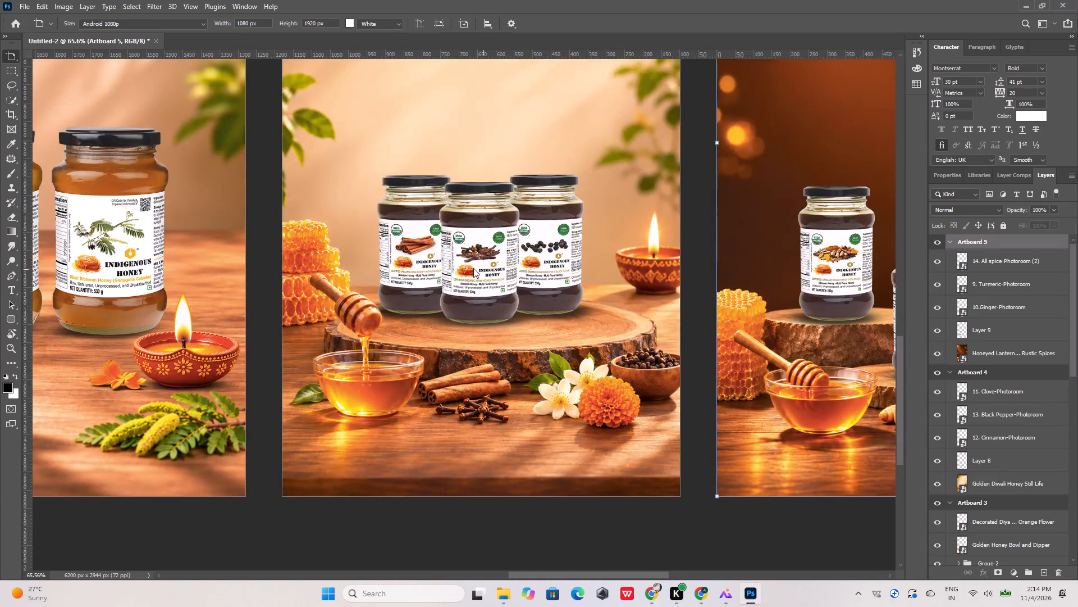
pyautogui.keyDown('alt'); pyautogui.scroll(-6, 360, 253); pyautogui.keyUp('alt')
pyautogui.keyDown('alt'); pyautogui.scroll(6, 765, 291); pyautogui.keyUp('alt')
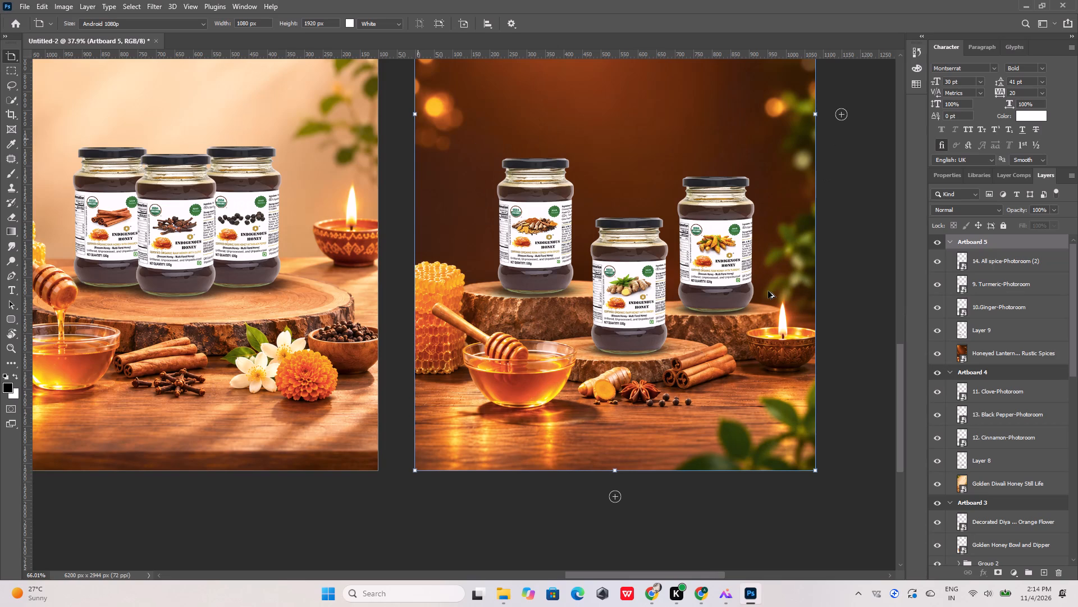
pyautogui.keyDown('alt'); pyautogui.scroll(-12, 768, 291); pyautogui.keyUp('alt')
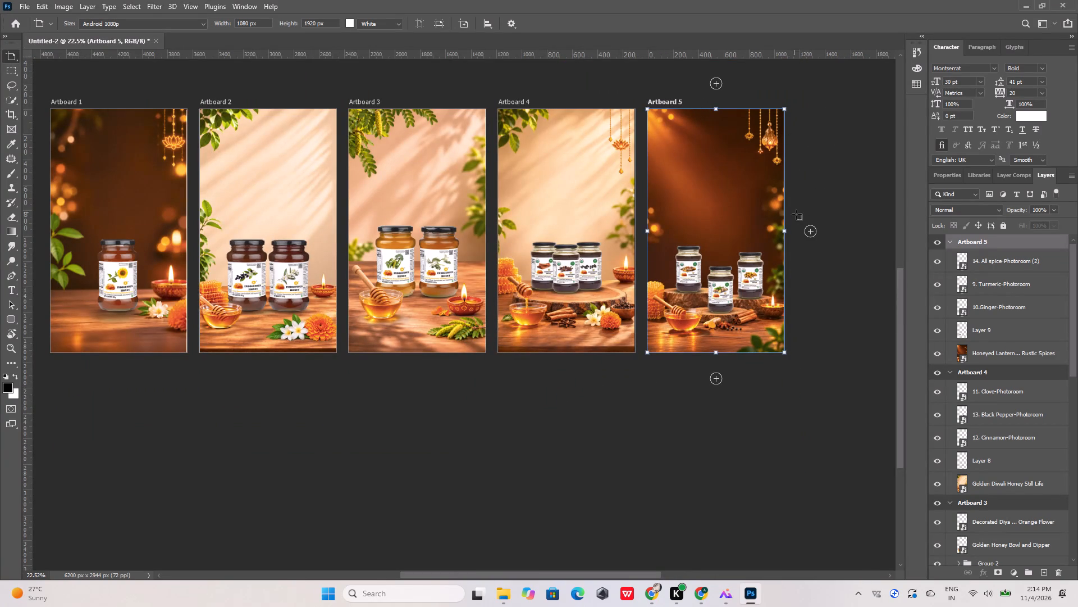
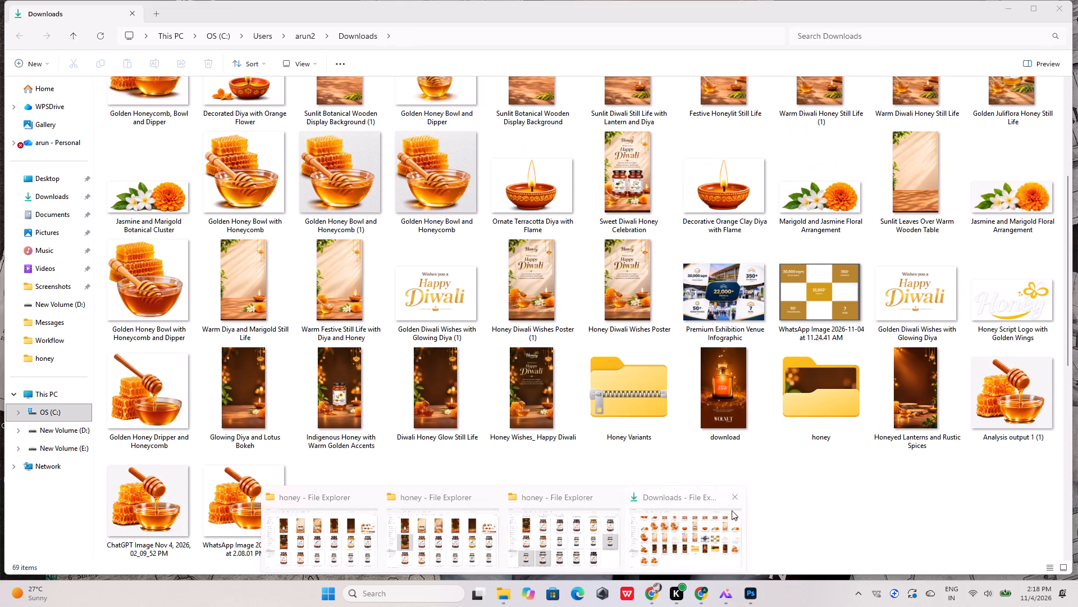
# Close the Downloads window and two duplicate honey folder windows, and bring up the remaining honey folder window.
pyautogui.click(734, 494)
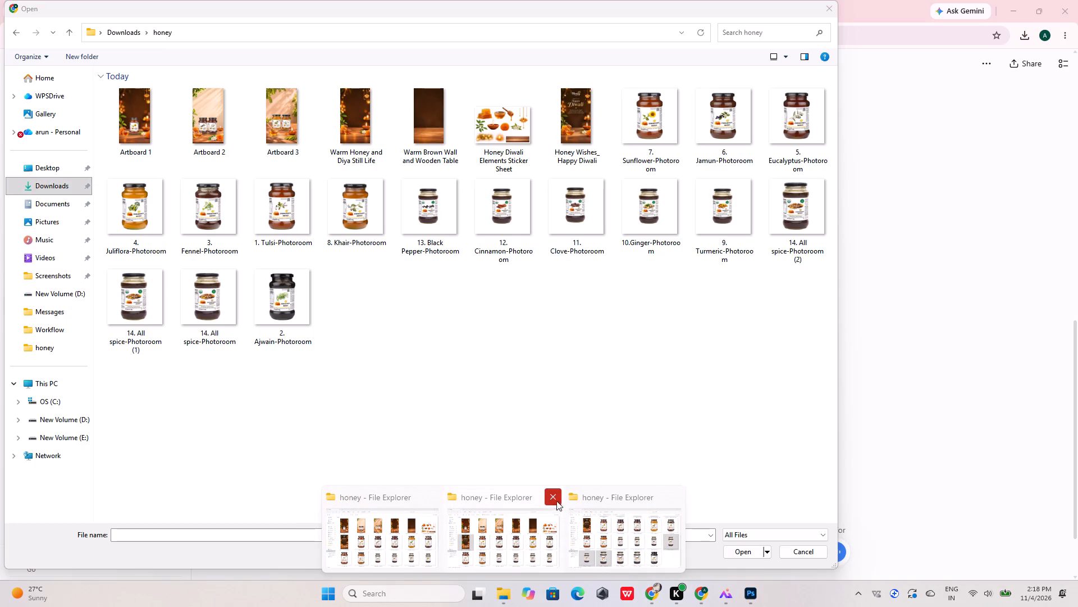
pyautogui.click(555, 500)
pyautogui.click(493, 496)
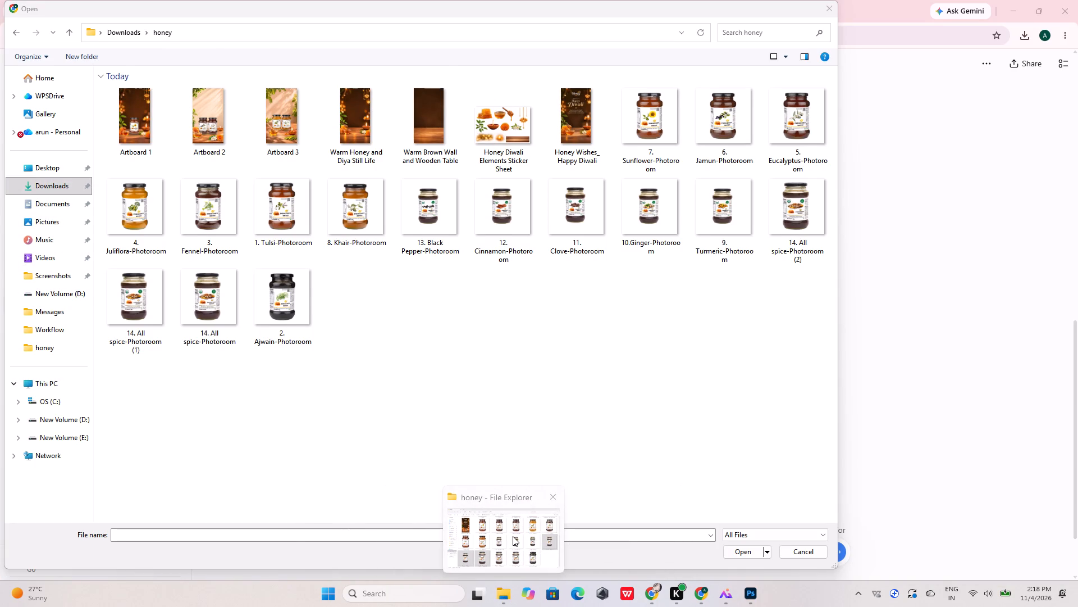
pyautogui.click(513, 536)
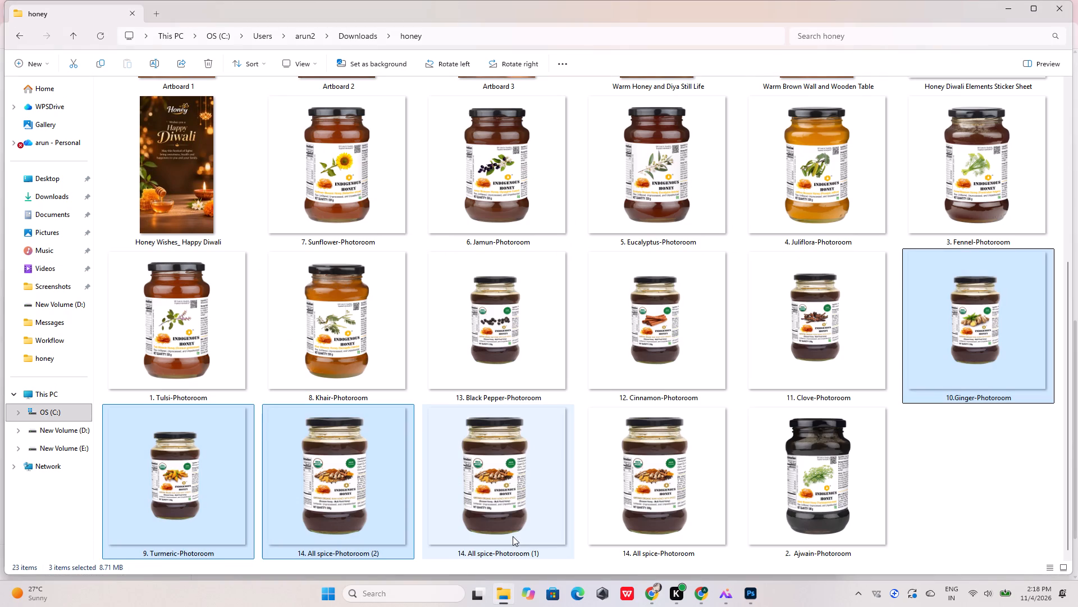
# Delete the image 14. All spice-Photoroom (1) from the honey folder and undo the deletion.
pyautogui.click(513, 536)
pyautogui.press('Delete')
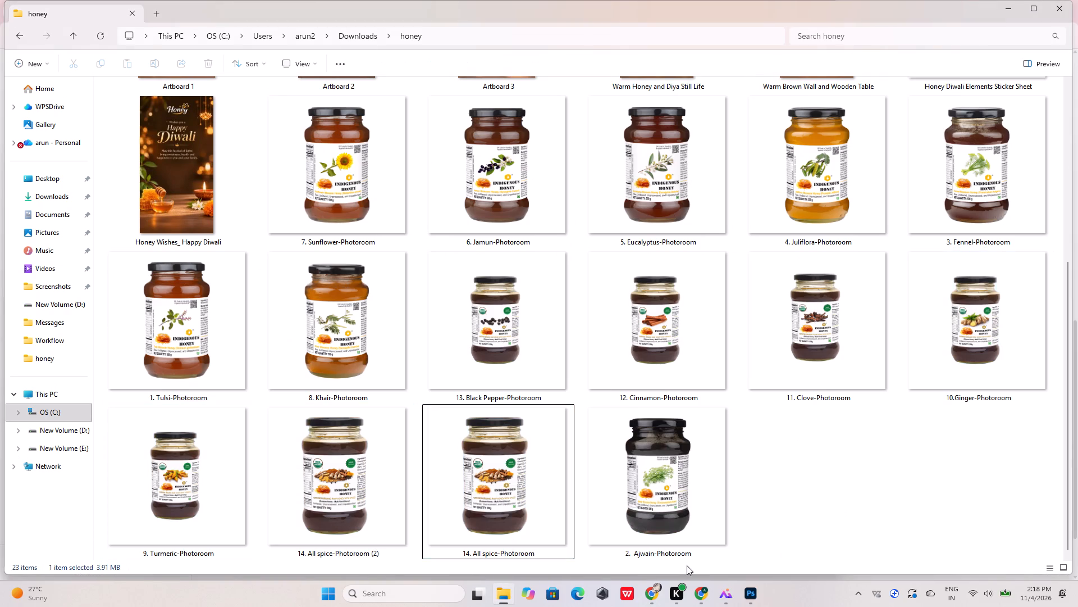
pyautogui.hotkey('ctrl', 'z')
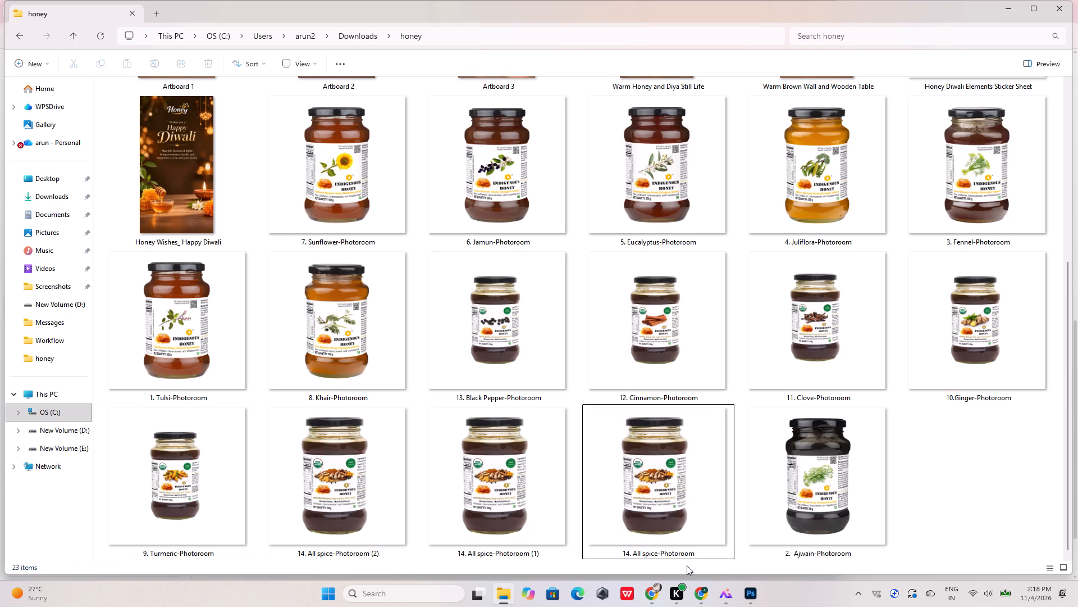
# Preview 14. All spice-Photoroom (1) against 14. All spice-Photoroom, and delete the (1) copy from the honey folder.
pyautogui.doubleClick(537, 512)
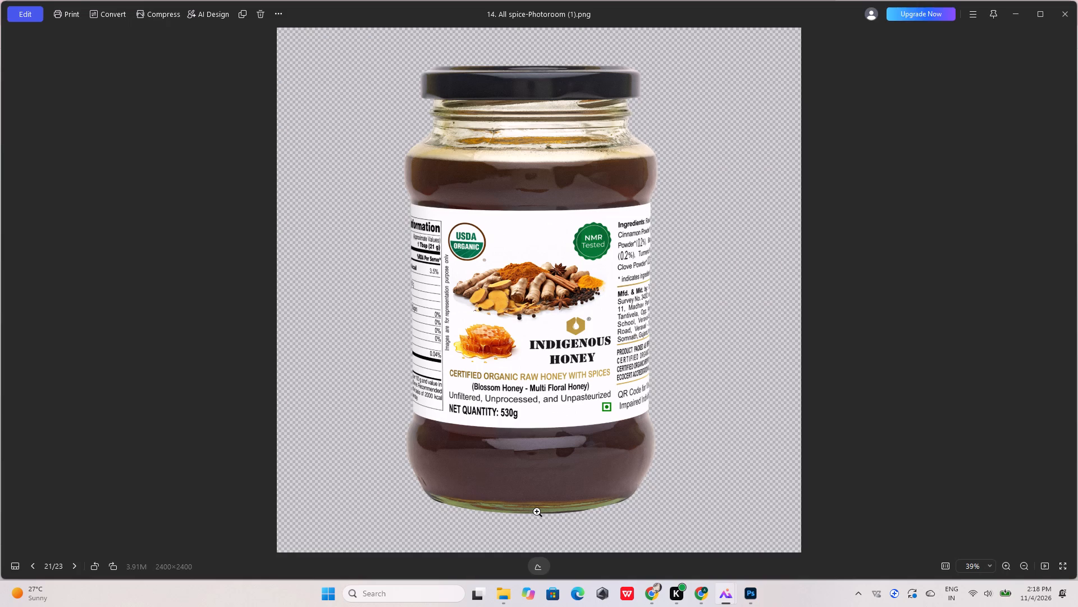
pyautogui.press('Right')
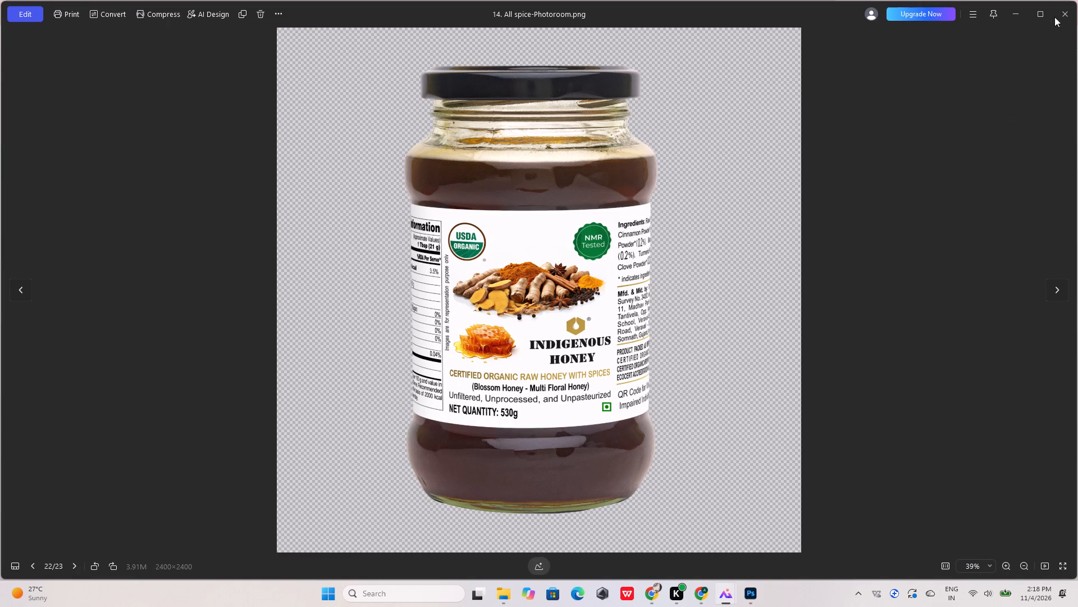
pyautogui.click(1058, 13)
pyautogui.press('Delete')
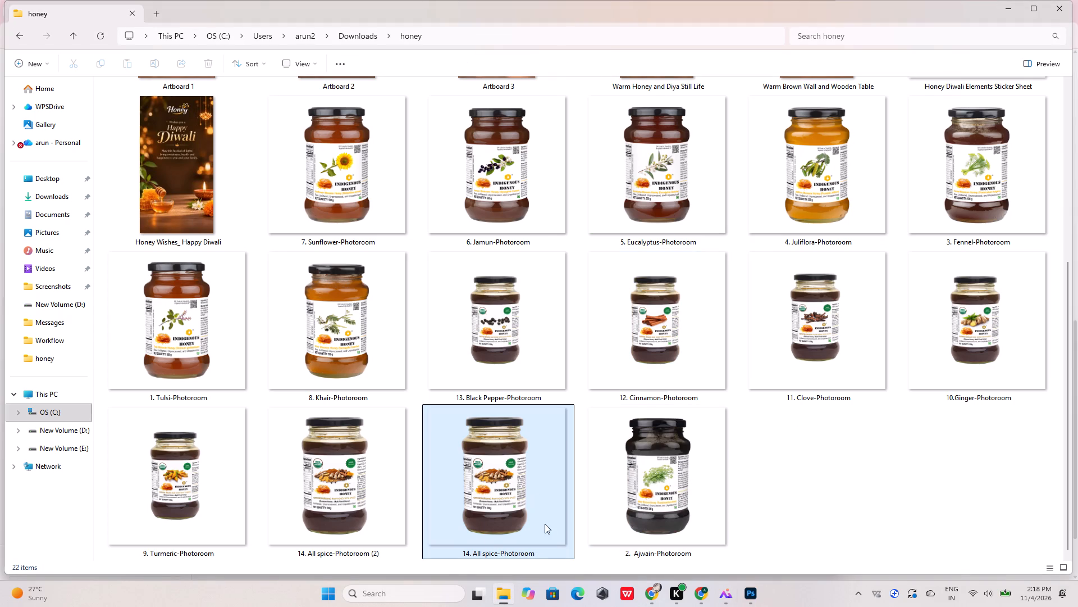
# Open 14. All spice-Photoroom (2) and compare it with the all-spice jar on Artboard 5 in Photoshop.
pyautogui.doubleClick(356, 492)
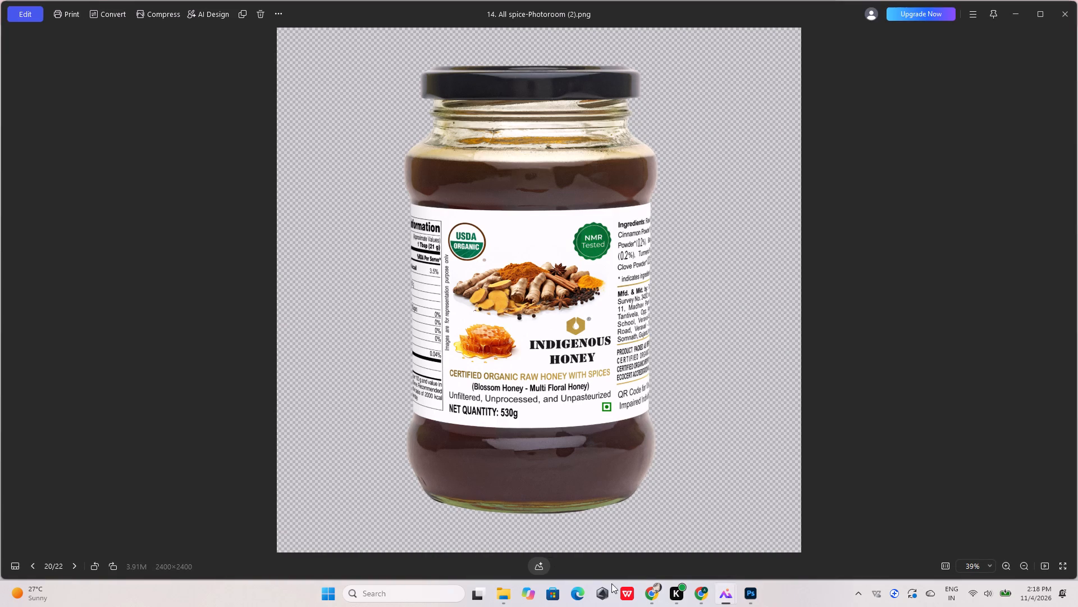
pyautogui.click(750, 603)
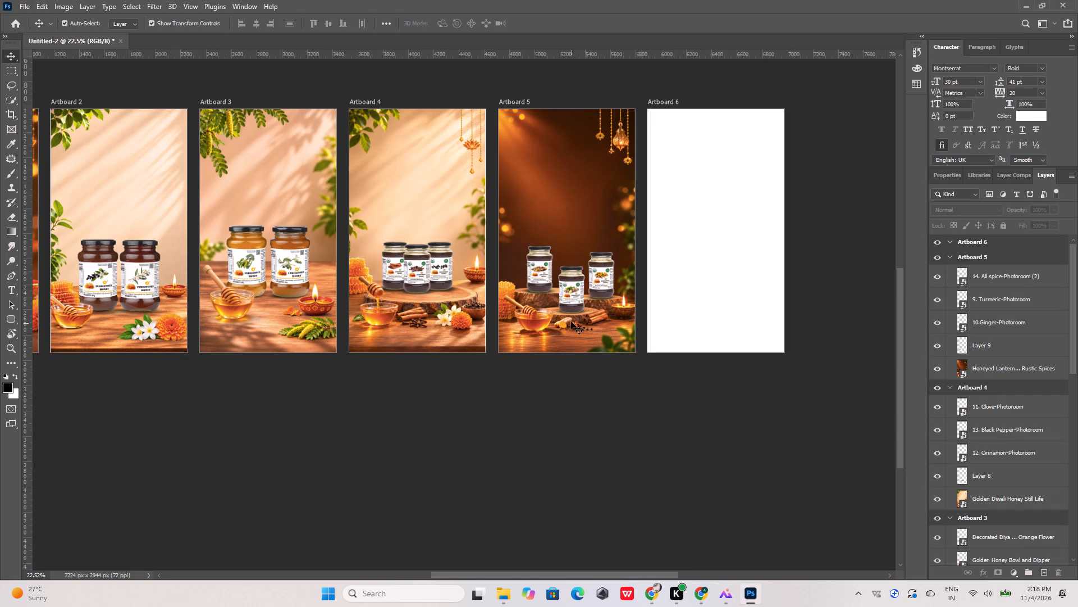
pyautogui.keyDown('alt'); pyautogui.scroll(19, 563, 299); pyautogui.keyUp('alt')
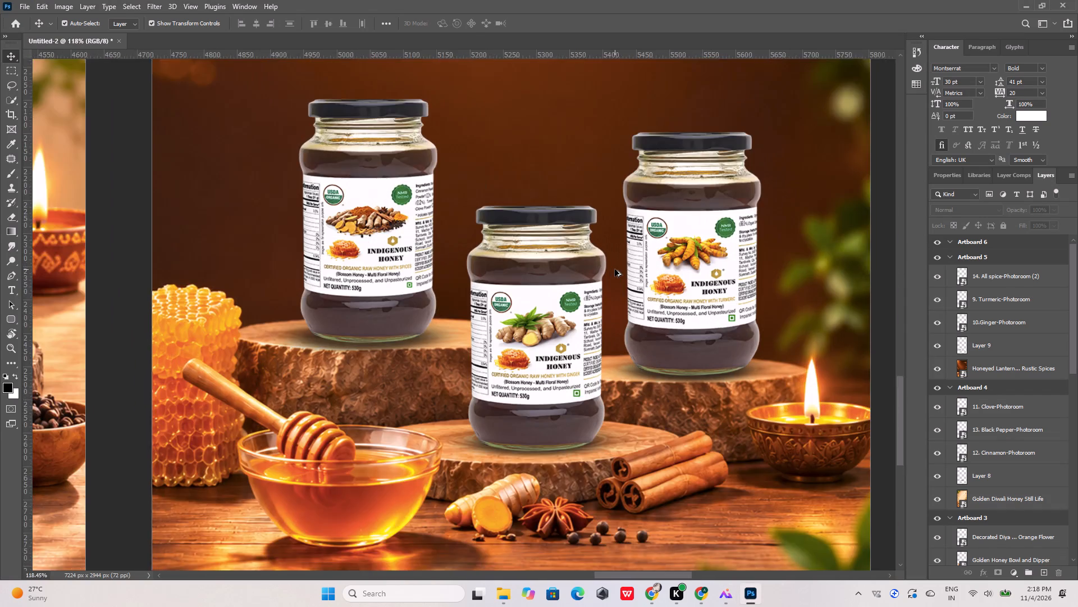
pyautogui.keyDown('alt'); pyautogui.scroll(4, 615, 269); pyautogui.keyUp('alt')
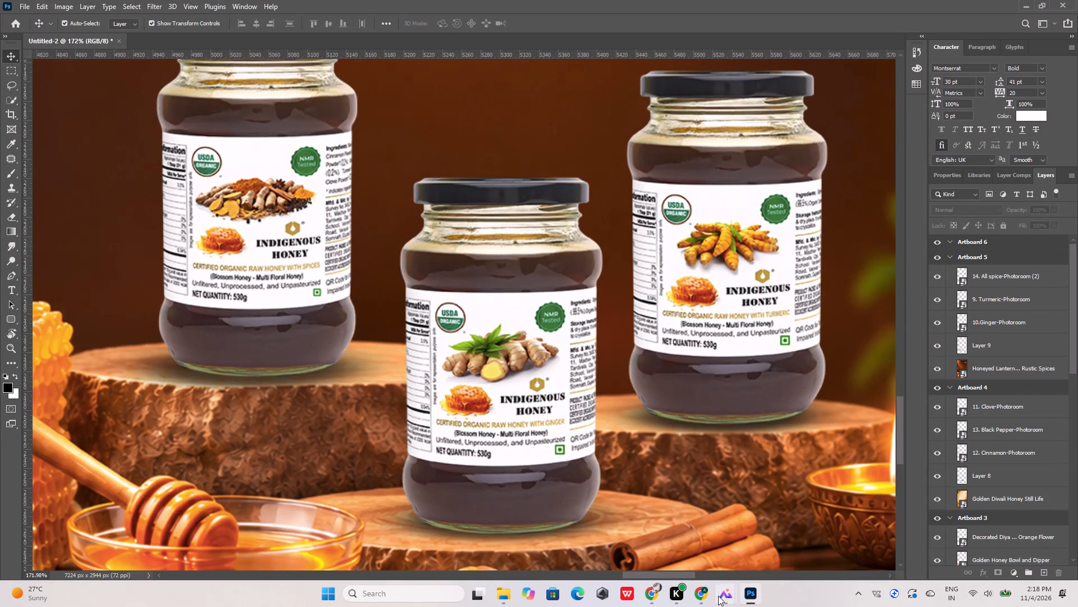
pyautogui.click(702, 596)
pyautogui.click(702, 596)
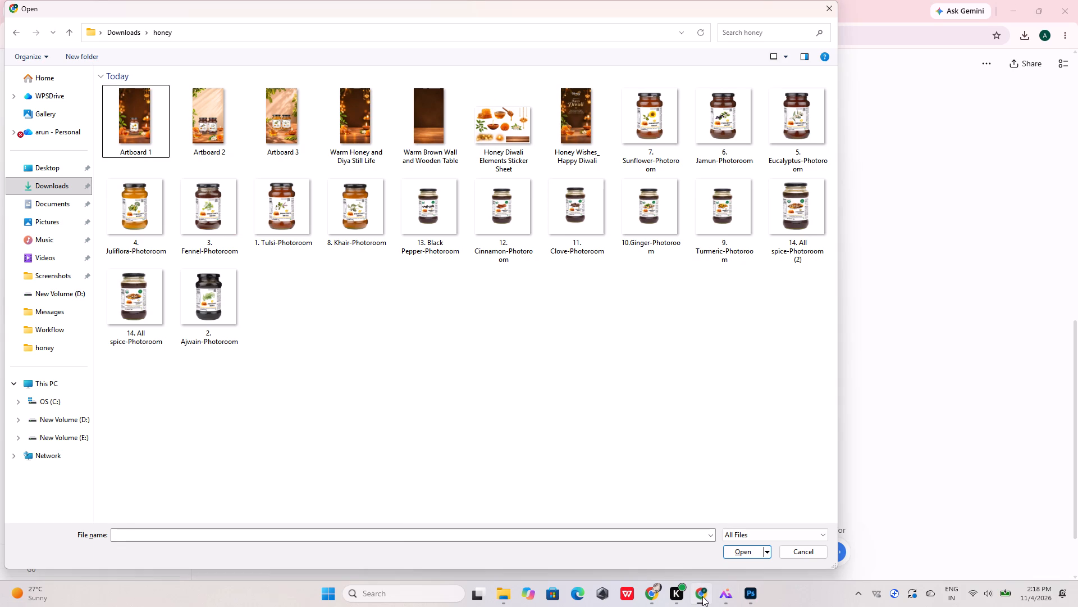
pyautogui.click(702, 596)
pyautogui.click(724, 596)
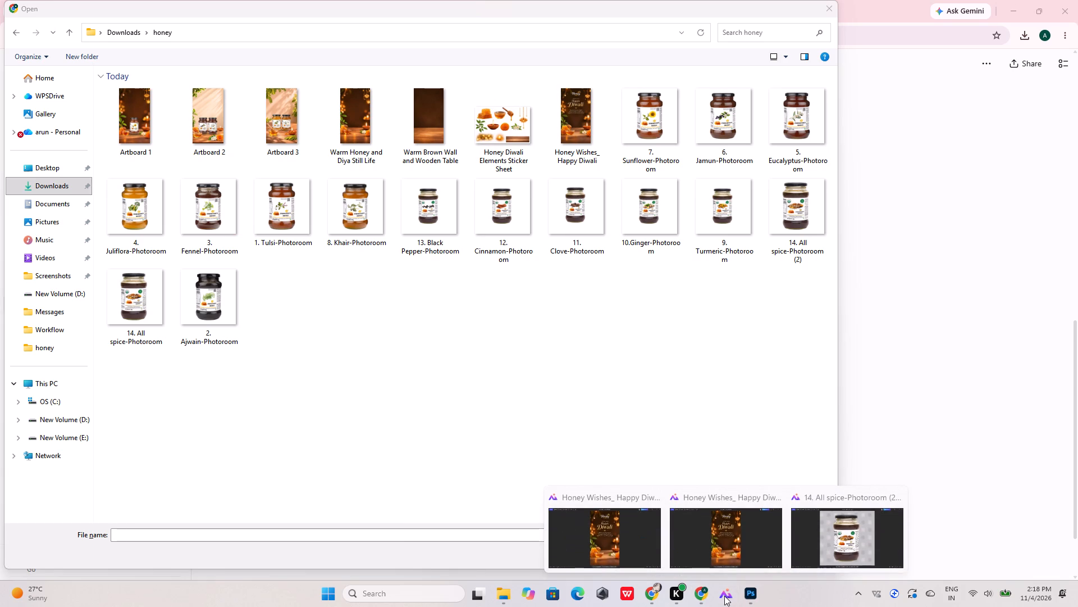
pyautogui.click(808, 537)
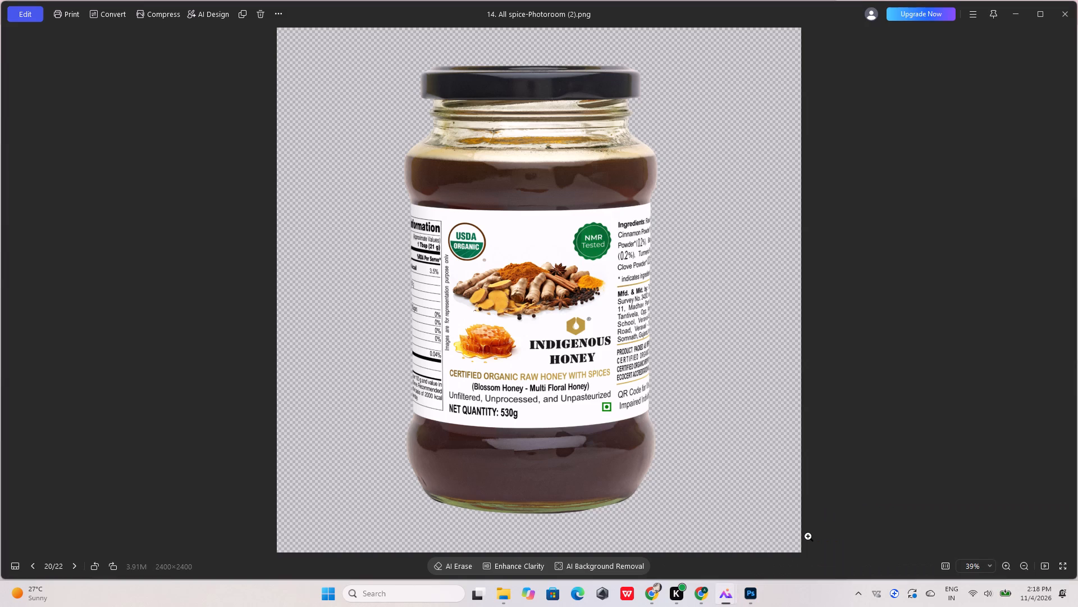
pyautogui.click(752, 597)
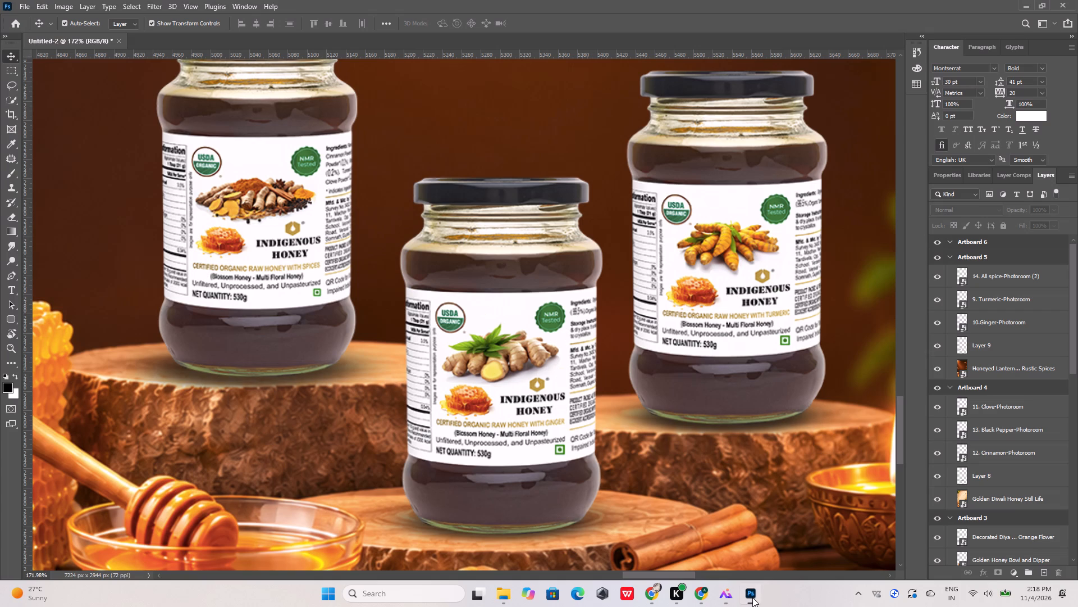
pyautogui.click(752, 597)
pyautogui.click(752, 597)
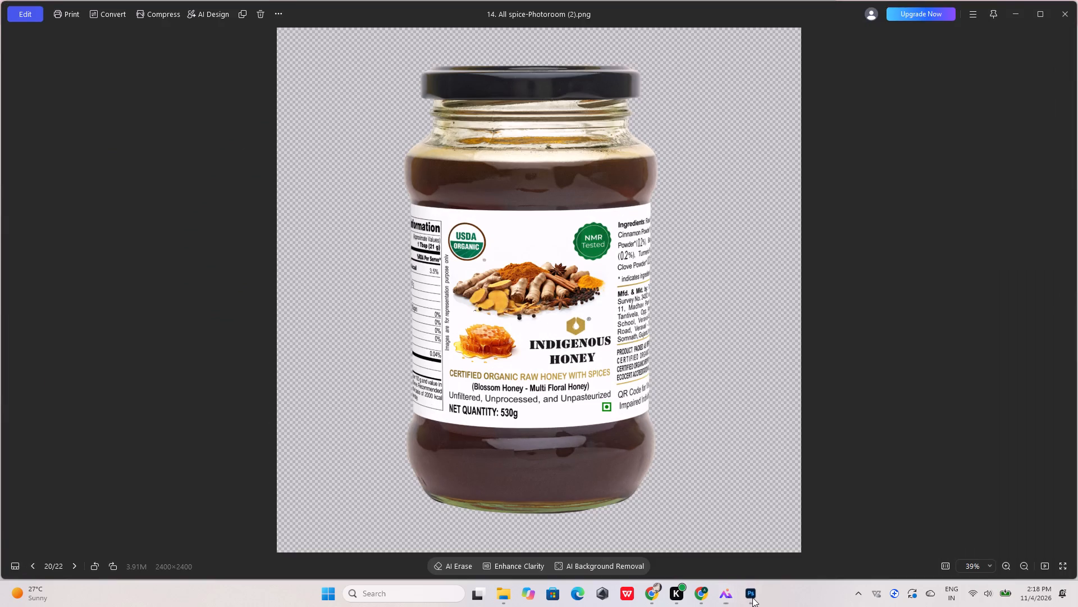
pyautogui.click(752, 597)
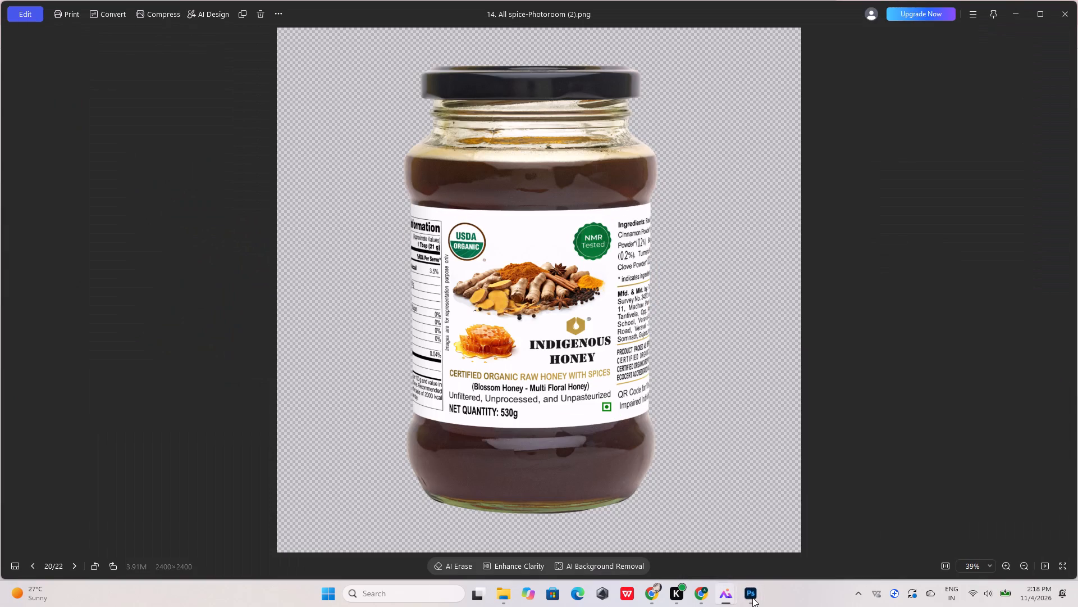
pyautogui.click(752, 597)
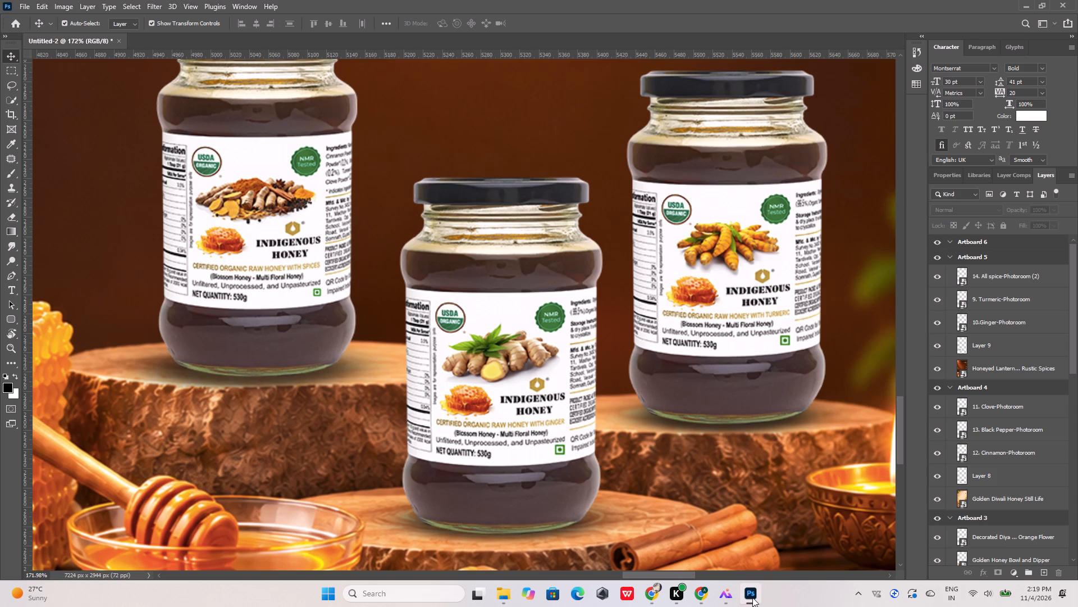
pyautogui.click(752, 597)
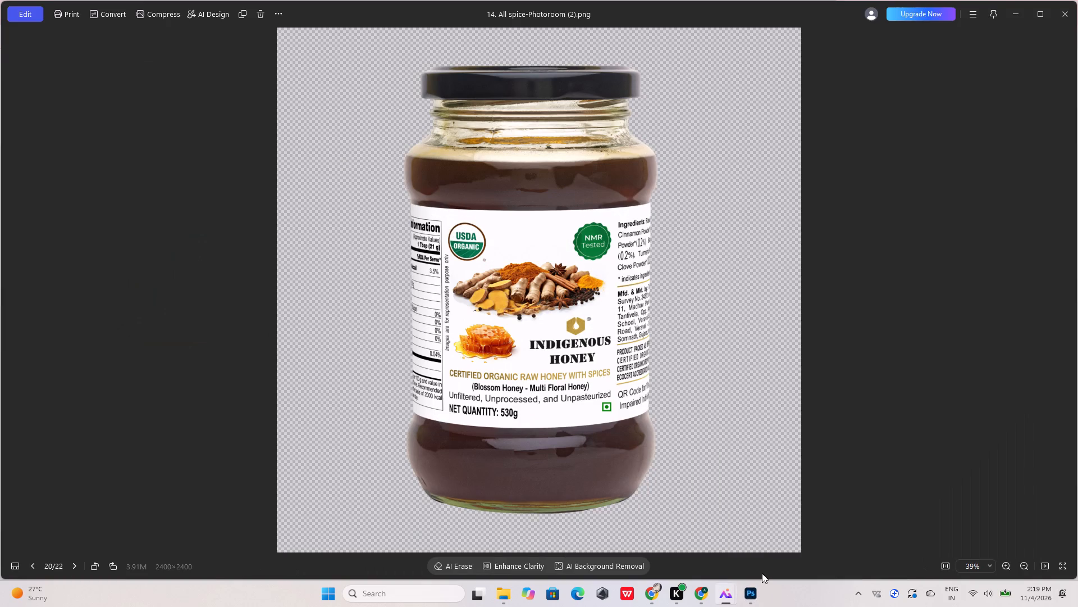
pyautogui.press('Right')
pyautogui.press('Left')
pyautogui.press('Left')
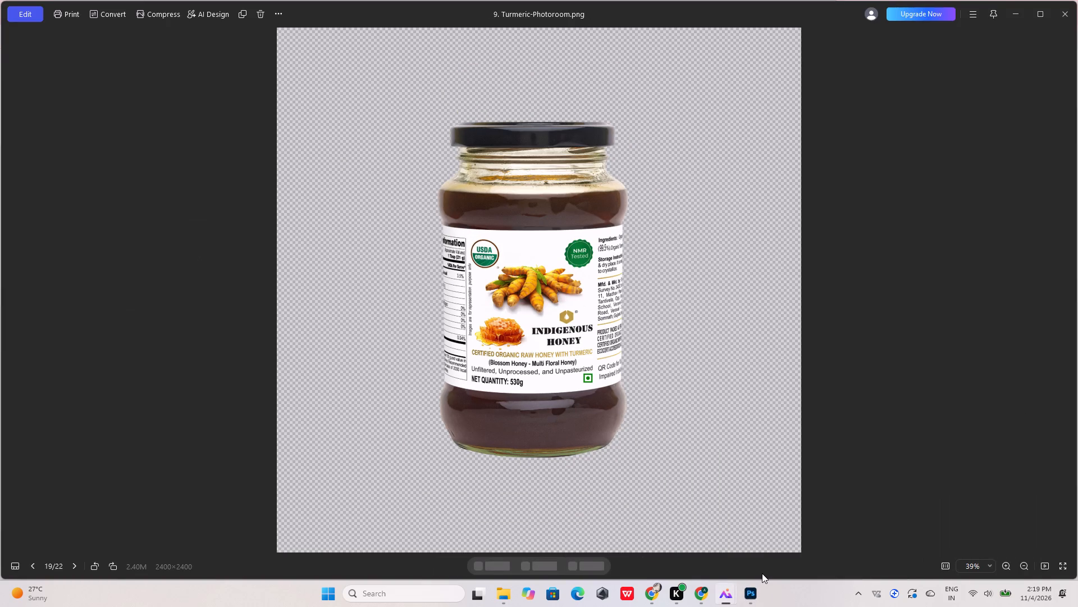
pyautogui.click(1066, 16)
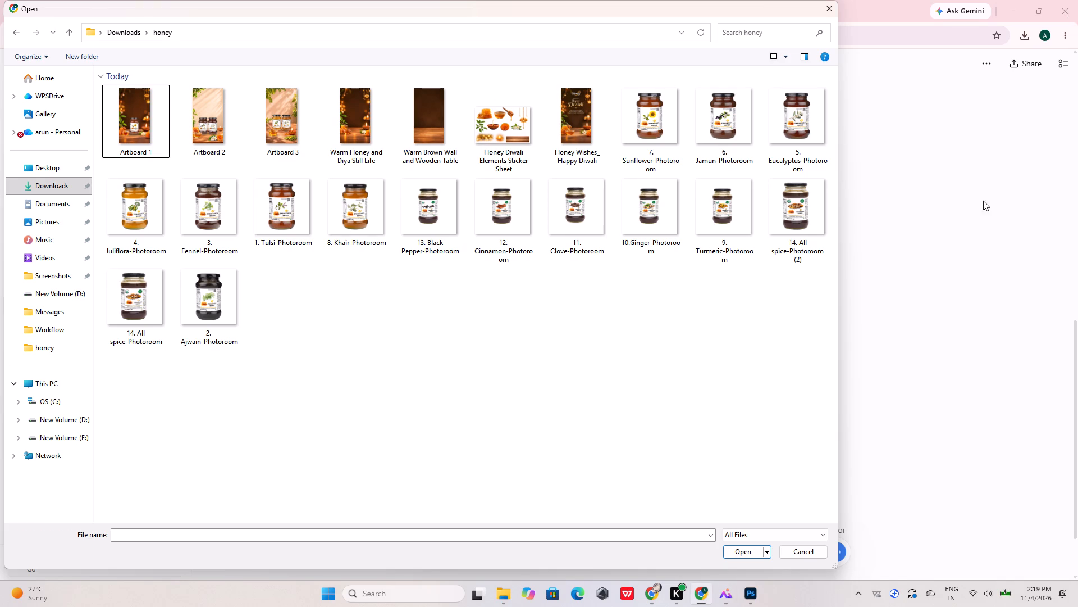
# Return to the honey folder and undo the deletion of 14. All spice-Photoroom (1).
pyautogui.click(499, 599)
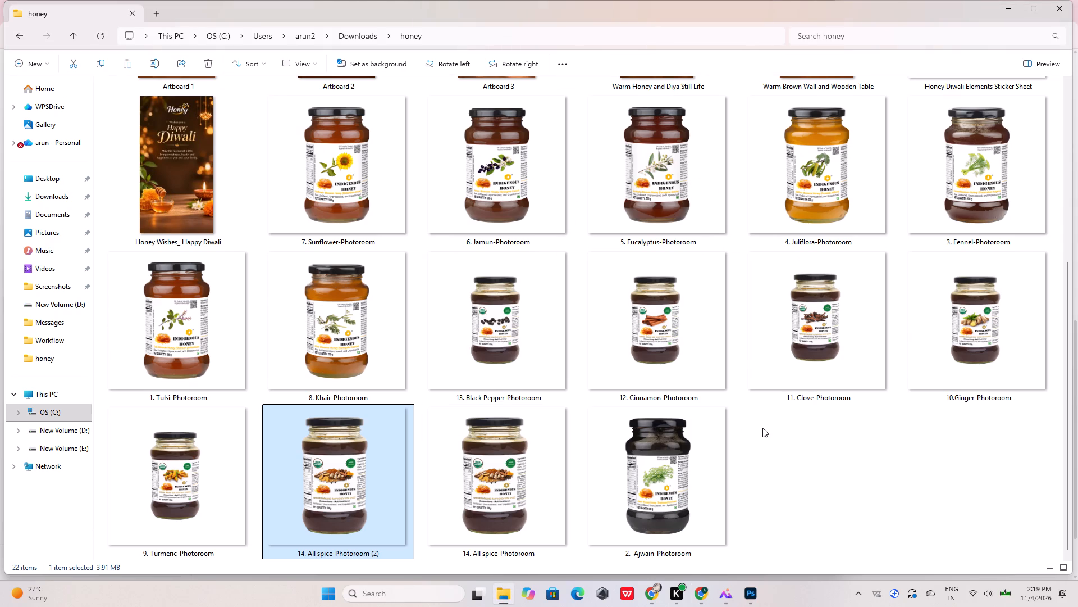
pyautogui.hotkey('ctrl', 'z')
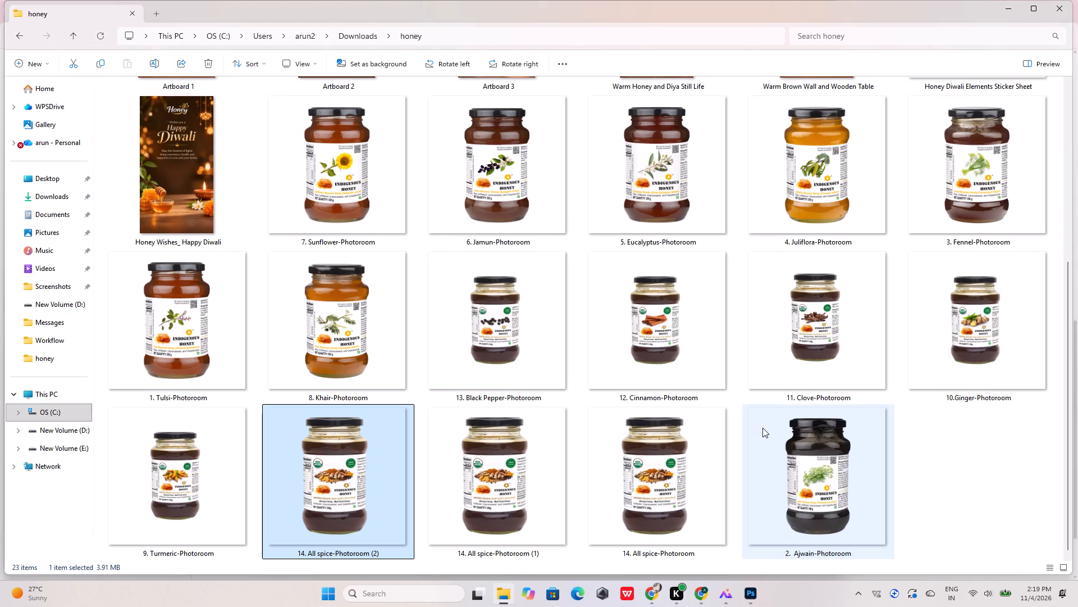
# Preview the 14. All spice-Photoroom copies for comparison, and delete 14. All spice-Photoroom (2) from the honey folder.
pyautogui.press('Return')
pyautogui.press('Return')
pyautogui.press('Right')
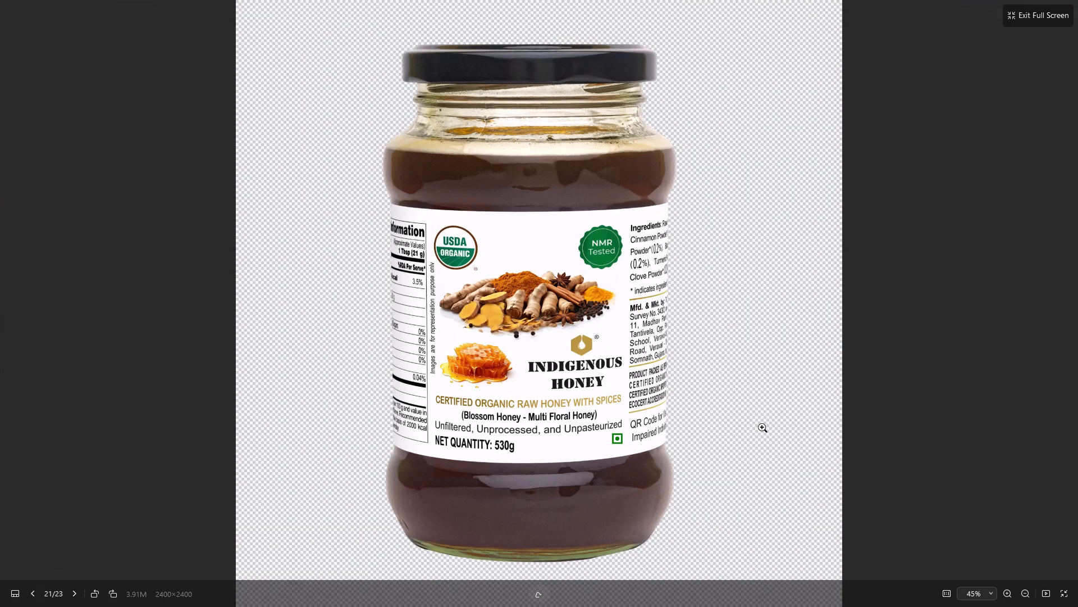
pyautogui.press('Down')
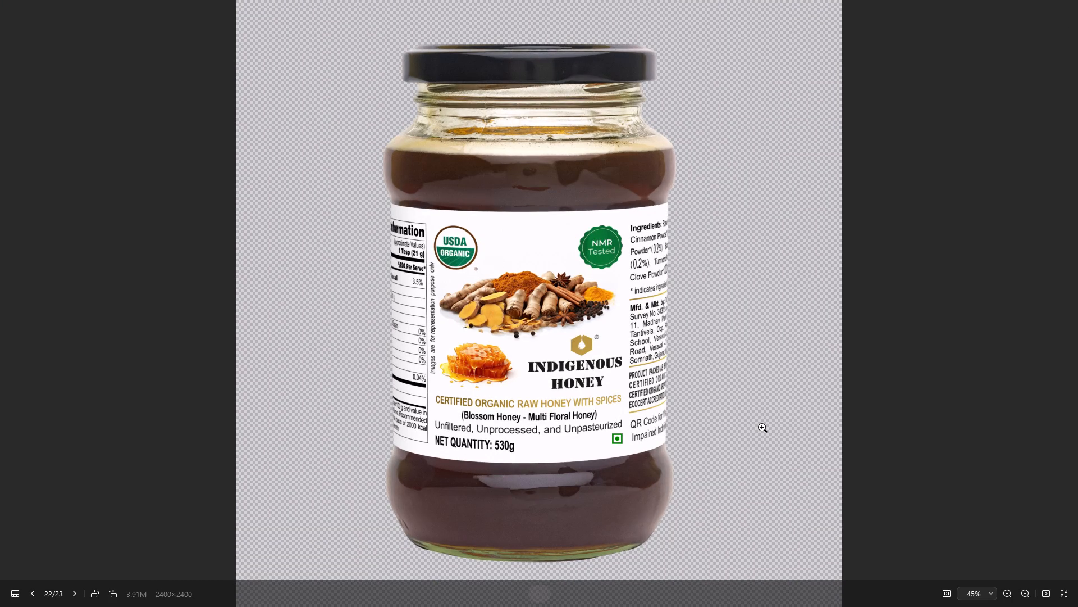
pyautogui.click(1056, 21)
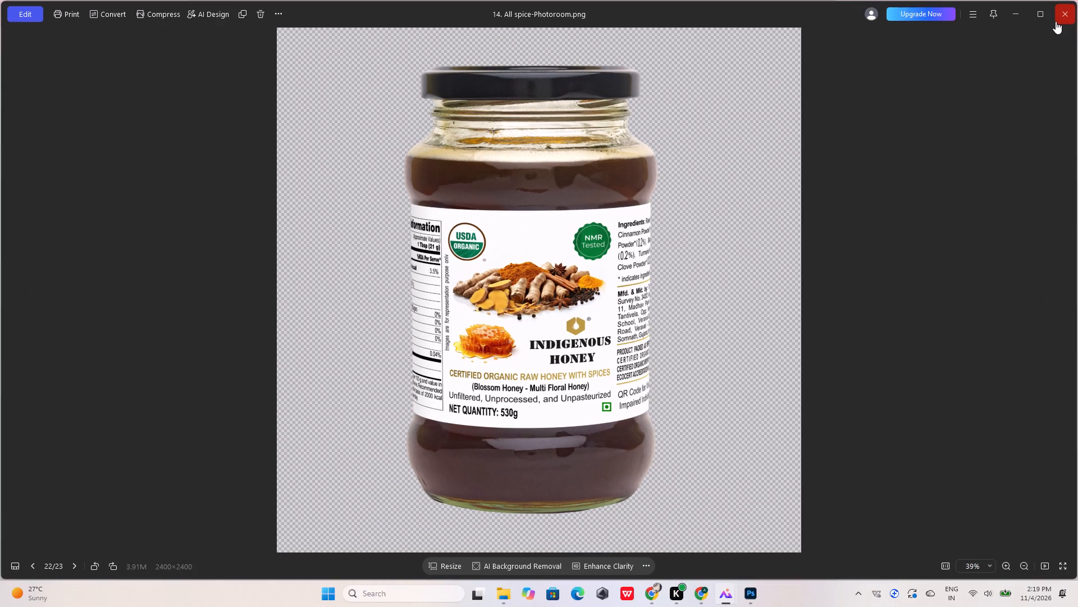
pyautogui.click(1056, 19)
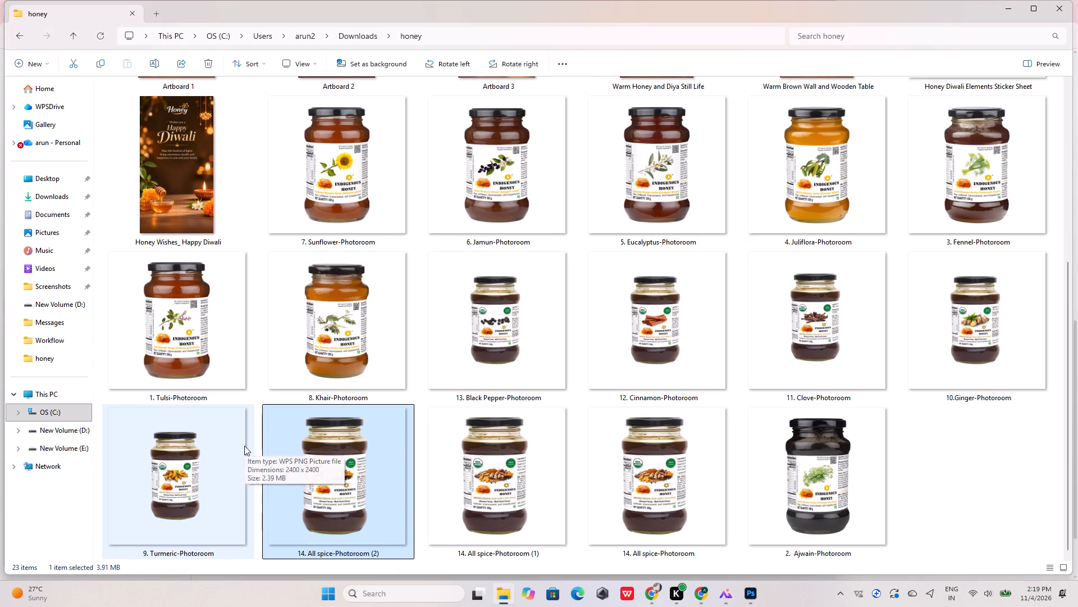
pyautogui.press('Delete')
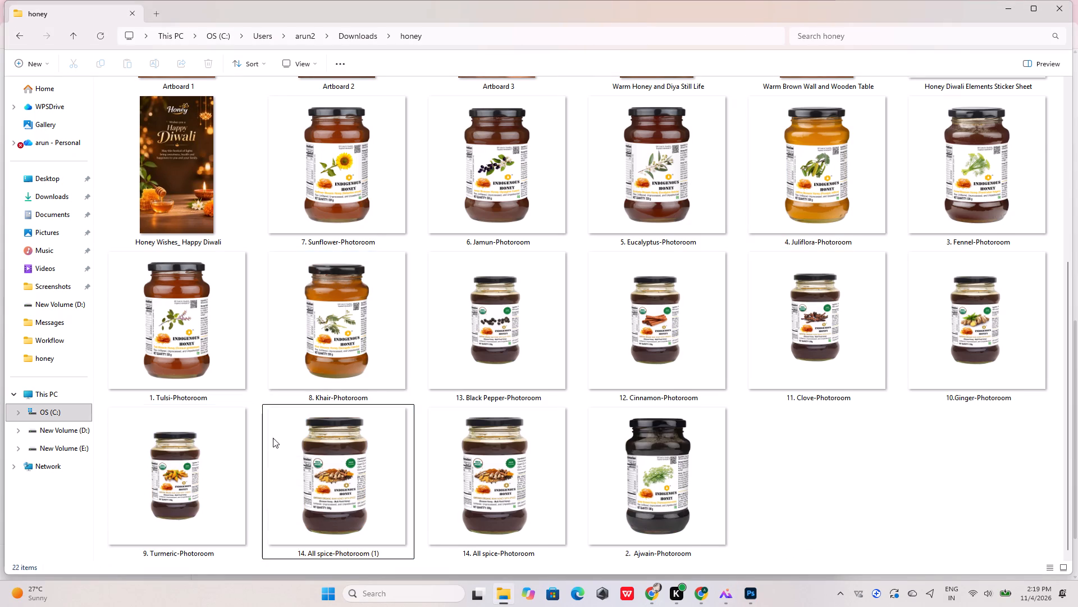
# Open the Artboard 3 image from the honey folder, examine its two honey jars up close, and return to the folder.
pyautogui.scroll(4, 292, 438)
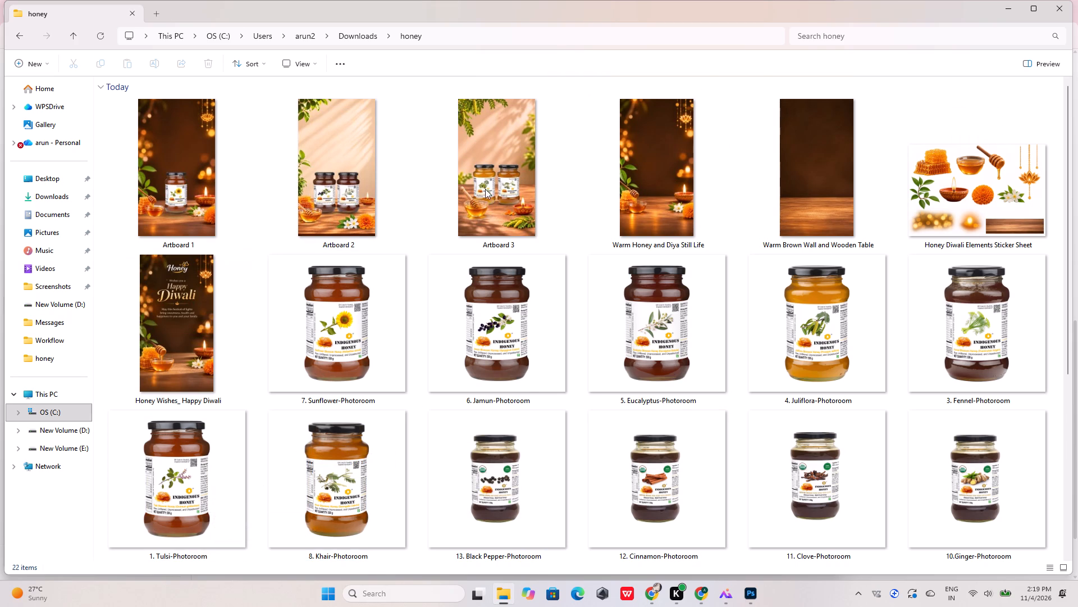
pyautogui.doubleClick(506, 191)
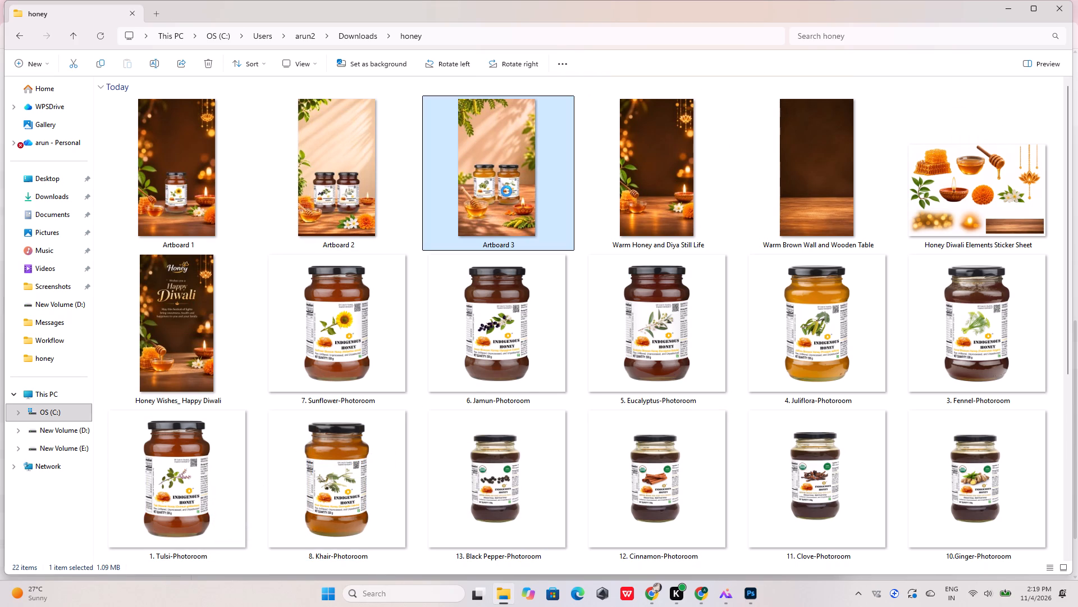
pyautogui.scroll(12, 520, 374)
pyautogui.scroll(-2, 537, 385)
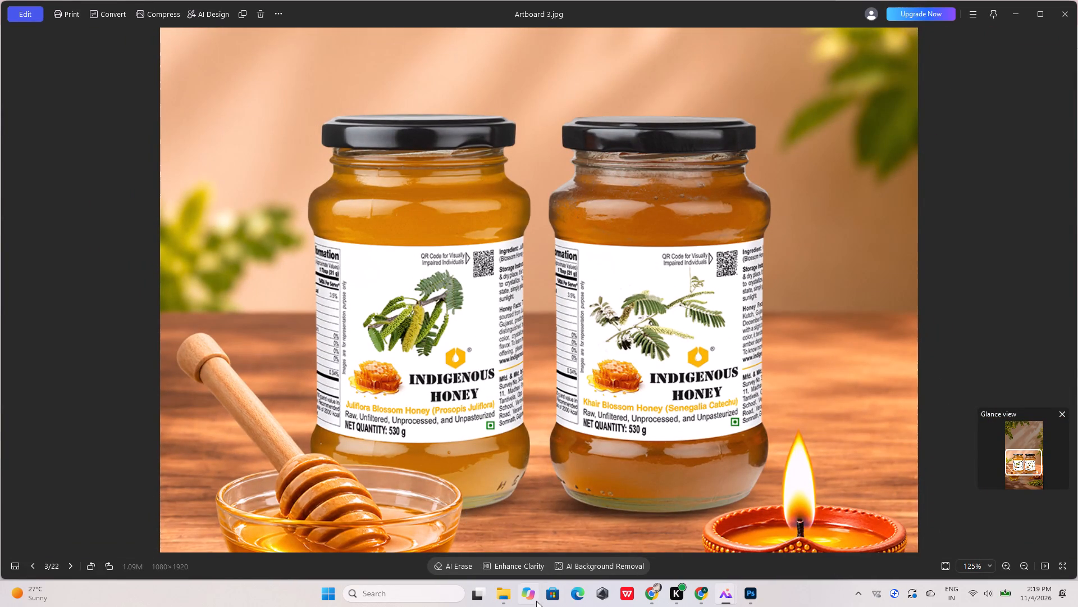
pyautogui.click(510, 598)
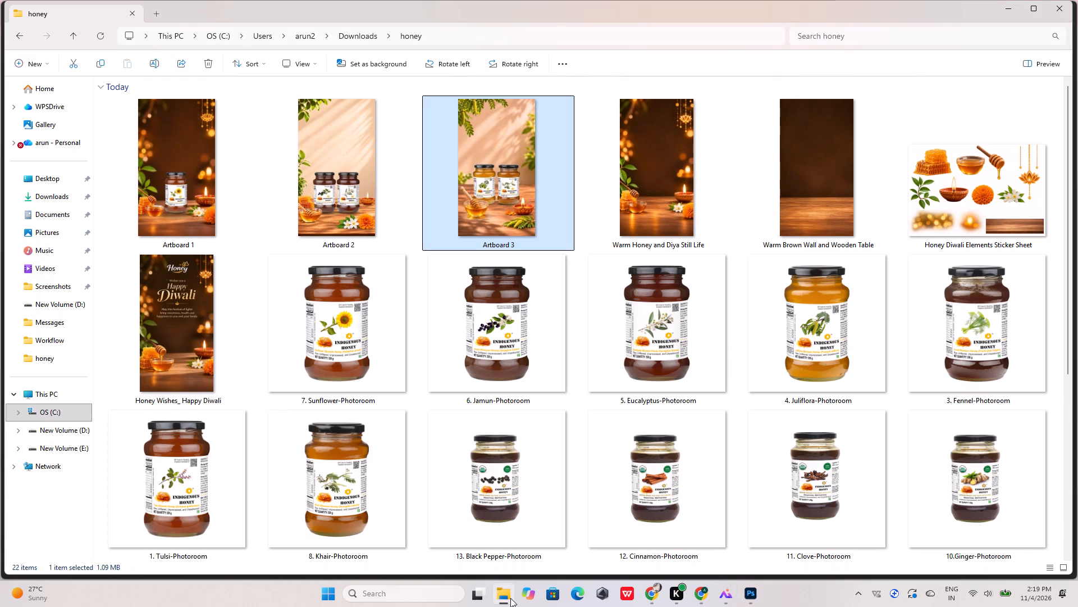
# Switch to Photoshop and examine which honey jars are used on the artboards, looking closely at Artboards 2 and 3.
pyautogui.click(510, 598)
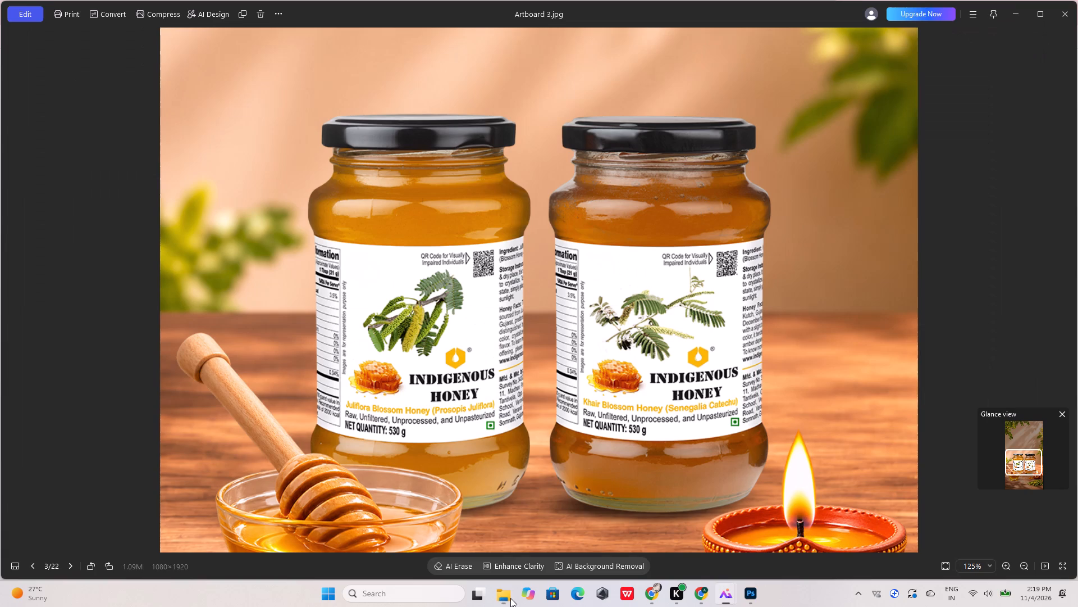
pyautogui.click(510, 598)
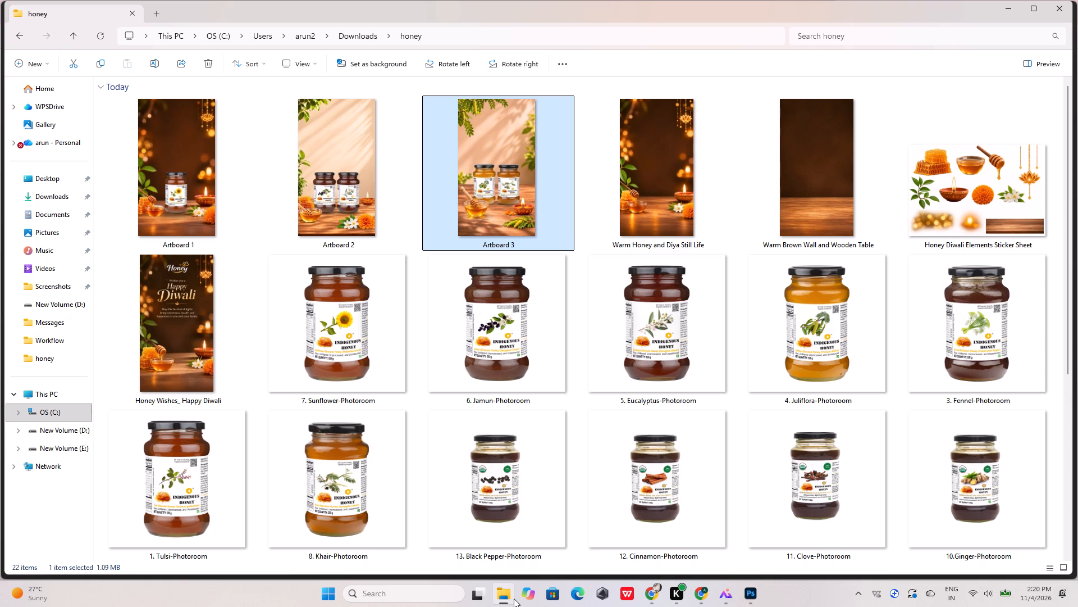
pyautogui.click(748, 592)
pyautogui.keyDown('alt'); pyautogui.scroll(-4, 421, 437); pyautogui.keyUp('alt')
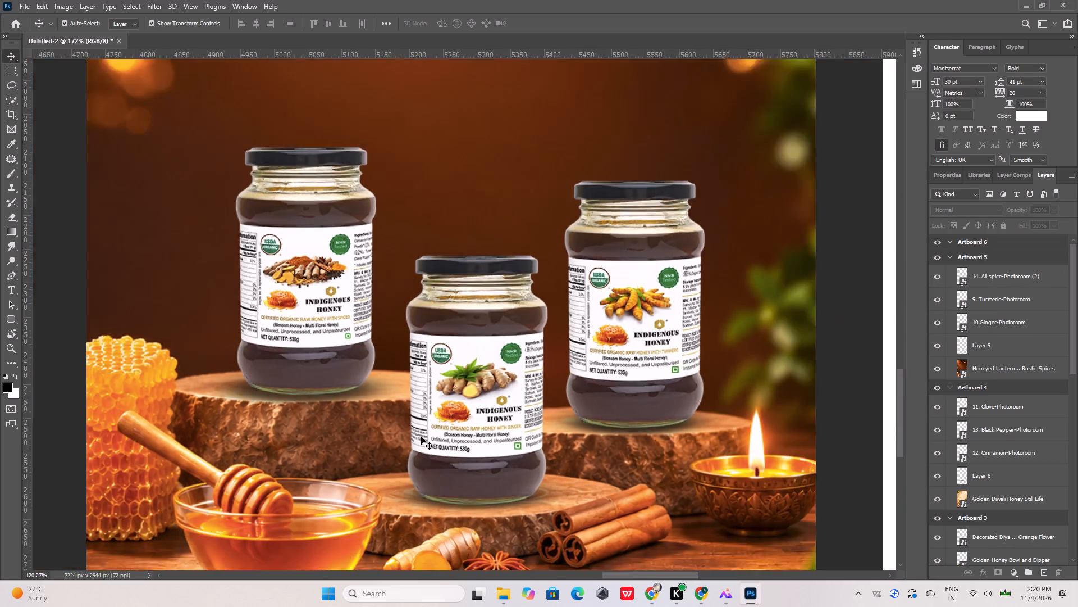
pyautogui.keyDown('alt'); pyautogui.scroll(-20, 421, 437); pyautogui.keyUp('alt')
pyautogui.keyDown('alt'); pyautogui.scroll(-4, 421, 437); pyautogui.keyUp('alt')
pyautogui.keyDown('alt'); pyautogui.scroll(-6, 153, 410); pyautogui.keyUp('alt')
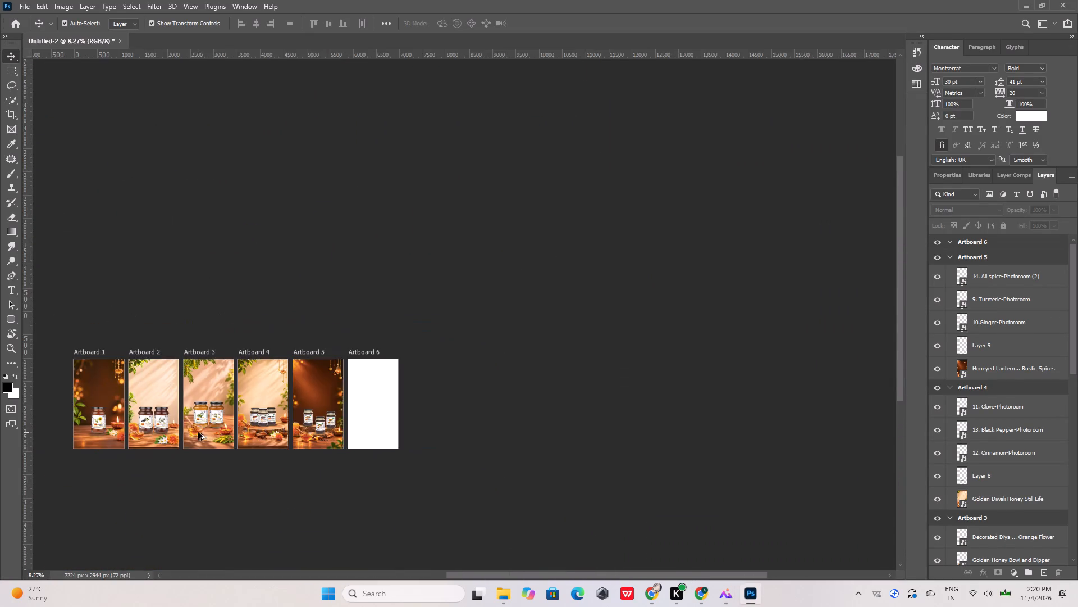
pyautogui.keyDown('alt'); pyautogui.scroll(20, 139, 431); pyautogui.keyUp('alt')
pyautogui.keyDown('alt'); pyautogui.scroll(6, 139, 431); pyautogui.keyUp('alt')
pyautogui.keyDown('alt'); pyautogui.scroll(3, 197, 412); pyautogui.keyUp('alt')
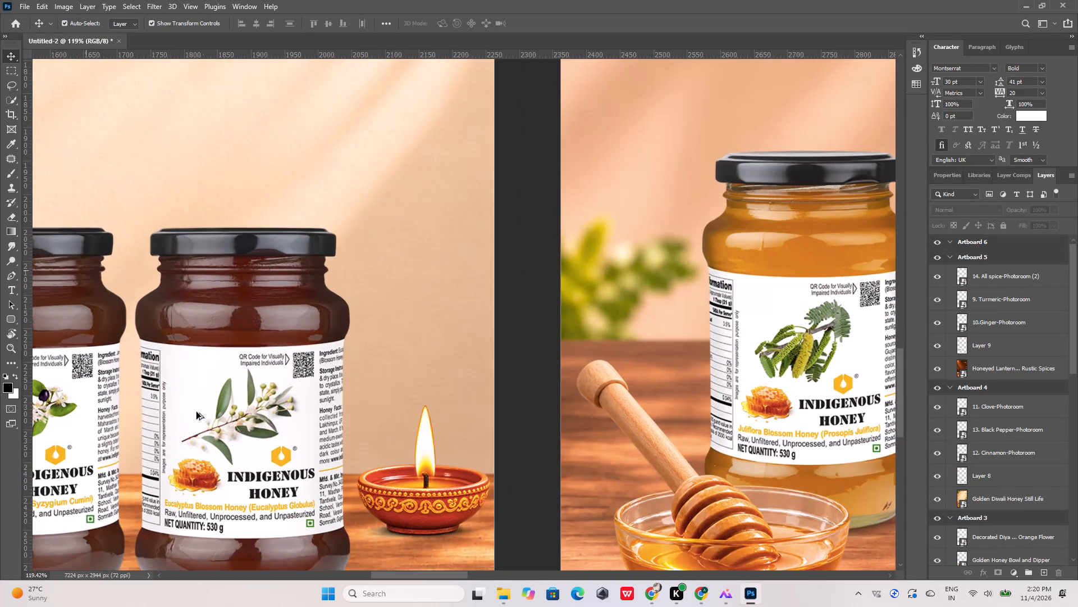
pyautogui.keyDown('alt'); pyautogui.scroll(-9, 351, 392); pyautogui.keyUp('alt')
pyautogui.keyDown('alt'); pyautogui.scroll(7, 188, 402); pyautogui.keyUp('alt')
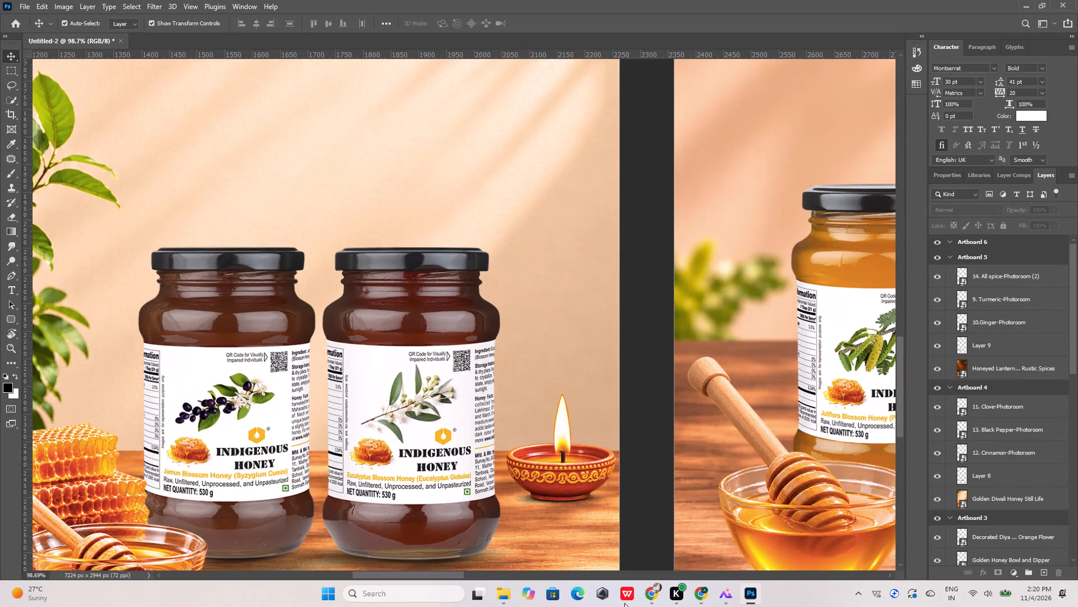
# Open 3. Fennel-Photoroom from the honey folder and compare it with the jars on Artboards 3, 4 and 5 in Photoshop.
pyautogui.click(726, 593)
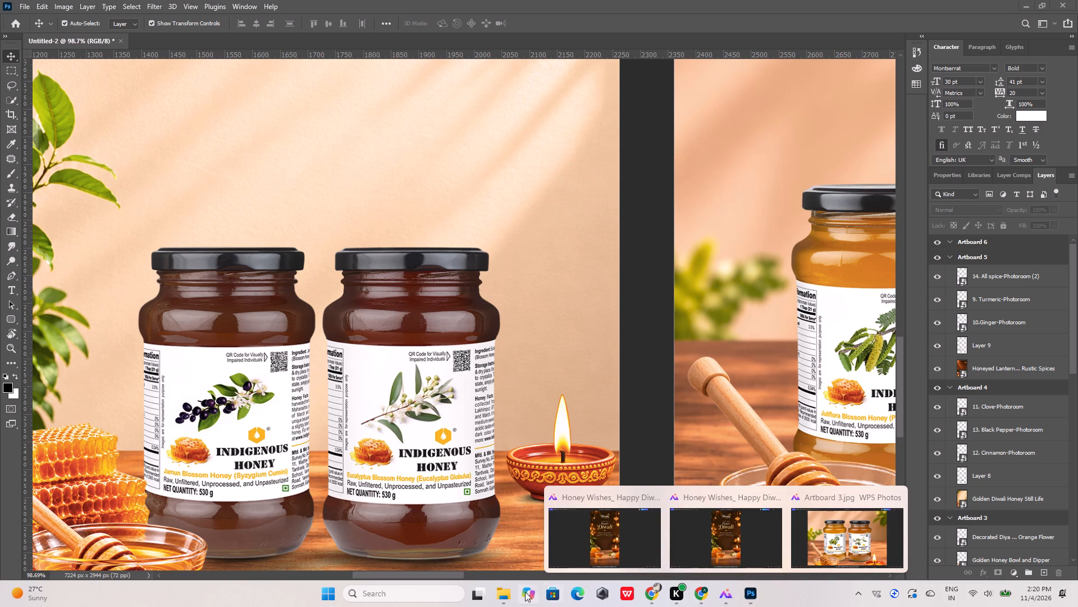
pyautogui.click(508, 592)
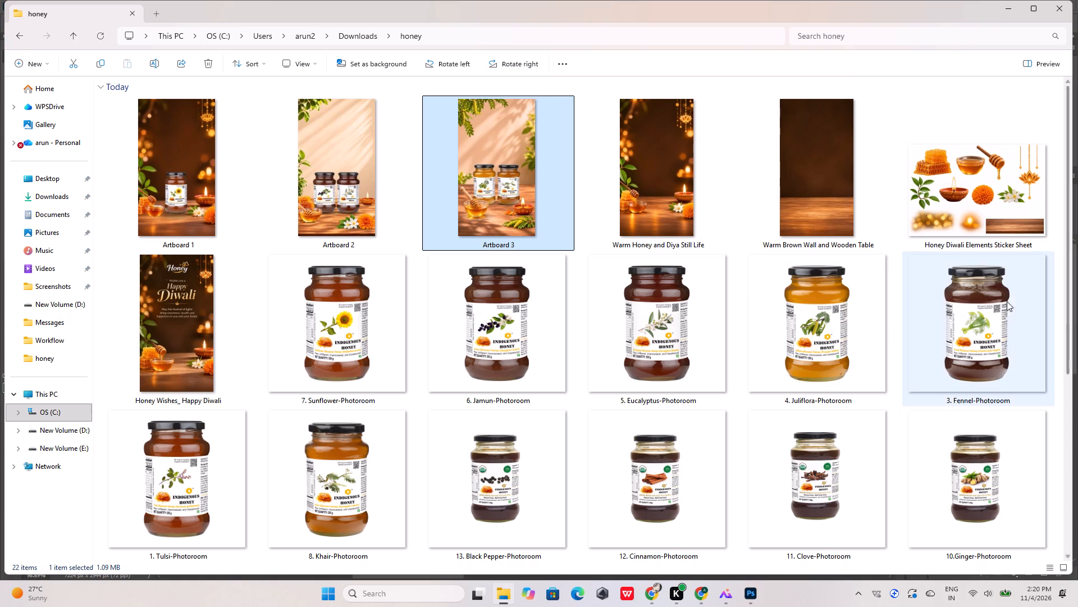
pyautogui.doubleClick(994, 312)
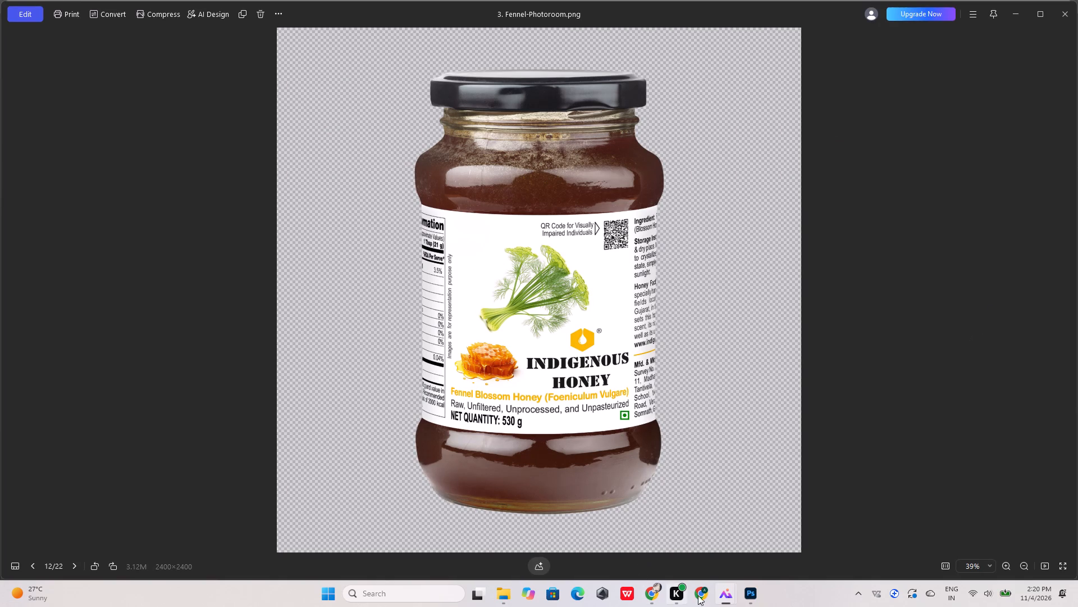
pyautogui.click(746, 596)
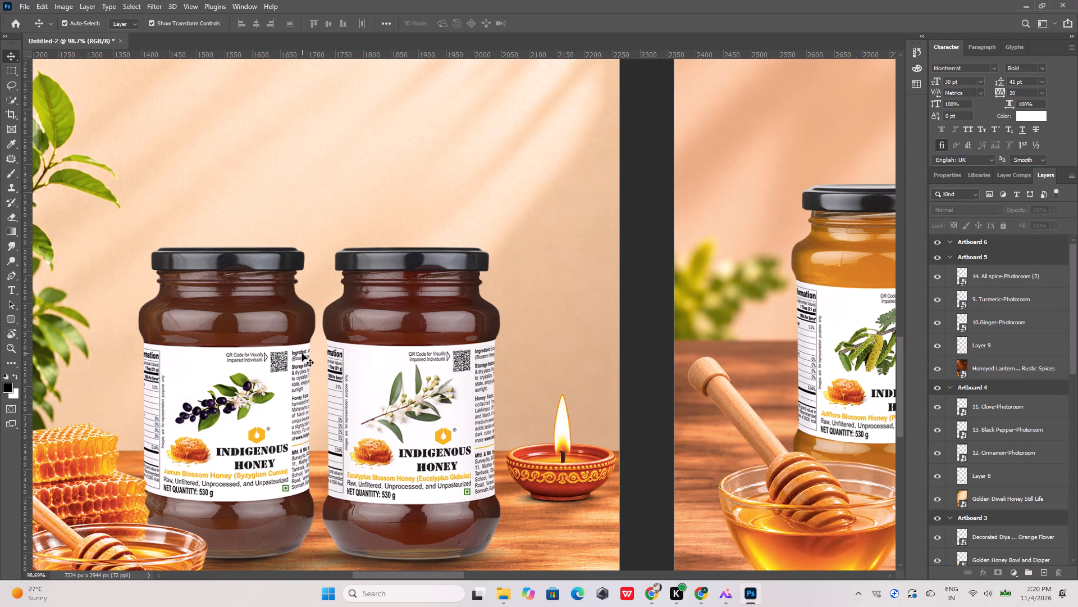
pyautogui.keyDown('alt'); pyautogui.scroll(-16, 302, 346); pyautogui.keyUp('alt')
pyautogui.keyDown('alt'); pyautogui.scroll(13, 684, 355); pyautogui.keyUp('alt')
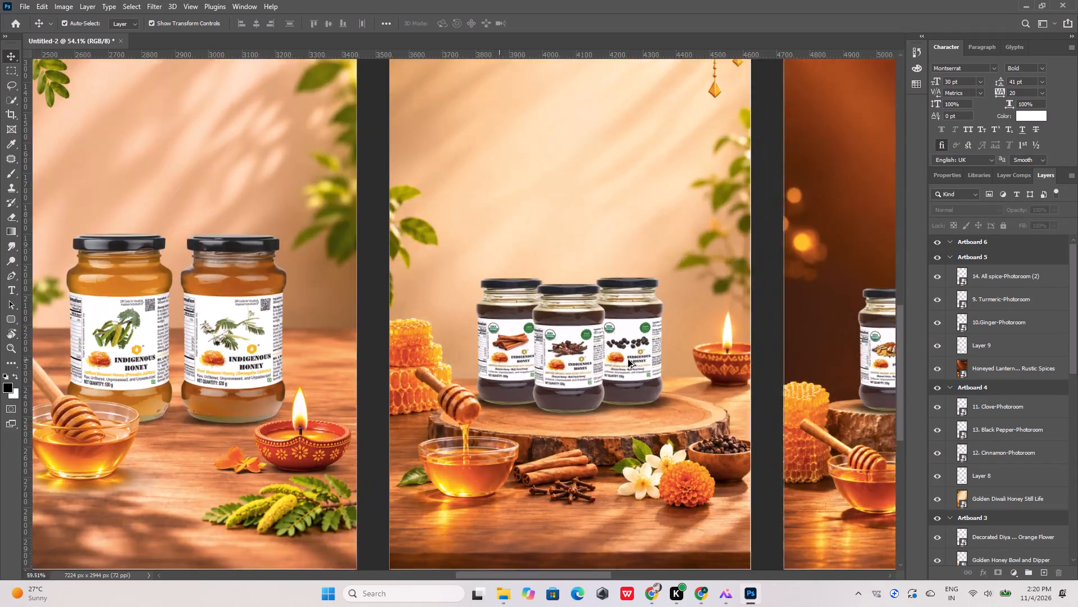
pyautogui.keyDown('alt'); pyautogui.scroll(6, 628, 360); pyautogui.keyUp('alt')
pyautogui.keyDown('alt'); pyautogui.scroll(-18, 465, 318); pyautogui.keyUp('alt')
pyautogui.keyDown('alt'); pyautogui.scroll(12, 583, 319); pyautogui.keyUp('alt')
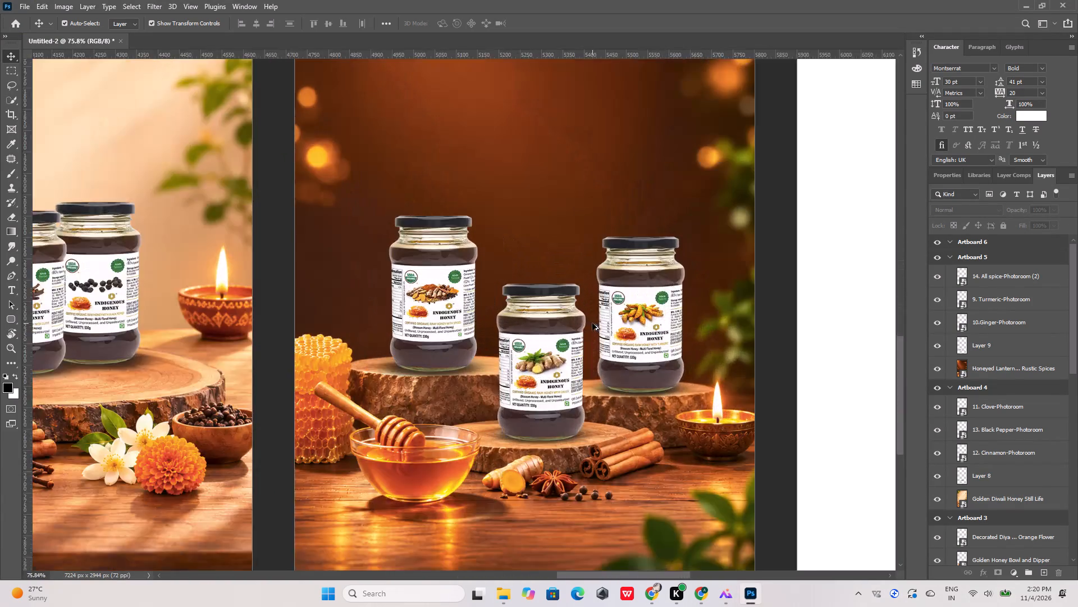
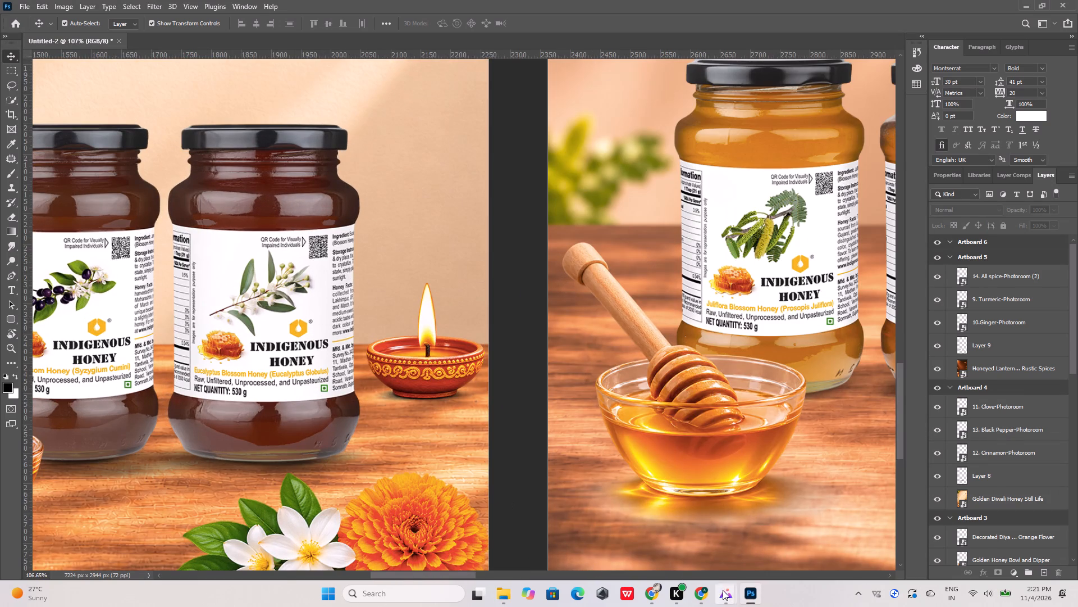
# Compare the jars on Artboards 2 and 3 with the jar images in the honey folder.
pyautogui.click(499, 591)
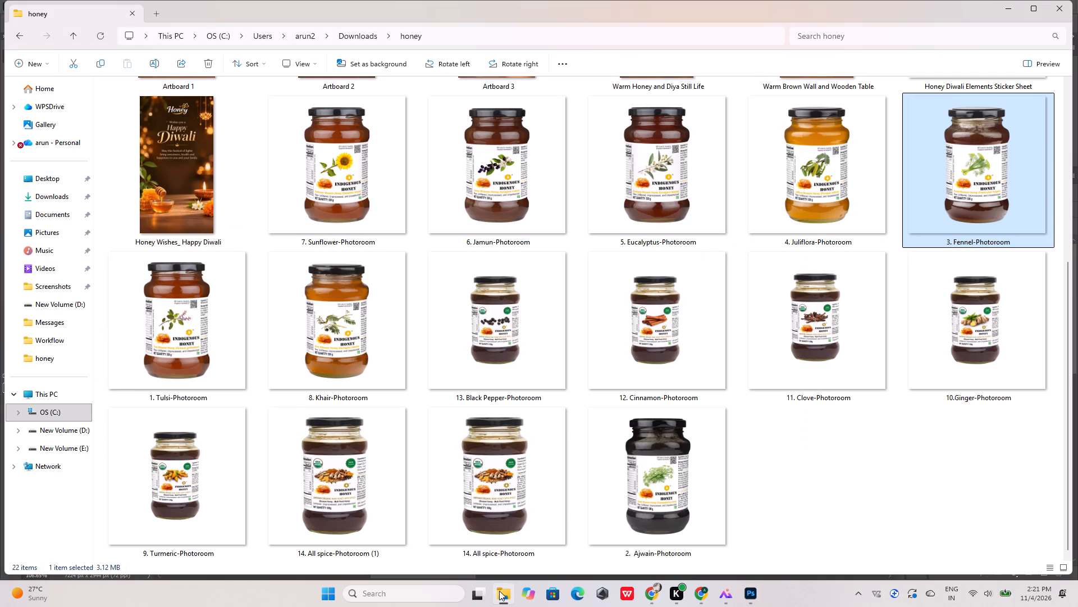
pyautogui.click(499, 591)
pyautogui.click(499, 591)
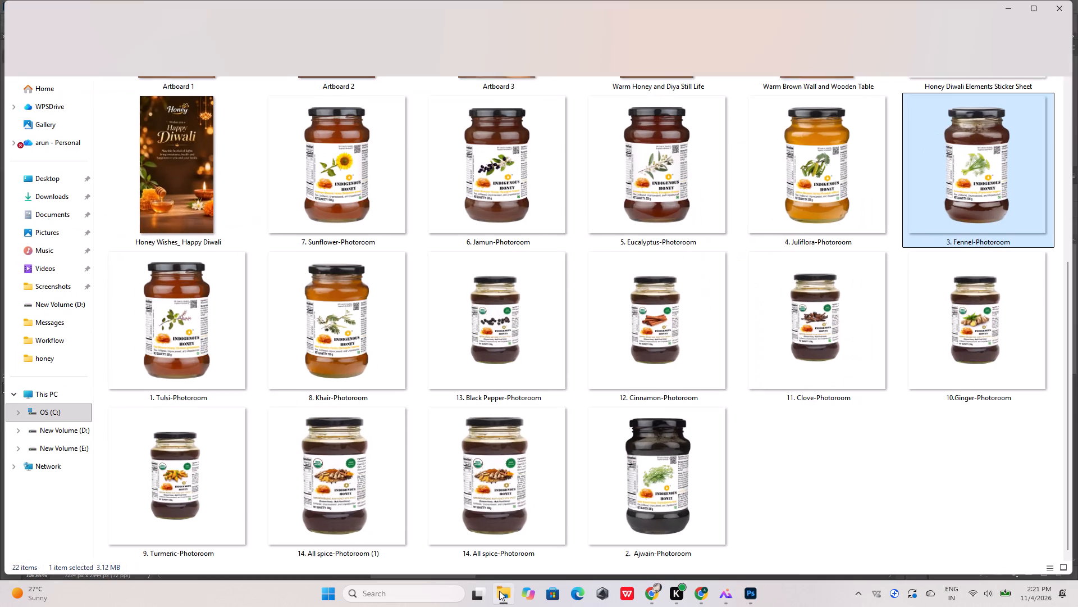
pyautogui.click(499, 591)
pyautogui.click(499, 591)
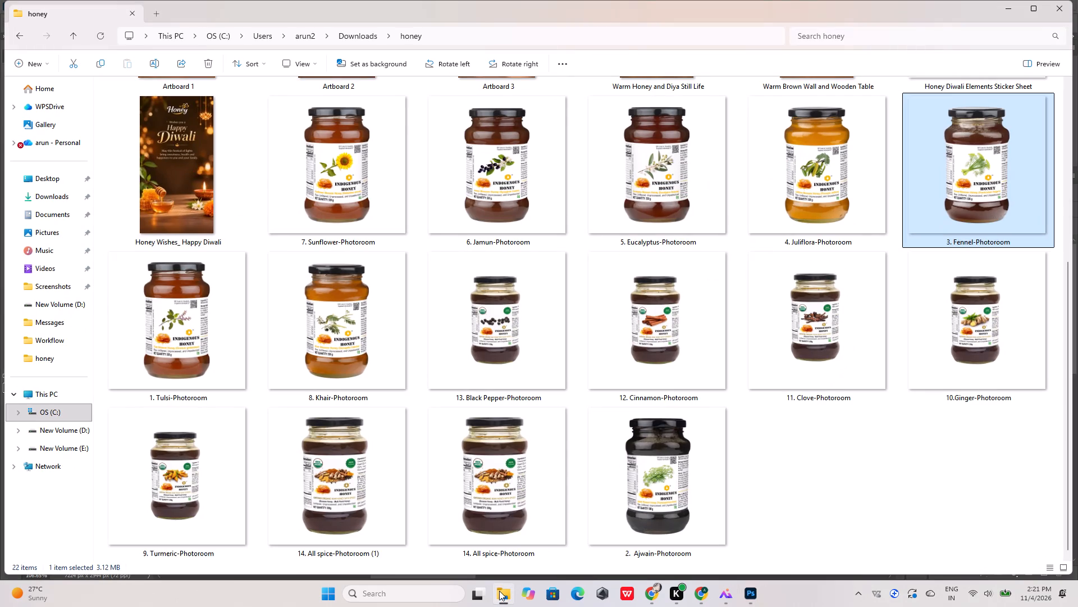
pyautogui.click(499, 591)
pyautogui.click(499, 591)
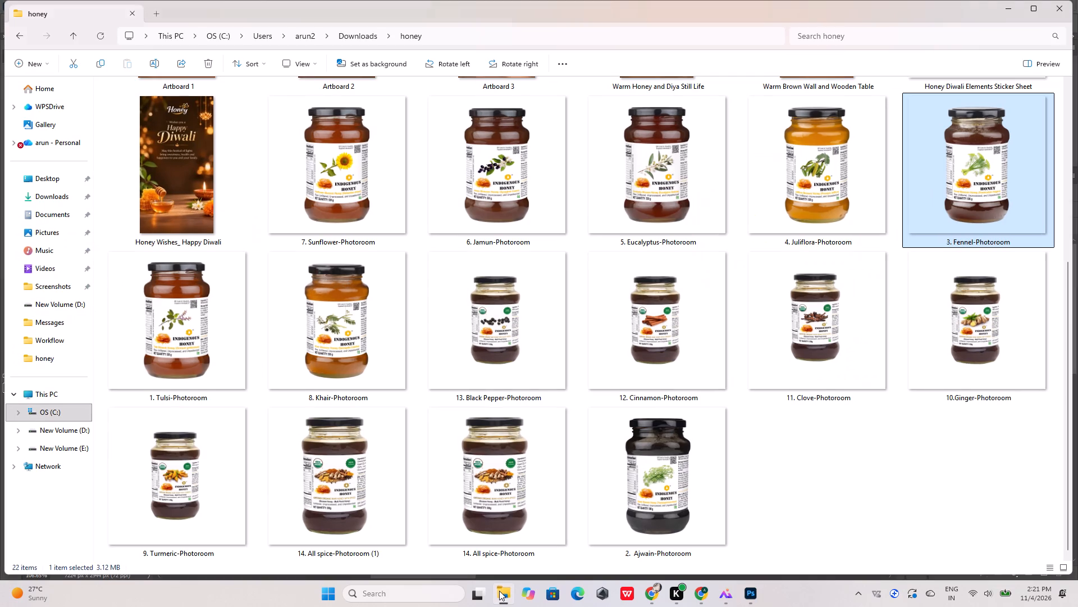
pyautogui.click(499, 591)
pyautogui.keyDown('alt'); pyautogui.scroll(-11, 494, 379); pyautogui.keyUp('alt')
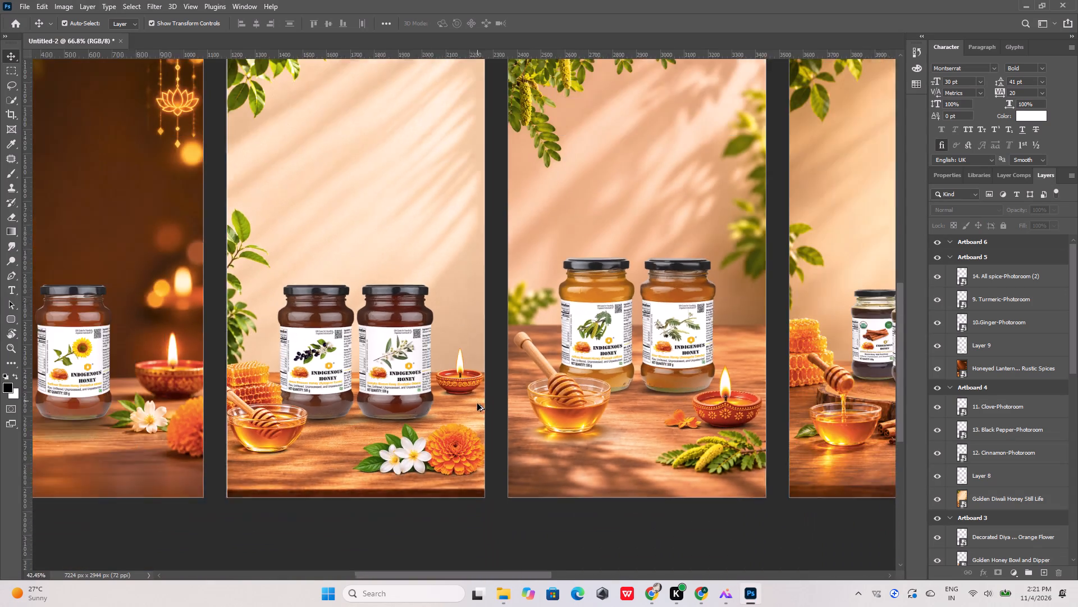
pyautogui.keyDown('alt'); pyautogui.scroll(11, 718, 352); pyautogui.keyUp('alt')
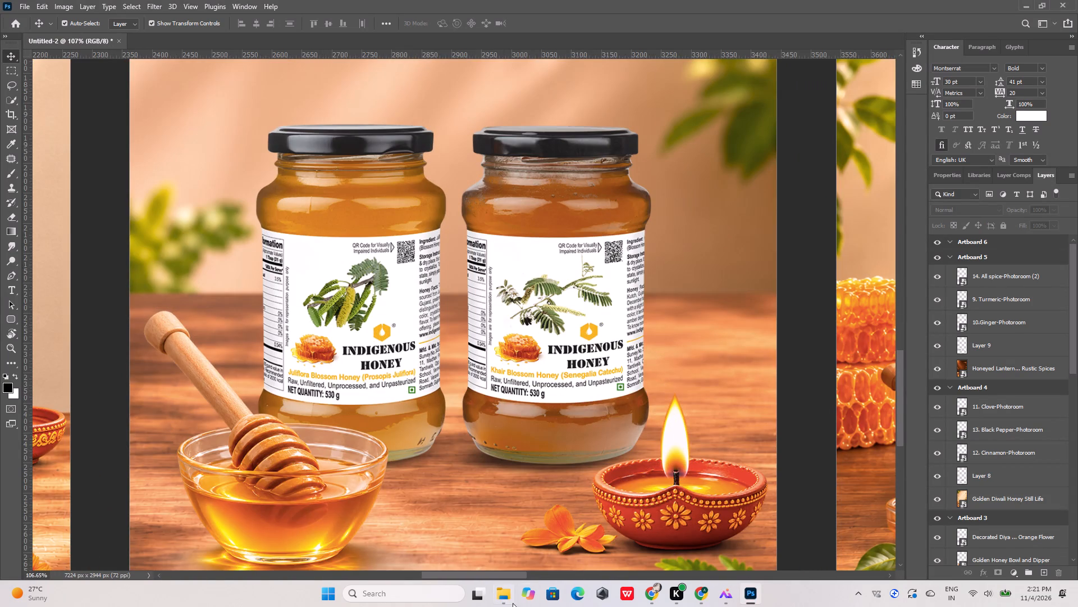
pyautogui.click(506, 597)
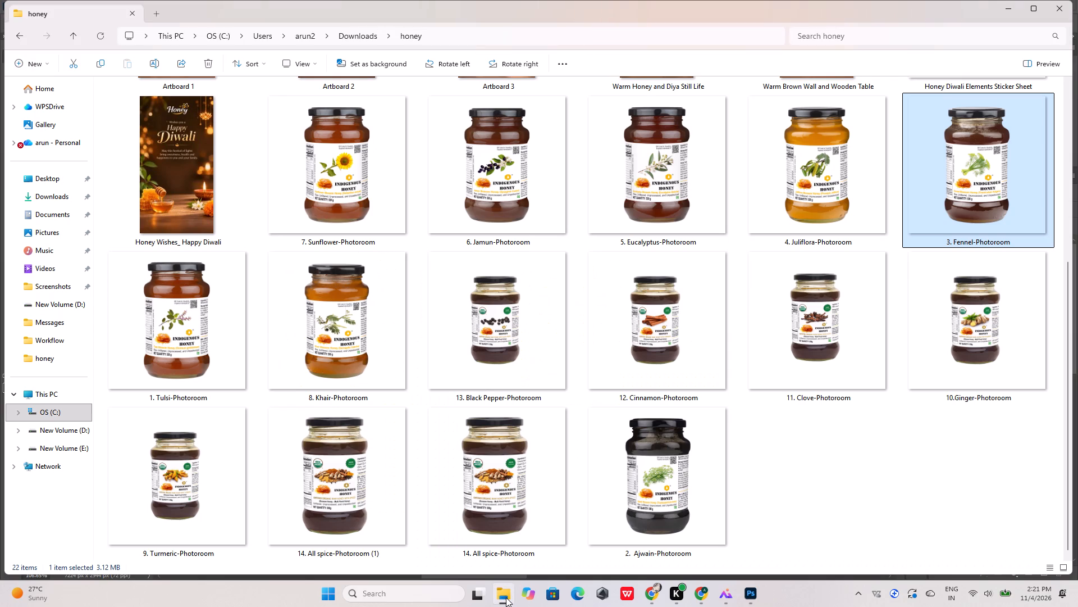
pyautogui.click(506, 597)
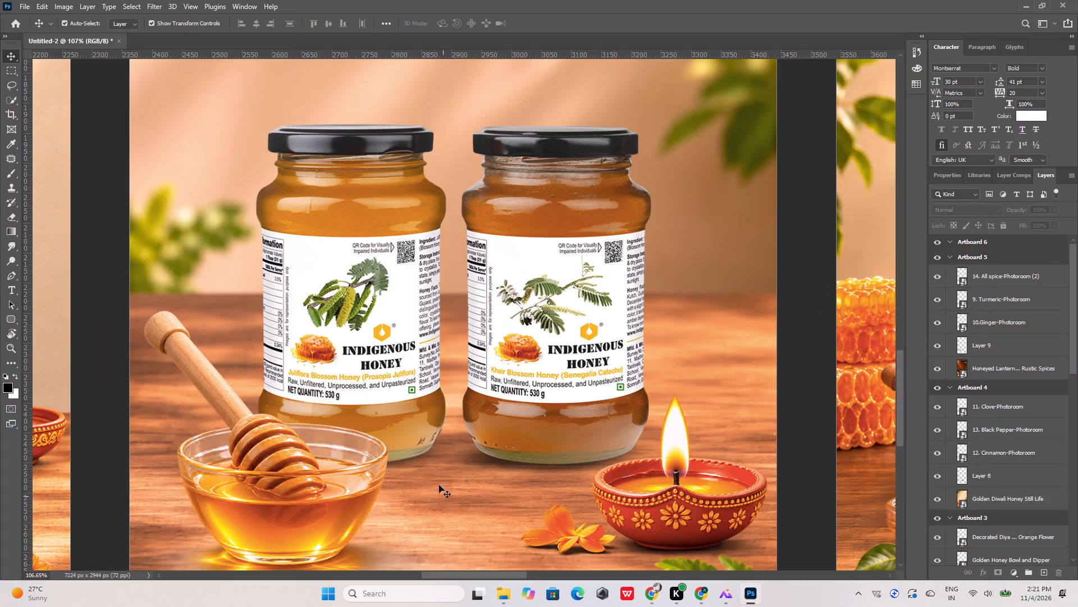
# Examine the three jars on Artboard 4 and compare them with the jar images in the honey folder.
pyautogui.keyDown('alt'); pyautogui.scroll(-15, 415, 440); pyautogui.keyUp('alt')
pyautogui.keyDown('alt'); pyautogui.scroll(14, 596, 397); pyautogui.keyUp('alt')
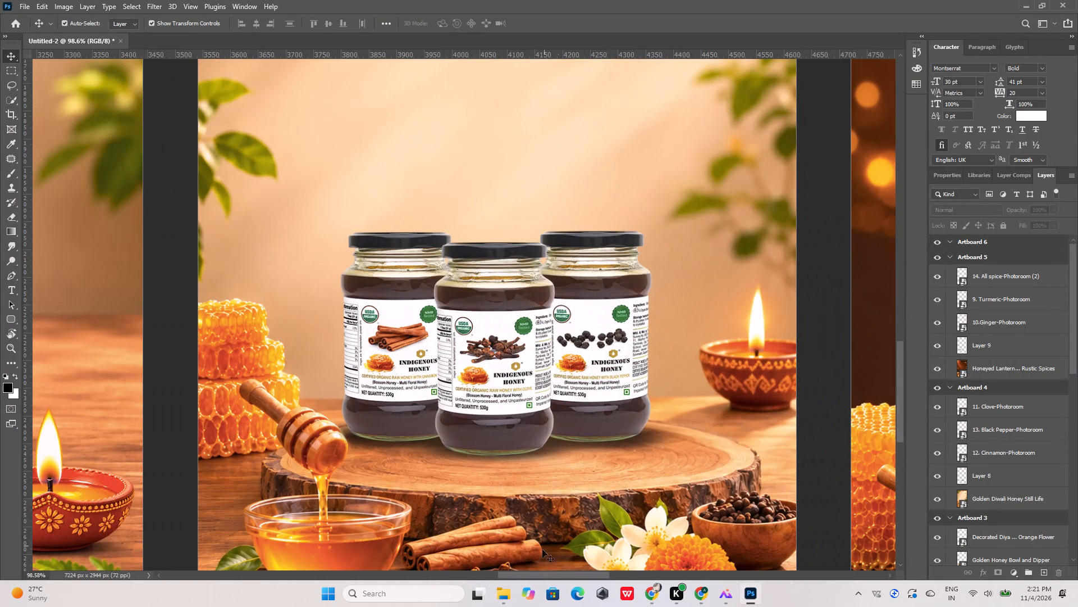
pyautogui.click(503, 599)
pyautogui.click(503, 599)
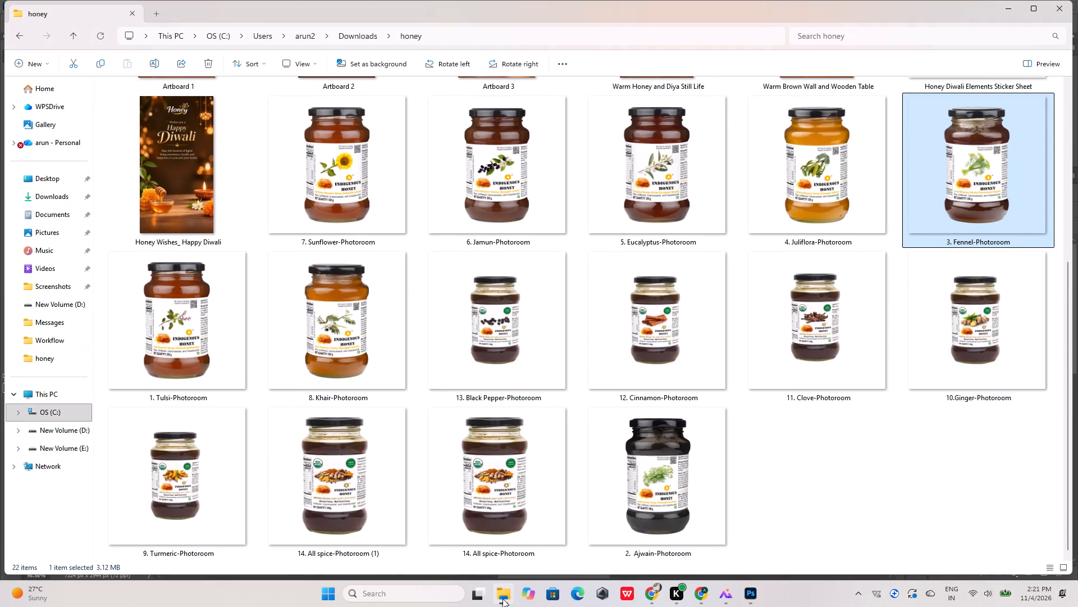
pyautogui.click(503, 599)
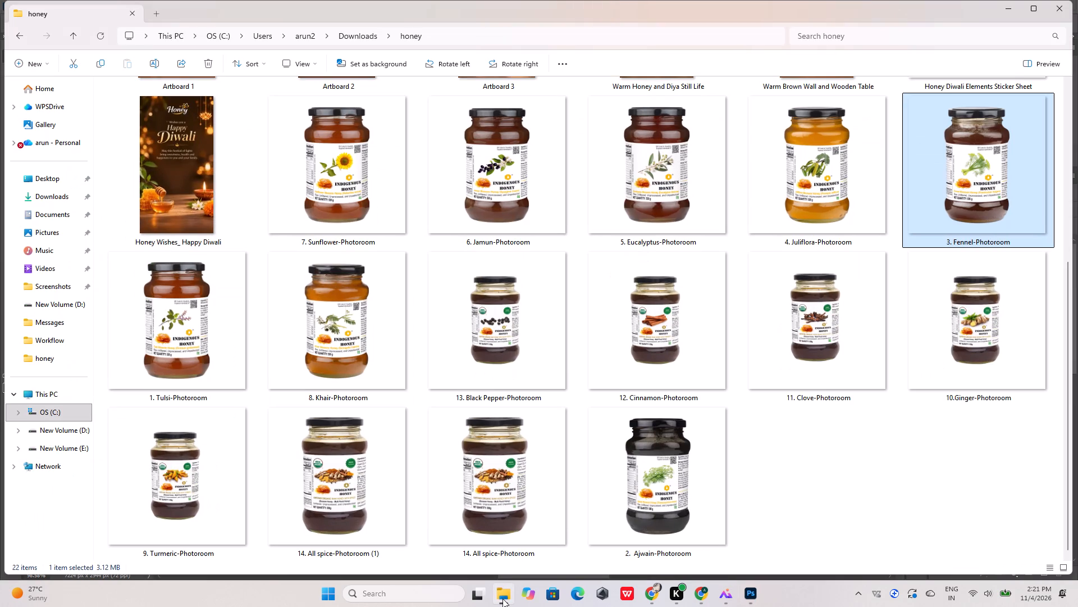
pyautogui.click(503, 599)
pyautogui.click(503, 599)
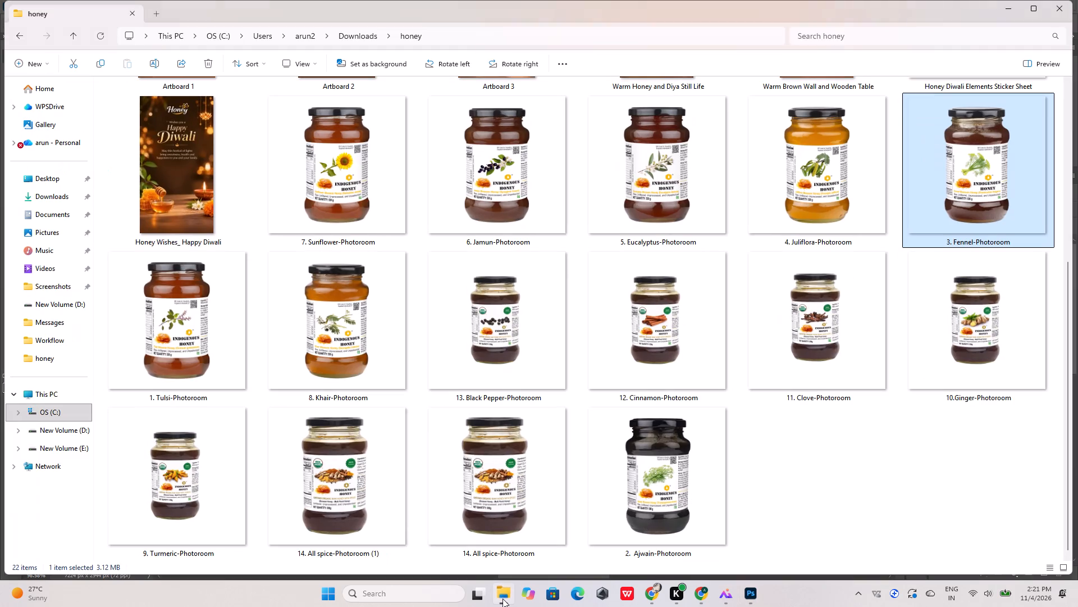
pyautogui.click(503, 599)
pyautogui.click(503, 599)
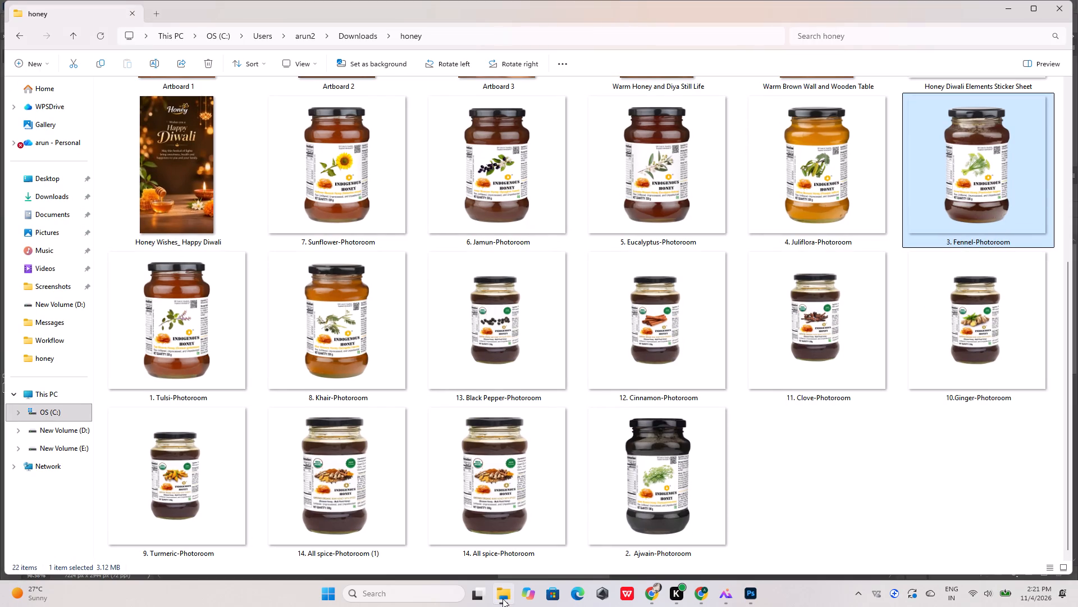
pyautogui.click(503, 599)
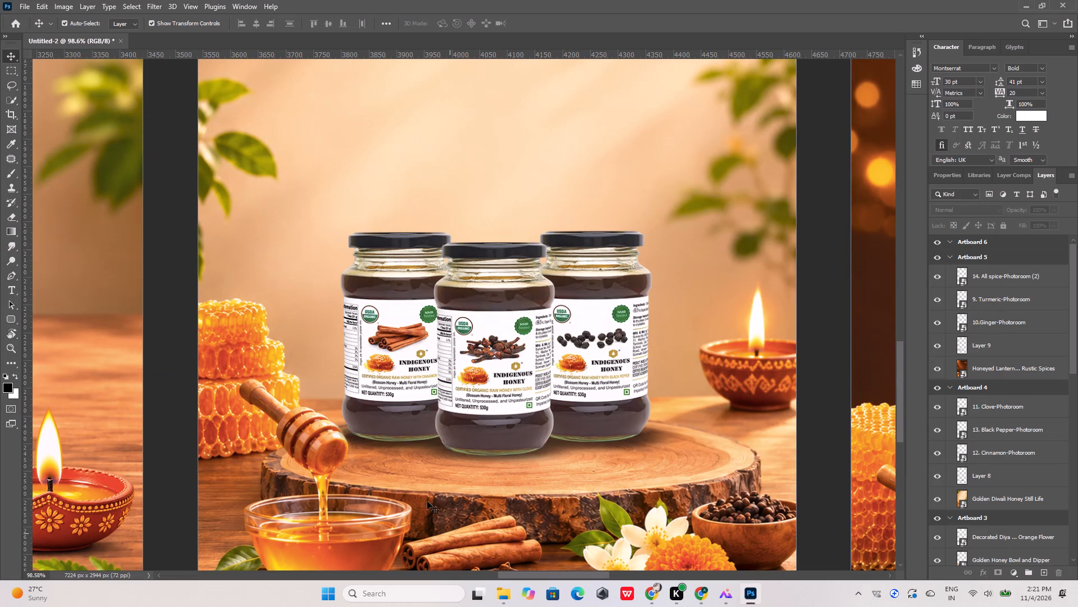
# Examine the three jars on Artboard 5 and compare them with the jar images in the honey folder.
pyautogui.keyDown('alt'); pyautogui.scroll(-11, 303, 334); pyautogui.keyUp('alt')
pyautogui.keyDown('alt'); pyautogui.scroll(13, 616, 373); pyautogui.keyUp('alt')
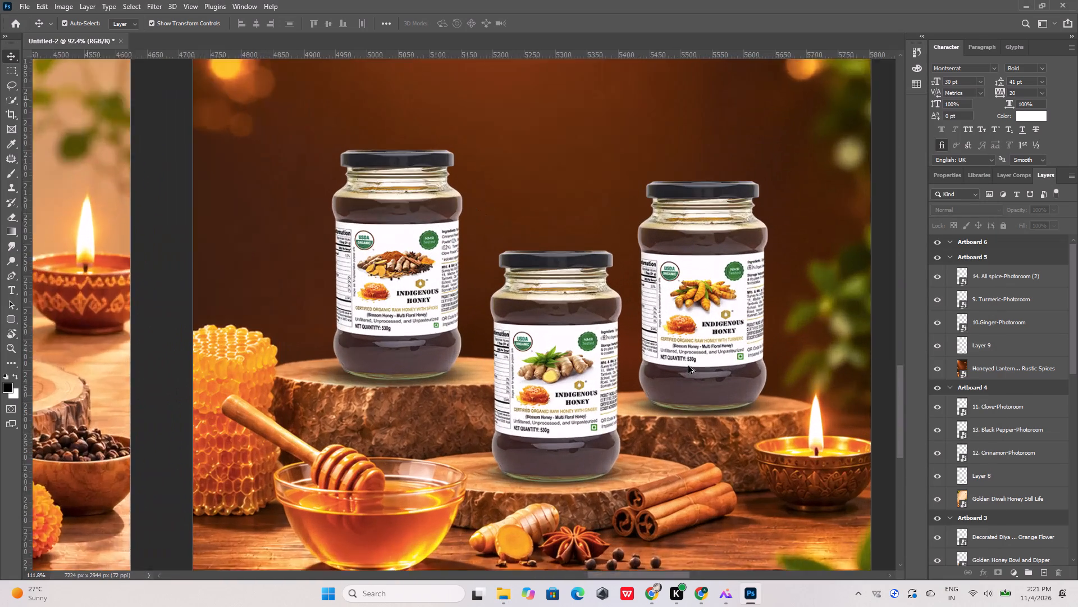
pyautogui.click(501, 597)
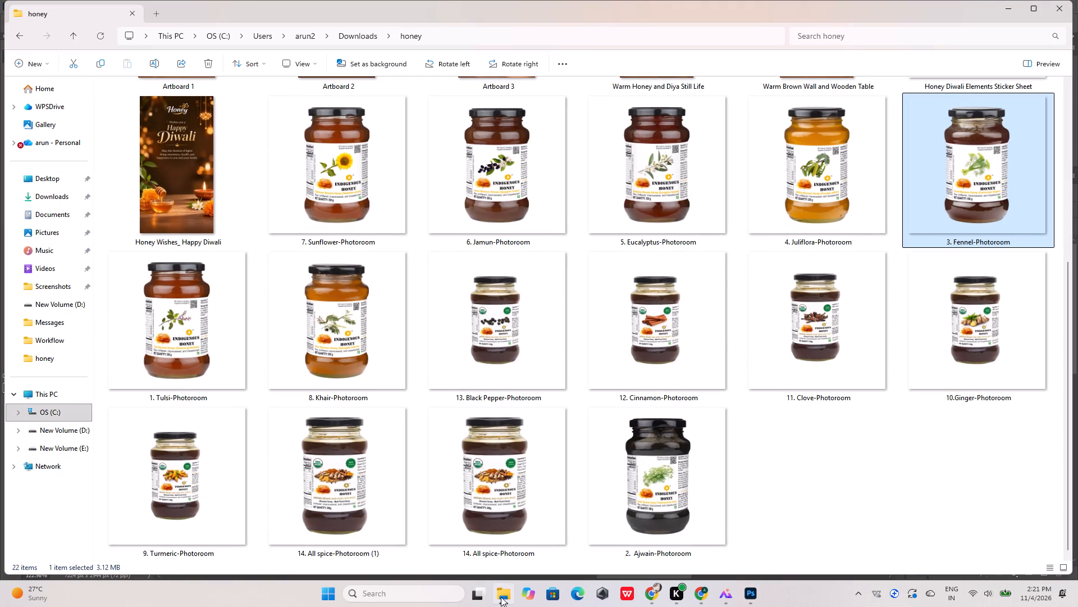
pyautogui.click(501, 597)
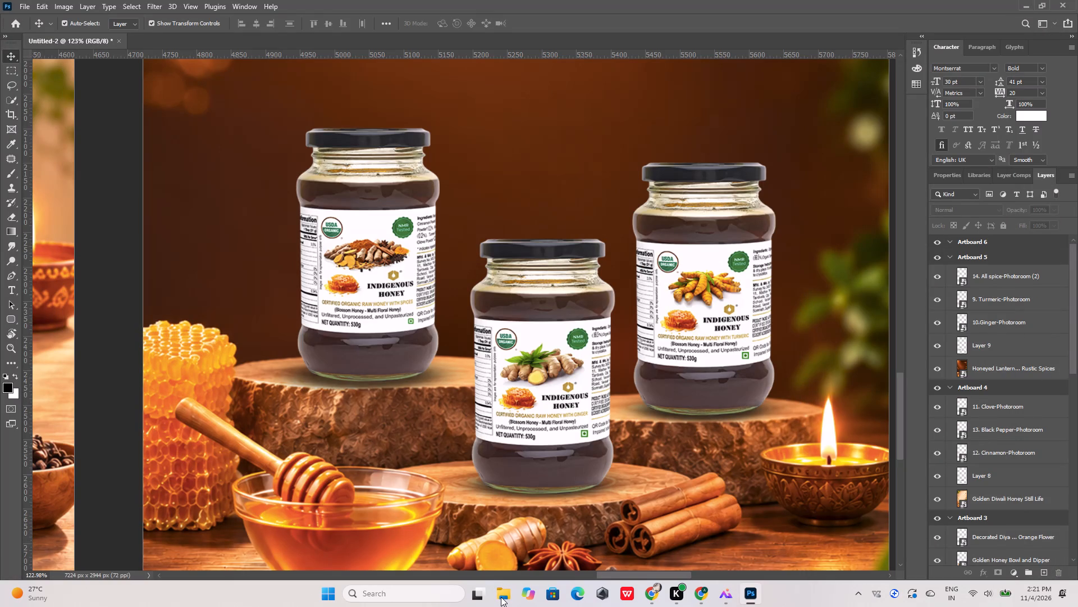
pyautogui.click(501, 597)
pyautogui.click(501, 597)
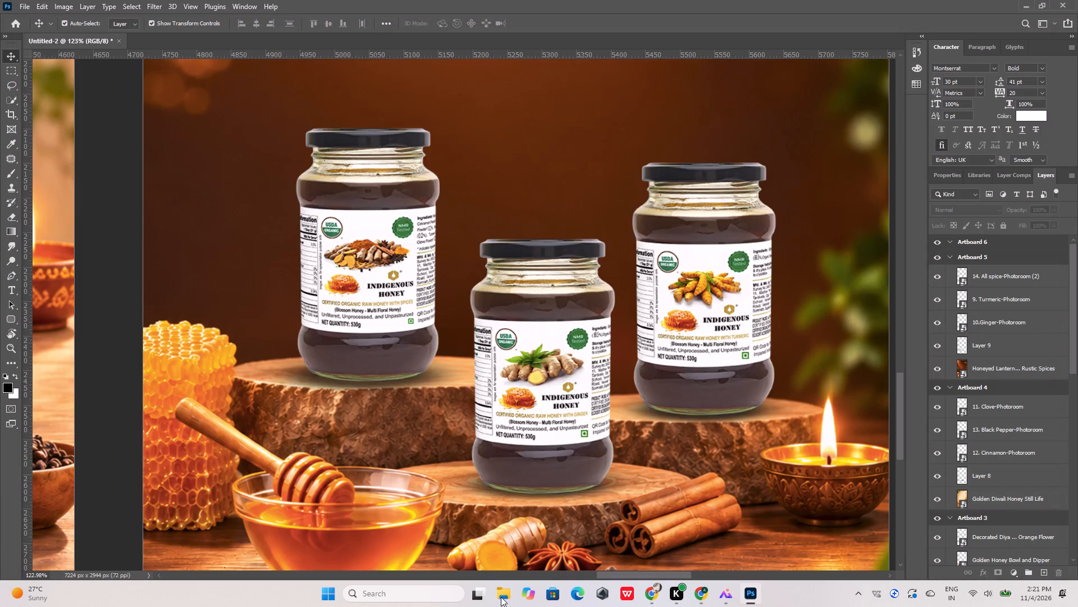
pyautogui.click(501, 597)
pyautogui.click(501, 597)
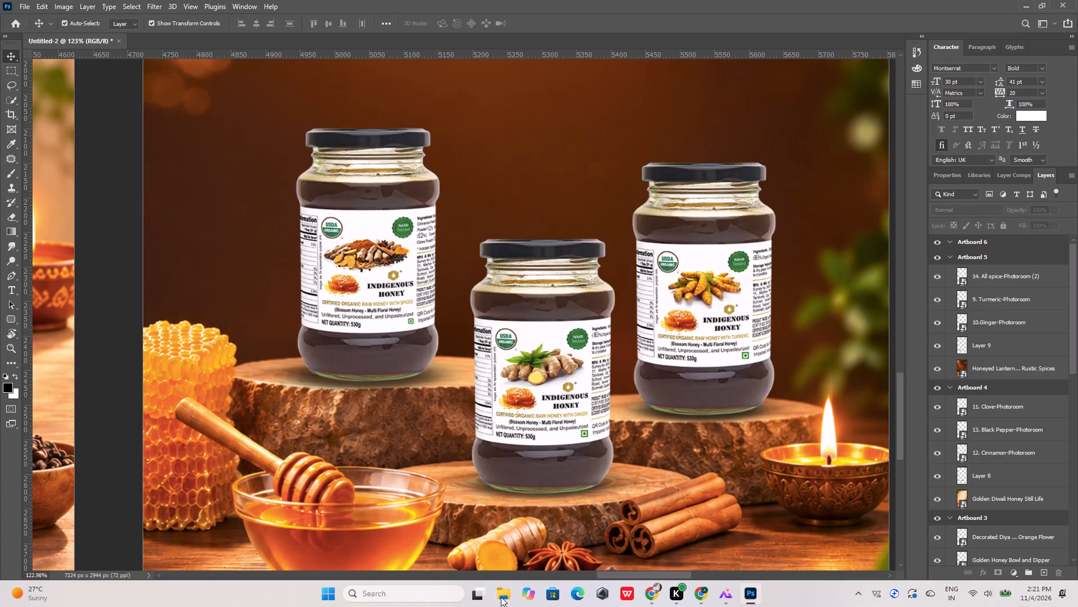
# Preview 14. All spice-Photoroom (1) beside its neighbouring copy, and delete it from the honey folder.
pyautogui.click(501, 597)
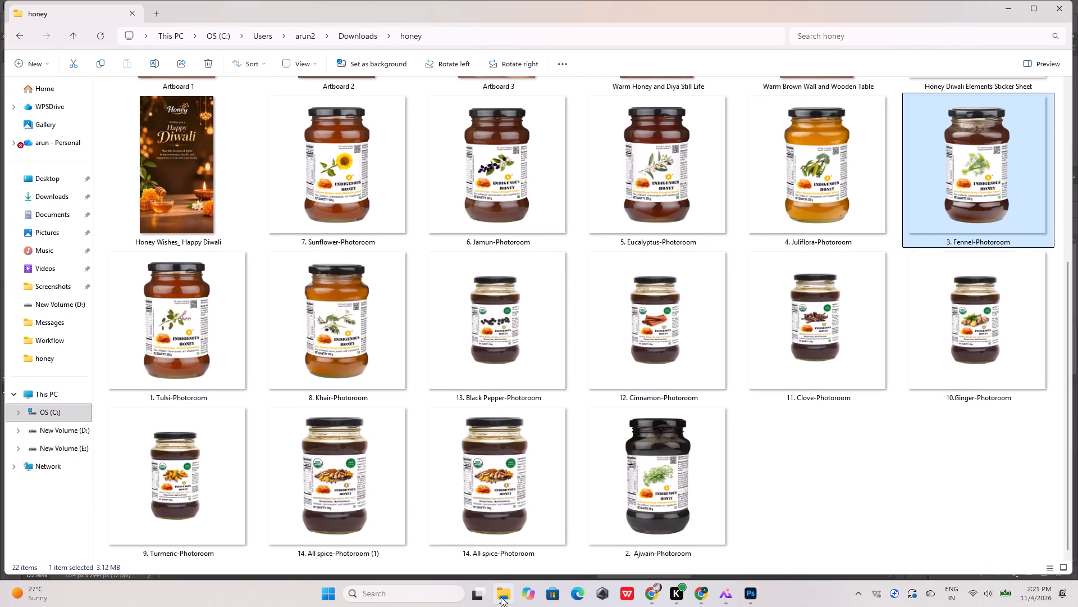
pyautogui.doubleClick(371, 497)
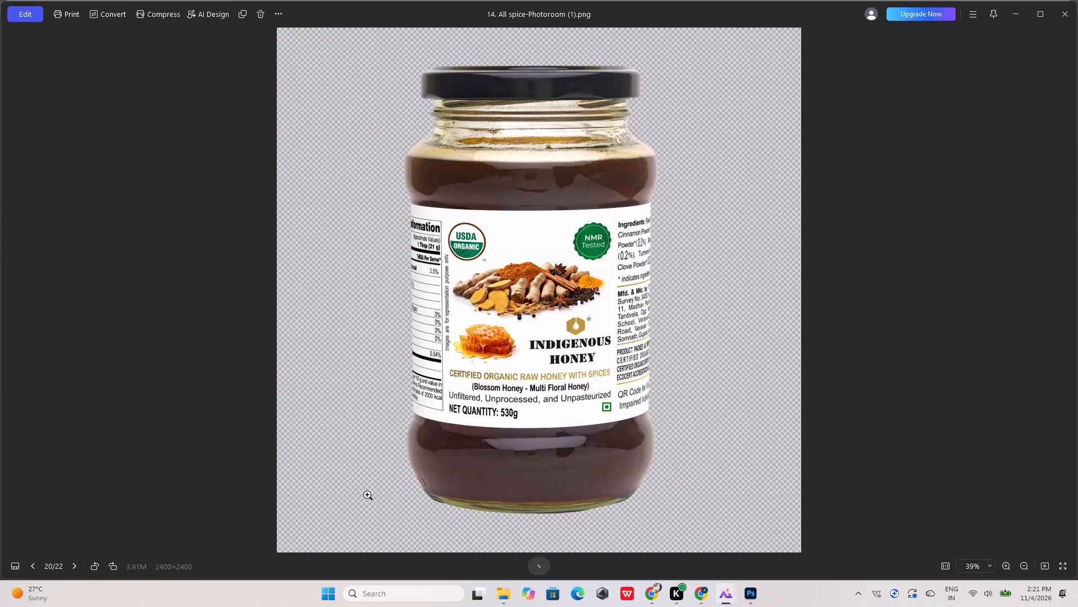
pyautogui.press('Right')
pyautogui.press('Left')
pyautogui.click(1065, 7)
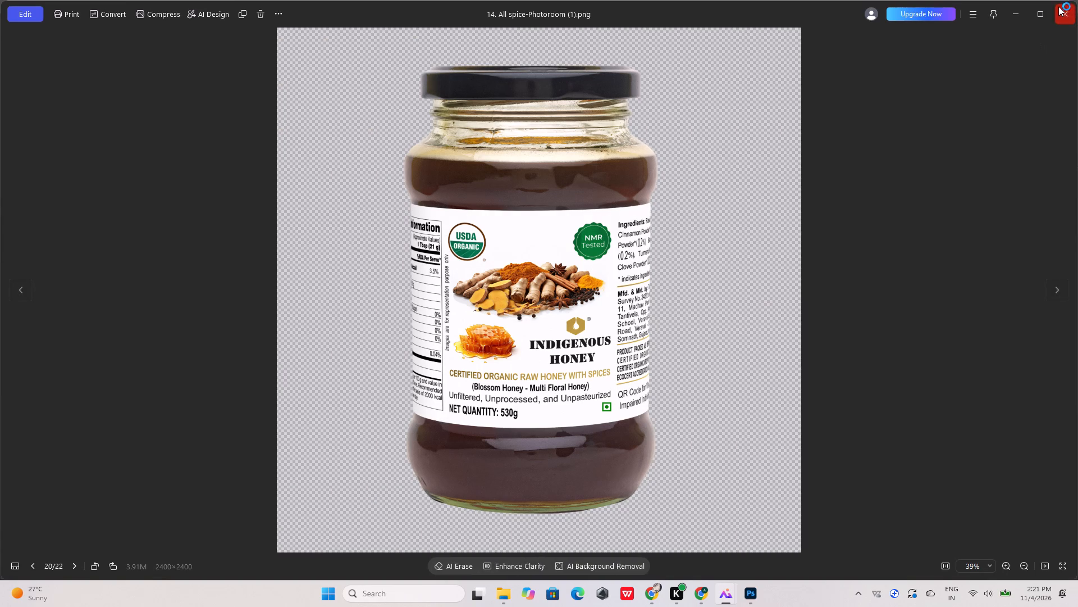
pyautogui.press('Delete')
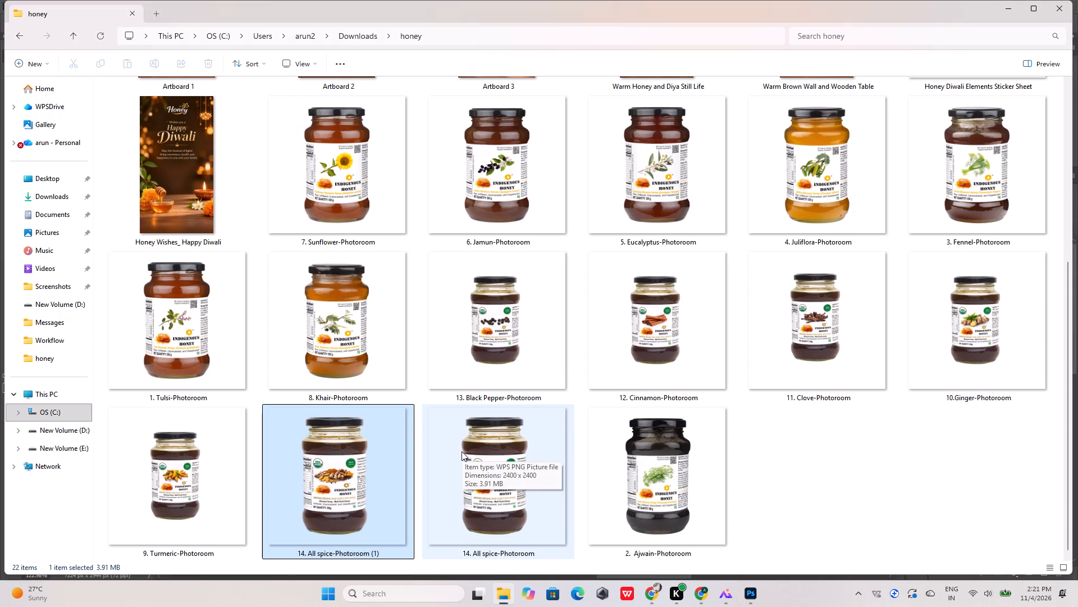
# Go through the jar images in the honey folder one by one, from 7. Sunflower-Photoroom to 2. Ajwain-Photoroom.
pyautogui.scroll(4, 497, 478)
pyautogui.scroll(-1, 497, 478)
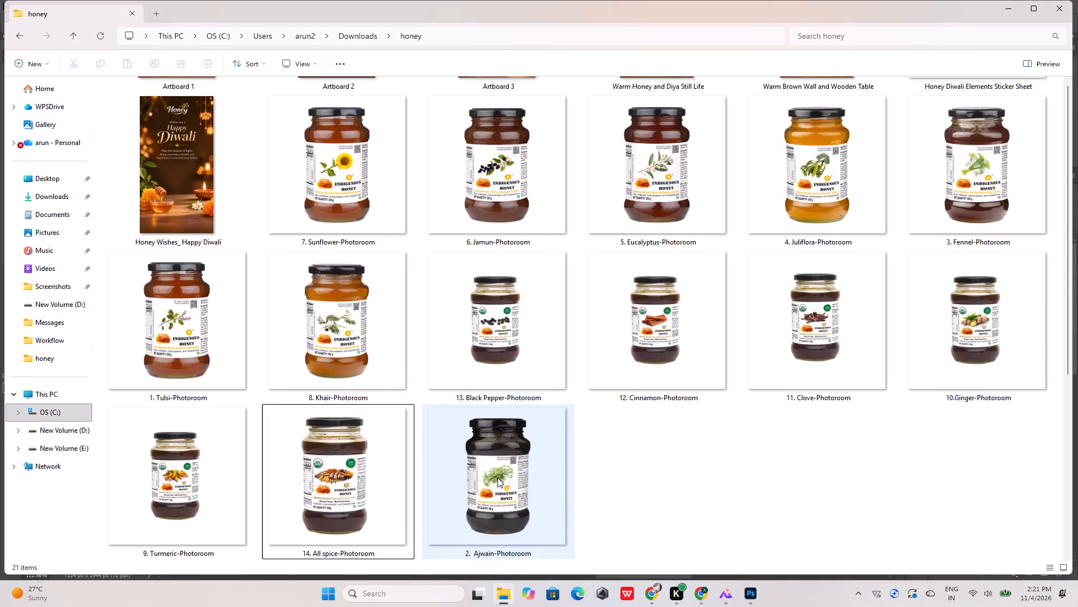
pyautogui.scroll(-1, 497, 478)
pyautogui.scroll(1, 497, 478)
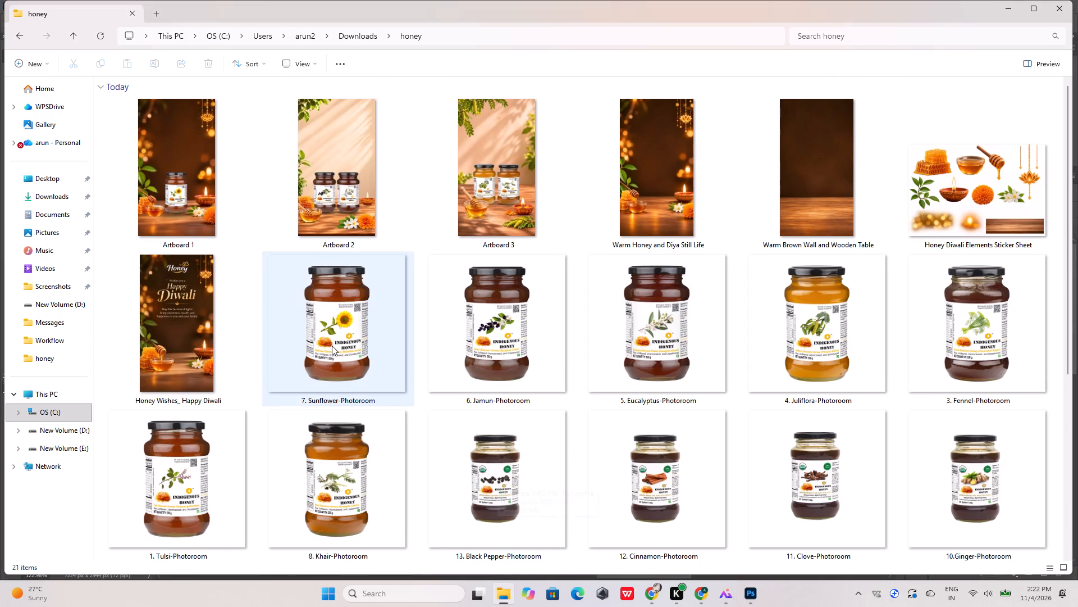
pyautogui.click(332, 346)
pyautogui.scroll(-3, 380, 308)
pyautogui.press('Right')
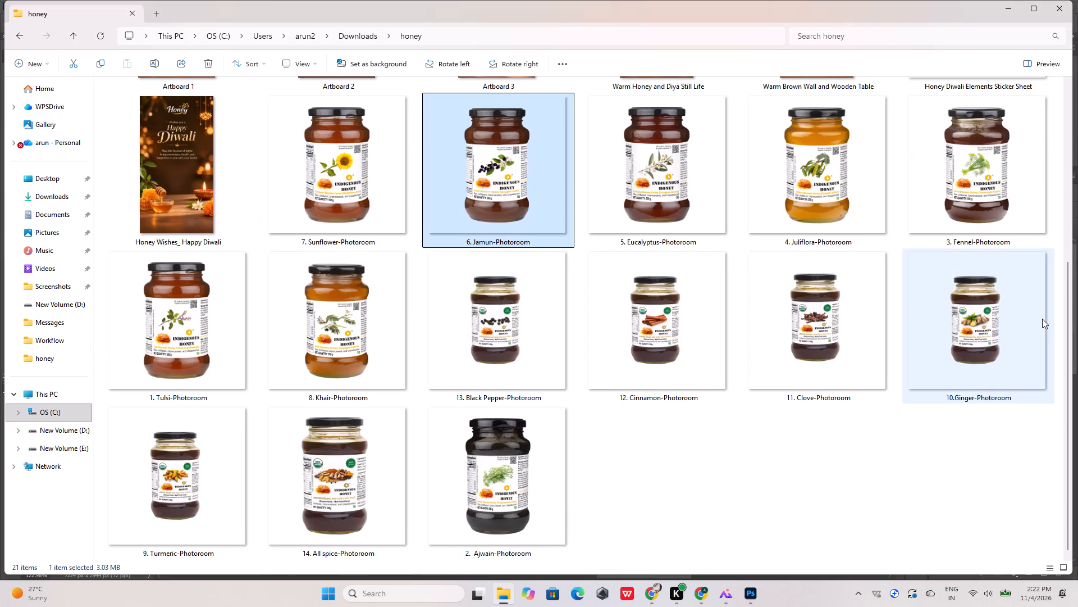
pyautogui.press('Right')
pyautogui.press('Right')
pyautogui.press('Right')
pyautogui.press('Right')
pyautogui.press('Right')
pyautogui.press('Right')
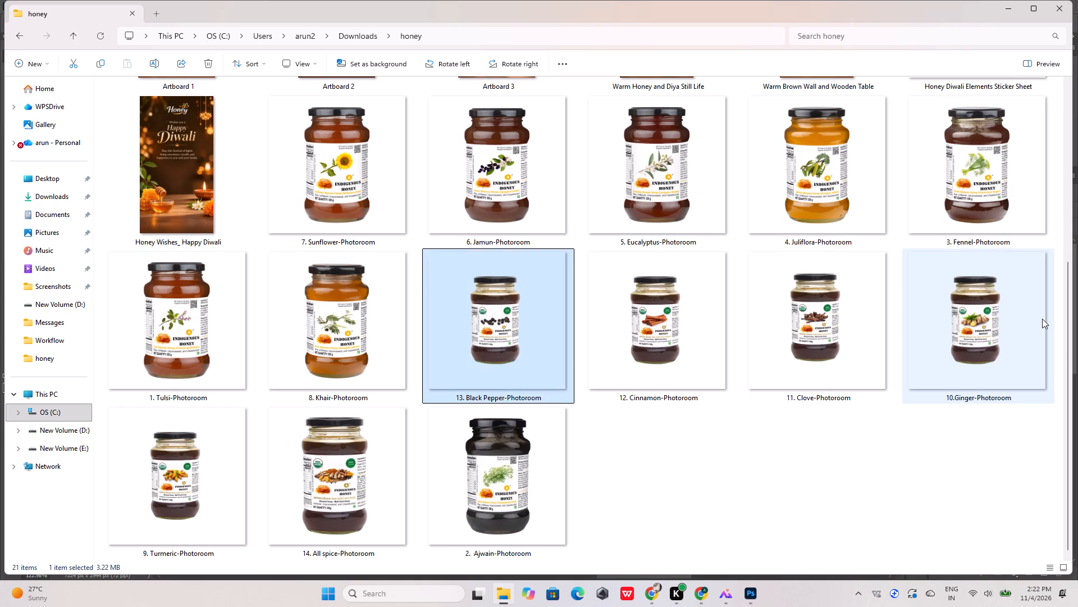
pyautogui.press('Right')
pyautogui.press('Right')
pyautogui.press('Right')
pyautogui.press('Right')
pyautogui.press('Right')
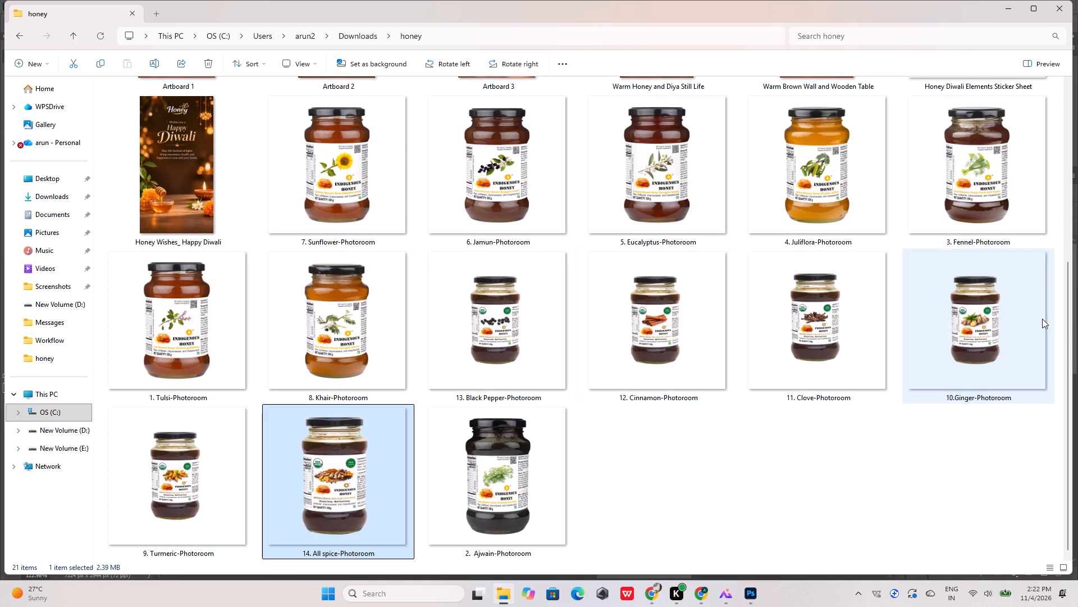
pyautogui.press('Right')
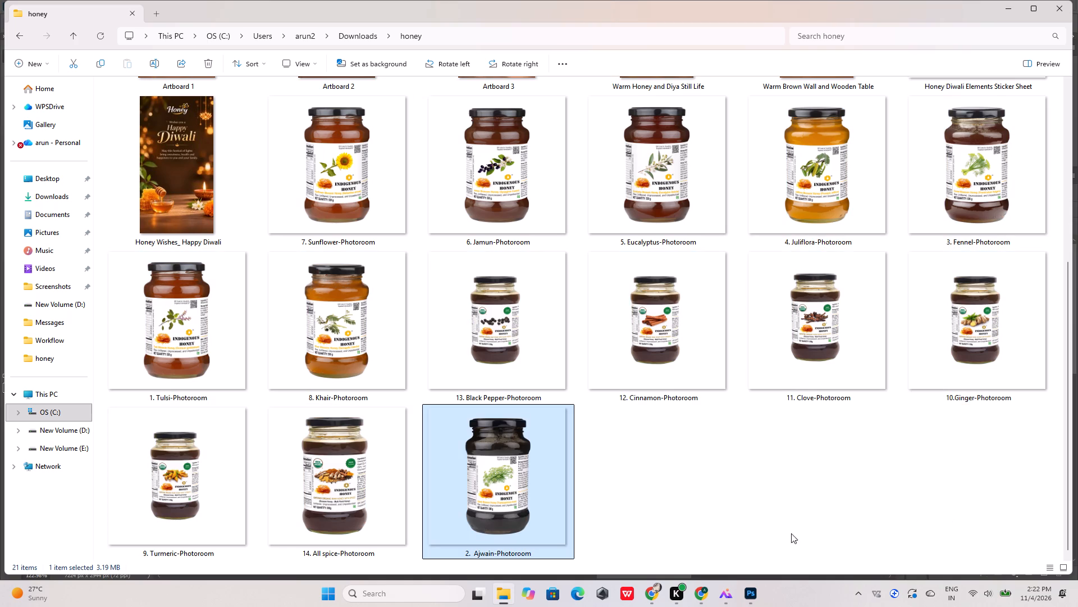
# Review all six artboards together in Photoshop for the jars already used, and return to the honey folder.
pyautogui.click(701, 591)
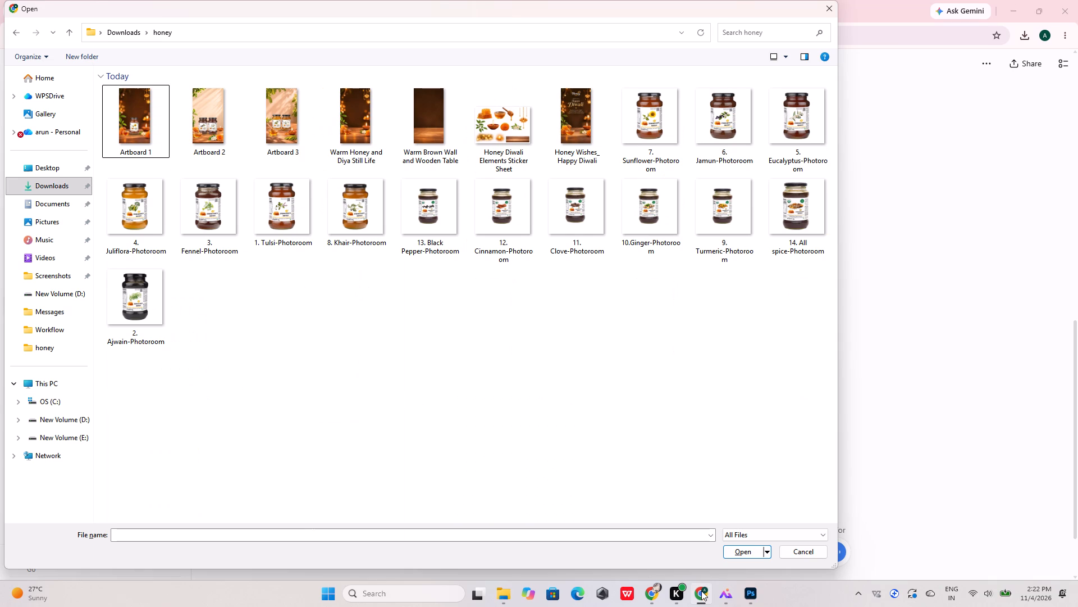
pyautogui.click(757, 590)
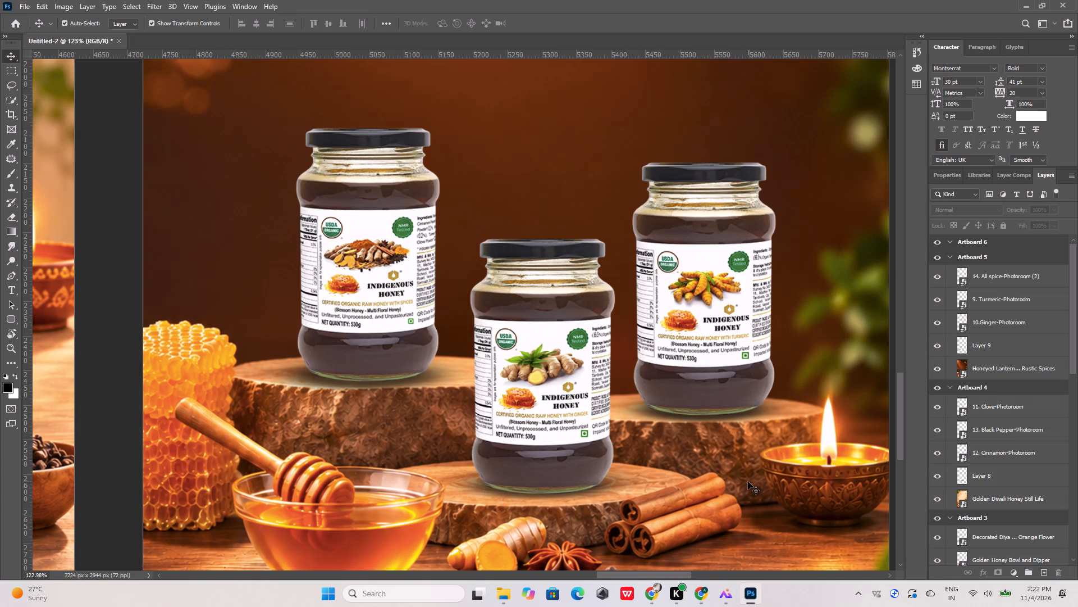
pyautogui.keyDown('alt'); pyautogui.scroll(-19, 631, 448); pyautogui.keyUp('alt')
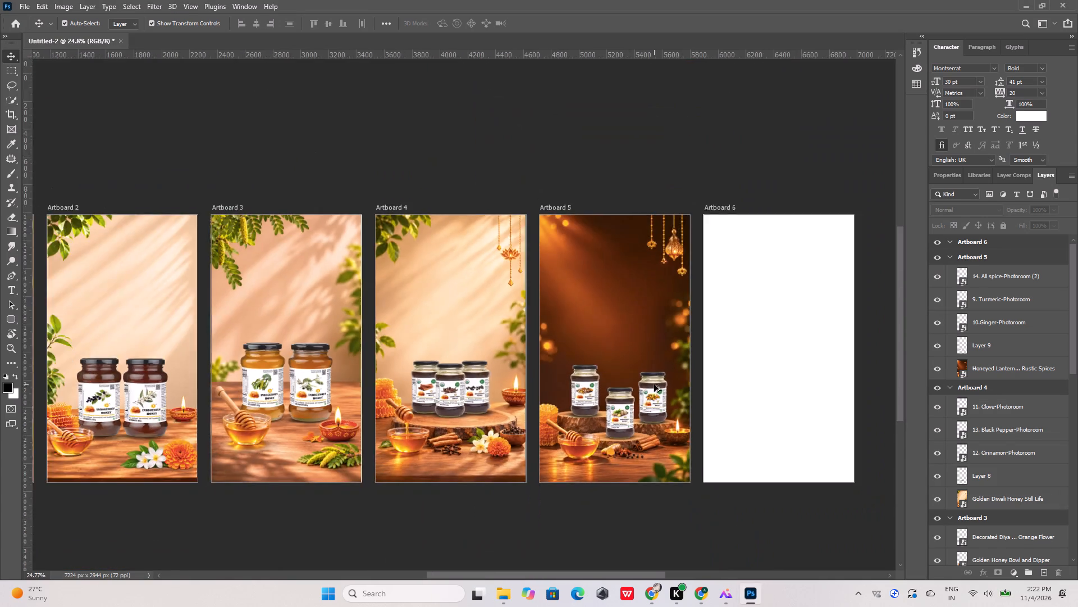
pyautogui.keyDown('alt'); pyautogui.scroll(-4, 654, 384); pyautogui.keyUp('alt')
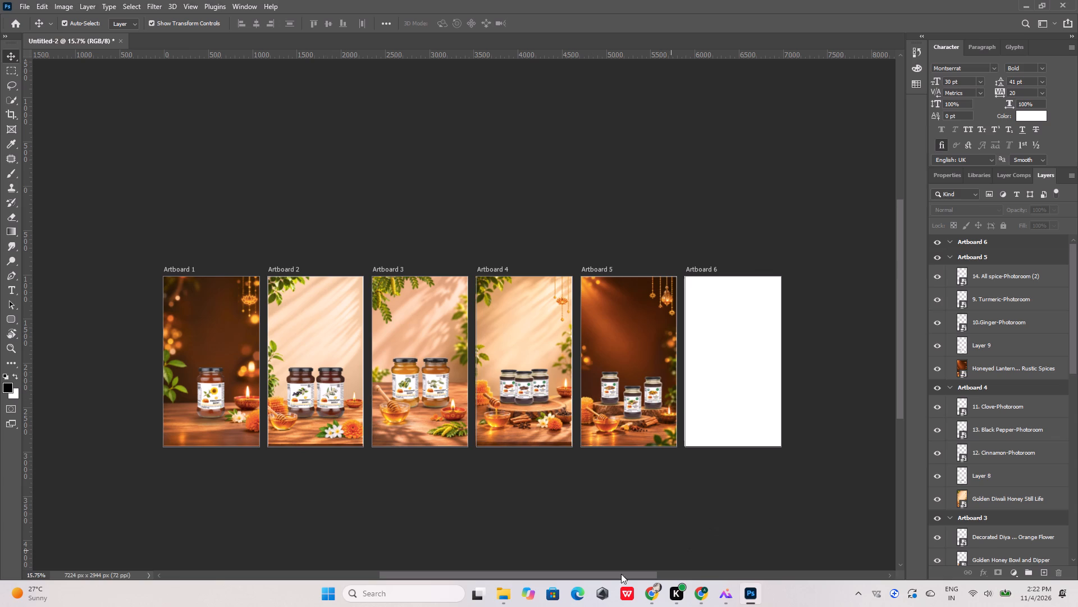
pyautogui.click(507, 595)
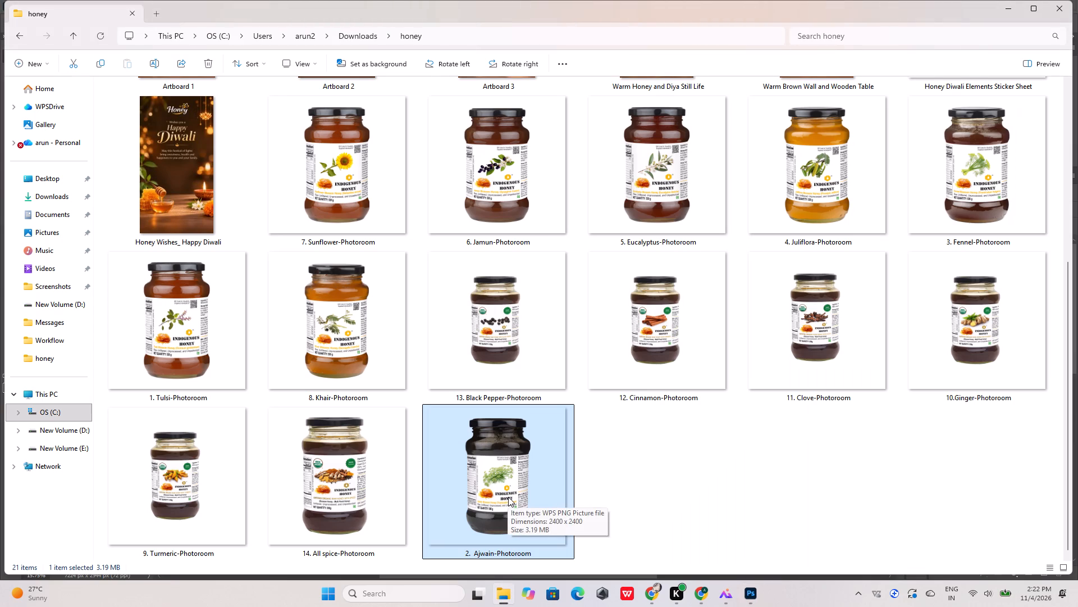
# Close the open image previews of Honey Wishes_ Happy Diwali and Artboard 3.
pyautogui.scroll(2, 508, 497)
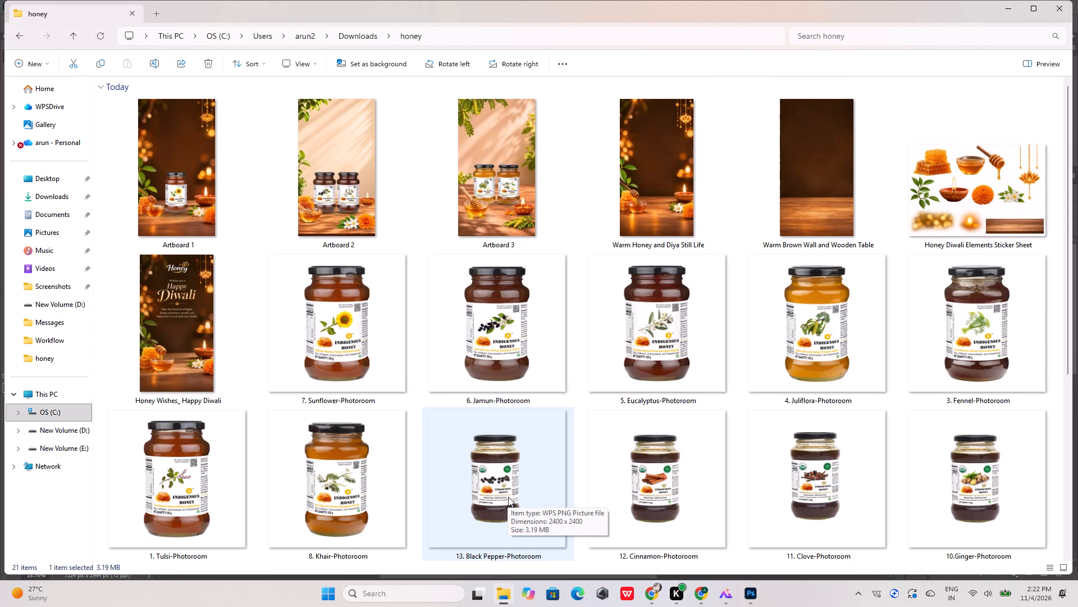
pyautogui.scroll(-1, 508, 497)
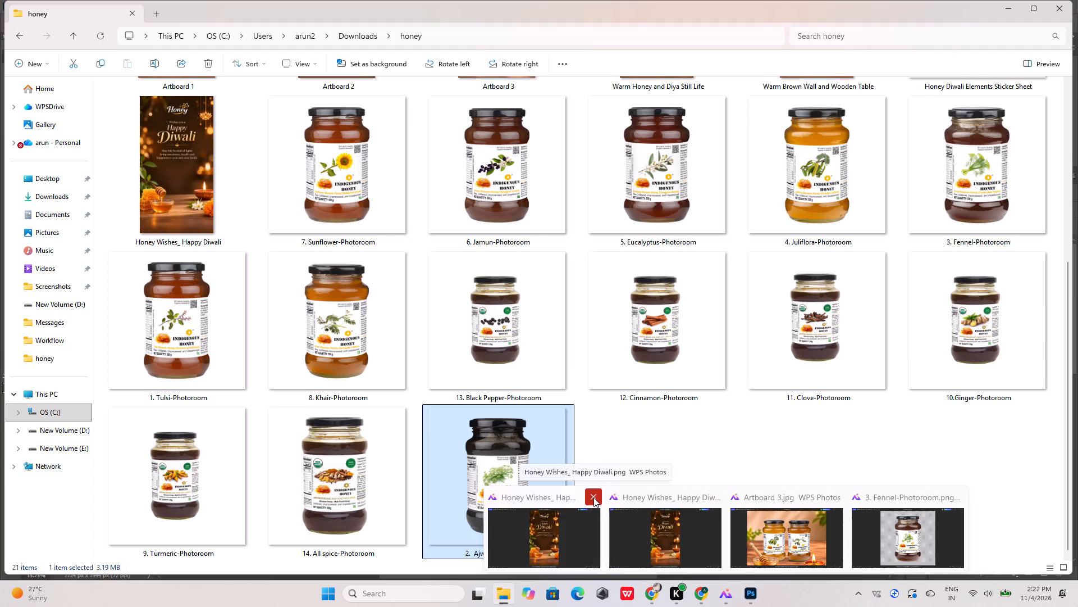
pyautogui.click(593, 497)
pyautogui.click(654, 497)
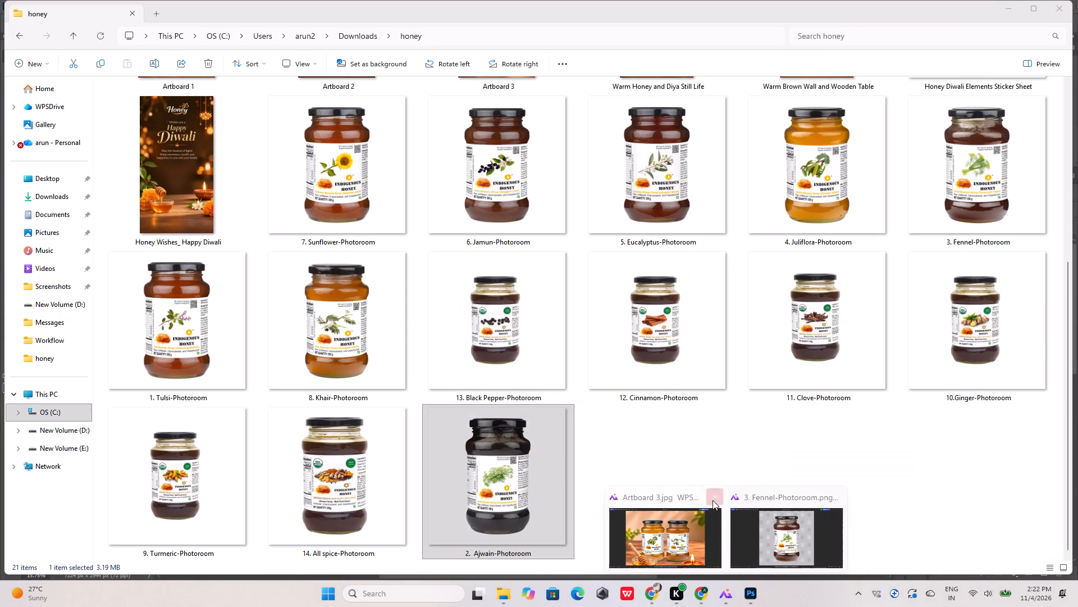
pyautogui.click(713, 499)
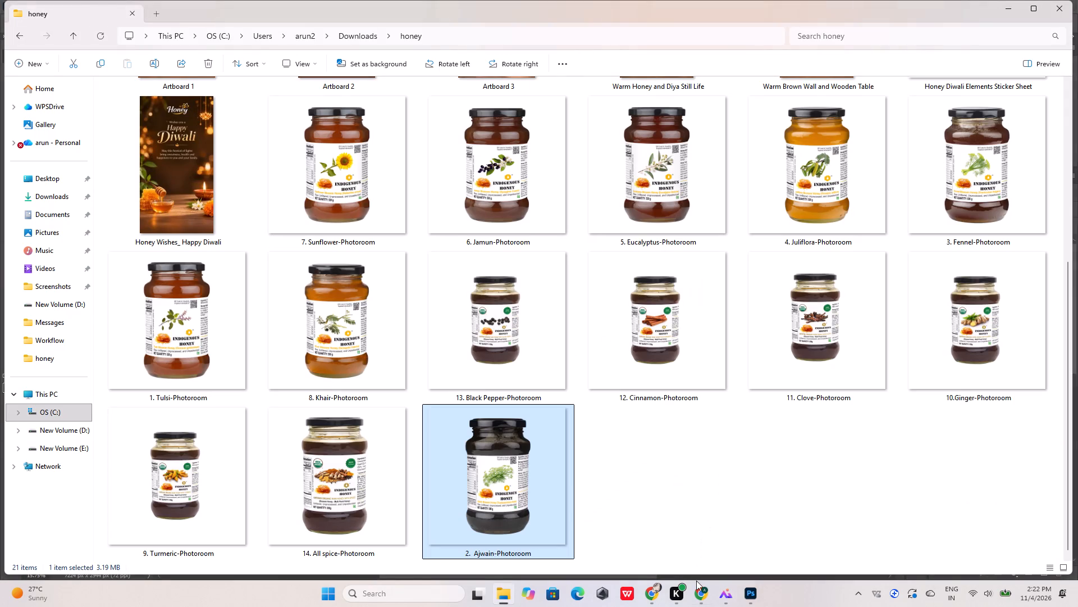
# Compare the overview of all six artboards in Photoshop with the jar images in the honey folder.
pyautogui.click(508, 596)
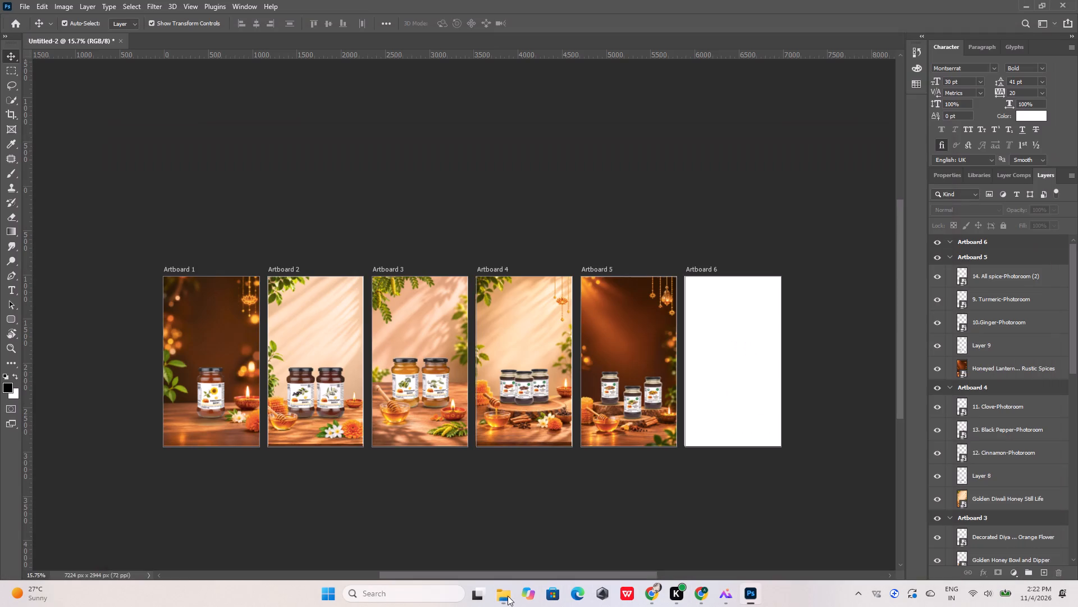
pyautogui.click(508, 596)
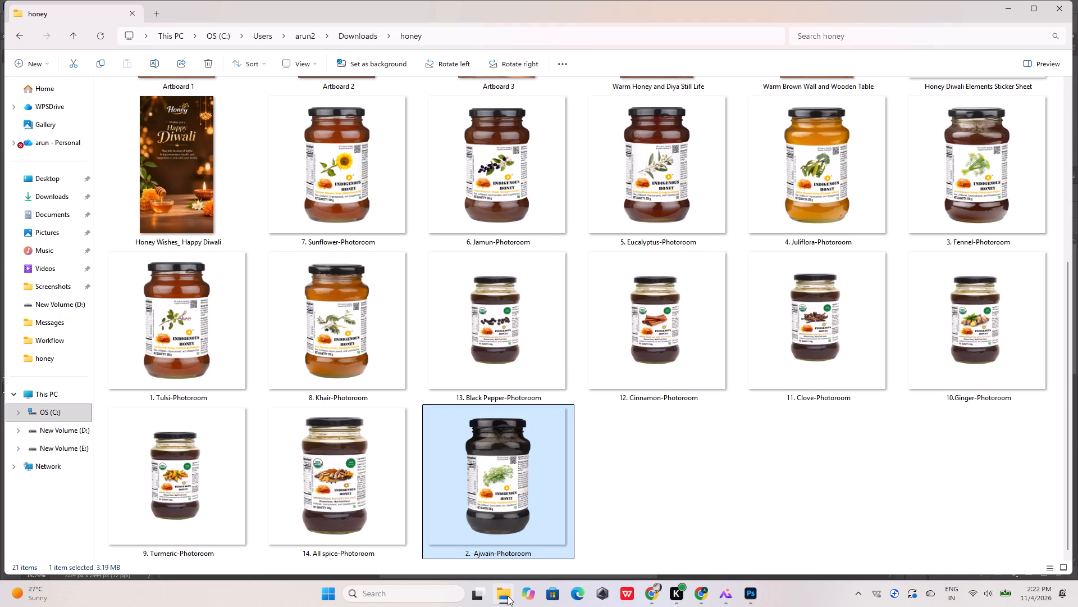
pyautogui.click(508, 596)
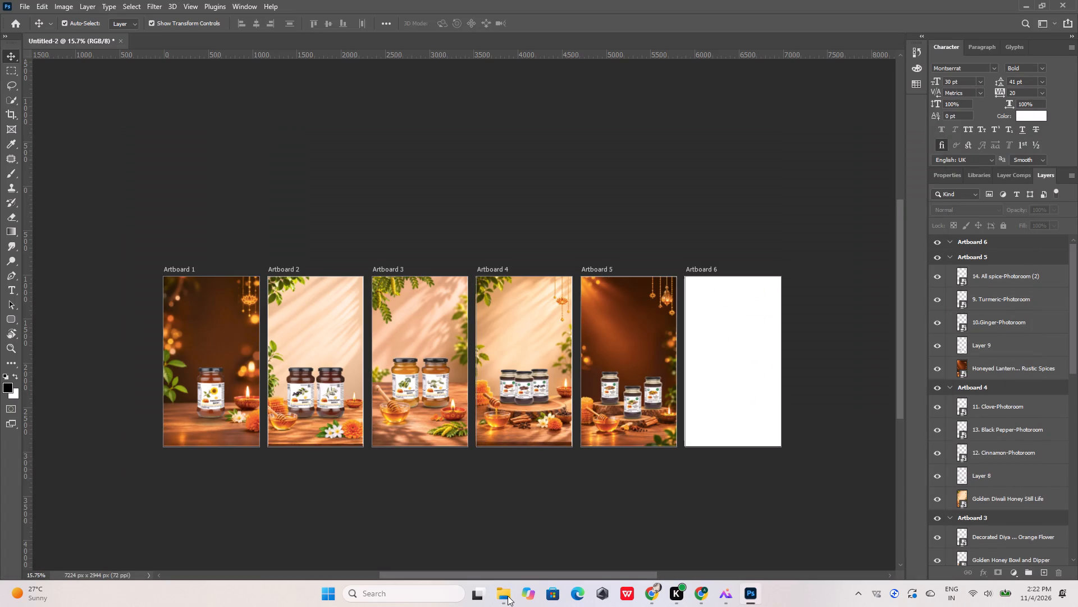
pyautogui.click(508, 596)
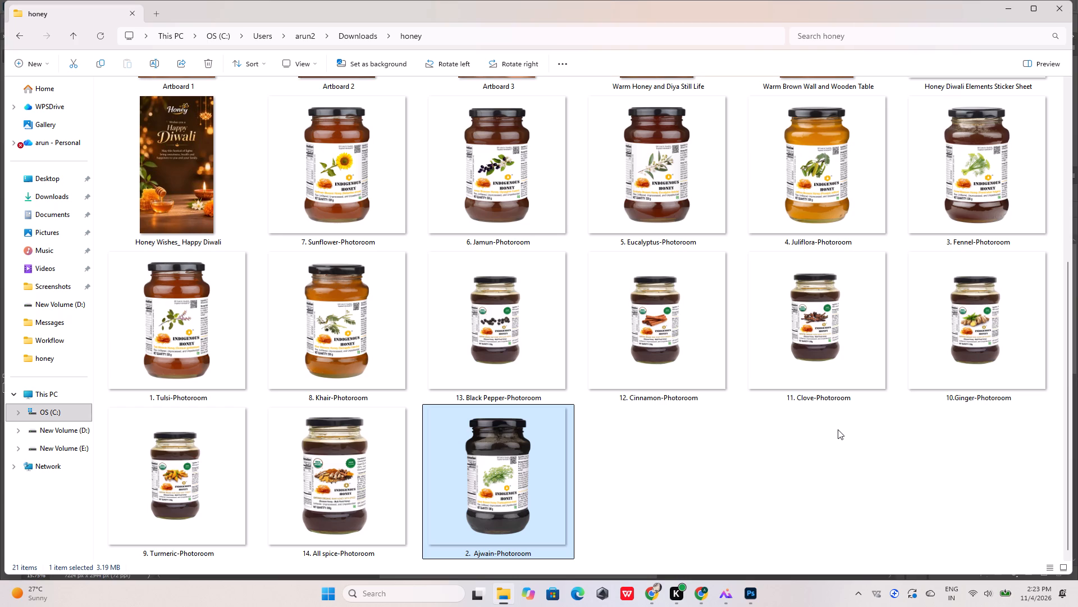
pyautogui.scroll(1, 838, 429)
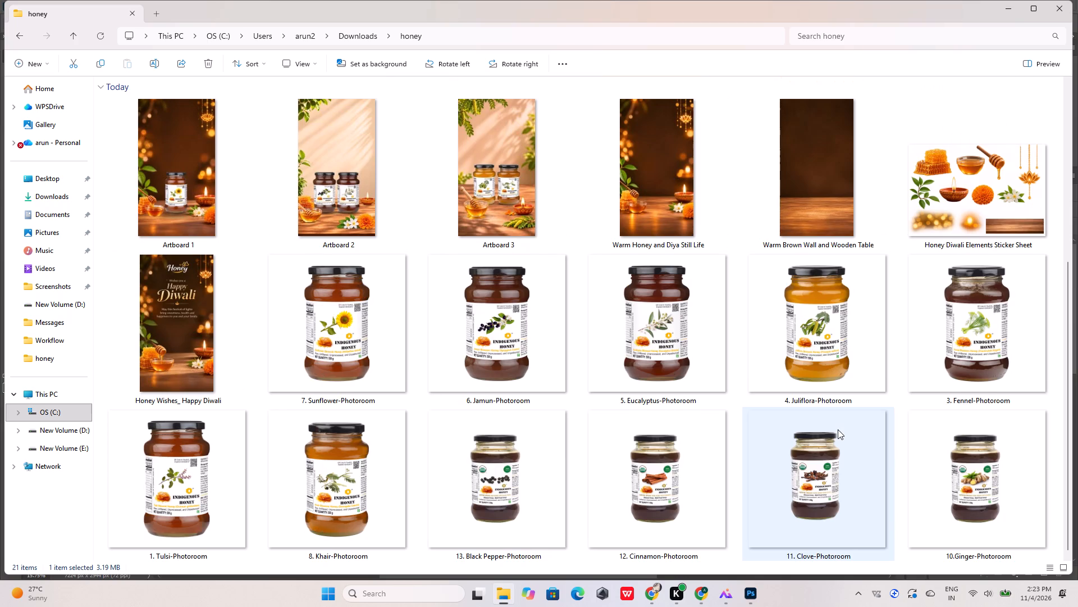
pyautogui.scroll(-1, 838, 429)
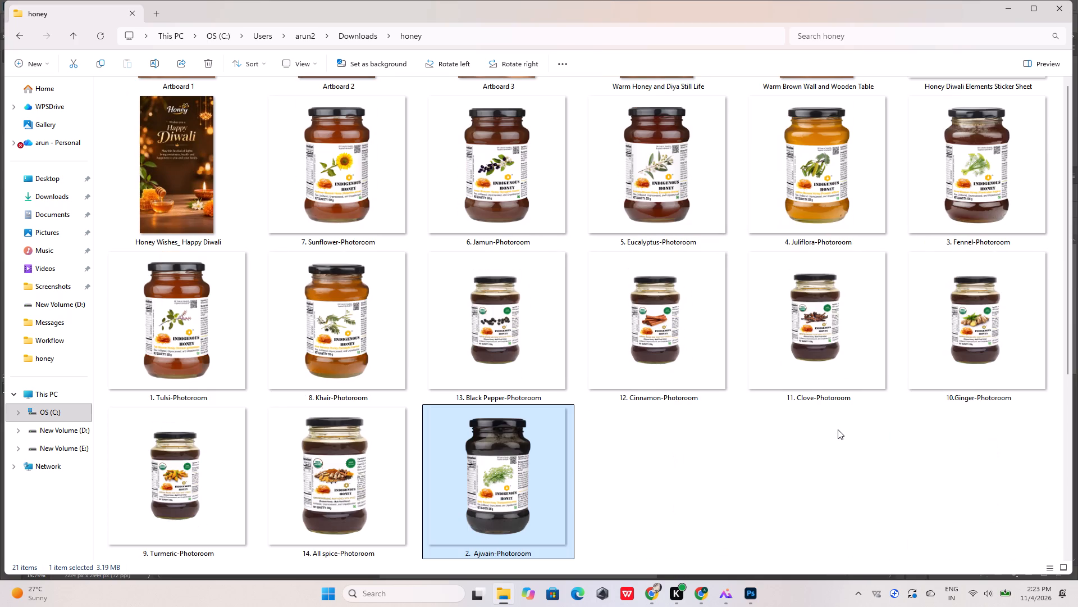
# Preview 14. All spice-Photoroom and 9. Turmeric-Photoroom to compare their labels, and close the preview.
pyautogui.doubleClick(370, 470)
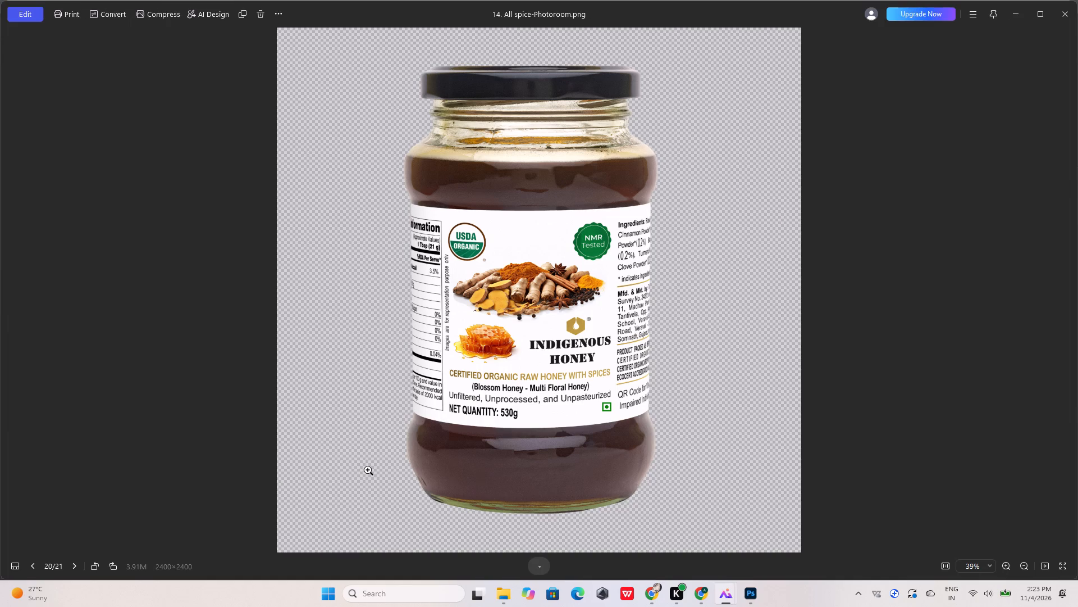
pyautogui.press('Left')
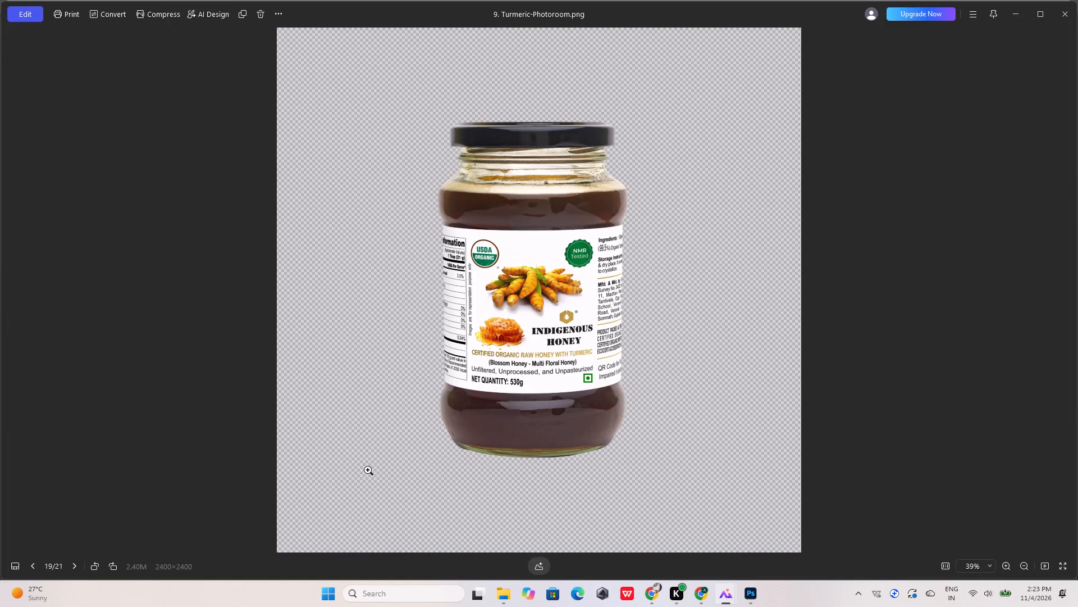
pyautogui.press('Right')
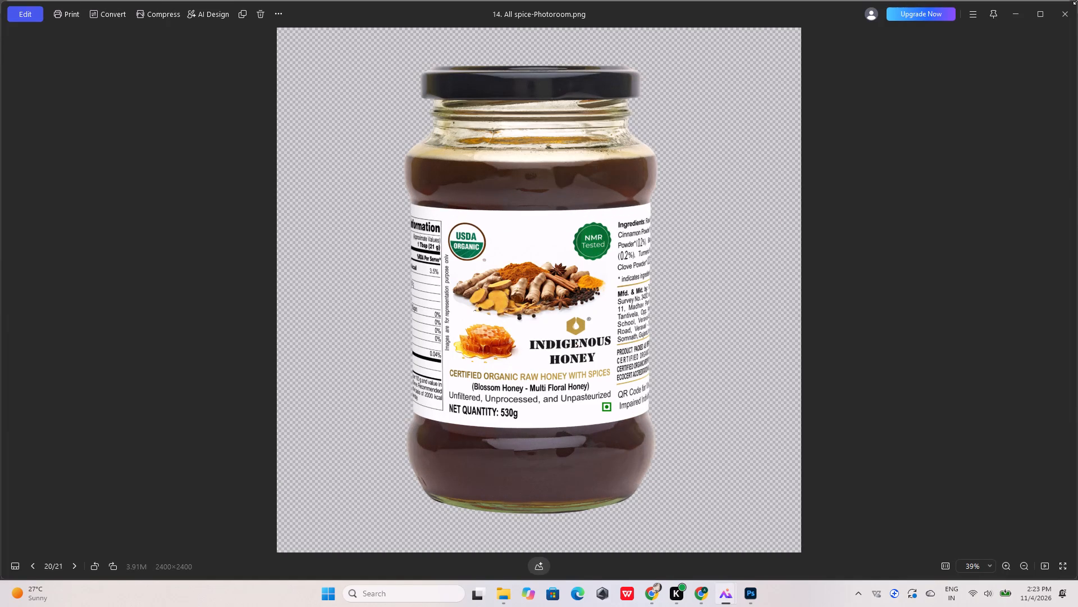
pyautogui.click(1072, 17)
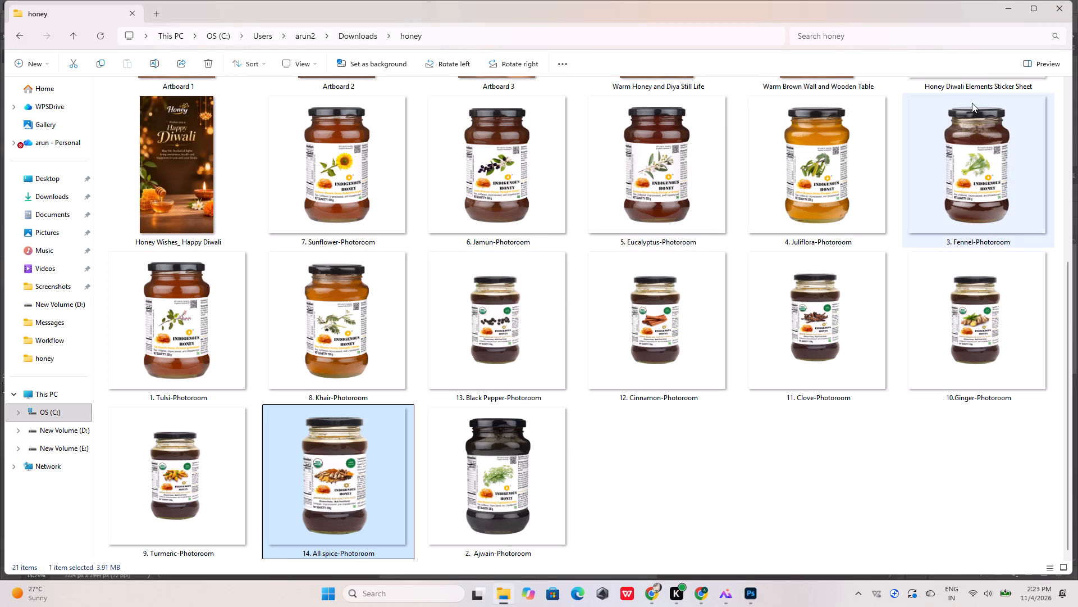
# Examine the two jars on Artboard 2 up close in Photoshop and compare them with the honey folder's jar images.
pyautogui.scroll(3, 819, 176)
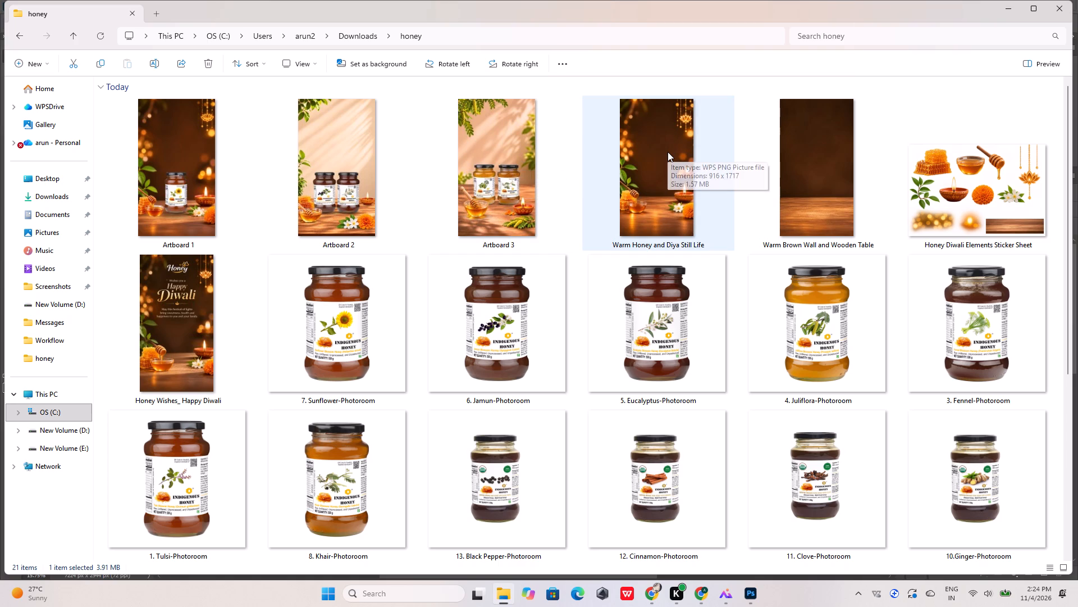
pyautogui.click(750, 590)
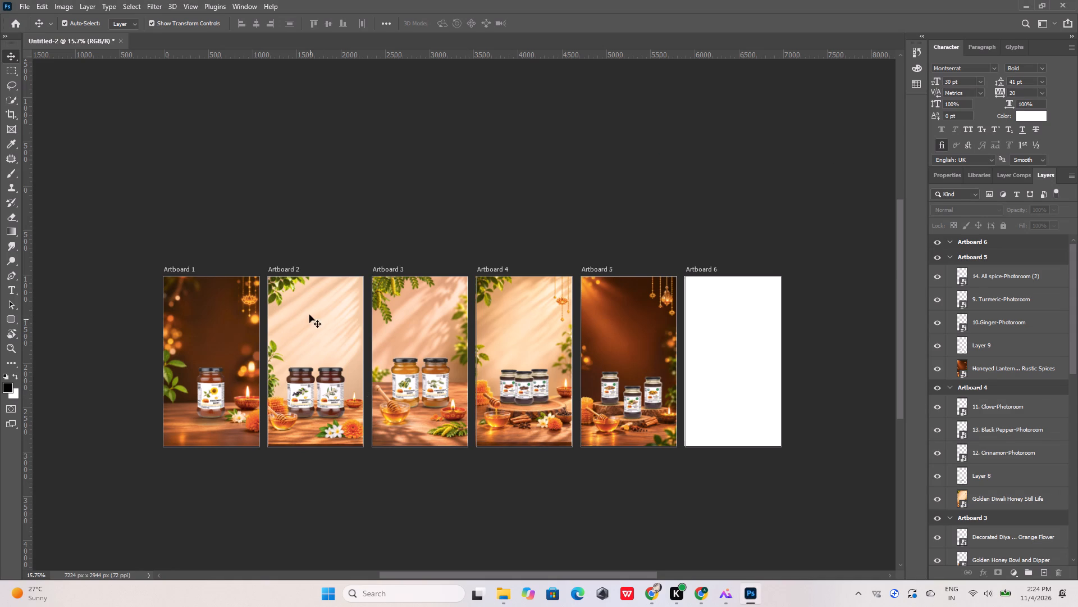
pyautogui.keyDown('alt'); pyautogui.scroll(13, 270, 440); pyautogui.keyUp('alt')
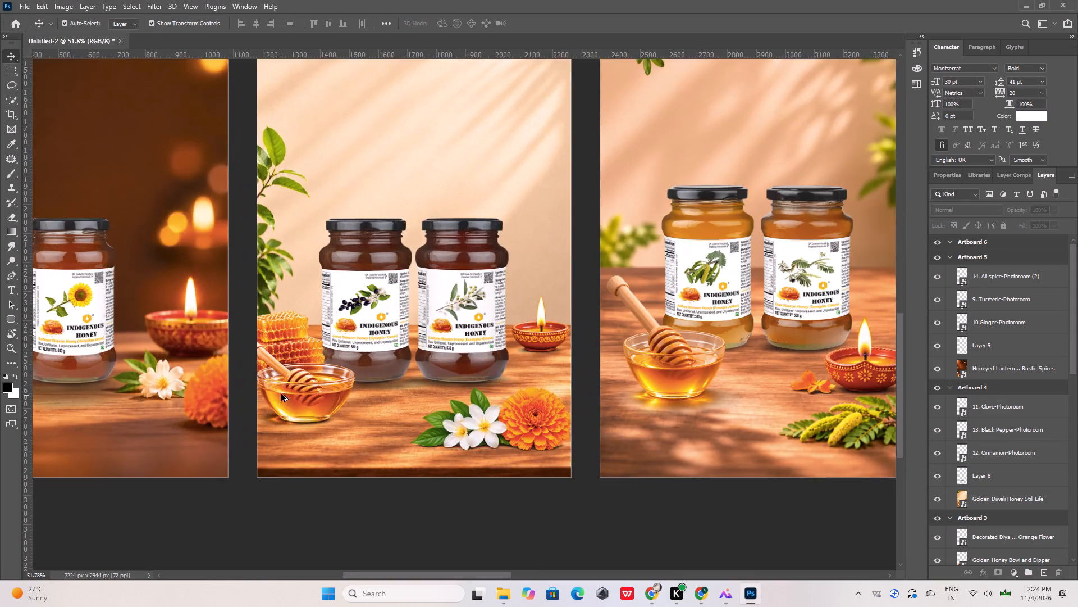
pyautogui.keyDown('alt'); pyautogui.scroll(5, 282, 388); pyautogui.keyUp('alt')
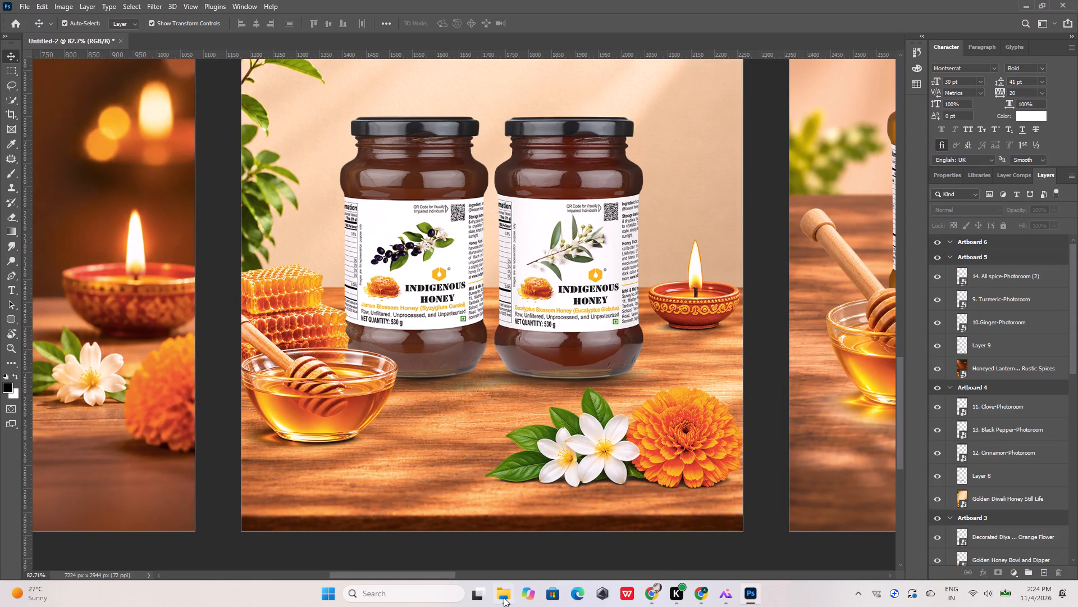
pyautogui.click(503, 597)
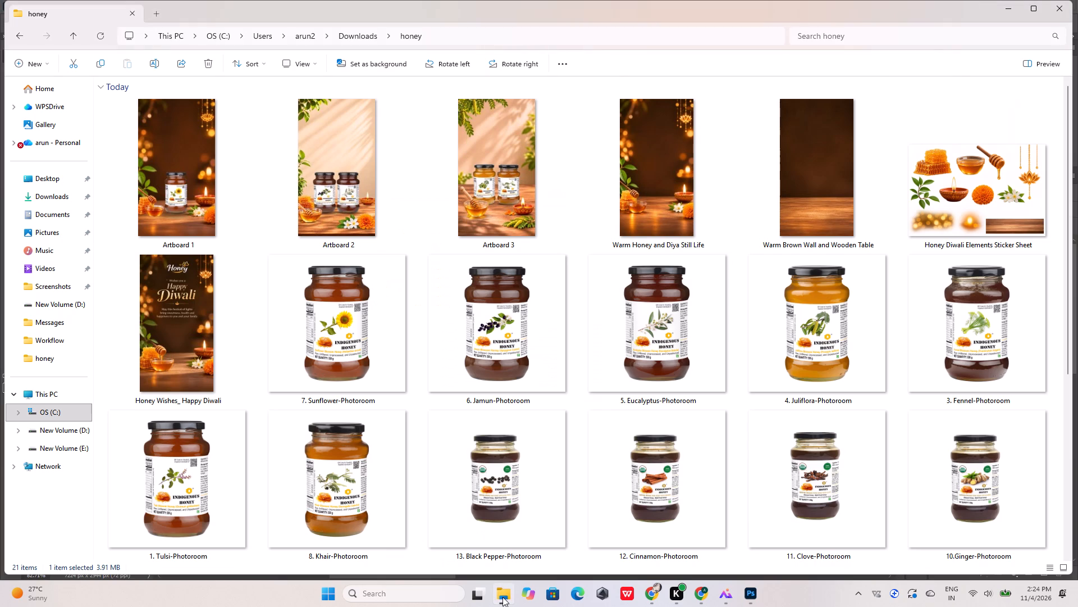
pyautogui.click(503, 597)
pyautogui.click(503, 597)
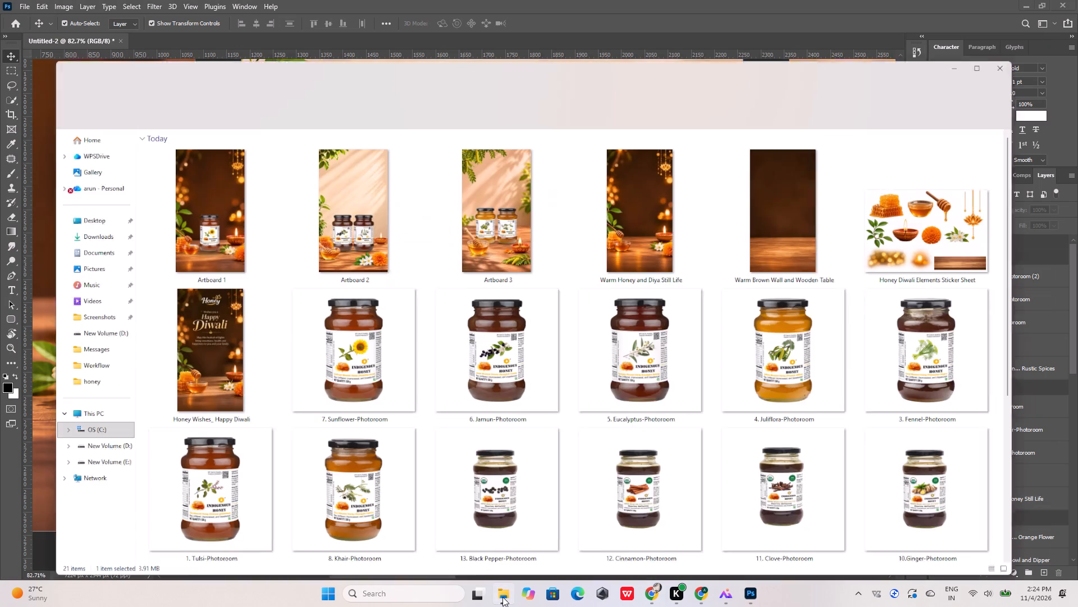
pyautogui.click(503, 597)
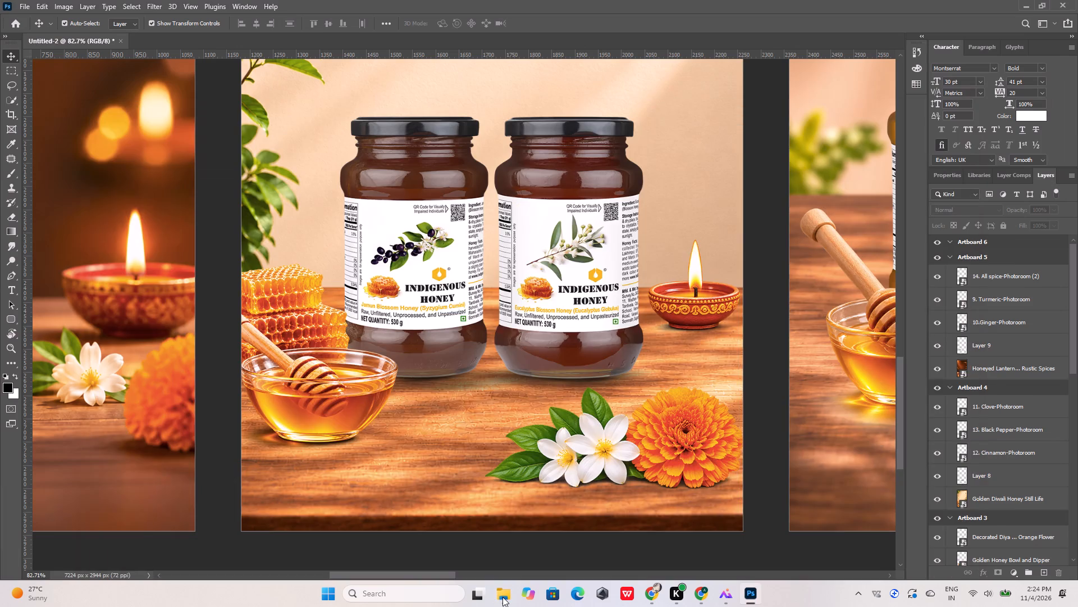
pyautogui.click(503, 597)
pyautogui.click(503, 597)
# Examine the jars on Artboards 3 and 4 in Photoshop and compare them with the jar images in the honey folder.
pyautogui.moveTo(406, 572); pyautogui.dragTo(411, 572)
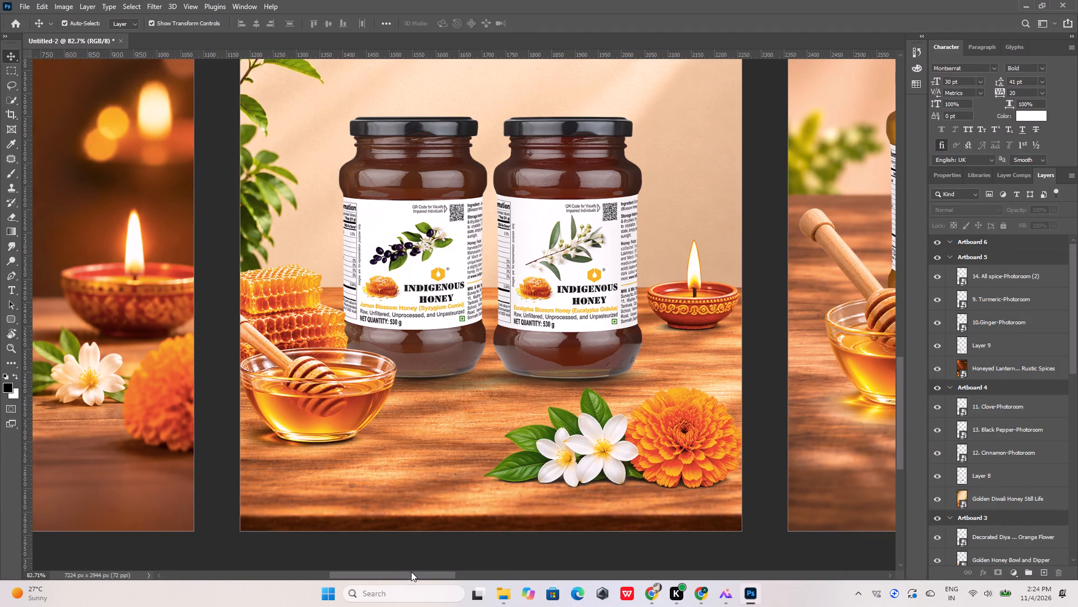
pyautogui.moveTo(411, 572); pyautogui.dragTo(481, 576)
pyautogui.click(499, 592)
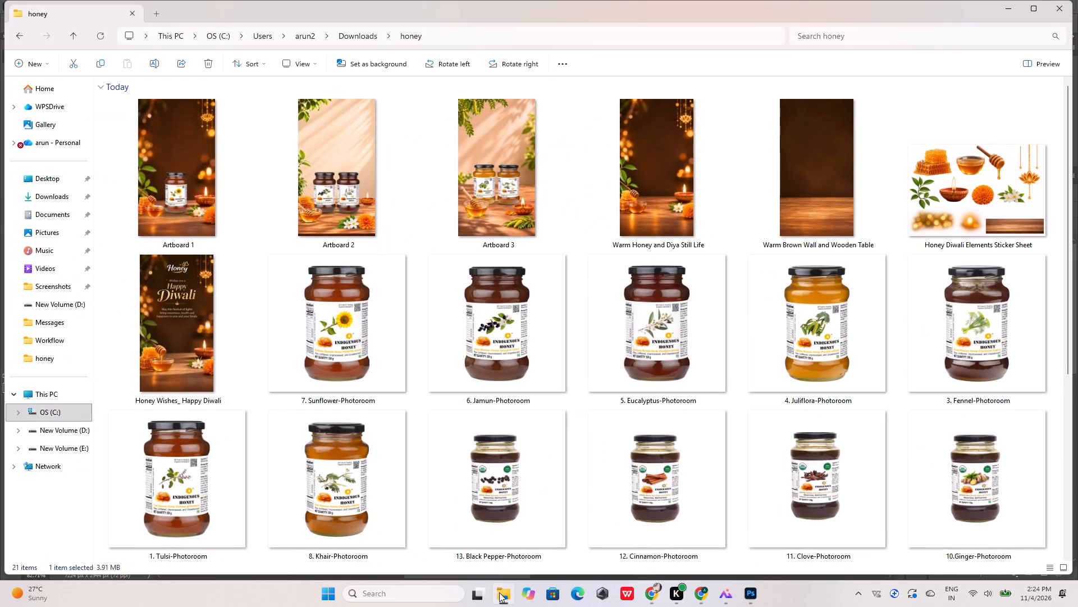
pyautogui.click(499, 592)
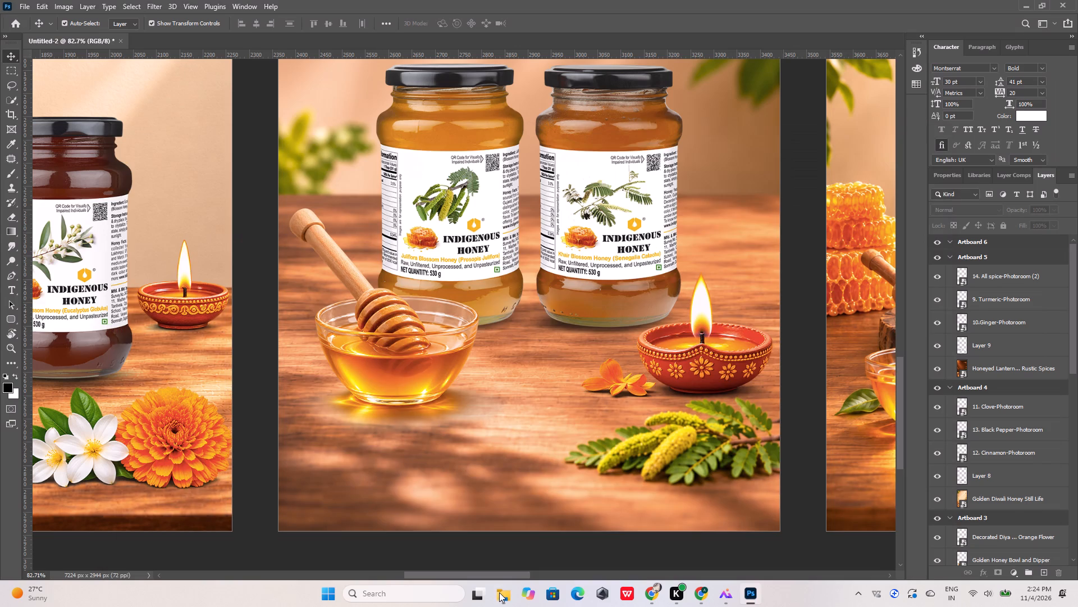
pyautogui.moveTo(504, 575); pyautogui.dragTo(529, 576)
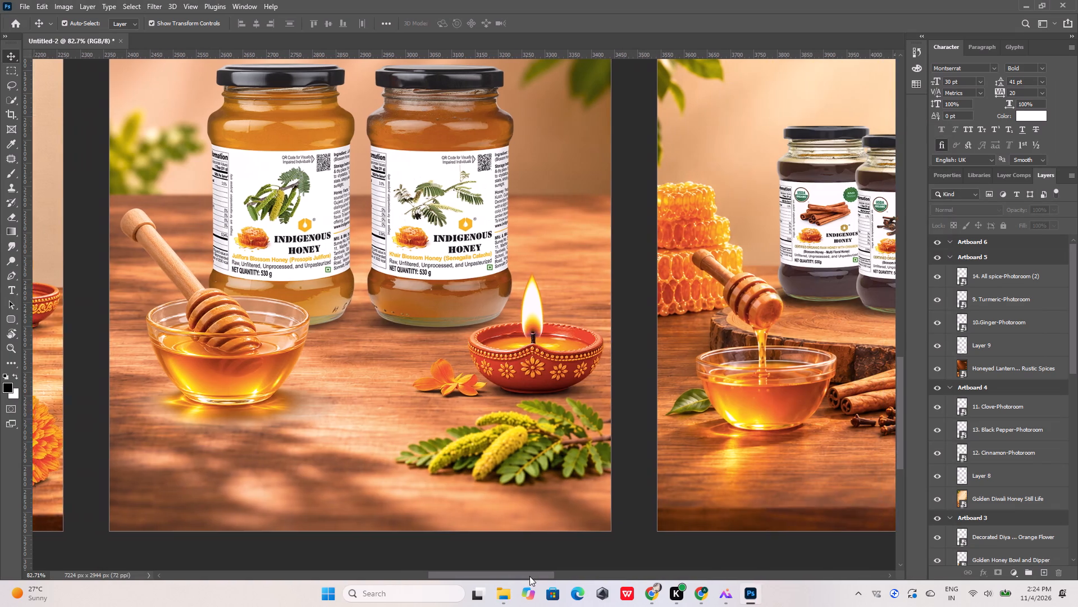
pyautogui.moveTo(529, 576); pyautogui.dragTo(546, 579)
pyautogui.click(496, 596)
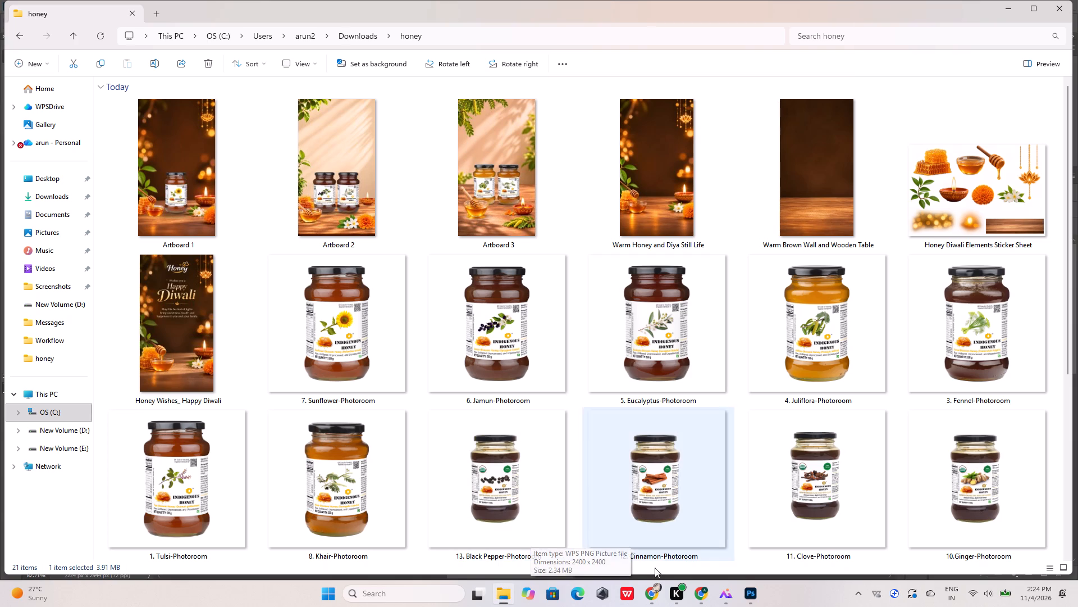
pyautogui.click(755, 594)
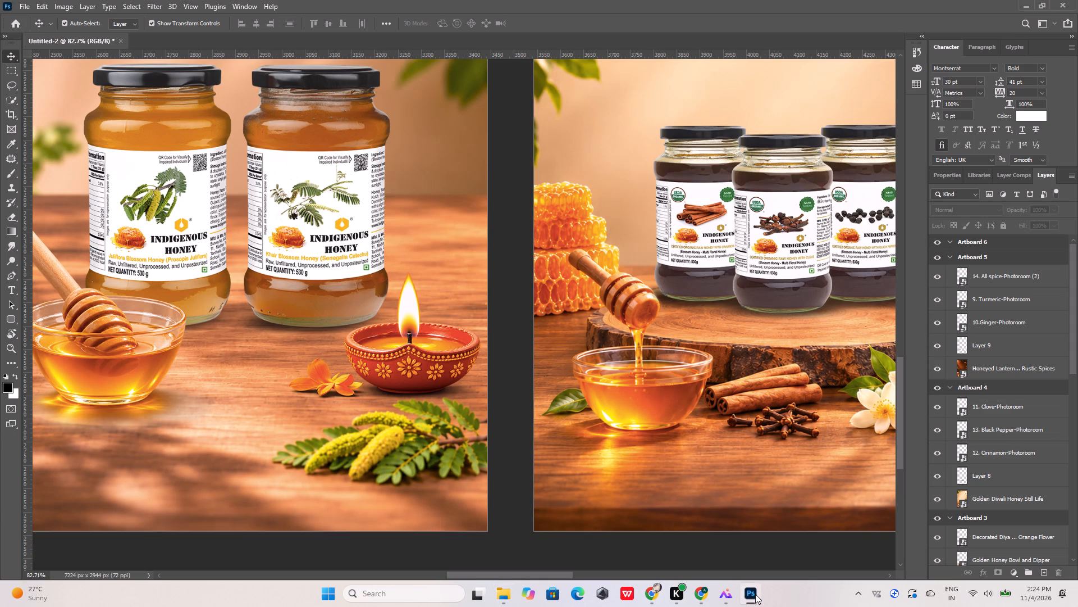
pyautogui.click(755, 594)
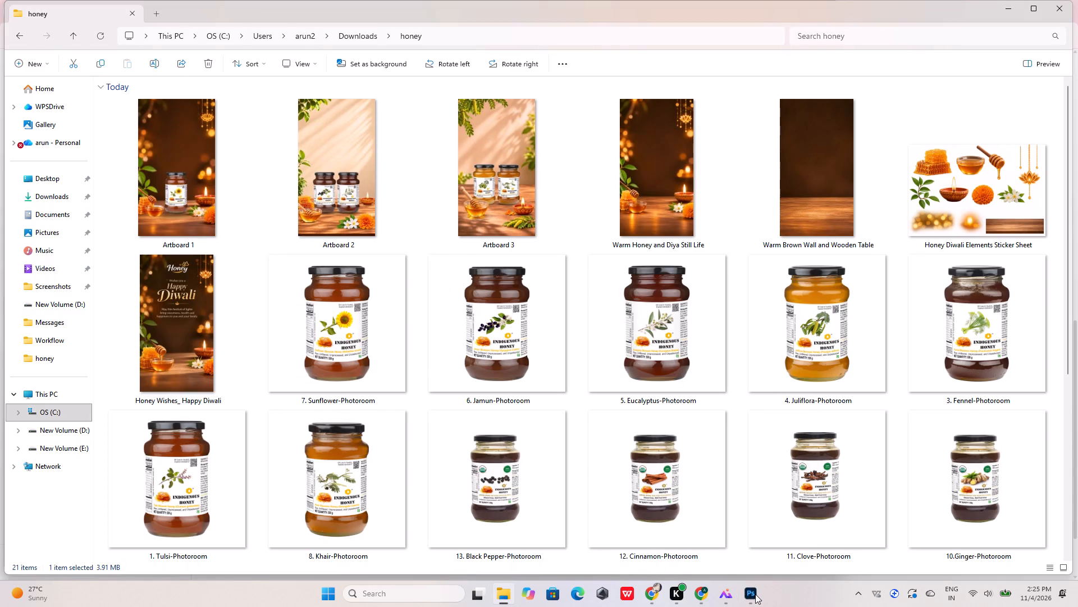
pyautogui.click(755, 594)
pyautogui.click(755, 594)
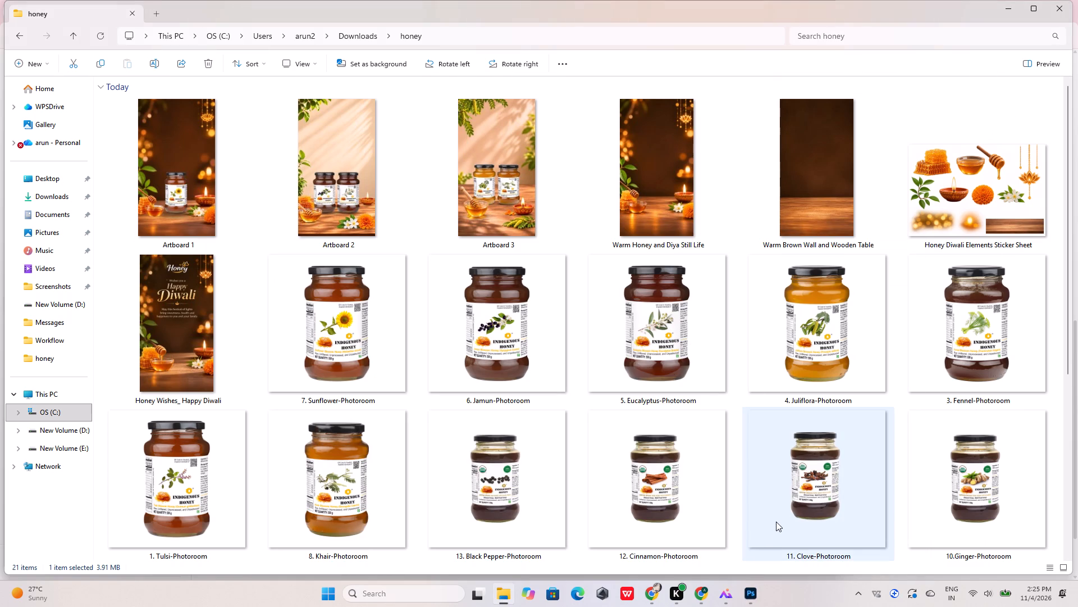
pyautogui.click(755, 592)
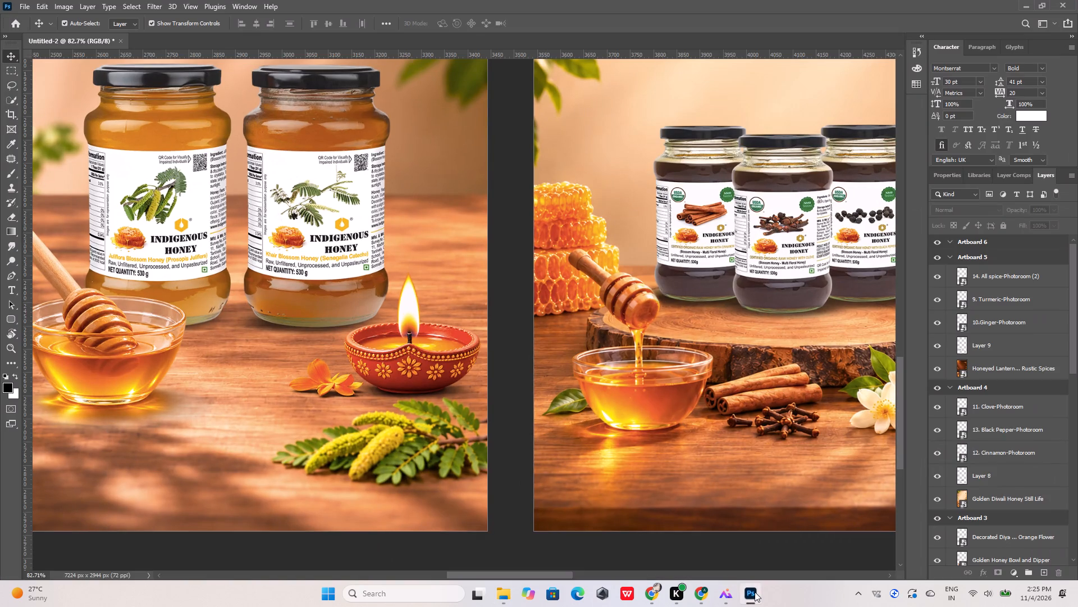
pyautogui.click(755, 592)
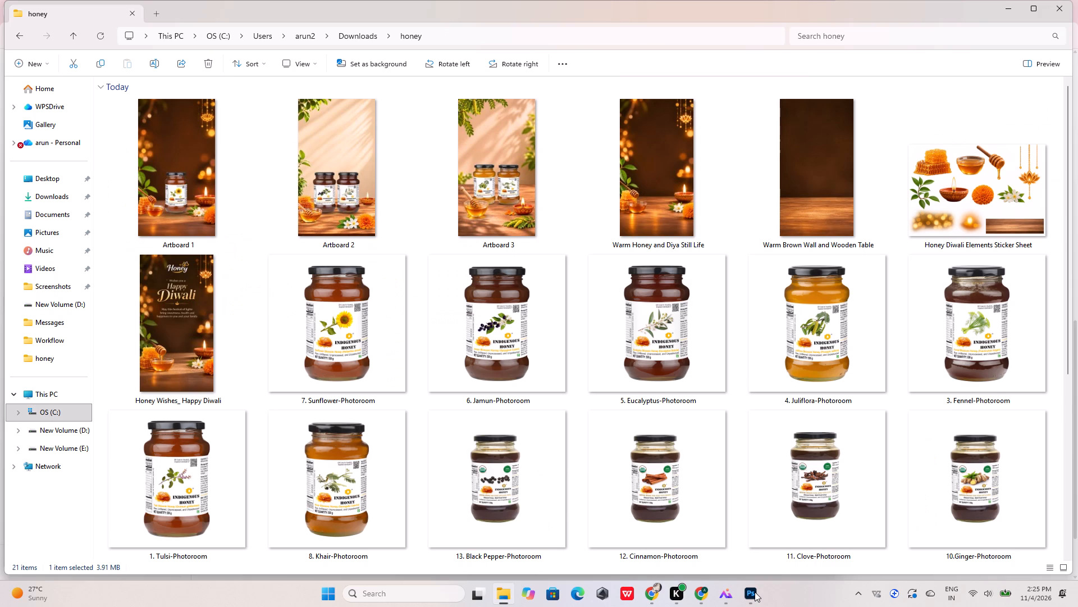
pyautogui.click(755, 592)
pyautogui.click(755, 592)
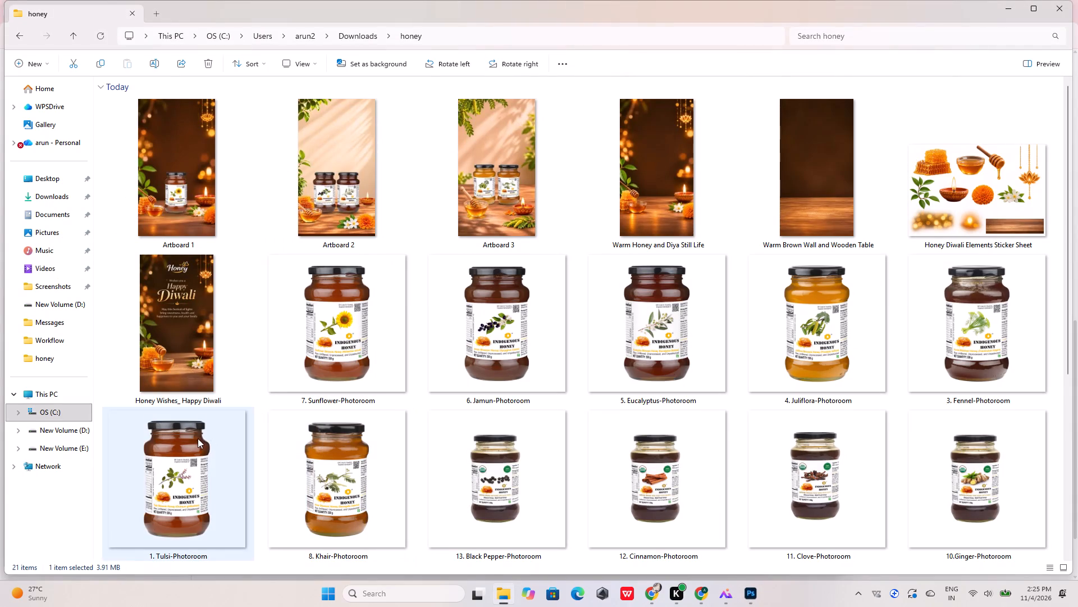
# Preview 1. Tulsi-Photoroom from the honey folder and compare its label with the jars on Artboard 3 in Photoshop.
pyautogui.doubleClick(195, 440)
pyautogui.click(194, 440)
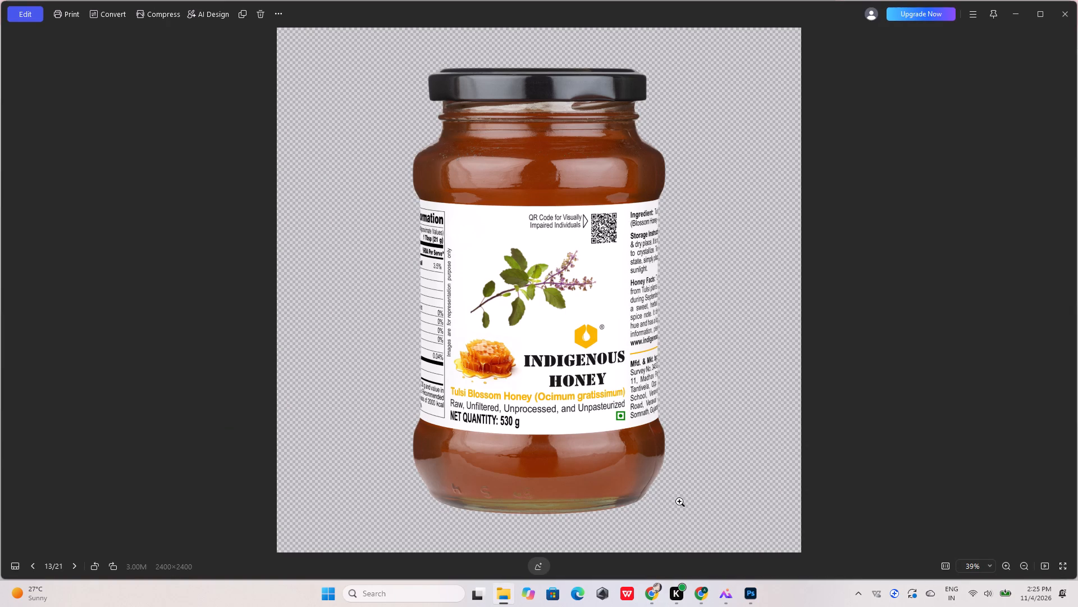
pyautogui.click(747, 599)
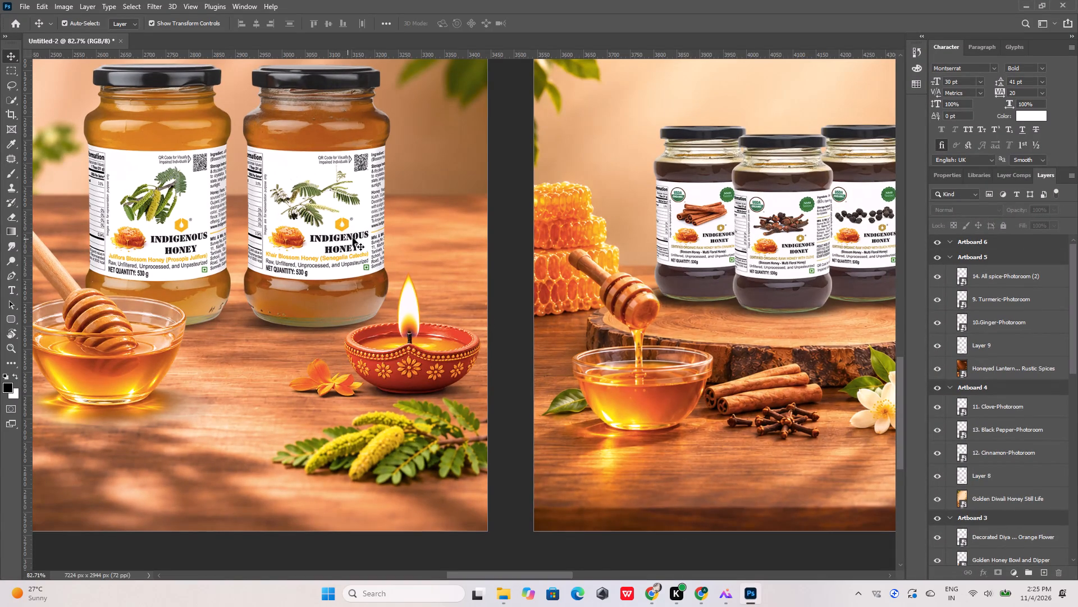
# Examine the jars on Artboards 2 to 5 in Photoshop and compare them with the honey folder's jar images.
pyautogui.keyDown('alt'); pyautogui.scroll(-12, 431, 256); pyautogui.keyUp('alt')
pyautogui.keyDown('alt'); pyautogui.scroll(-6, 236, 323); pyautogui.keyUp('alt')
pyautogui.keyDown('alt'); pyautogui.scroll(10, 197, 298); pyautogui.keyUp('alt')
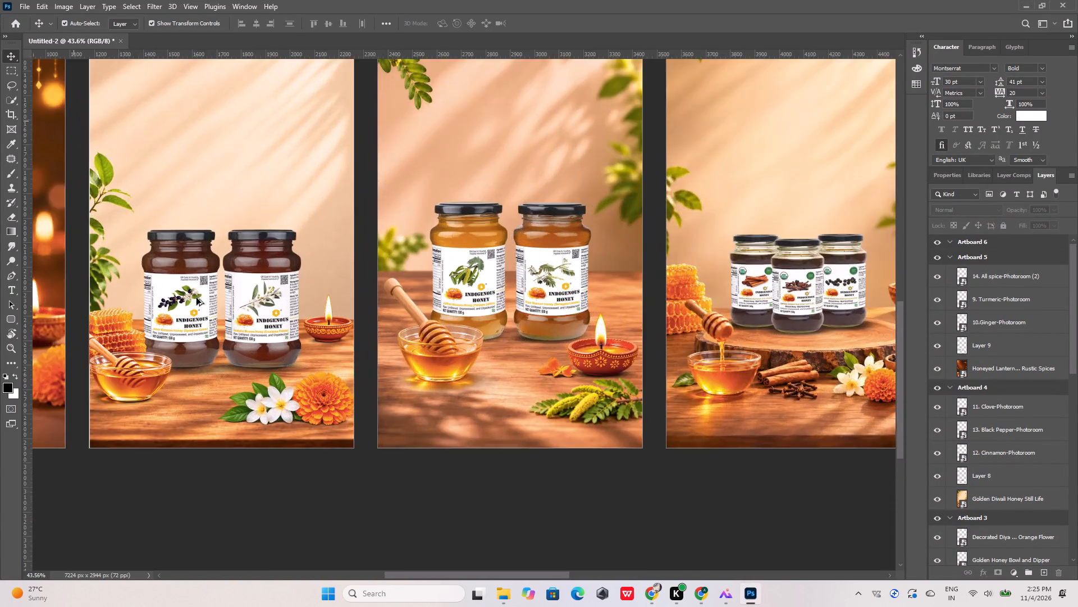
pyautogui.keyDown('alt'); pyautogui.scroll(11, 197, 298); pyautogui.keyUp('alt')
pyautogui.keyDown('alt'); pyautogui.scroll(-20, 286, 322); pyautogui.keyUp('alt')
pyautogui.keyDown('alt'); pyautogui.scroll(-2, 286, 322); pyautogui.keyUp('alt')
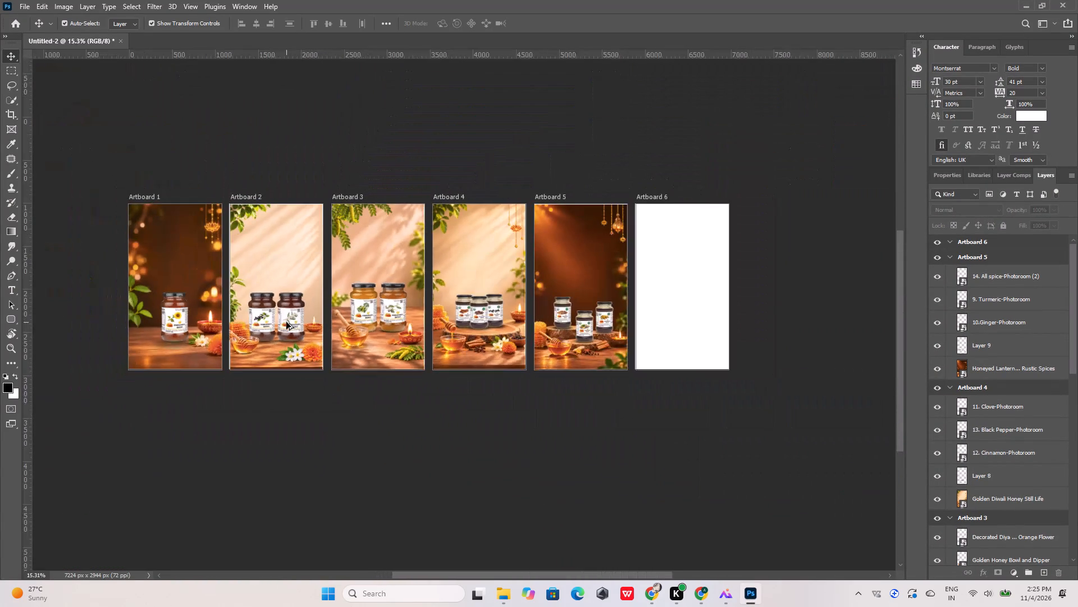
pyautogui.keyDown('alt'); pyautogui.scroll(20, 596, 275); pyautogui.keyUp('alt')
pyautogui.keyDown('alt'); pyautogui.scroll(-13, 362, 329); pyautogui.keyUp('alt')
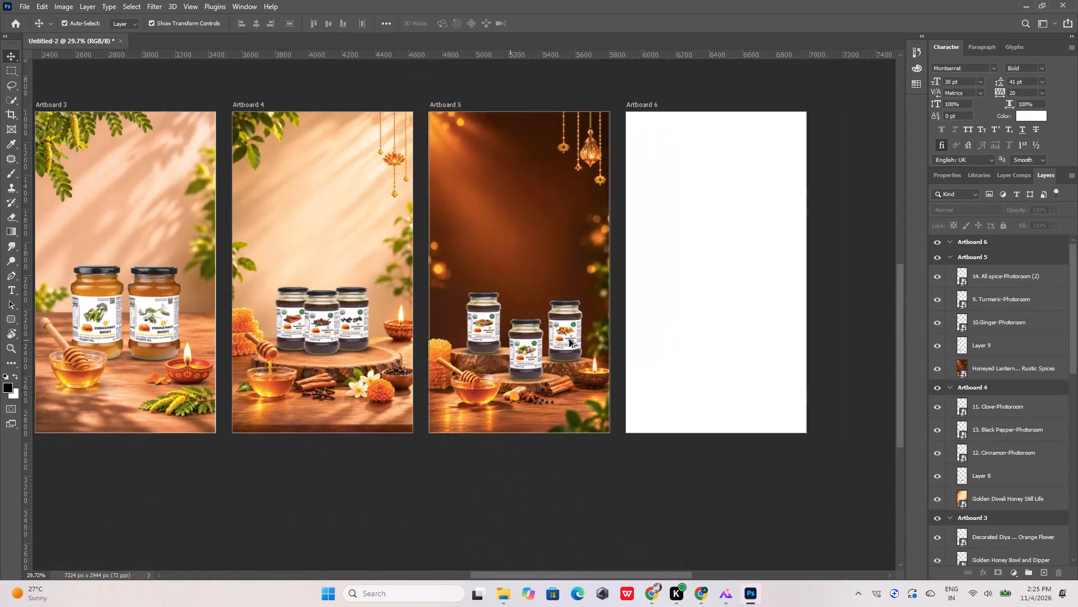
pyautogui.keyDown('alt'); pyautogui.scroll(19, 575, 334); pyautogui.keyUp('alt')
pyautogui.keyDown('alt'); pyautogui.scroll(-13, 506, 335); pyautogui.keyUp('alt')
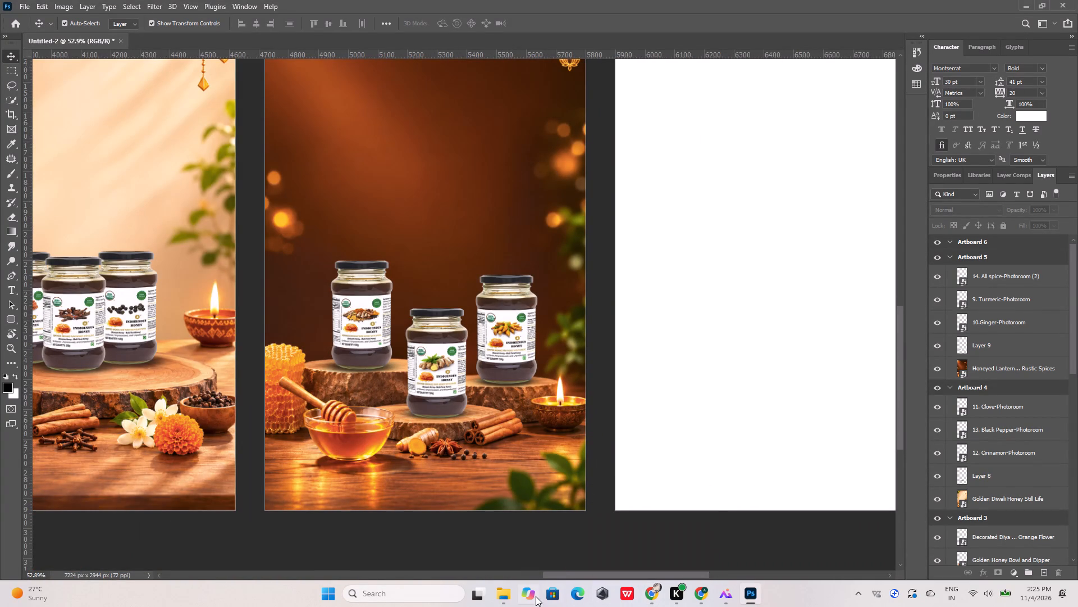
pyautogui.click(504, 591)
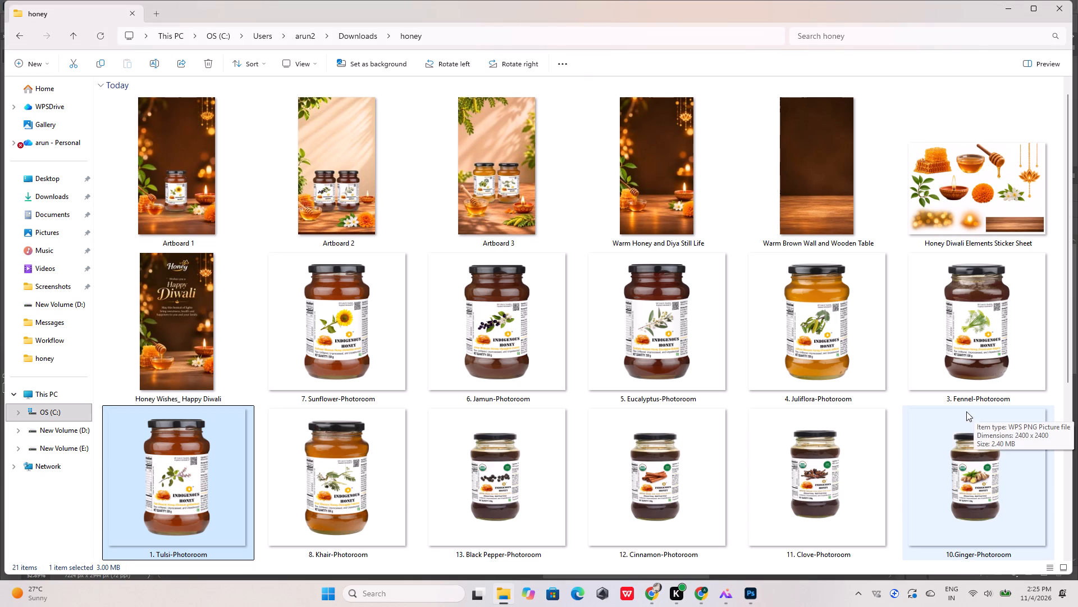
# Switch to Chrome and return to its file selection dialog for the honey folder.
pyautogui.click(701, 595)
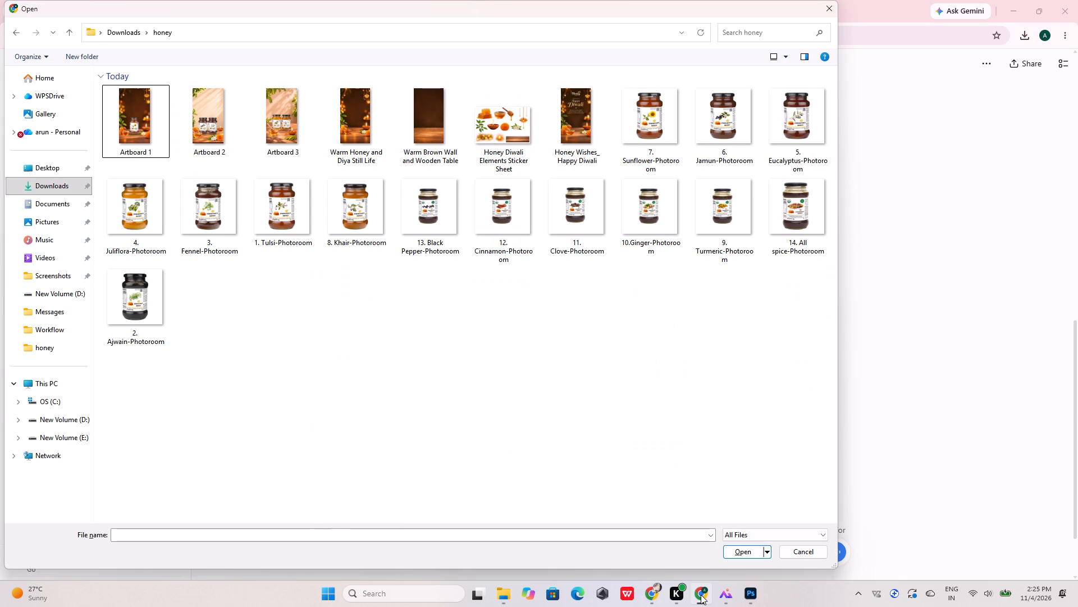
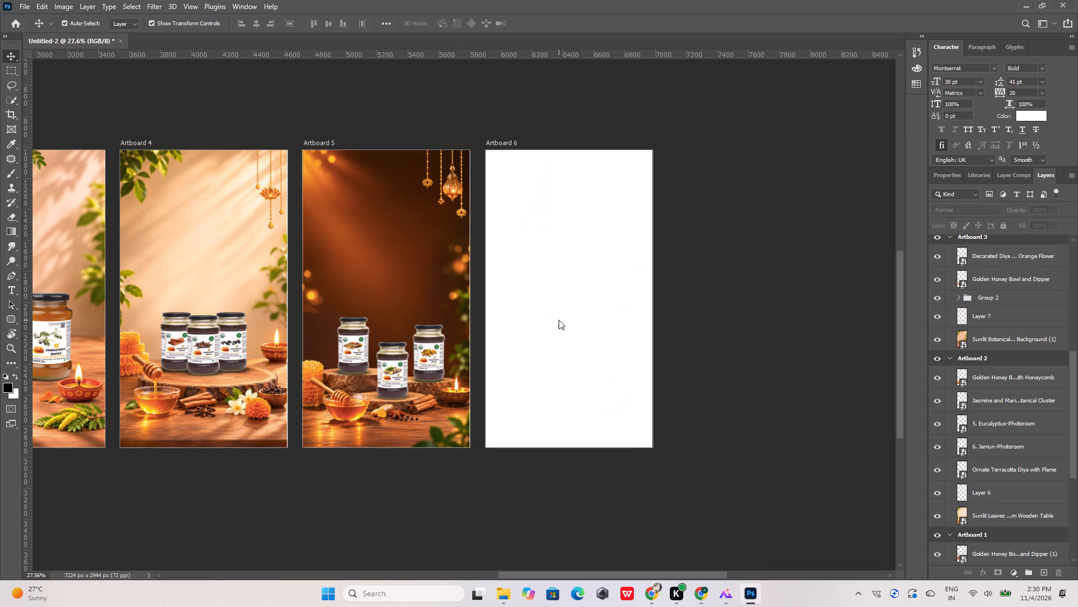
pyautogui.moveTo(372, 191); pyautogui.dragTo(572, 216)
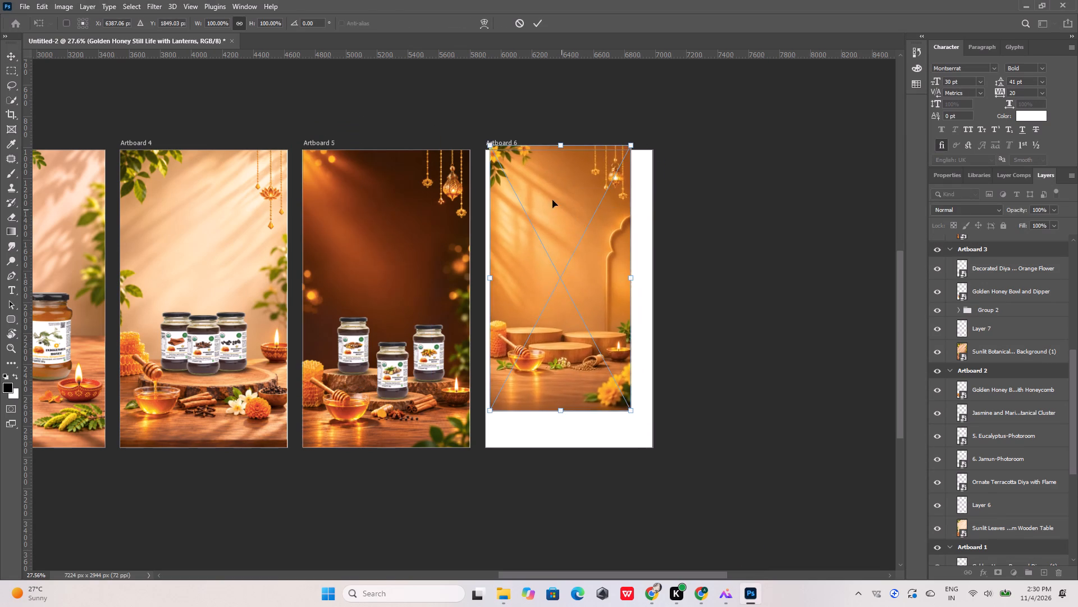
pyautogui.keyDown('alt'); pyautogui.scroll(17, 503, 141); pyautogui.keyUp('alt')
pyautogui.moveTo(511, 161); pyautogui.dragTo(501, 186)
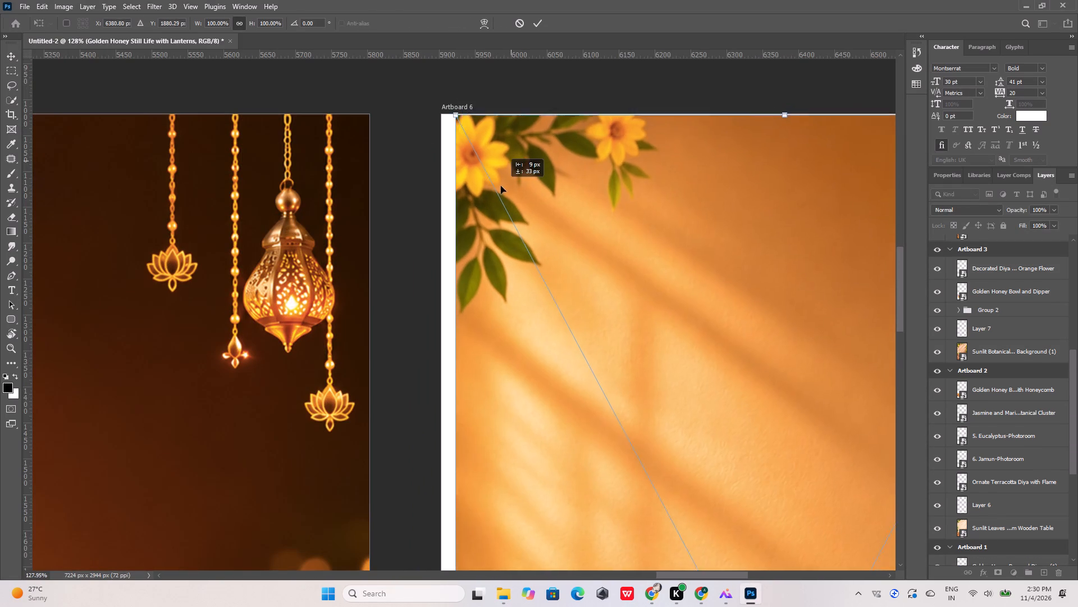
pyautogui.moveTo(501, 186); pyautogui.dragTo(491, 182)
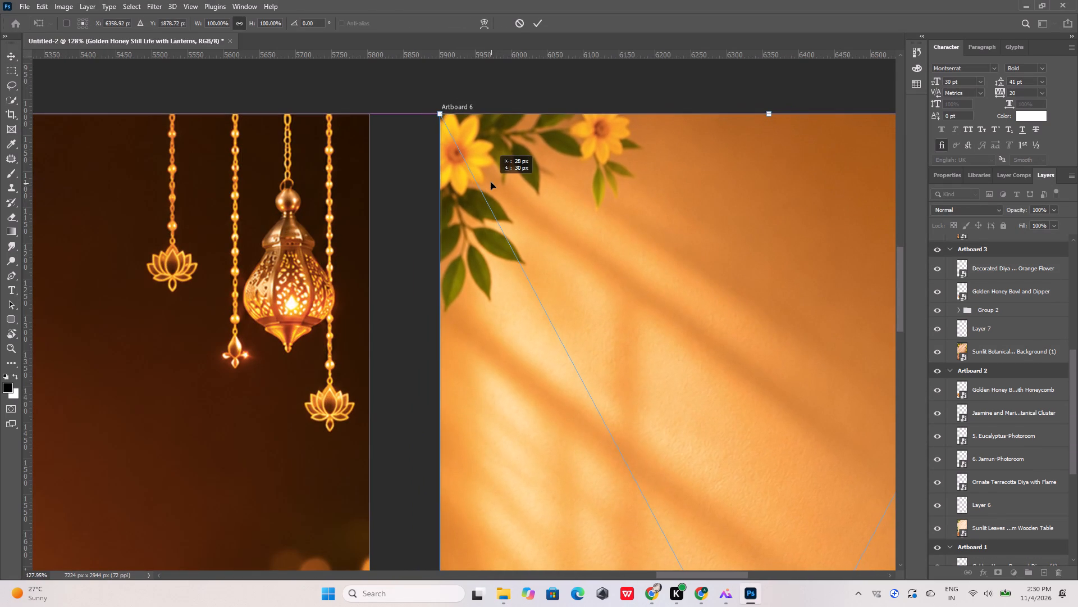
pyautogui.moveTo(491, 182); pyautogui.dragTo(491, 182)
# Enlarge the golden lantern background proportionally until it covers all of Artboard 6, apply the placement and leave it deselected.
pyautogui.keyDown('alt'); pyautogui.scroll(-16, 392, 159); pyautogui.keyUp('alt')
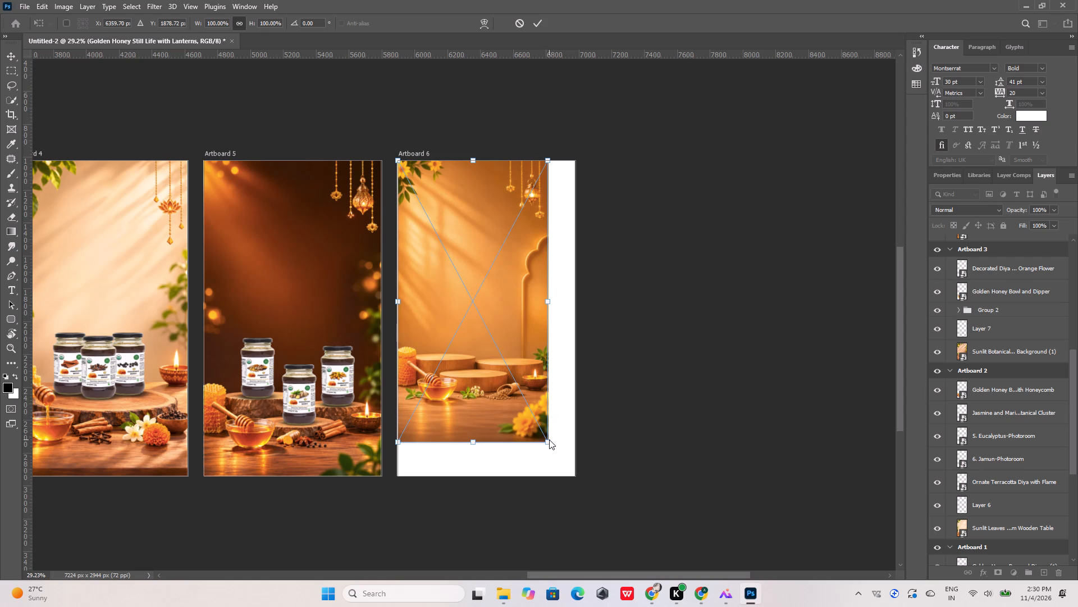
pyautogui.moveTo(545, 441); pyautogui.dragTo(577, 482)
pyautogui.moveTo(546, 443); pyautogui.dragTo(583, 492)
pyautogui.click(538, 25)
pyautogui.click(568, 90)
pyautogui.keyDown('alt'); pyautogui.scroll(3, 555, 350); pyautogui.keyUp('alt')
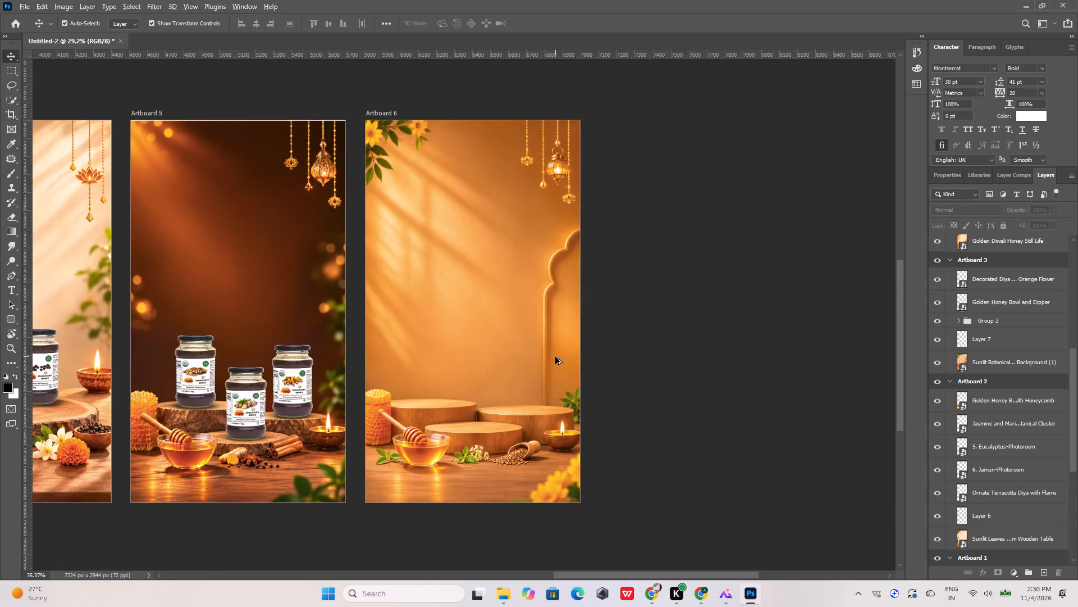
pyautogui.keyDown('alt'); pyautogui.scroll(4, 555, 357); pyautogui.keyUp('alt')
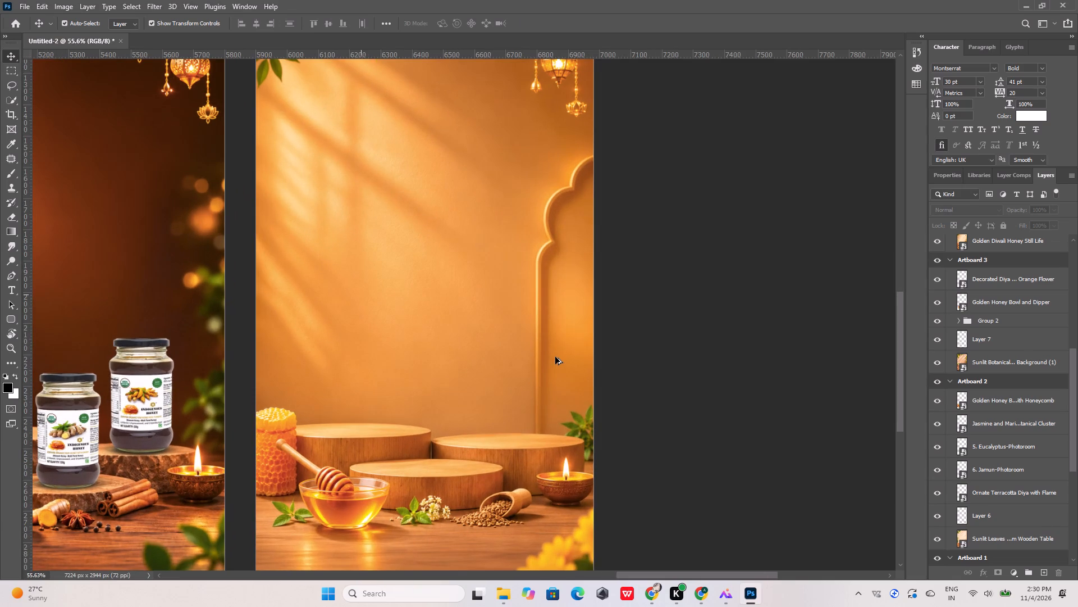
pyautogui.keyDown('alt'); pyautogui.scroll(-4, 555, 357); pyautogui.keyUp('alt')
pyautogui.click(557, 357)
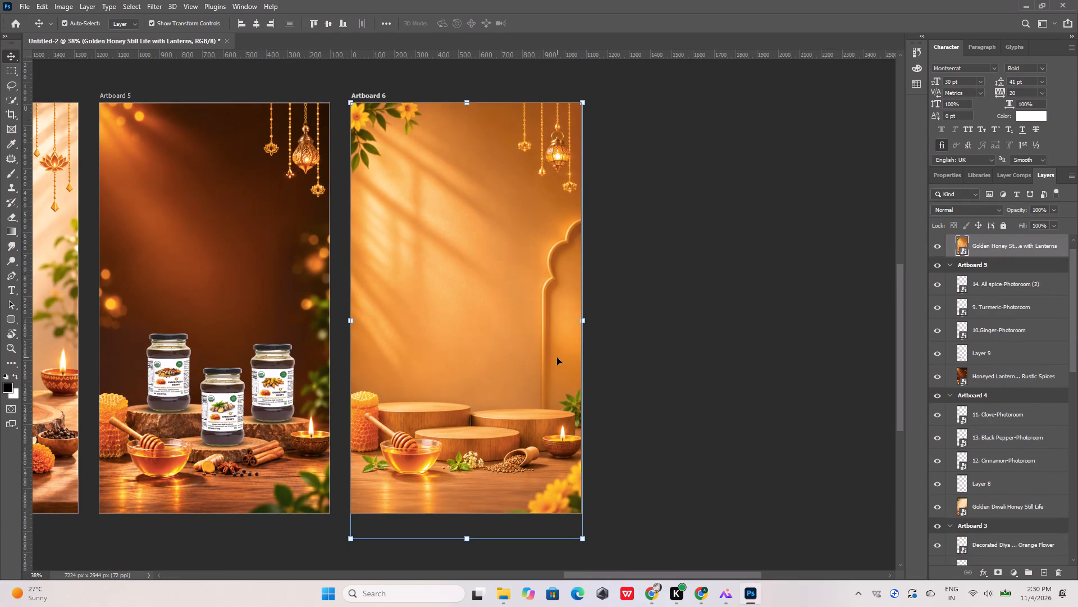
pyautogui.click(643, 356)
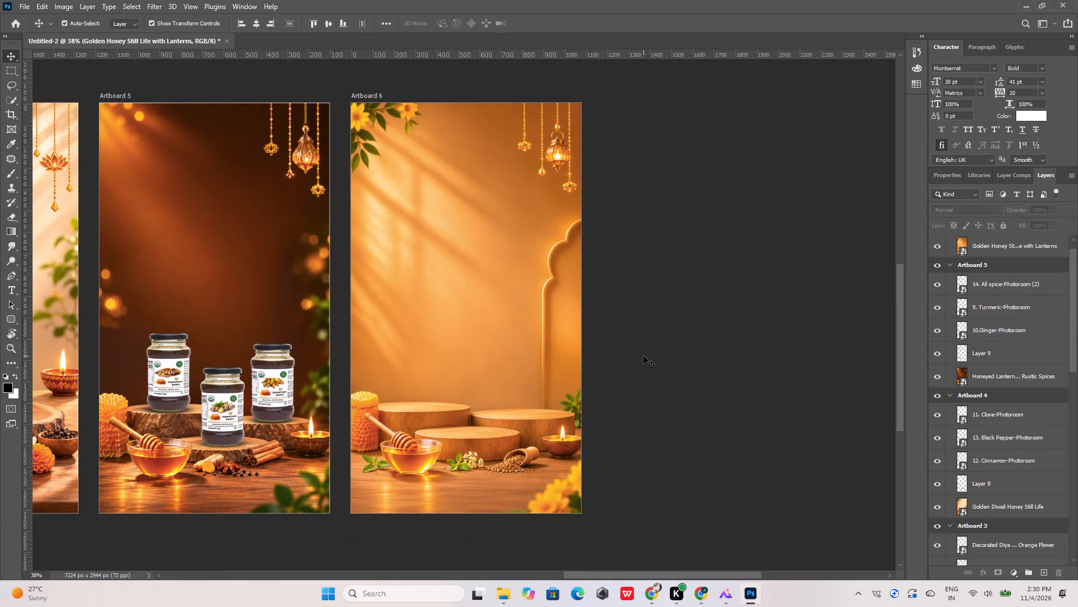
# Place the Tulsi, Fennel and Ajwain jar images from the honey folder together into the Photoshop document.
pyautogui.click(506, 591)
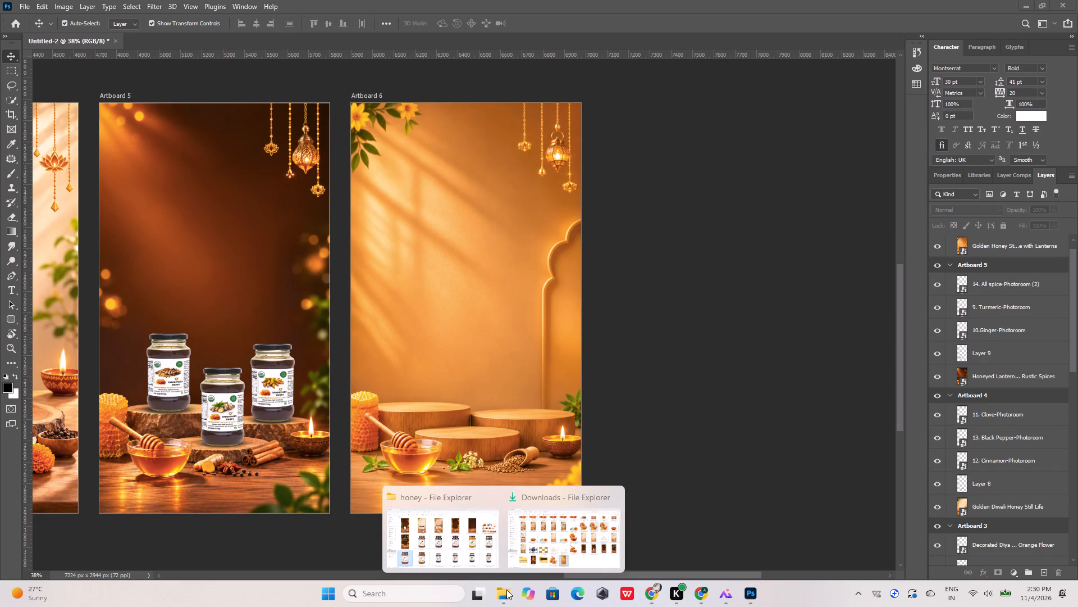
pyautogui.keyDown('alt'); pyautogui.scroll(11, 214, 419); pyautogui.keyUp('alt')
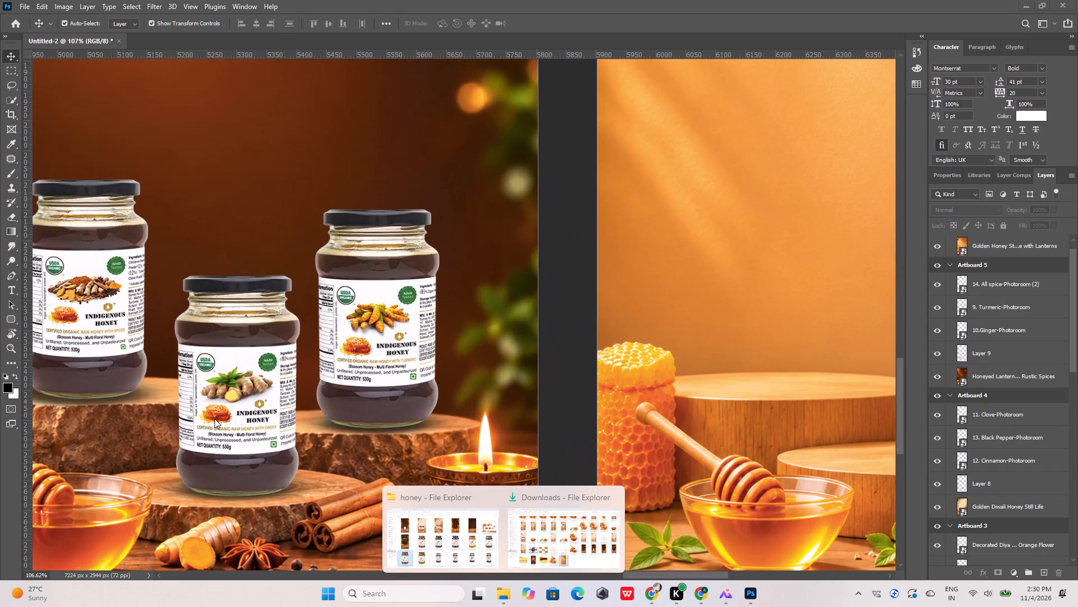
pyautogui.keyDown('alt'); pyautogui.scroll(-5, 214, 419); pyautogui.keyUp('alt')
pyautogui.keyDown('alt'); pyautogui.scroll(-4, 367, 436); pyautogui.keyUp('alt')
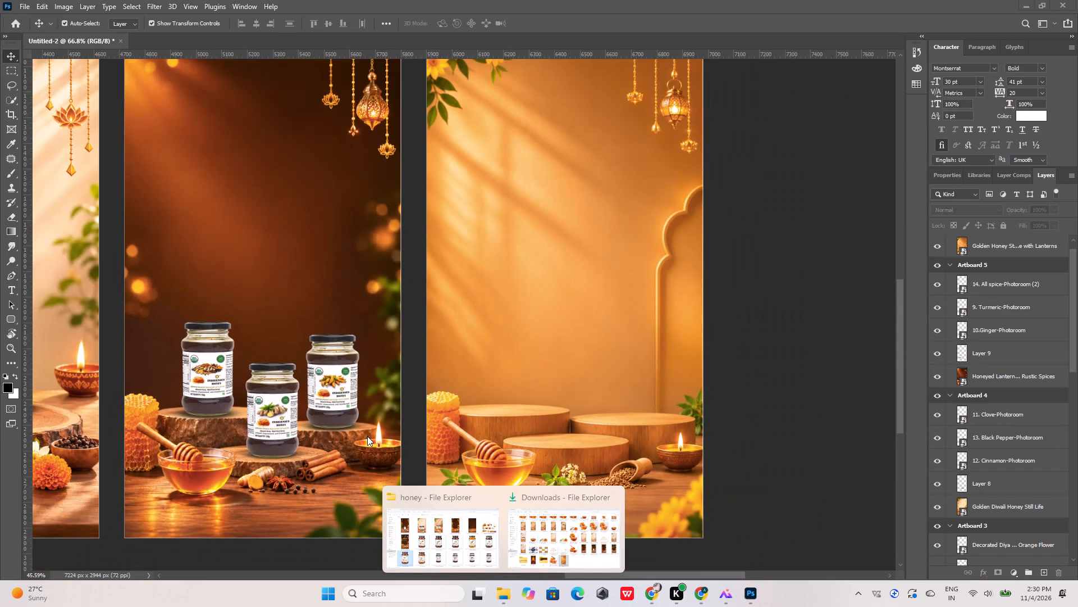
pyautogui.keyDown('alt'); pyautogui.scroll(5, 282, 445); pyautogui.keyUp('alt')
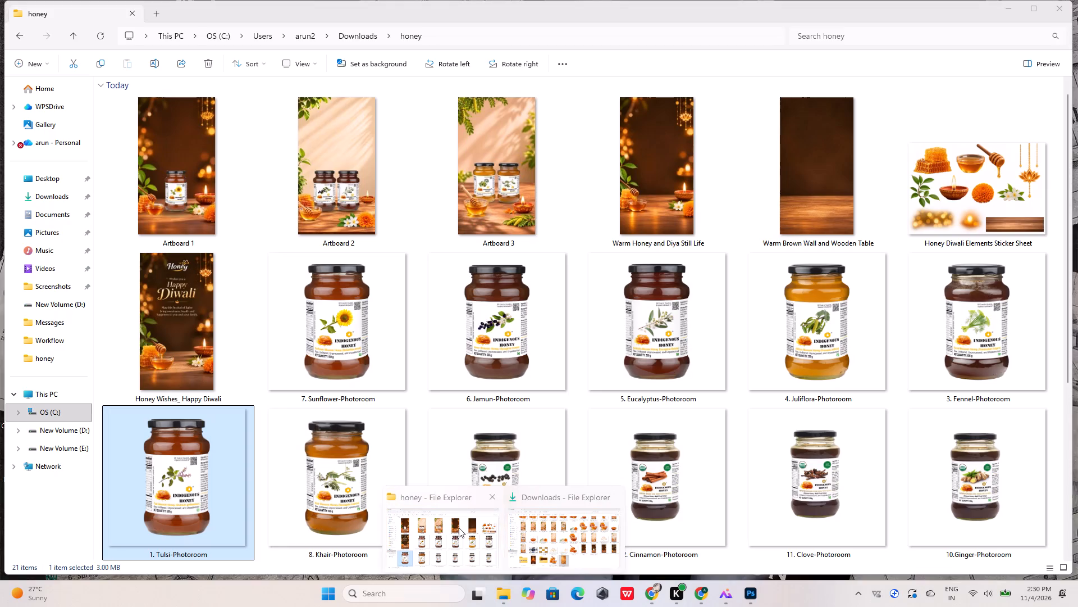
pyautogui.click(459, 528)
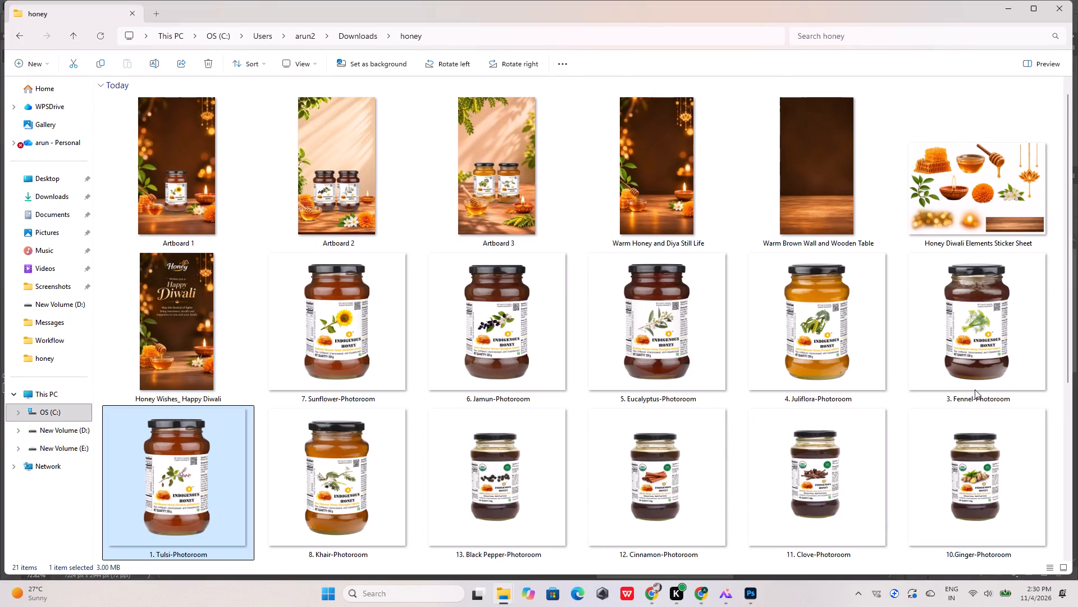
pyautogui.keyDown('ctrl'); pyautogui.click(968, 347); pyautogui.keyUp('ctrl')
pyautogui.scroll(-5, 501, 307)
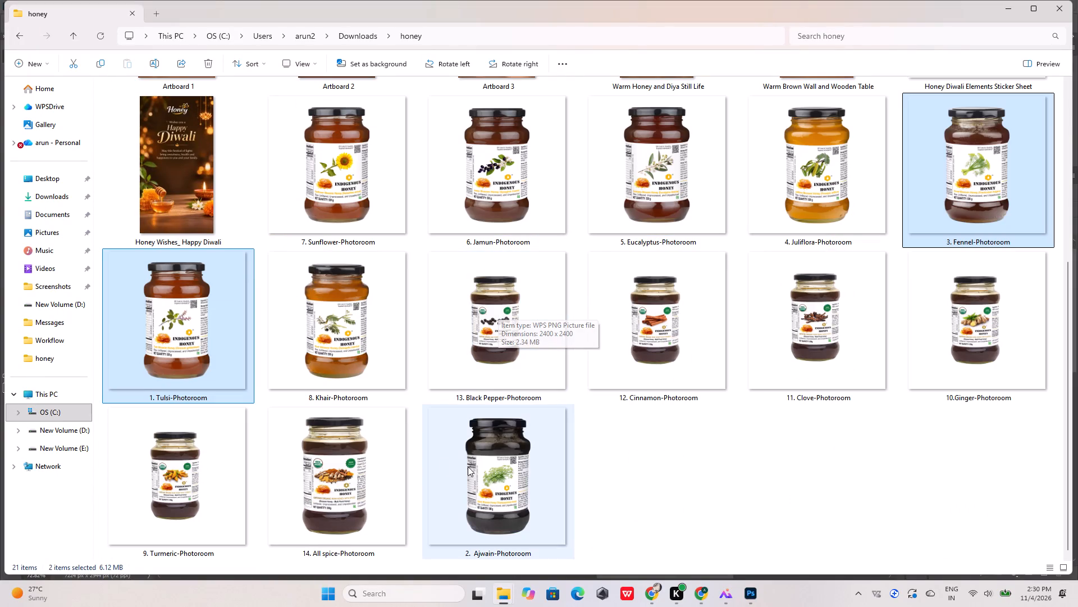
pyautogui.keyDown('ctrl'); pyautogui.click(485, 465); pyautogui.keyUp('ctrl')
pyautogui.moveTo(492, 455); pyautogui.dragTo(748, 588)
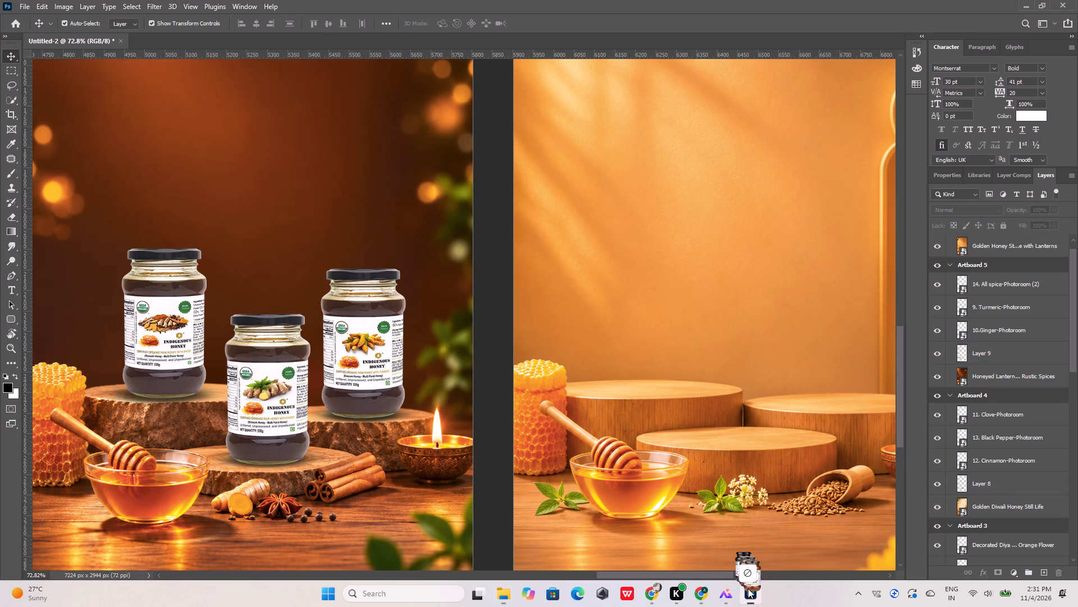
pyautogui.moveTo(748, 588); pyautogui.dragTo(723, 251)
# Move the Ajwain jar onto Artboard 6, scale it down to about 20% above the honey bowl, and apply the placement.
pyautogui.keyDown('alt'); pyautogui.scroll(-6, 278, 291); pyautogui.keyUp('alt')
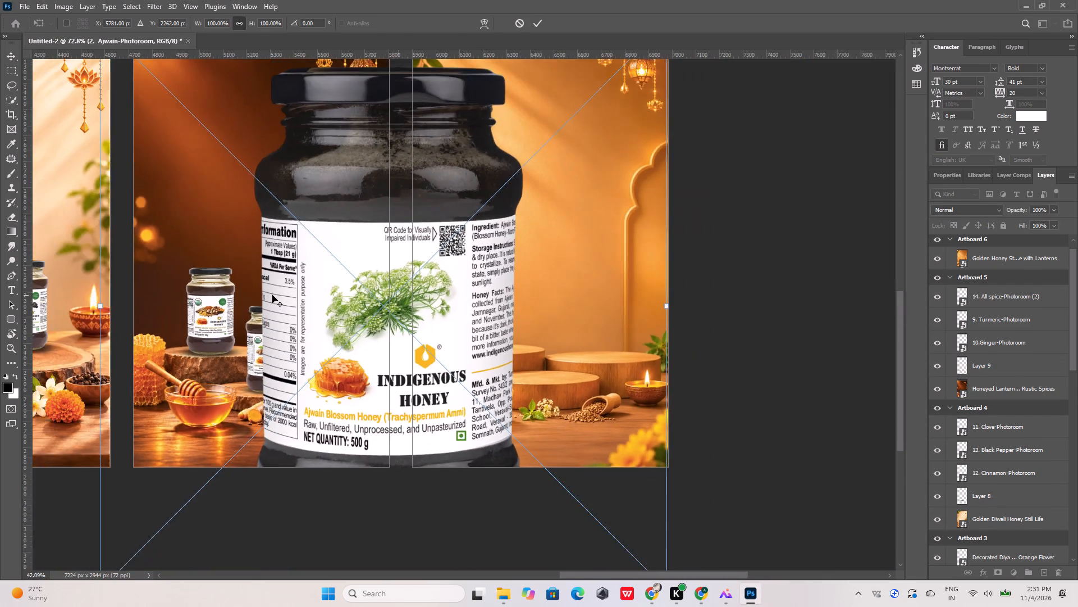
pyautogui.keyDown('alt'); pyautogui.scroll(-11, 272, 295); pyautogui.keyUp('alt')
pyautogui.moveTo(309, 289); pyautogui.dragTo(366, 265)
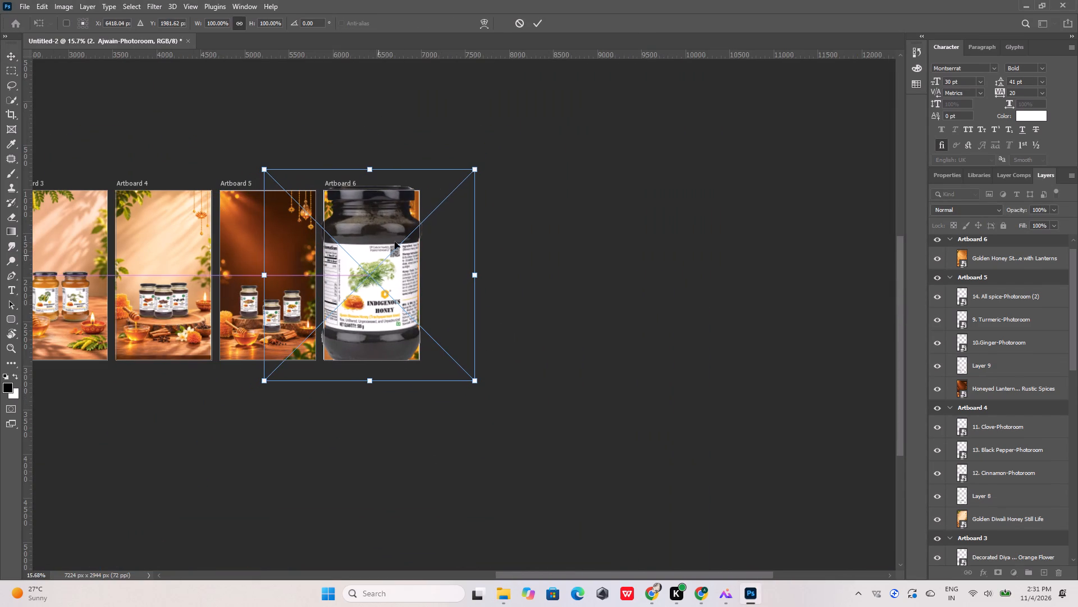
pyautogui.moveTo(476, 167); pyautogui.dragTo(334, 319)
pyautogui.moveTo(302, 339); pyautogui.dragTo(370, 292)
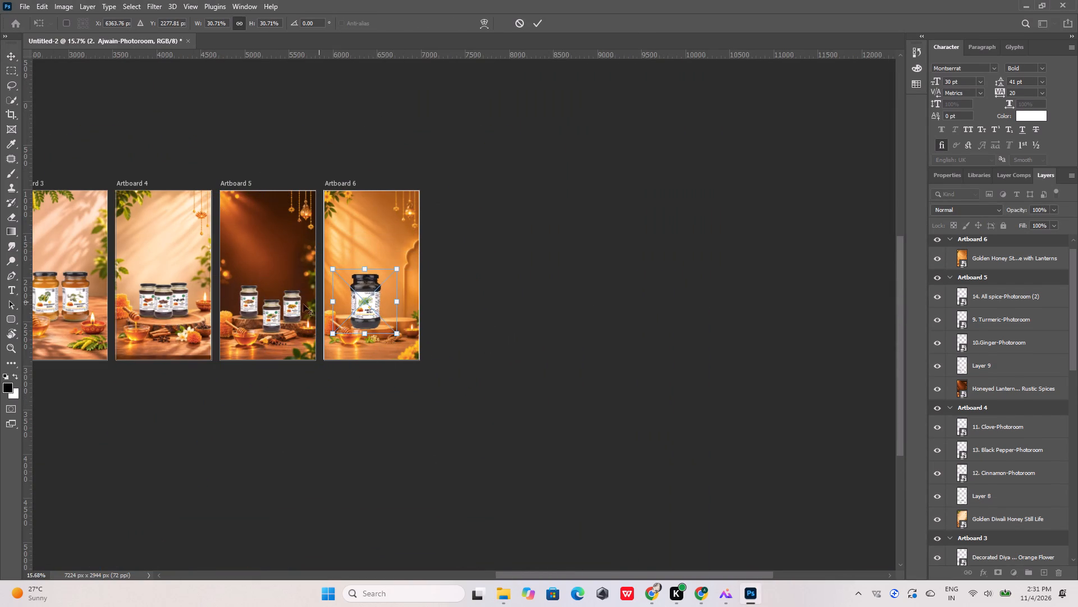
pyautogui.keyDown('alt'); pyautogui.scroll(11, 284, 297); pyautogui.keyUp('alt')
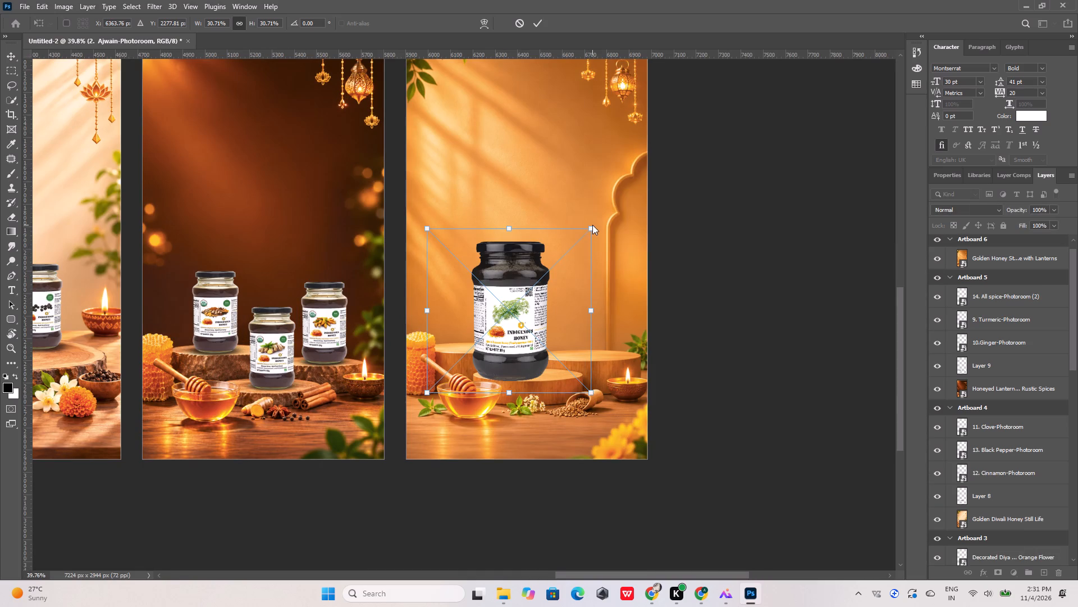
pyautogui.click(592, 227)
pyautogui.moveTo(591, 227); pyautogui.dragTo(537, 297)
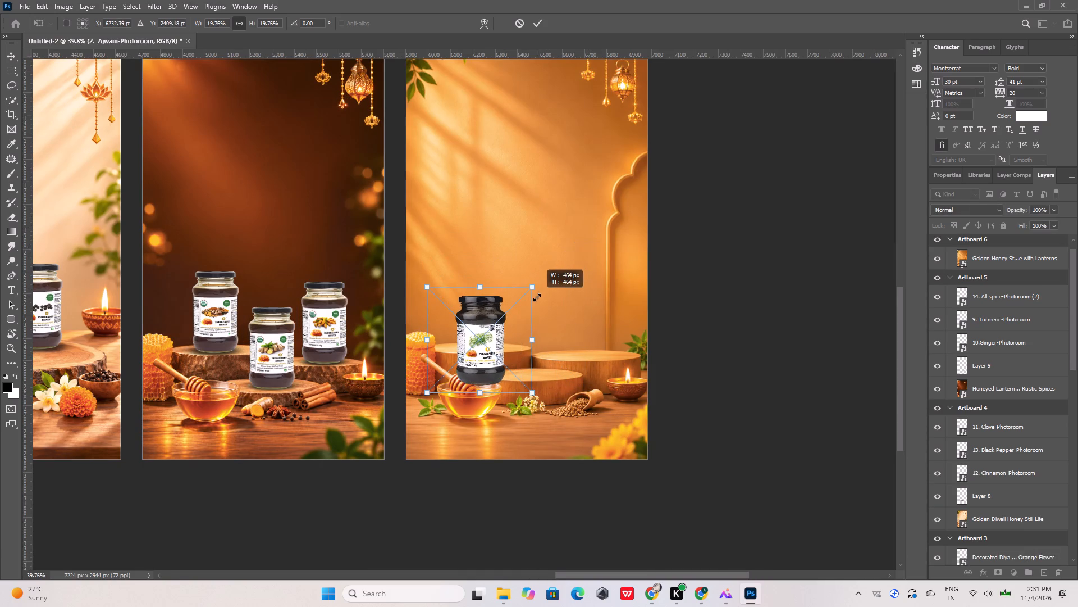
pyautogui.moveTo(537, 297); pyautogui.dragTo(536, 289)
pyautogui.click(537, 28)
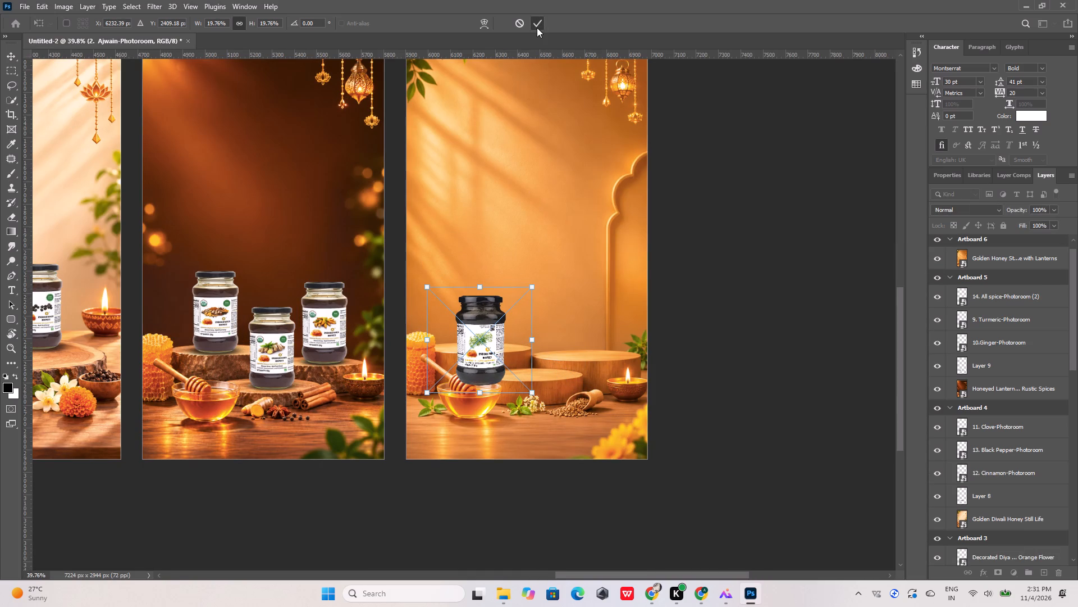
# Scale the Fennel jar down to about 19.8%, overlapping the Ajwain jar above the honey bowl, and apply the placement.
pyautogui.click(522, 187)
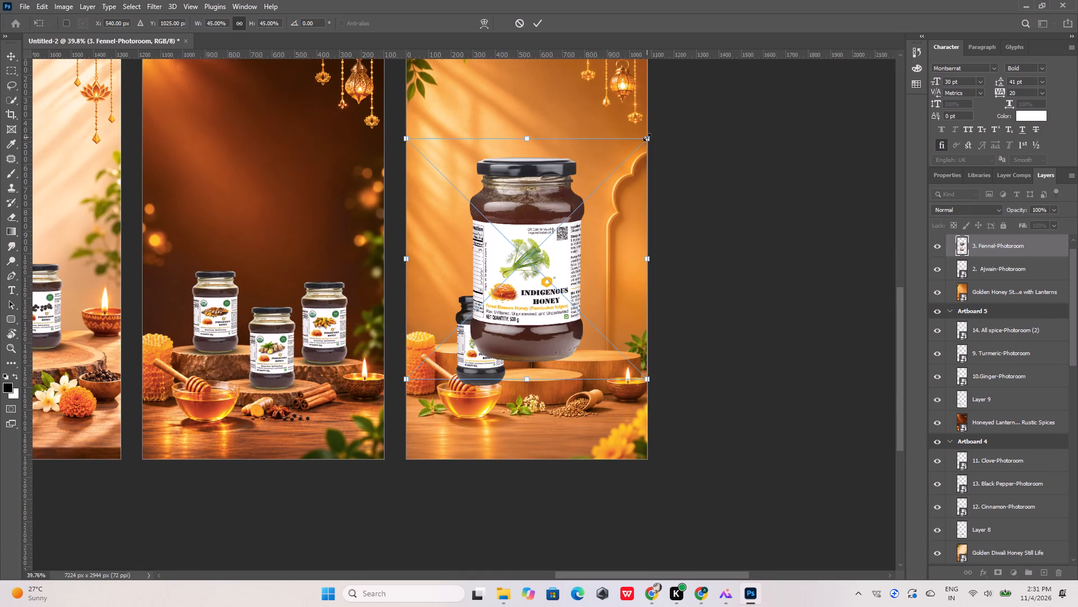
pyautogui.moveTo(647, 137); pyautogui.dragTo(501, 297)
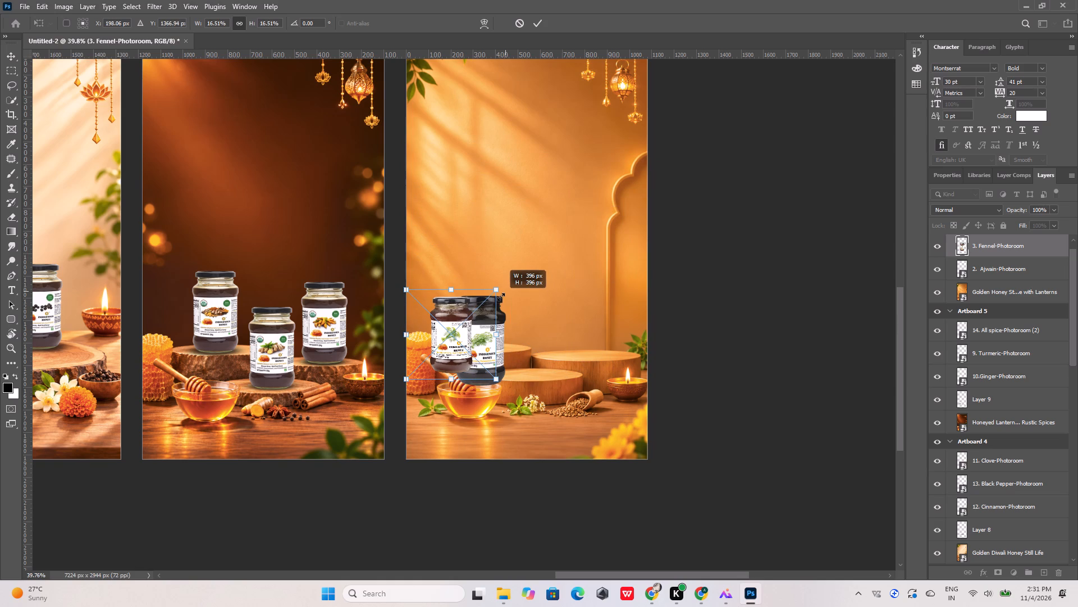
pyautogui.moveTo(501, 297); pyautogui.dragTo(507, 291)
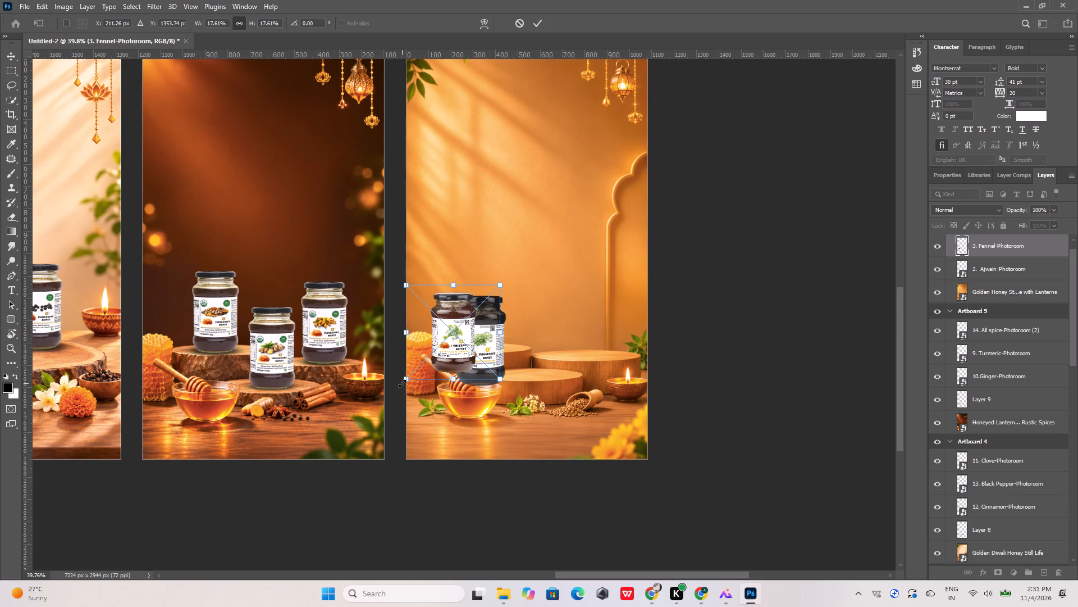
pyautogui.moveTo(404, 380); pyautogui.dragTo(394, 393)
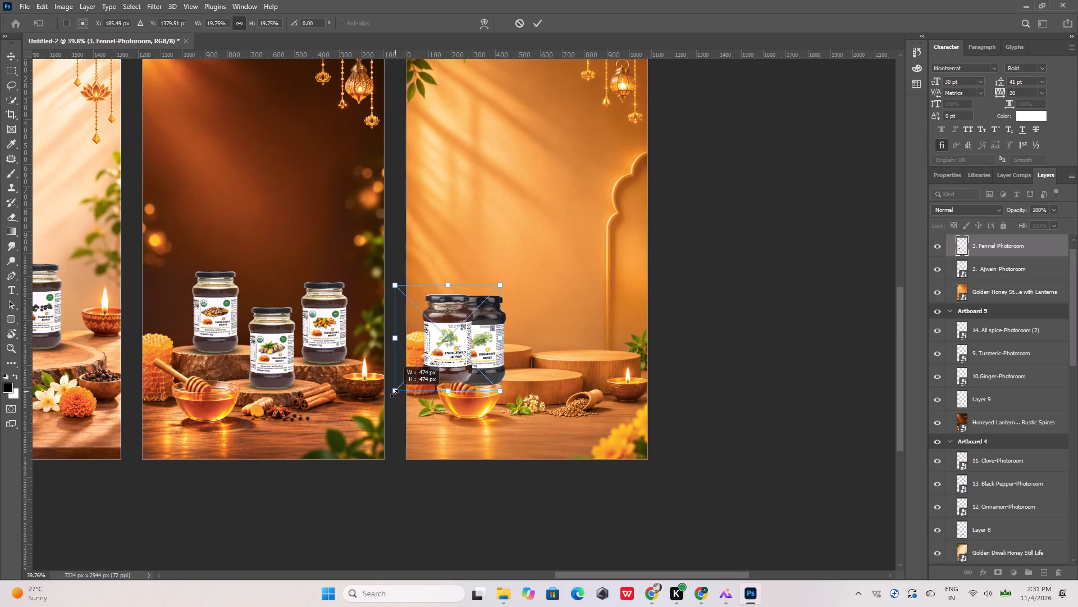
pyautogui.moveTo(394, 393); pyautogui.dragTo(393, 395)
pyautogui.keyDown('alt'); pyautogui.scroll(10, 441, 379); pyautogui.keyUp('alt')
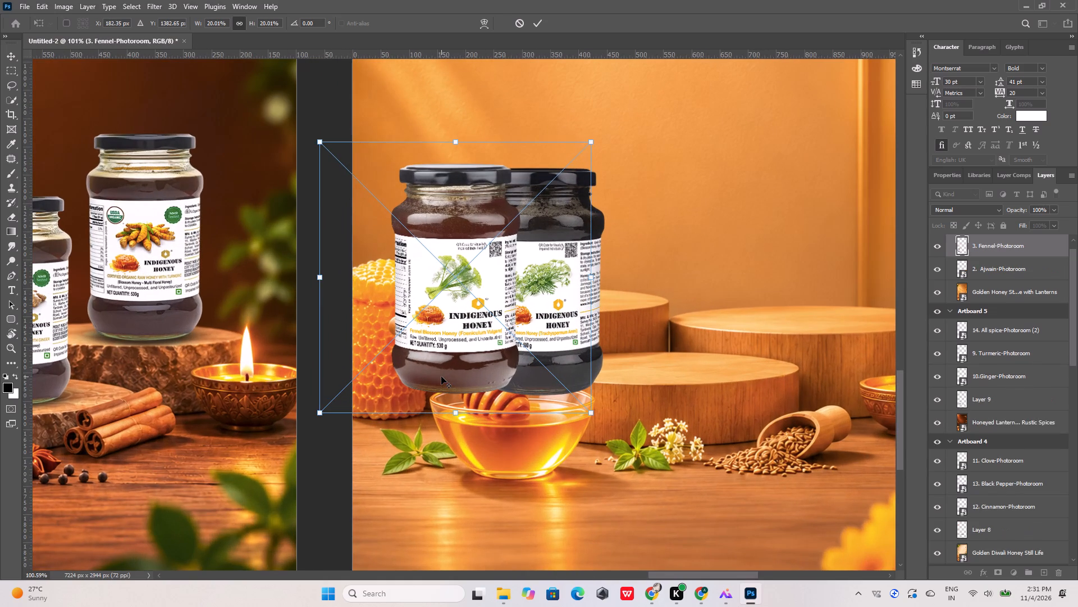
pyautogui.click(591, 141)
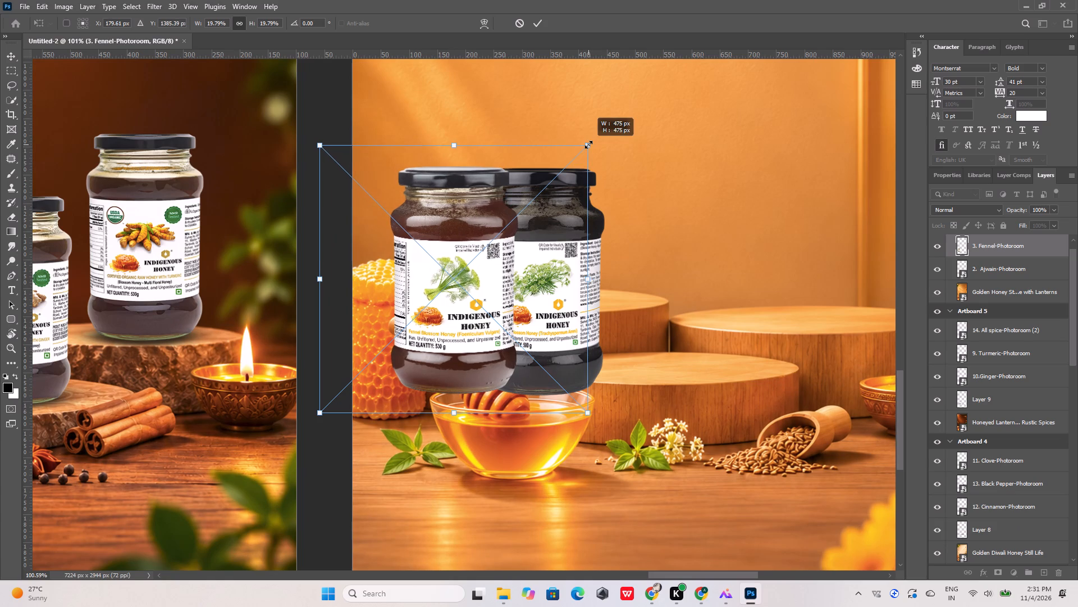
pyautogui.click(540, 25)
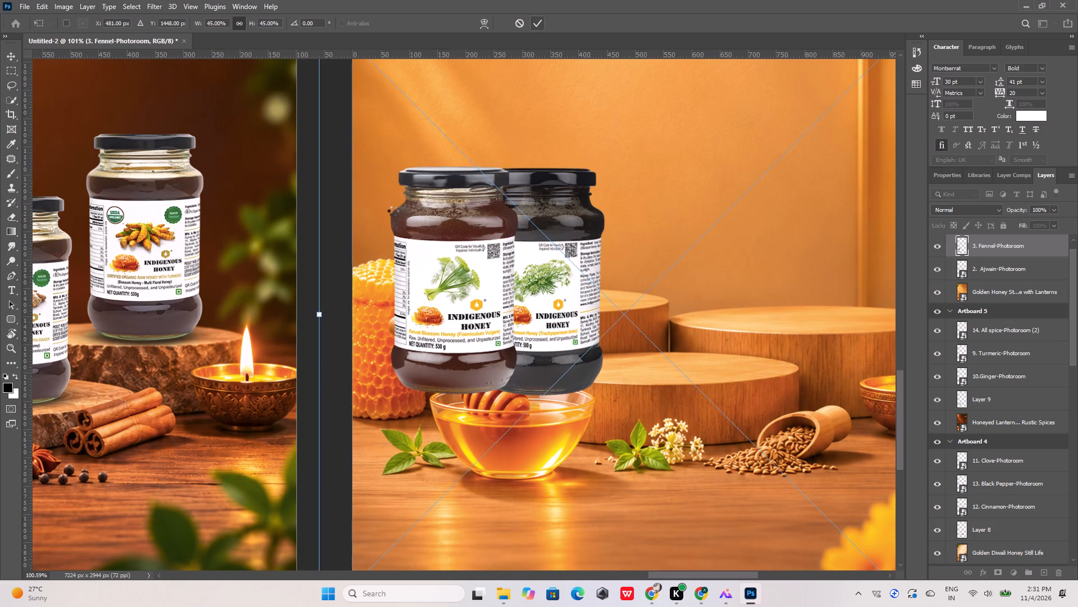
# Scale the Tulsi jar down to 15.6%, move it beside the Ajwain jar with lids roughly level, and apply the placement.
pyautogui.keyDown('alt'); pyautogui.scroll(-5, 369, 252); pyautogui.keyUp('alt')
pyautogui.click(716, 103)
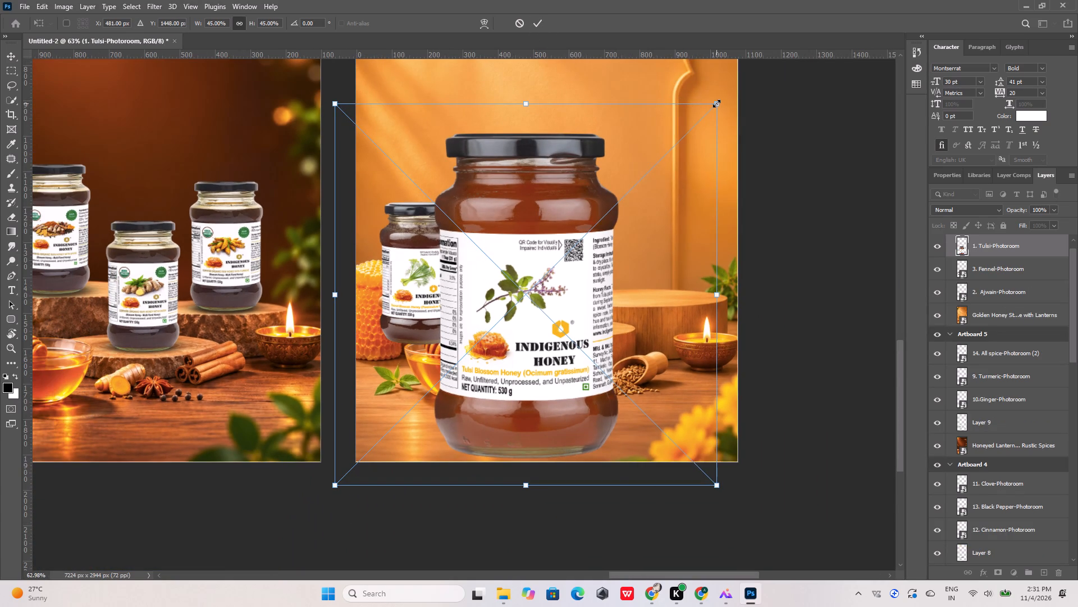
pyautogui.moveTo(716, 103); pyautogui.dragTo(462, 348)
pyautogui.moveTo(410, 383); pyautogui.dragTo(421, 373)
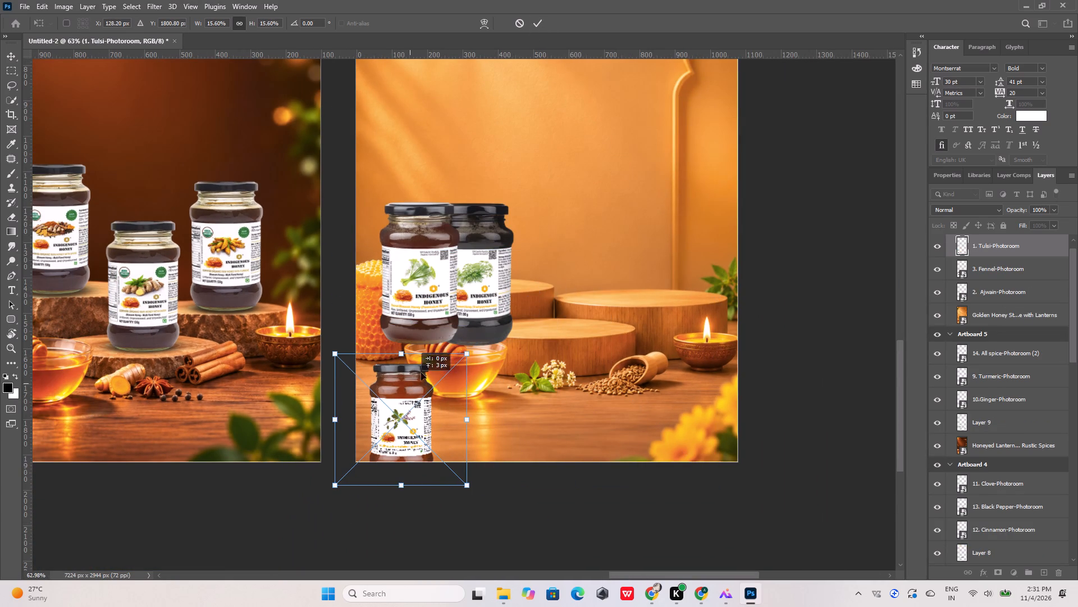
pyautogui.moveTo(421, 373); pyautogui.dragTo(549, 222)
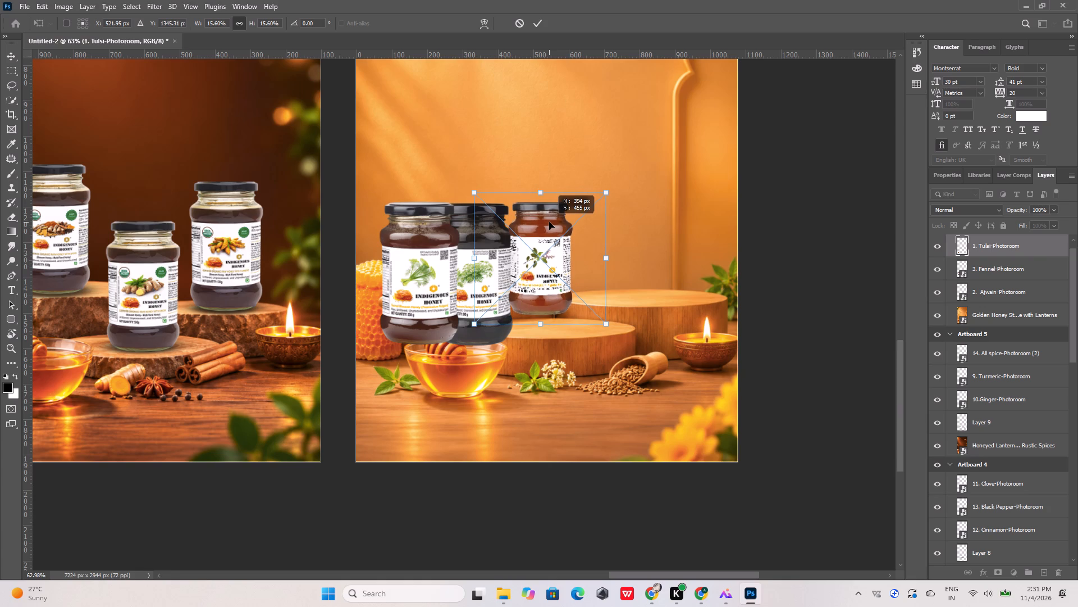
pyautogui.moveTo(549, 222); pyautogui.dragTo(549, 223)
pyautogui.keyDown('alt'); pyautogui.scroll(13, 532, 215); pyautogui.keyUp('alt')
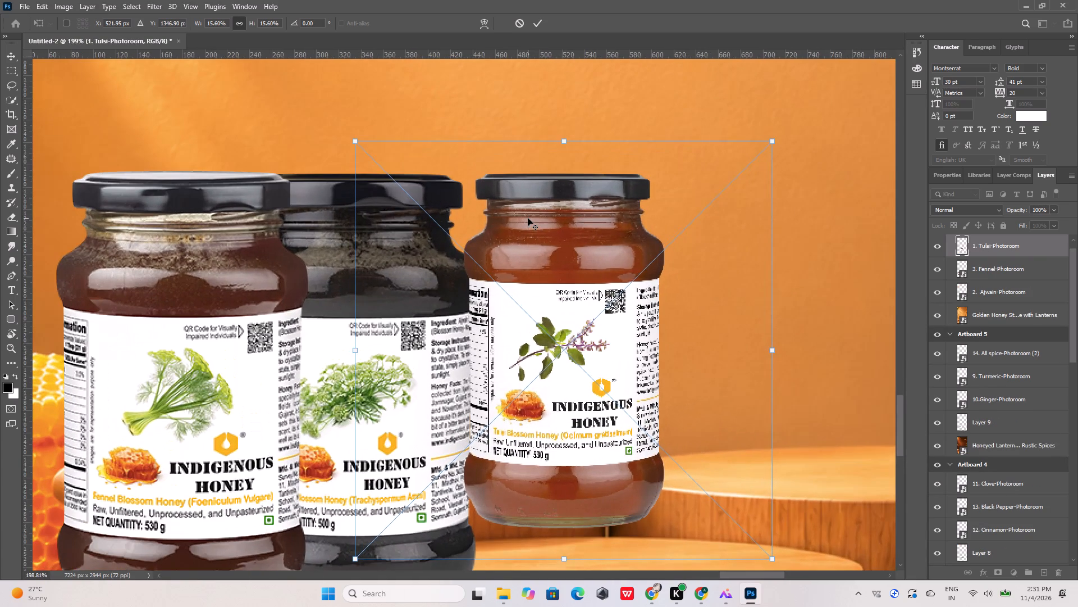
pyautogui.click(235, 55)
pyautogui.click(535, 25)
# Add a horizontal guide along the jar lids and nudge the Ajwain and Tulsi jars up to it.
pyautogui.moveTo(291, 56); pyautogui.dragTo(288, 158)
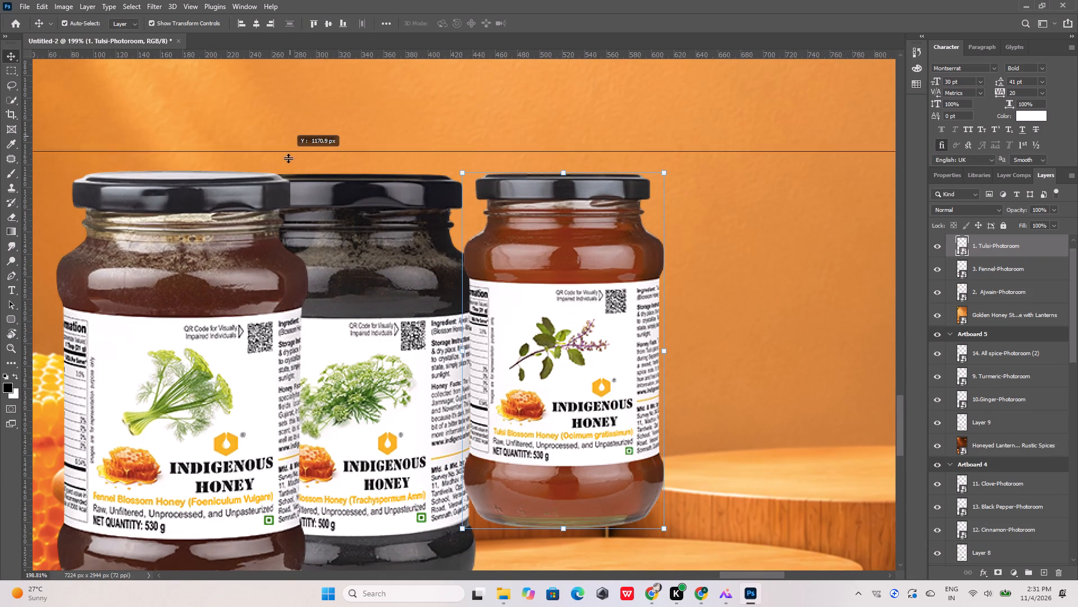
pyautogui.moveTo(288, 158); pyautogui.dragTo(287, 173)
pyautogui.keyDown('alt'); pyautogui.scroll(6, 318, 186); pyautogui.keyUp('alt')
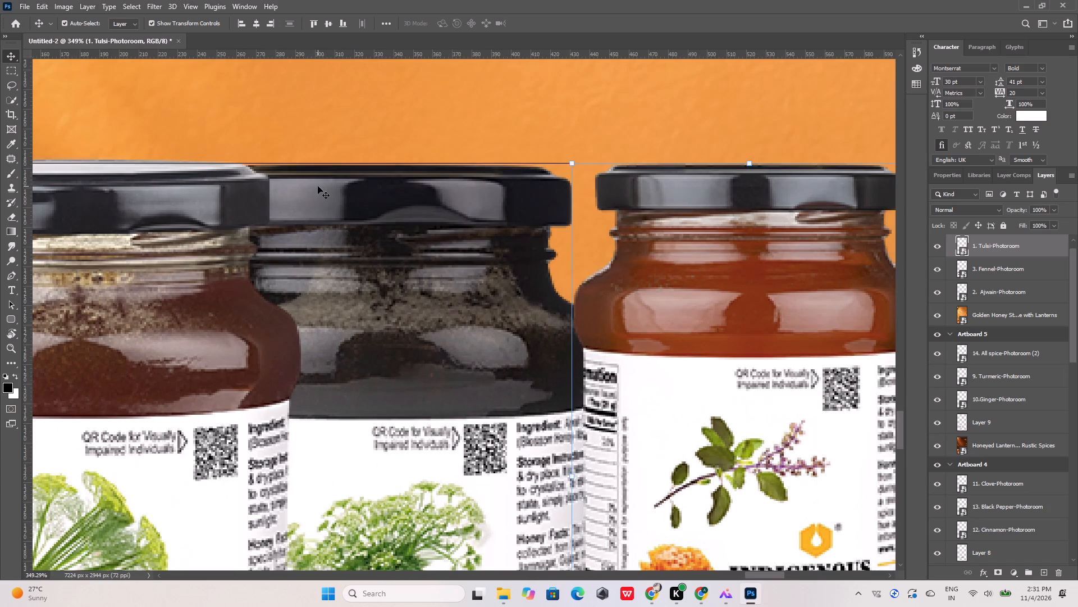
pyautogui.click(318, 186)
pyautogui.press('Up')
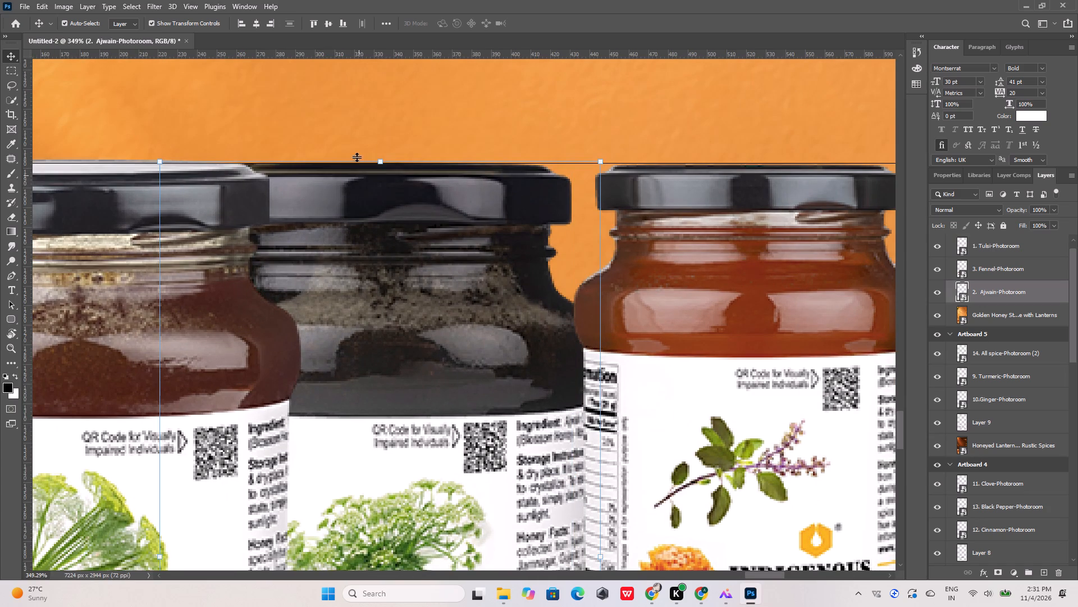
pyautogui.click(349, 130)
pyautogui.keyDown('alt'); pyautogui.scroll(-5, 349, 130); pyautogui.keyUp('alt')
pyautogui.click(596, 182)
pyautogui.keyDown('alt'); pyautogui.scroll(5, 595, 176); pyautogui.keyUp('alt')
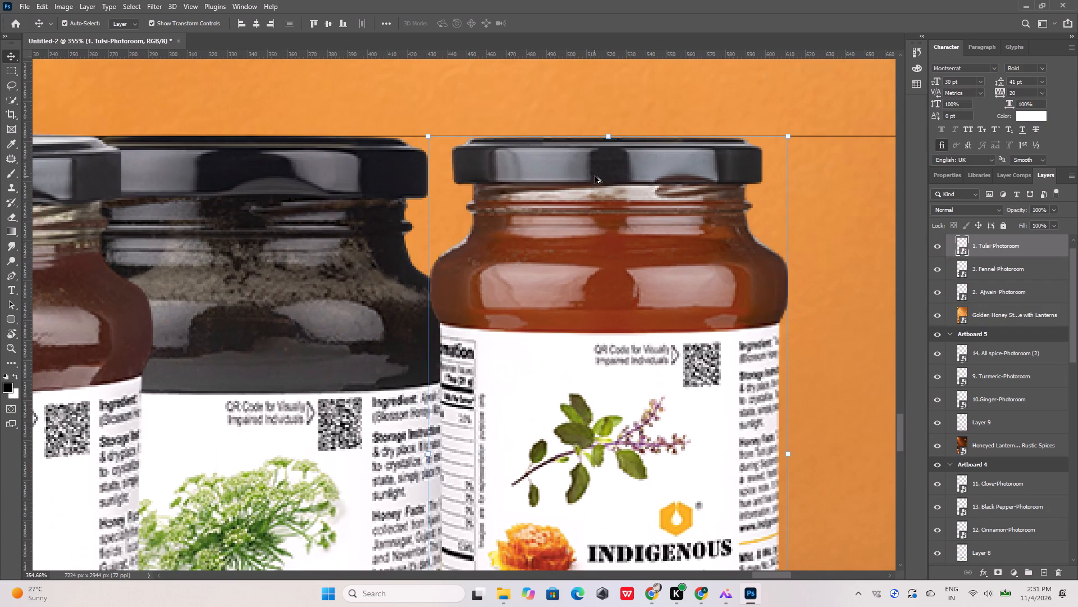
pyautogui.press('Up')
pyautogui.keyDown('alt'); pyautogui.scroll(-10, 531, 94); pyautogui.keyUp('alt')
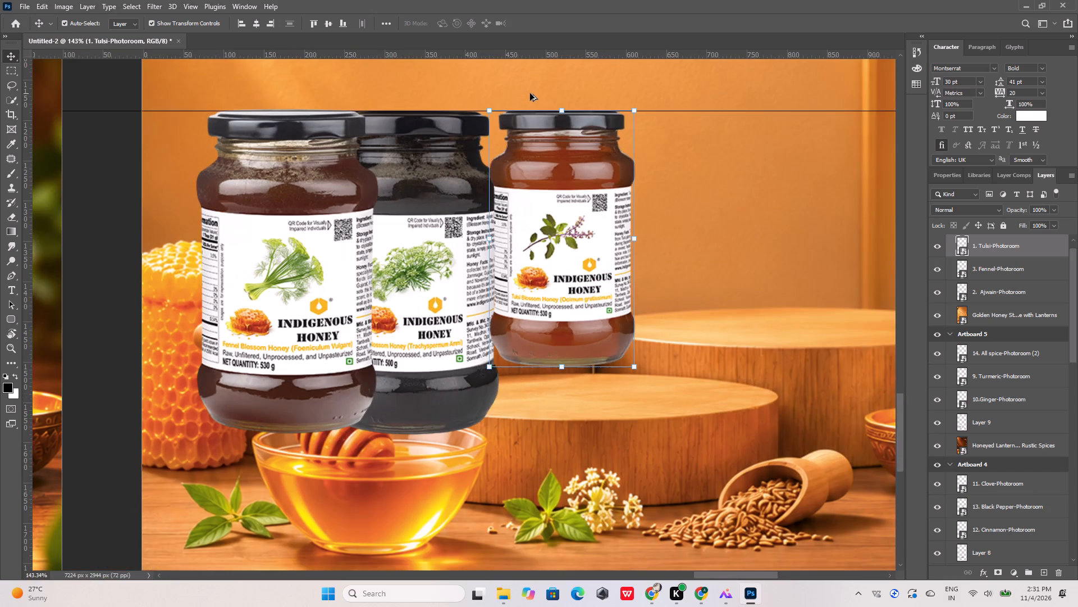
# Enlarge the Tulsi jar proportionally to about 19%, close to the size of the other two jars, and apply the transform.
pyautogui.moveTo(488, 369); pyautogui.dragTo(460, 409)
pyautogui.hotkey('ctrl', 'z')
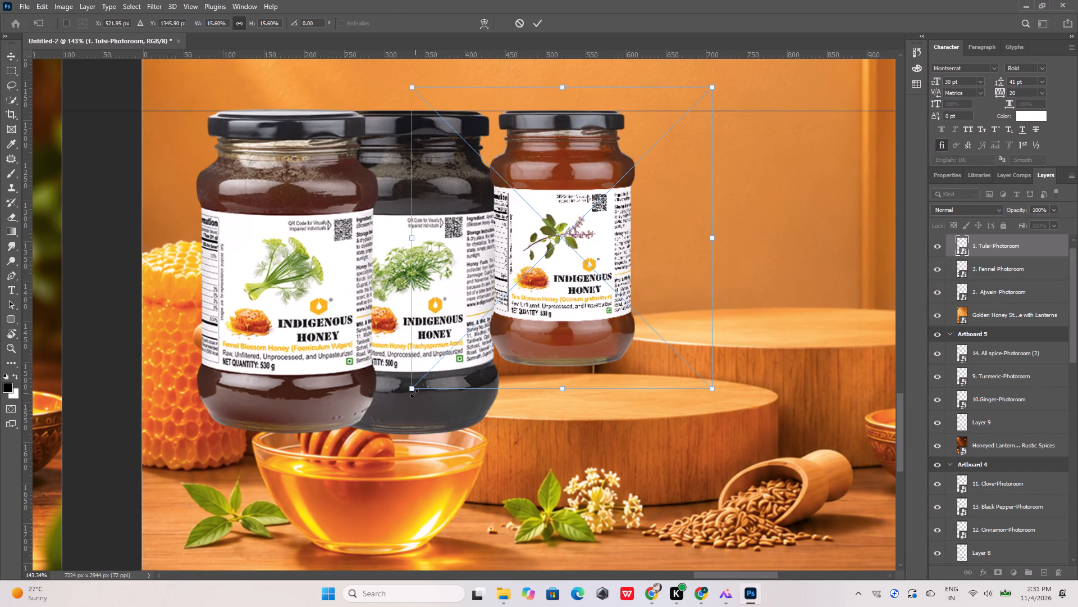
pyautogui.moveTo(413, 392); pyautogui.dragTo(338, 451)
pyautogui.click(533, 22)
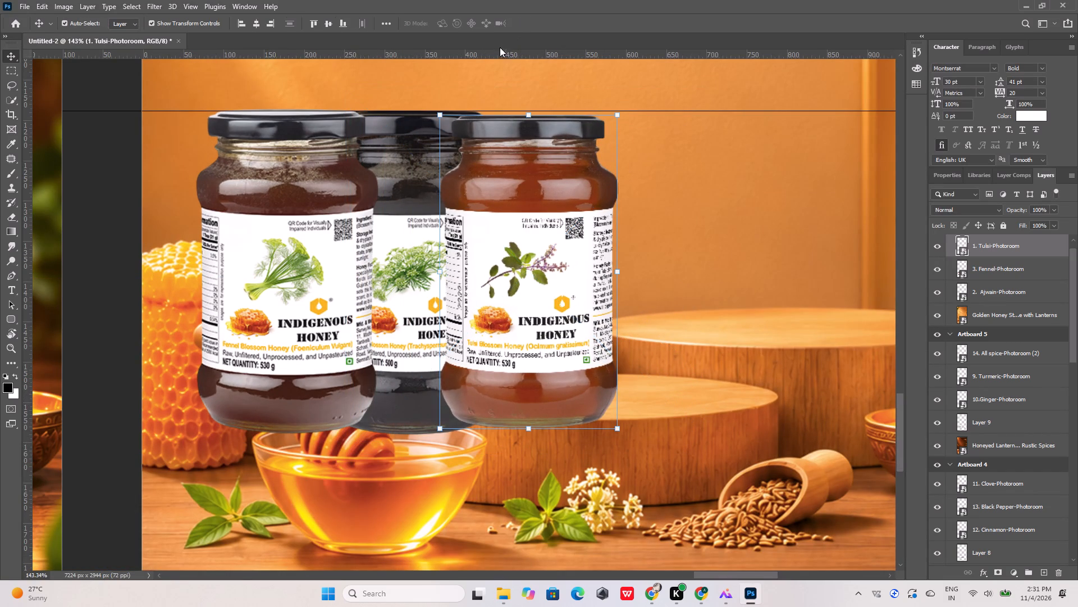
# Add a second horizontal guide along the base of the jars at about 1587 px.
pyautogui.moveTo(494, 53); pyautogui.dragTo(474, 432)
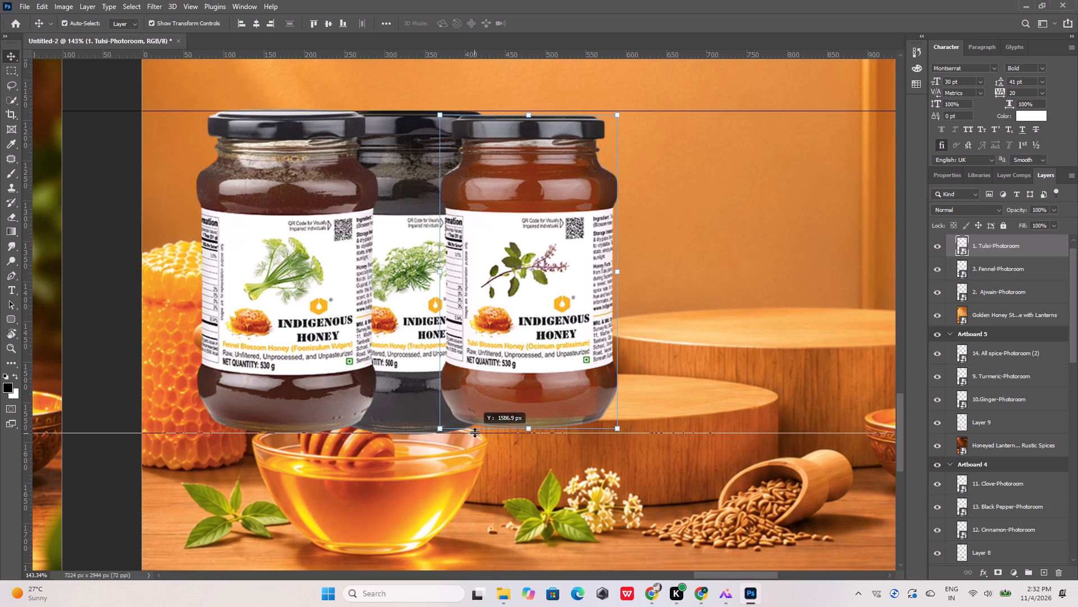
pyautogui.moveTo(474, 432); pyautogui.dragTo(475, 433)
pyautogui.press('z')
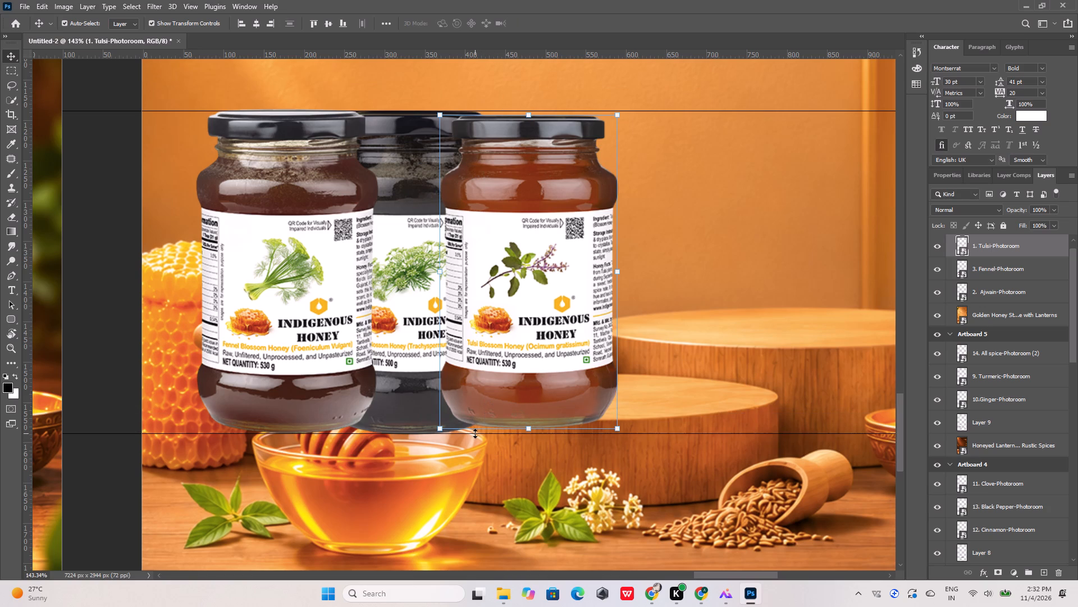
# Fine-tune the Tulsi jar's size to about 19.7% so it fills the height between the two guides, and apply it.
pyautogui.keyDown('alt'); pyautogui.scroll(6, 466, 431); pyautogui.keyUp('alt')
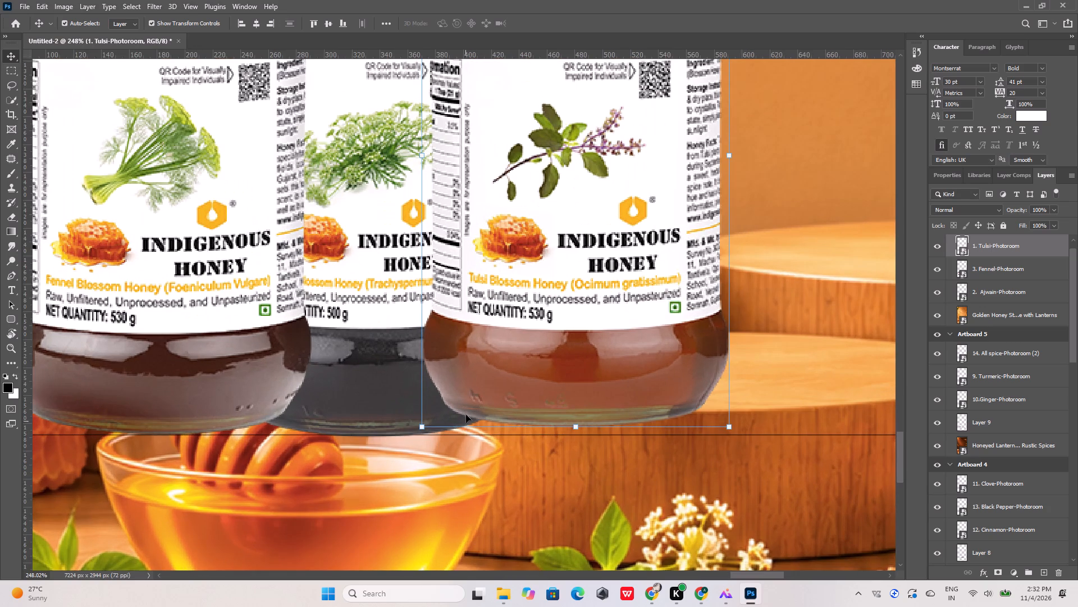
pyautogui.click(422, 428)
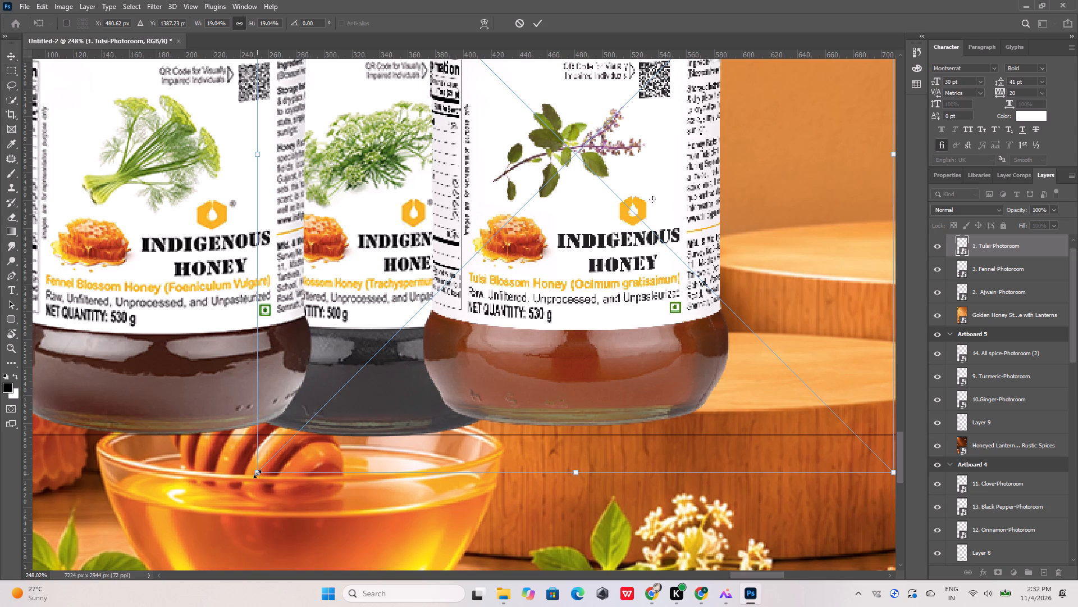
pyautogui.moveTo(257, 474); pyautogui.dragTo(246, 483)
pyautogui.keyDown('alt'); pyautogui.scroll(-11, 259, 475); pyautogui.keyUp('alt')
pyautogui.keyDown('alt'); pyautogui.scroll(4, 369, 254); pyautogui.keyUp('alt')
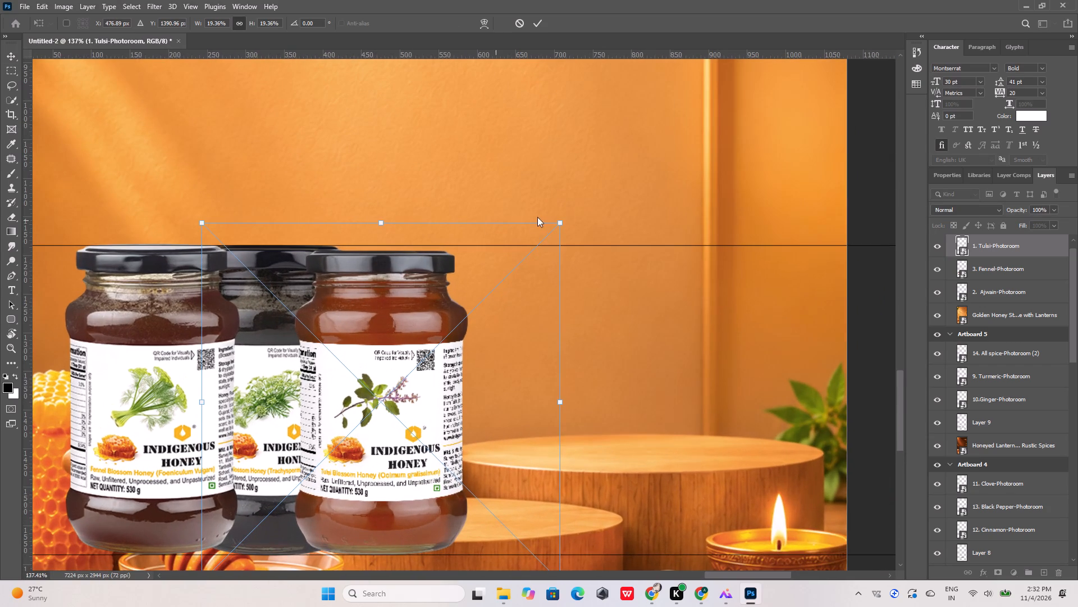
pyautogui.click(561, 220)
pyautogui.moveTo(561, 220); pyautogui.dragTo(568, 217)
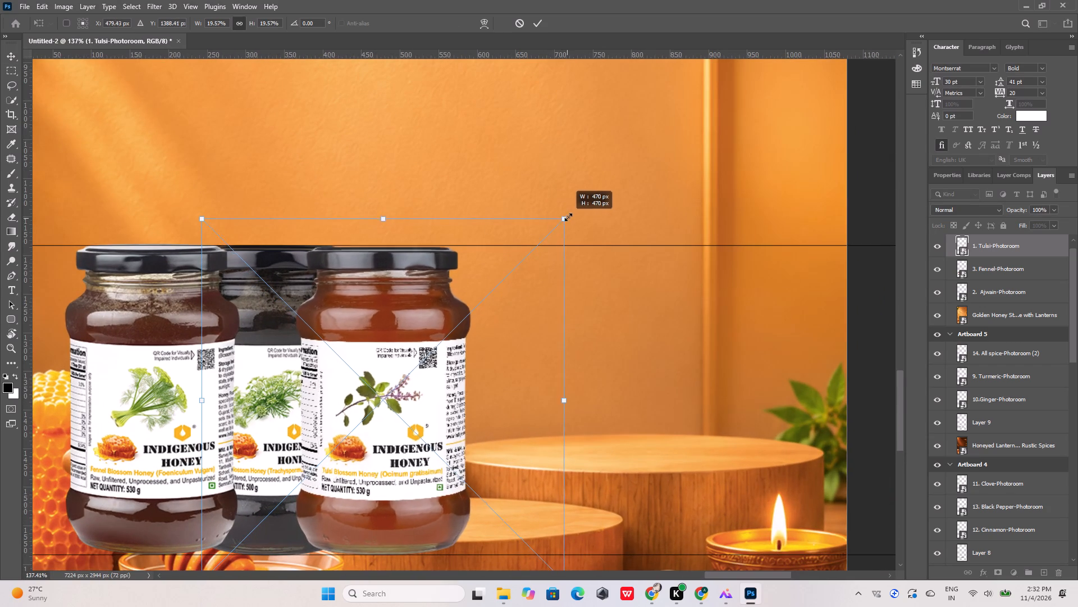
pyautogui.moveTo(568, 217); pyautogui.dragTo(569, 216)
pyautogui.keyDown('alt'); pyautogui.scroll(-8, 409, 241); pyautogui.keyUp('alt')
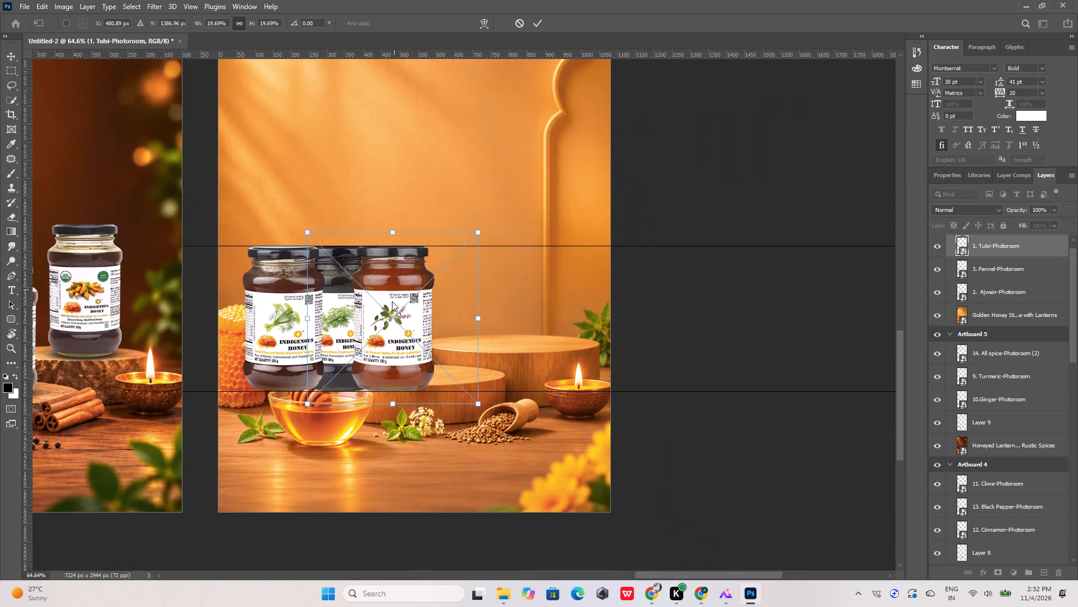
pyautogui.moveTo(392, 301); pyautogui.dragTo(509, 276)
pyautogui.click(537, 23)
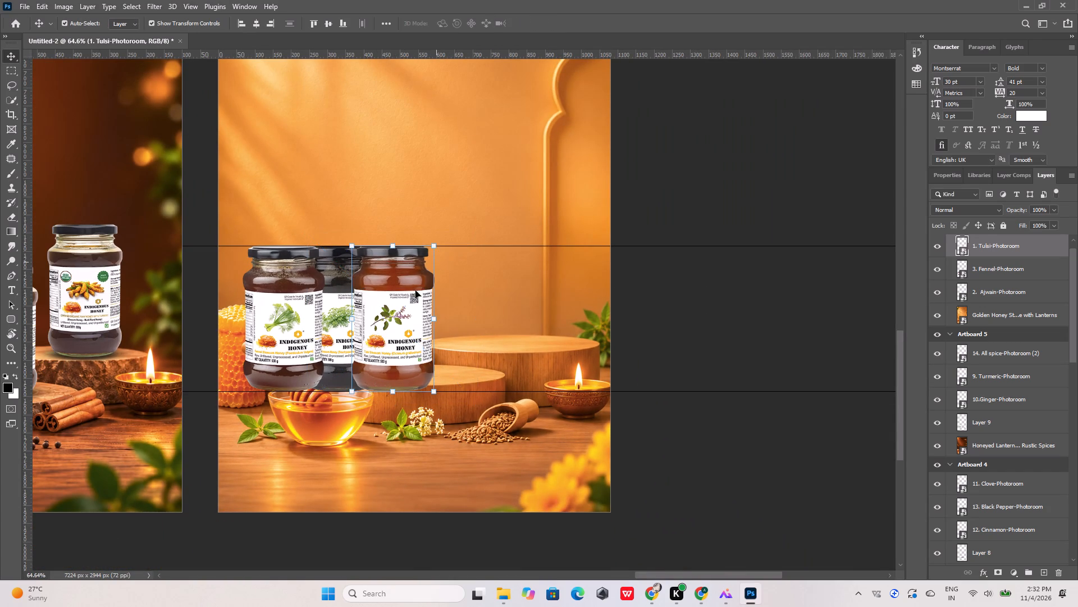
# Arrange the Tulsi jar on the right podium, Ajwain on the front podium and Fennel on the left rear podium, leaving everything deselected.
pyautogui.moveTo(403, 303); pyautogui.dragTo(526, 257)
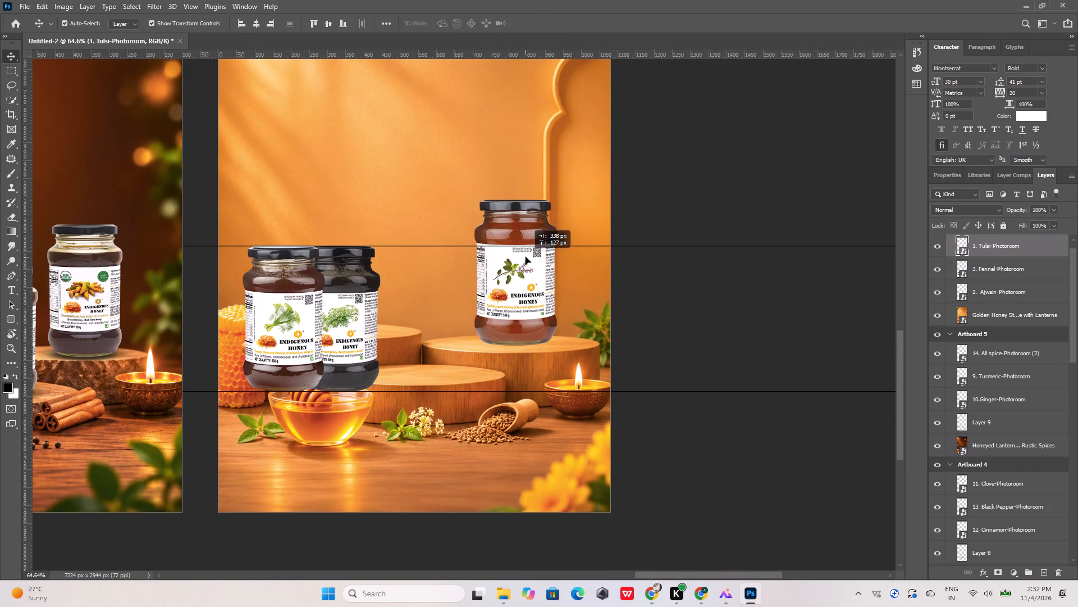
pyautogui.moveTo(526, 257); pyautogui.dragTo(526, 257)
pyautogui.moveTo(359, 321); pyautogui.dragTo(435, 311)
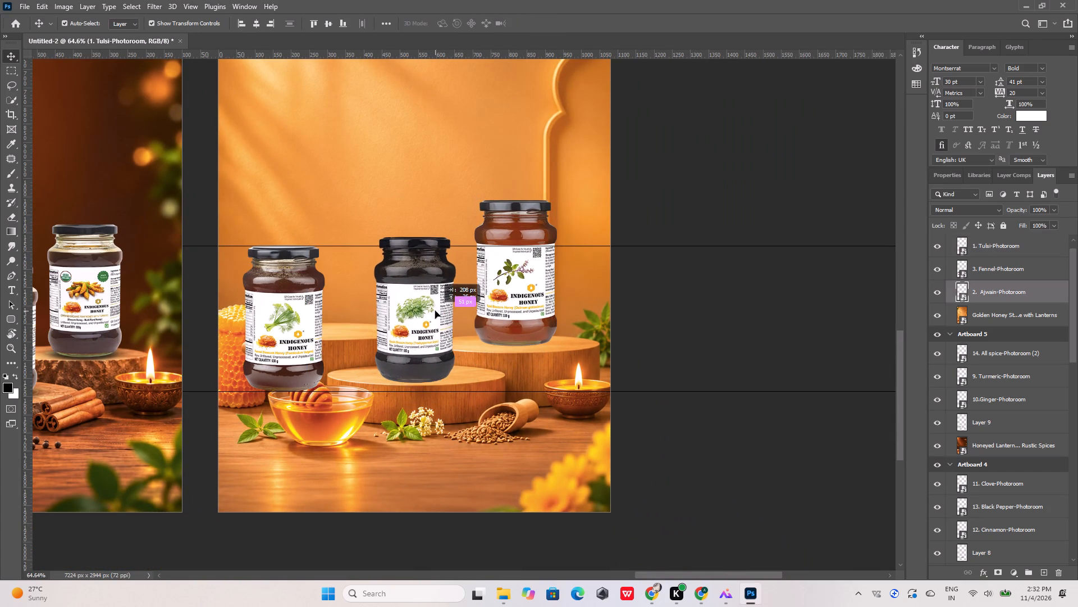
pyautogui.moveTo(435, 311); pyautogui.dragTo(437, 311)
pyautogui.moveTo(282, 328); pyautogui.dragTo(310, 280)
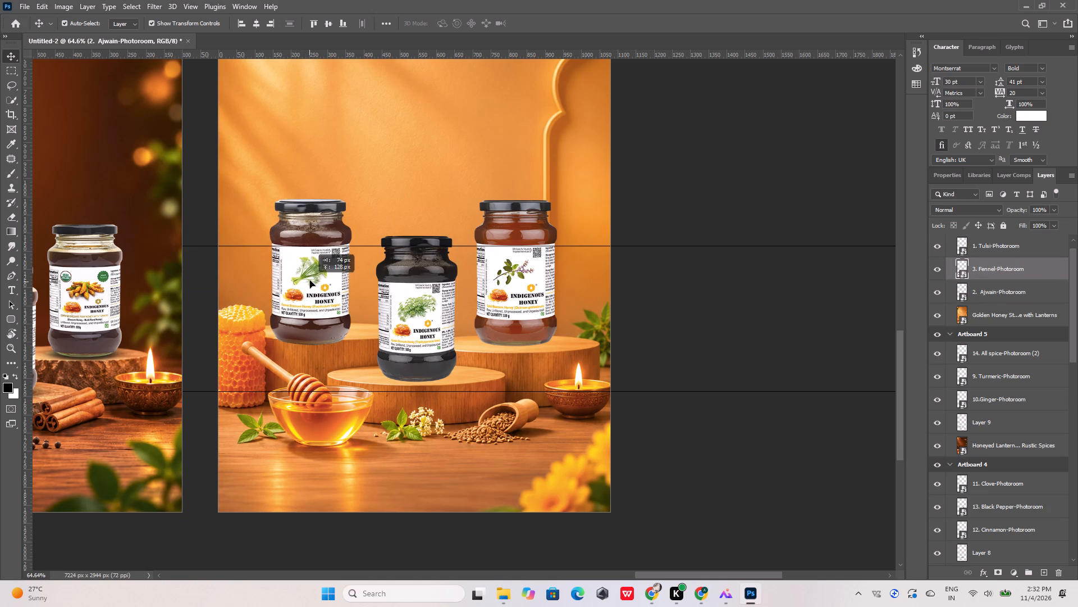
pyautogui.moveTo(310, 280); pyautogui.dragTo(324, 275)
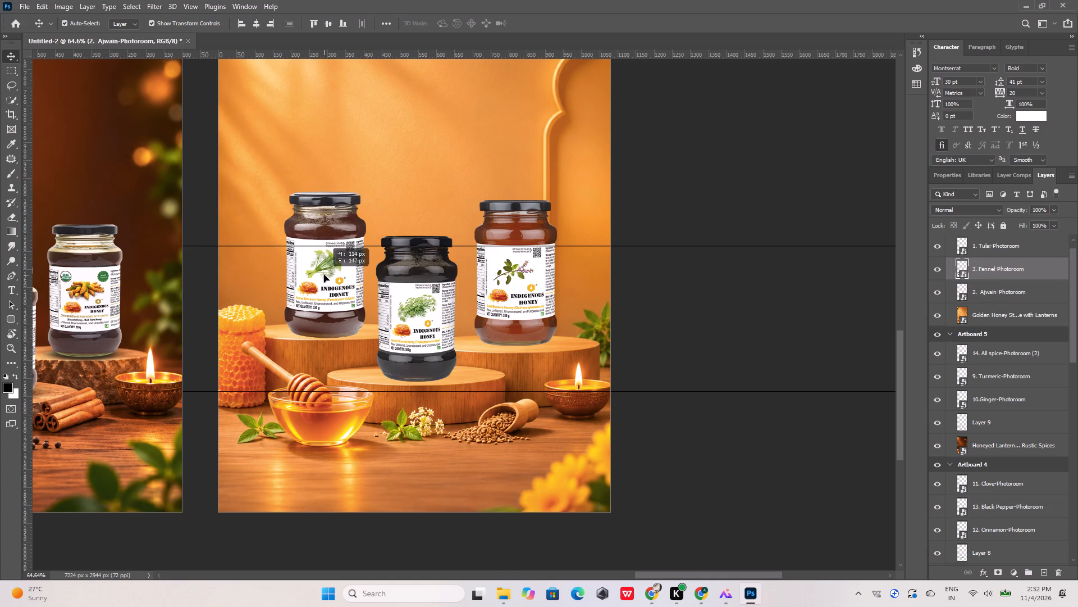
pyautogui.moveTo(324, 275); pyautogui.dragTo(322, 275)
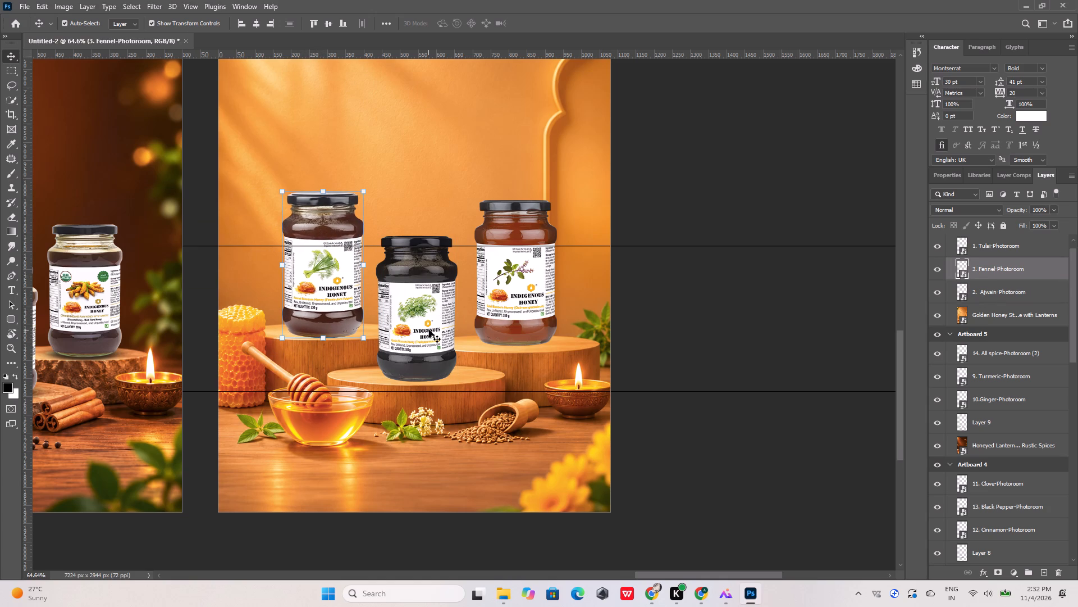
pyautogui.click(429, 330)
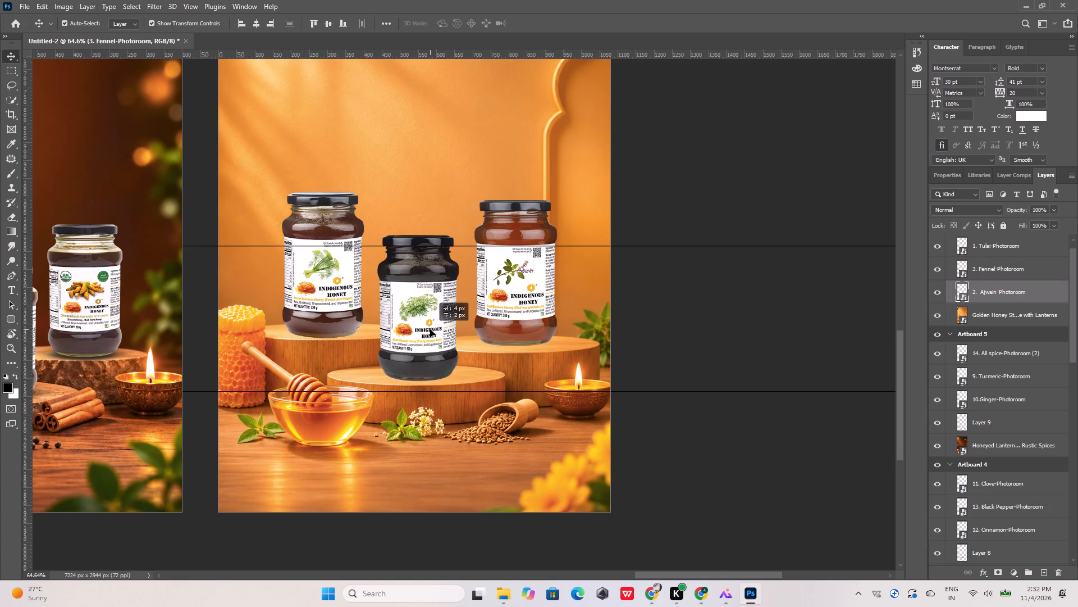
pyautogui.click(669, 334)
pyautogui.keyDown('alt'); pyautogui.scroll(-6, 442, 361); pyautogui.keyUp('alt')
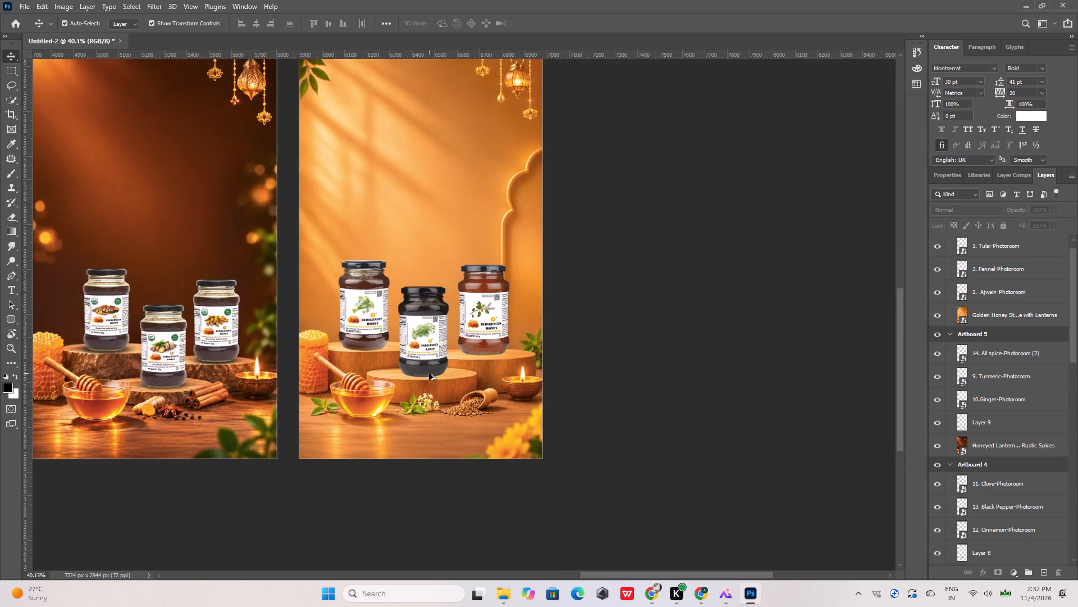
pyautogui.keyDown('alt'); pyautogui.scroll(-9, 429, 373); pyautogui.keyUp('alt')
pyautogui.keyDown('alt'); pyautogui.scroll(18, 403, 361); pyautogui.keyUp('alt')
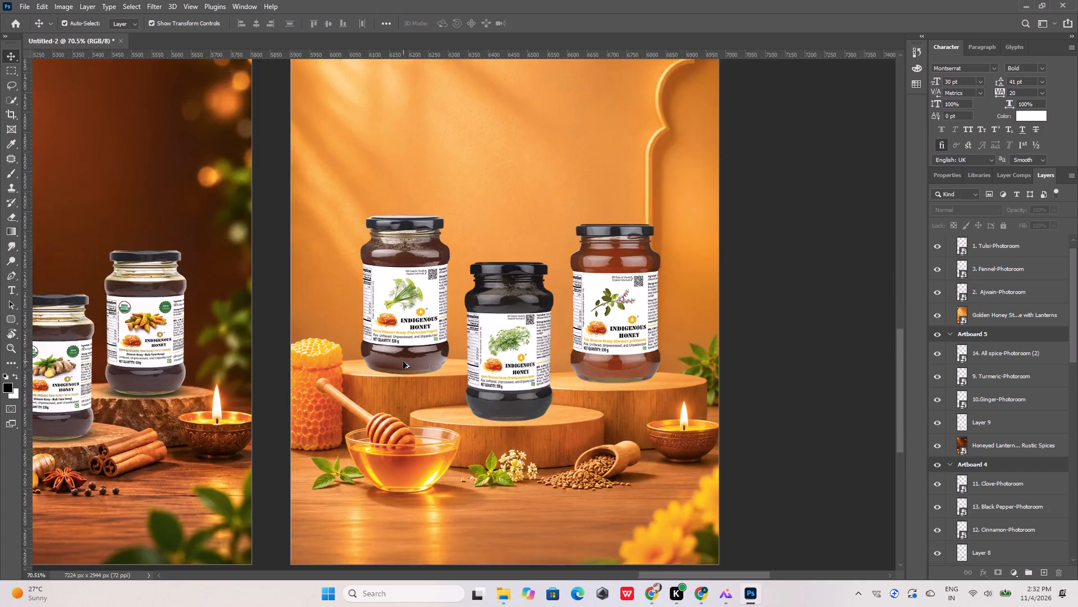
# Fine-tune the Fennel jar's vertical position so its base rests on the left rear podium.
pyautogui.keyDown('alt'); pyautogui.scroll(2, 403, 361); pyautogui.keyUp('alt')
pyautogui.moveTo(411, 312); pyautogui.dragTo(411, 305)
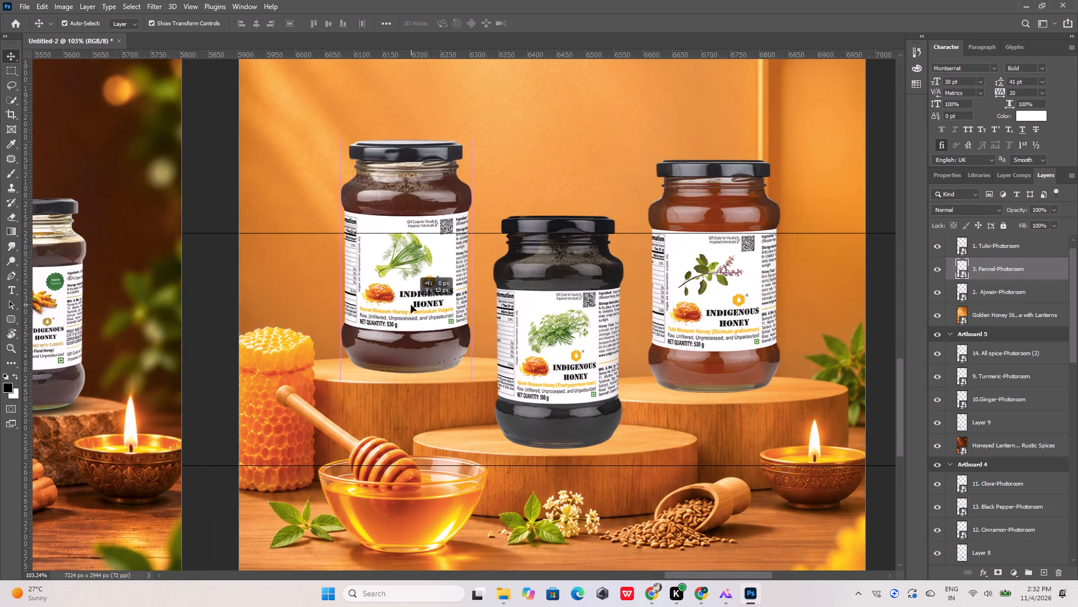
pyautogui.moveTo(411, 305); pyautogui.dragTo(412, 306)
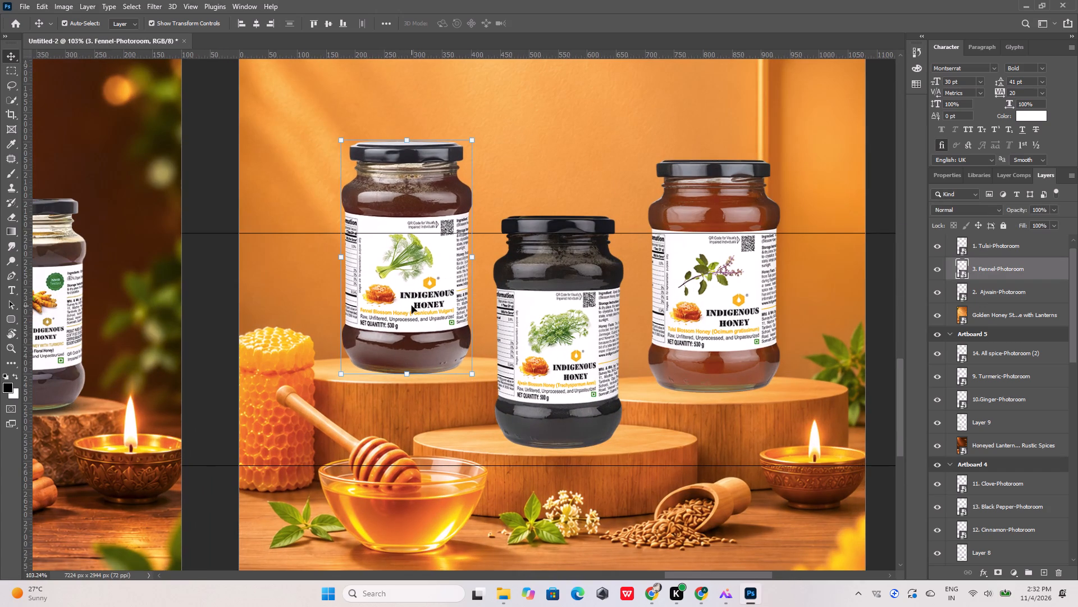
pyautogui.click(559, 162)
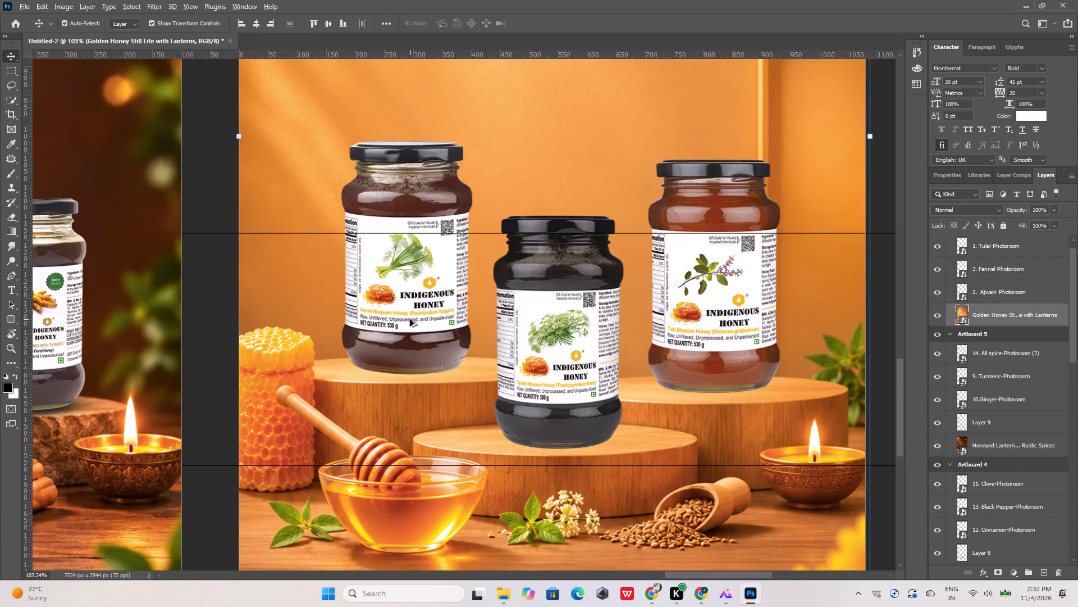
# Add an empty layer between the Ajwain jar and the golden background layer, and activate the Brush tool.
pyautogui.keyDown('alt'); pyautogui.scroll(6, 410, 320); pyautogui.keyUp('alt')
pyautogui.click(410, 320)
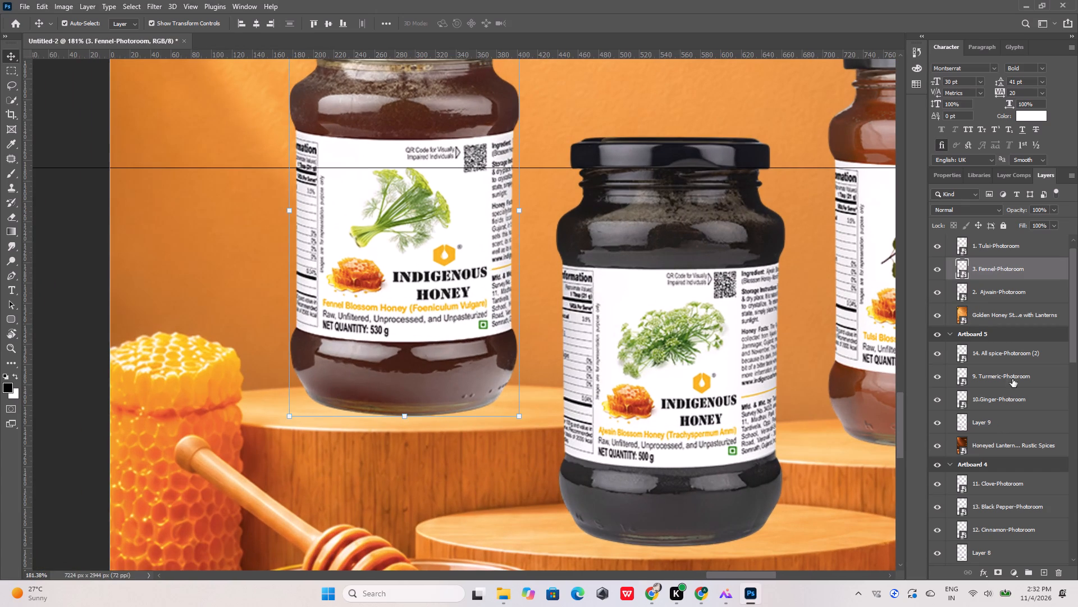
pyautogui.click(999, 295)
pyautogui.click(1045, 569)
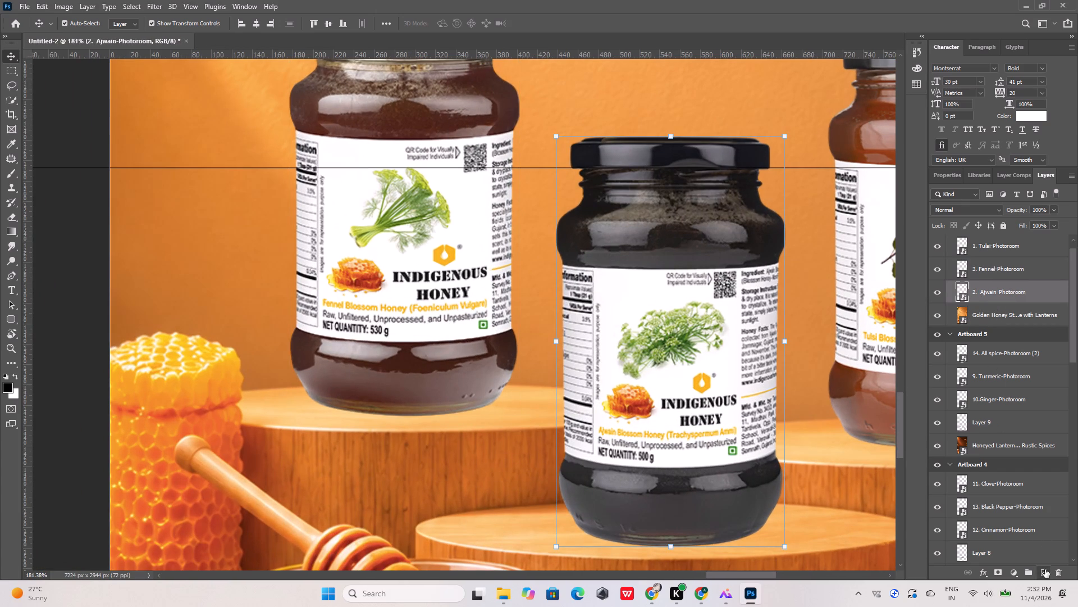
pyautogui.moveTo(998, 297); pyautogui.dragTo(996, 322)
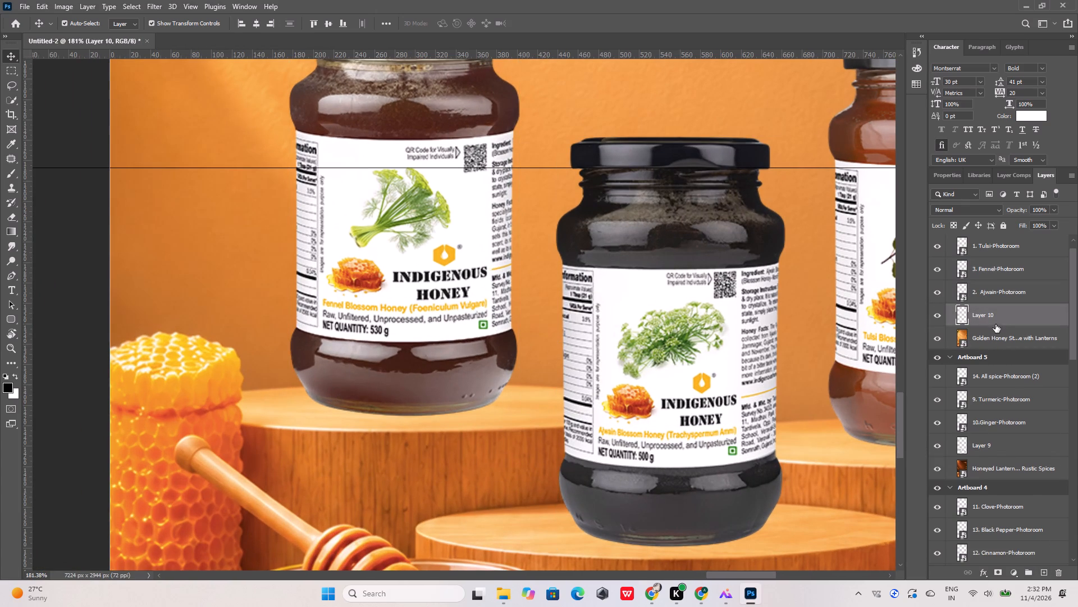
pyautogui.press('b')
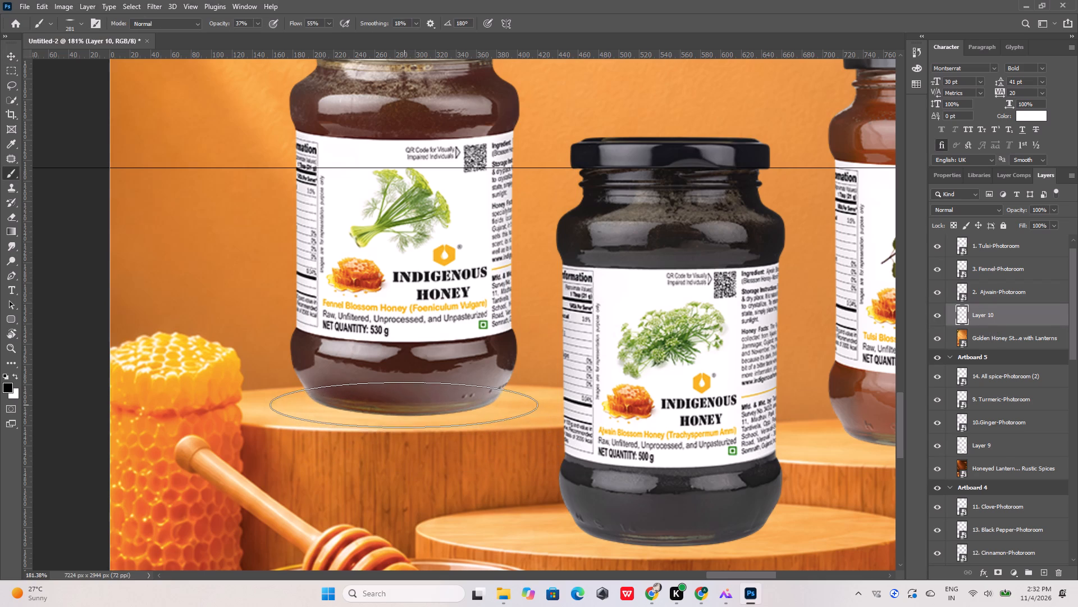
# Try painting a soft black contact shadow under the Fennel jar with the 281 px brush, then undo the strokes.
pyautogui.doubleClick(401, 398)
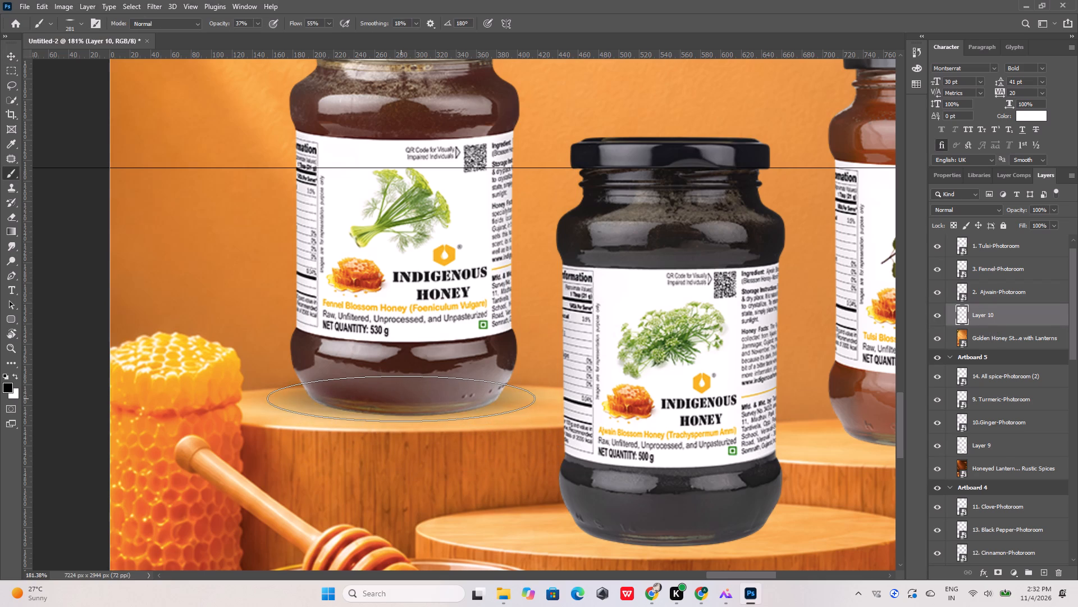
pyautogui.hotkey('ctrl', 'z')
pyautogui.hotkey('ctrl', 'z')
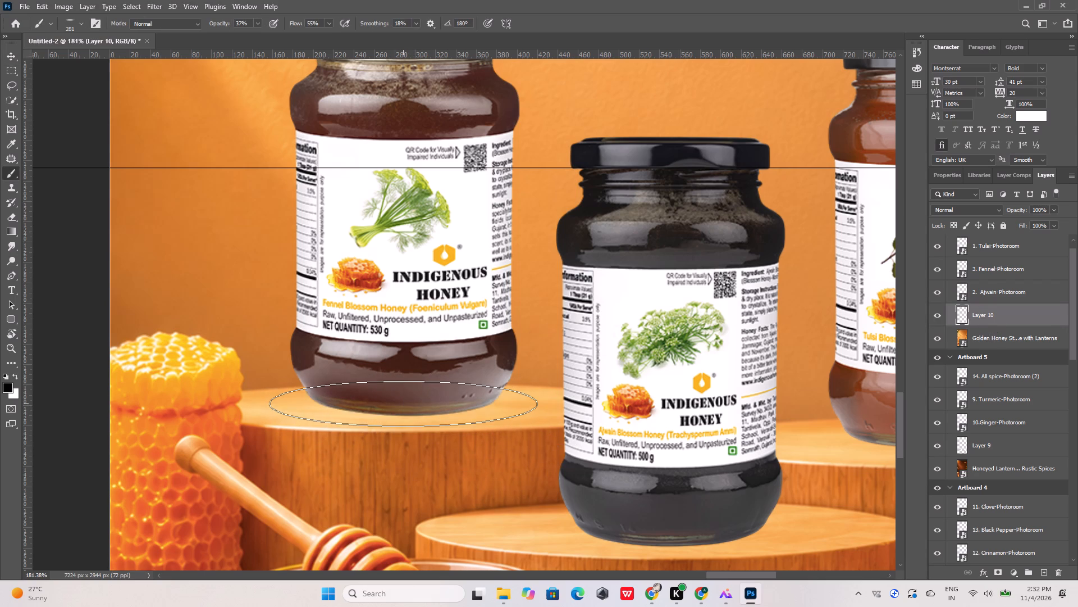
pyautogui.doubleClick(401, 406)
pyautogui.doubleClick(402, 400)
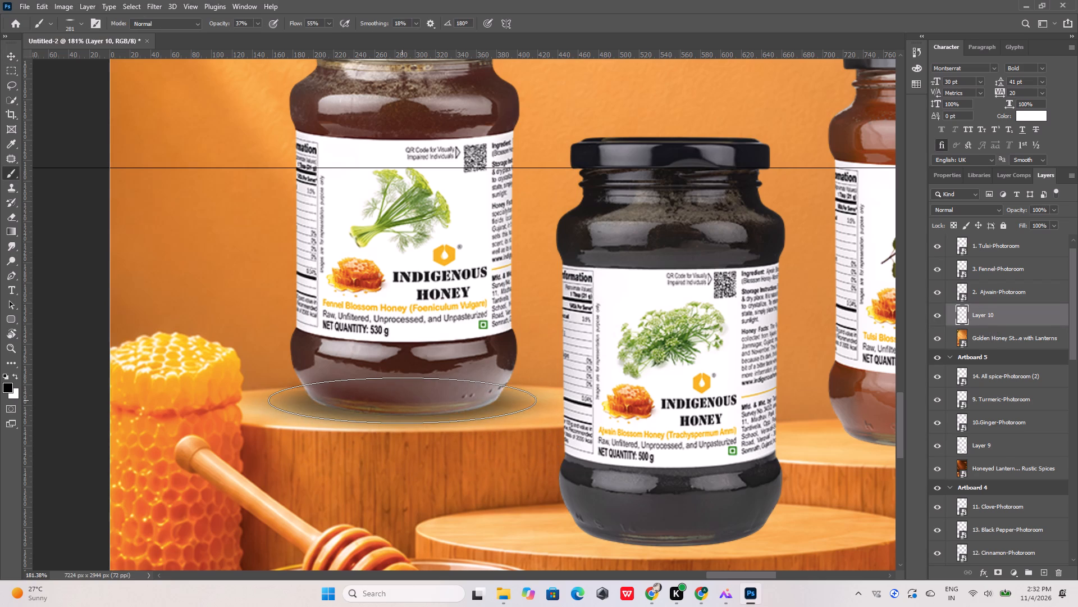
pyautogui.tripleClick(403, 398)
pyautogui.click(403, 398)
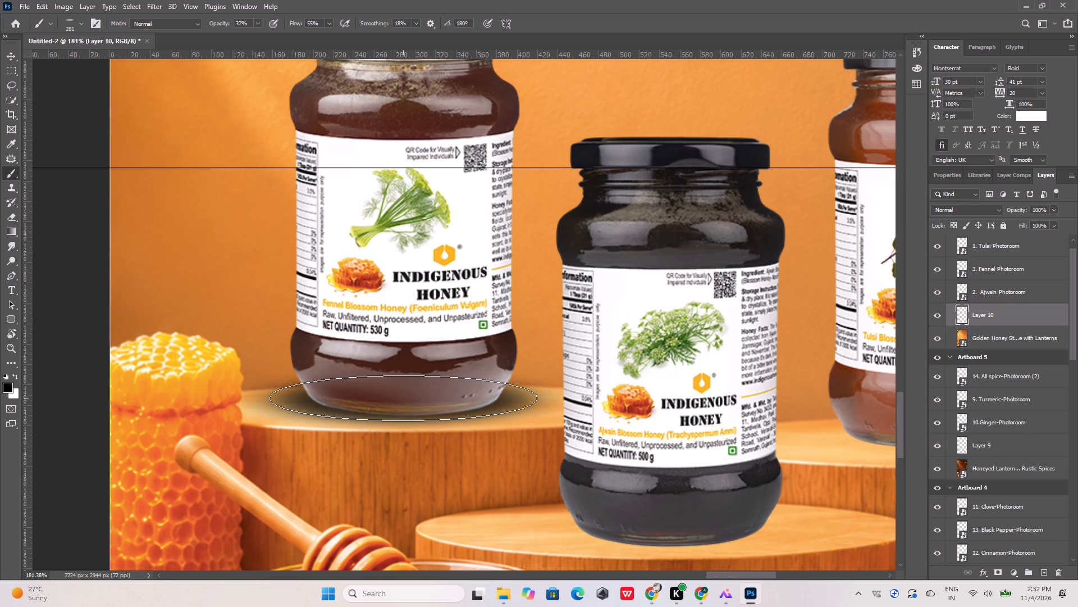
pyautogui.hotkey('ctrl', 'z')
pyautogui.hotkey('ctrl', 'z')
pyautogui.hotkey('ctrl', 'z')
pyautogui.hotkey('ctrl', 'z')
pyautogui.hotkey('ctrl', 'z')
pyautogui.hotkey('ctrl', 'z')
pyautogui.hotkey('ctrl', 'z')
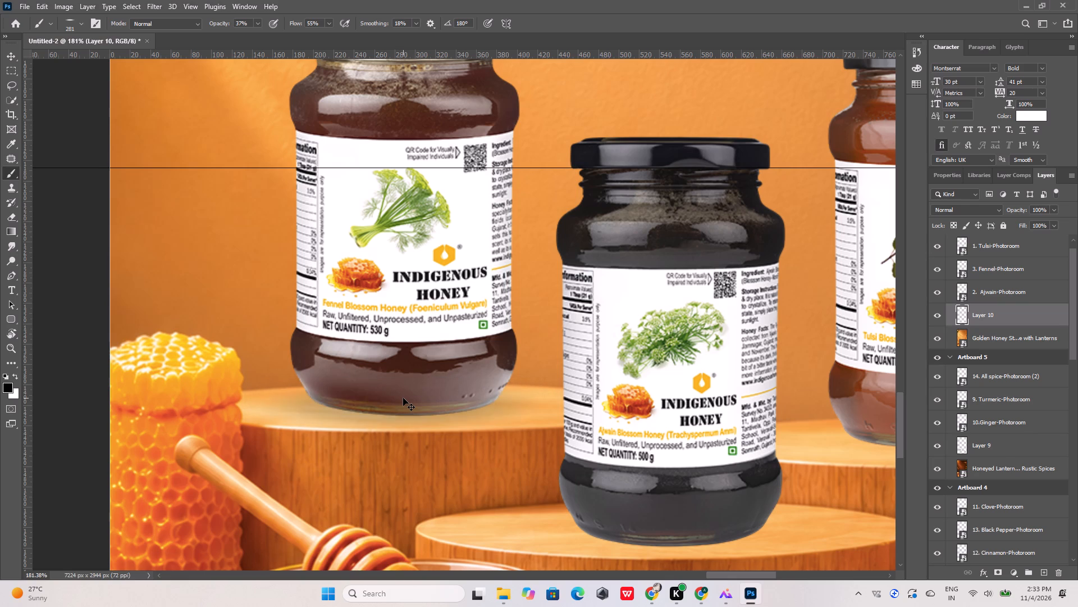
# Reduce the brush to 157 px and paint a soft black contact shadow along the centre and both sides of the Fennel jar's base.
pyautogui.keyDown('alt'); pyautogui.moveTo(403, 398); pyautogui.dragTo(376, 404, button='right'); pyautogui.keyUp('alt')
pyautogui.keyDown('alt'); pyautogui.moveTo(408, 396); pyautogui.dragTo(408, 396, button='right'); pyautogui.keyUp('alt')
pyautogui.keyDown('alt'); pyautogui.moveTo(408, 396); pyautogui.dragTo(362, 399, button='right'); pyautogui.keyUp('alt')
pyautogui.keyDown('alt'); pyautogui.moveTo(394, 401); pyautogui.dragTo(399, 400, button='right'); pyautogui.keyUp('alt')
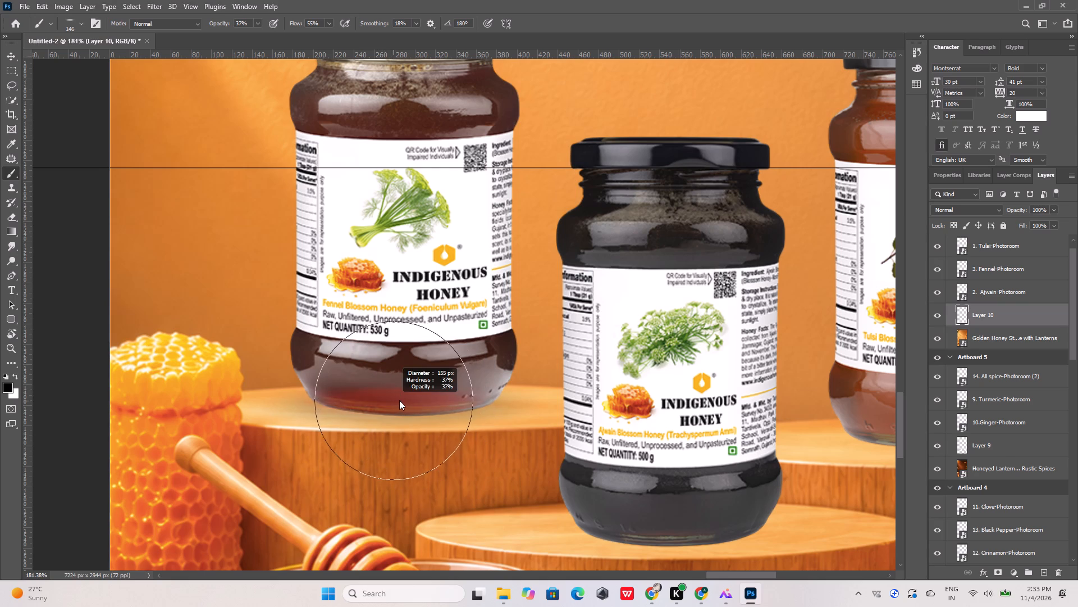
pyautogui.keyDown('alt'); pyautogui.moveTo(399, 400); pyautogui.dragTo(400, 400, button='right'); pyautogui.keyUp('alt')
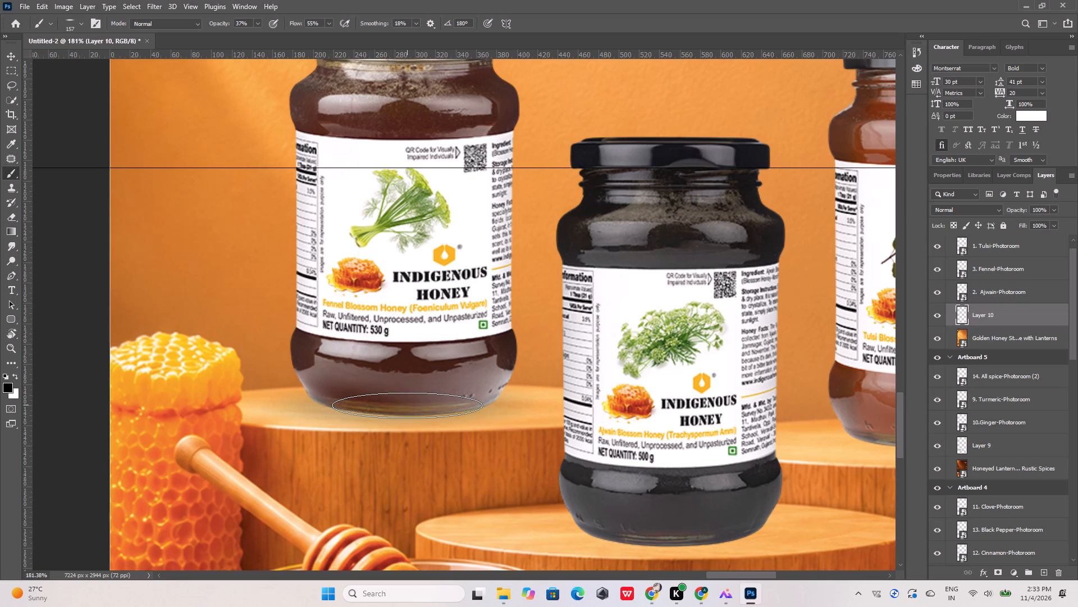
pyautogui.tripleClick(407, 405)
pyautogui.click(408, 406)
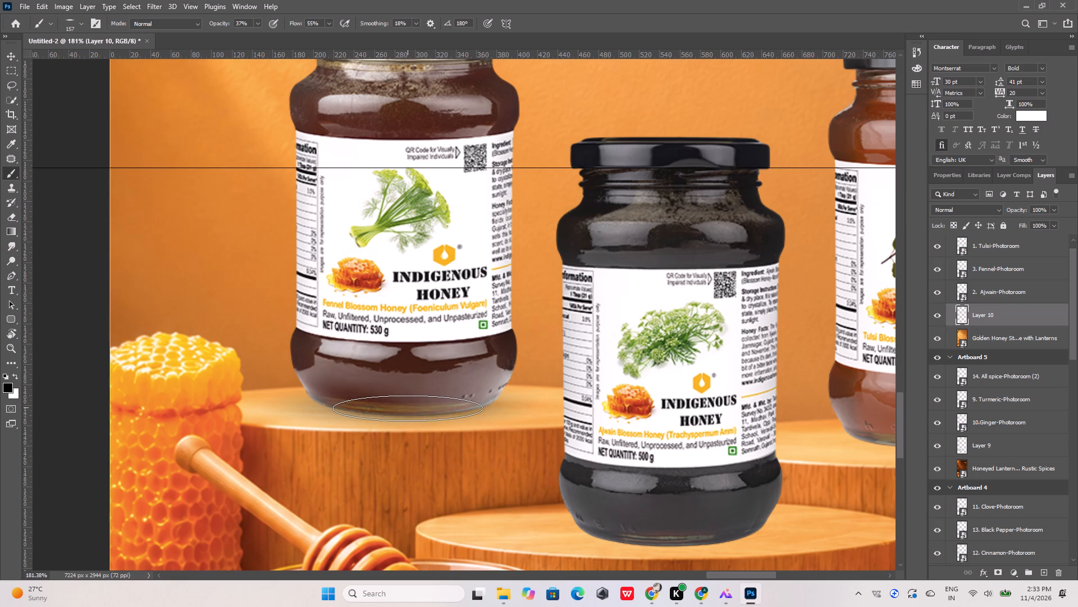
pyautogui.tripleClick(408, 408)
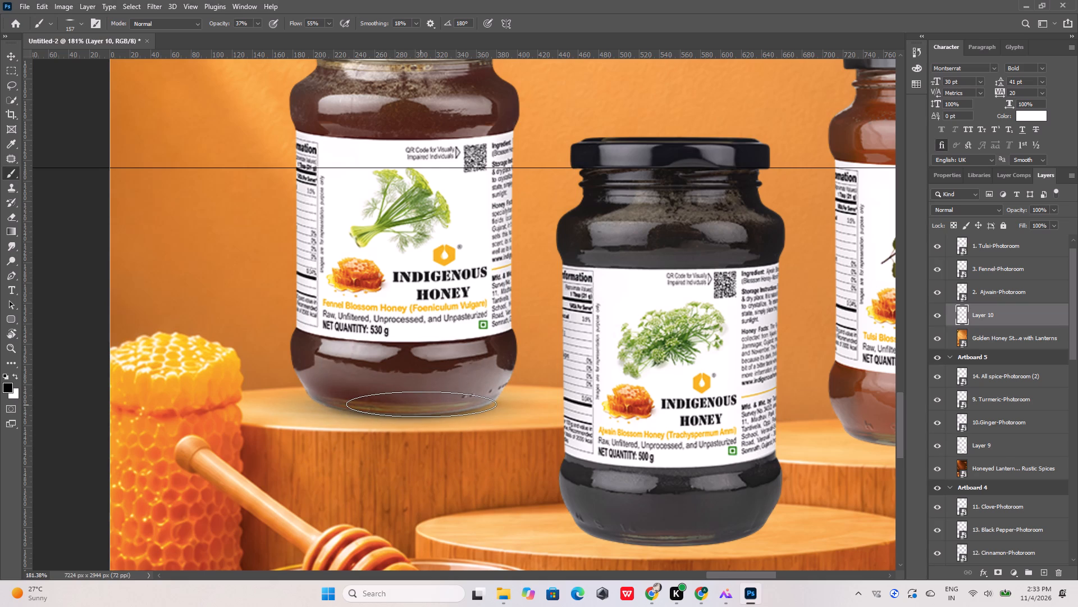
pyautogui.tripleClick(422, 404)
pyautogui.click(422, 404)
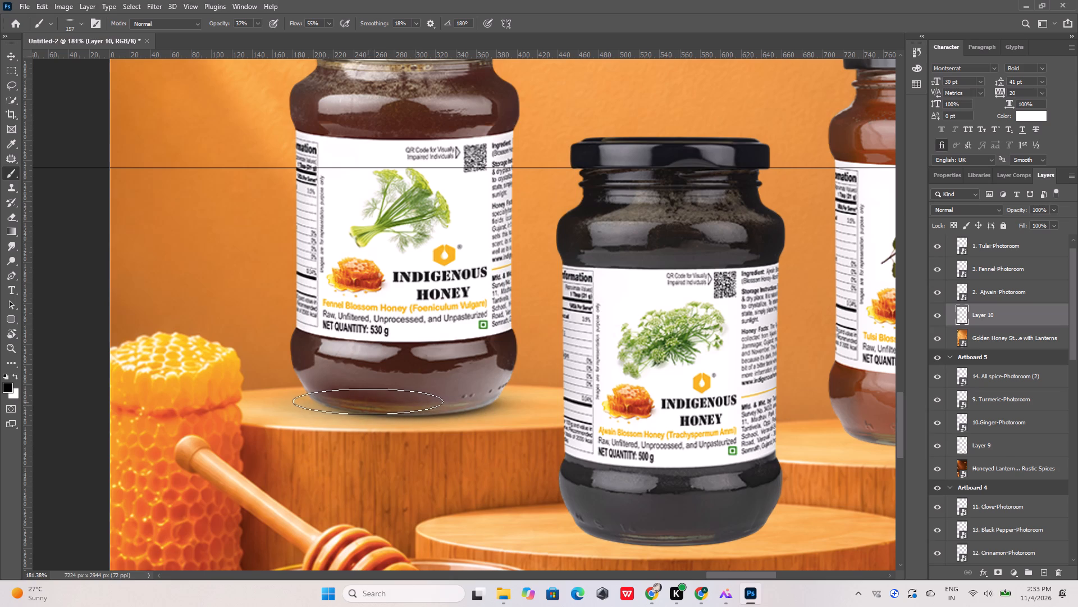
pyautogui.doubleClick(377, 399)
pyautogui.click(378, 399)
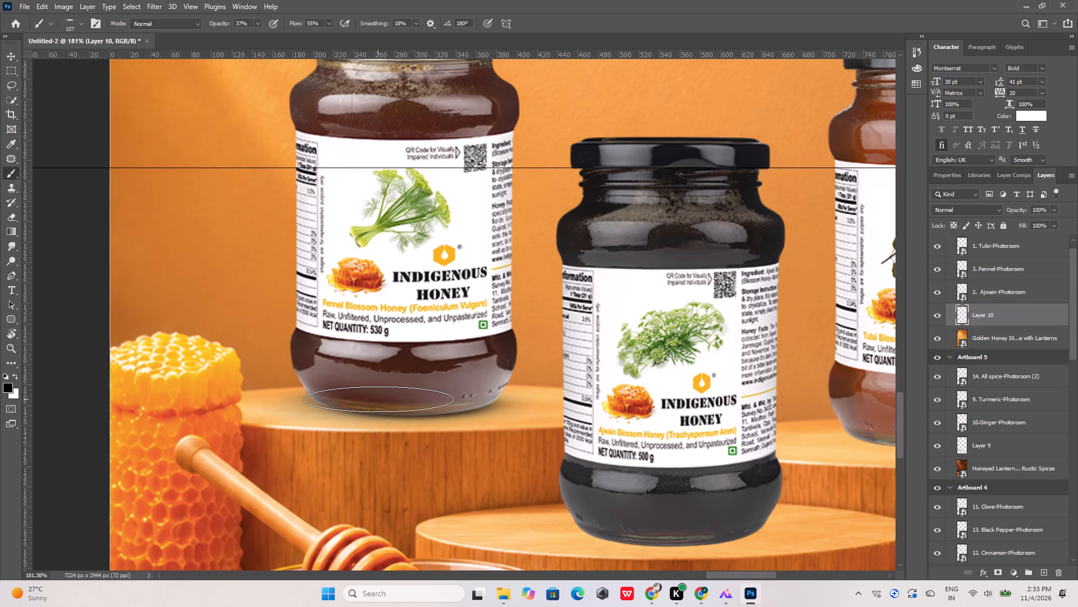
pyautogui.tripleClick(380, 404)
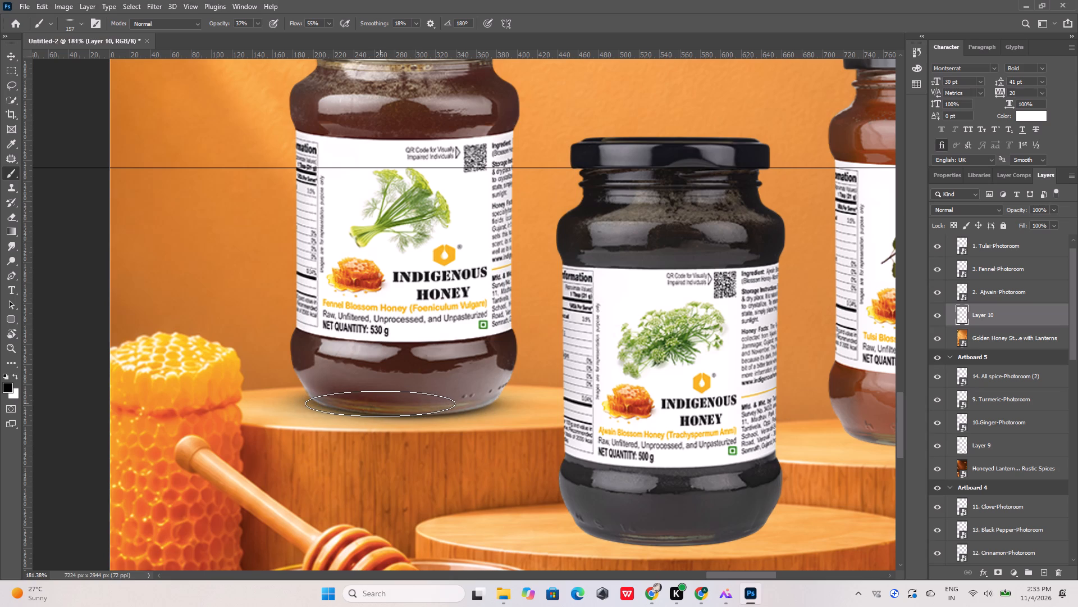
# Darken the Fennel jar's contact shadow with a few more brush dabs around the middle of its base.
pyautogui.keyDown('alt'); pyautogui.scroll(-5, 369, 407); pyautogui.keyUp('alt')
pyautogui.keyDown('alt'); pyautogui.scroll(8, 379, 402); pyautogui.keyUp('alt')
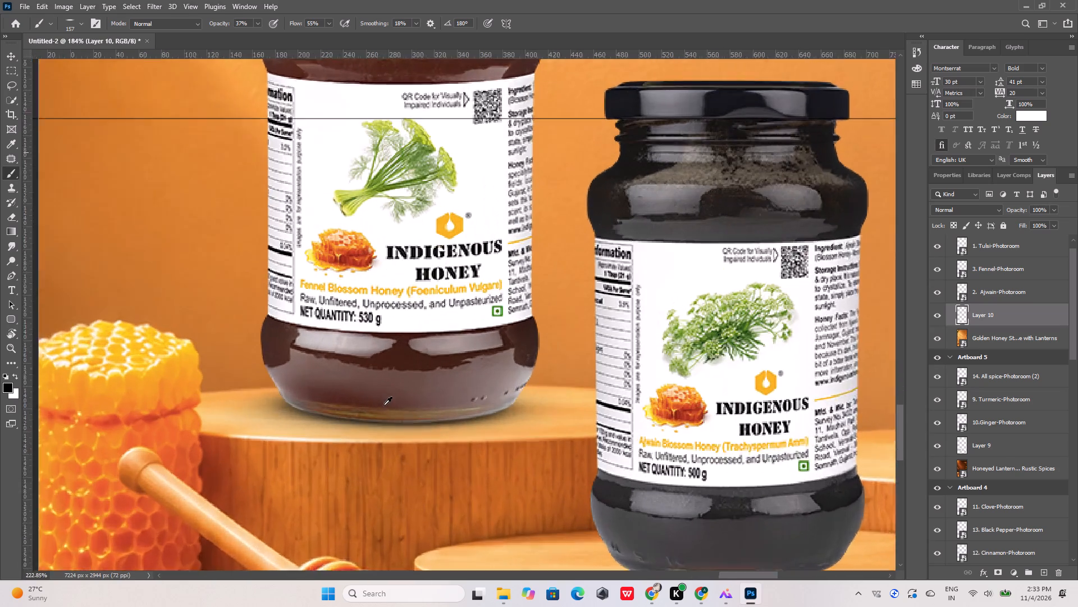
pyautogui.keyDown('alt'); pyautogui.scroll(1, 383, 405); pyautogui.keyUp('alt')
pyautogui.click(430, 407)
pyautogui.click(430, 410)
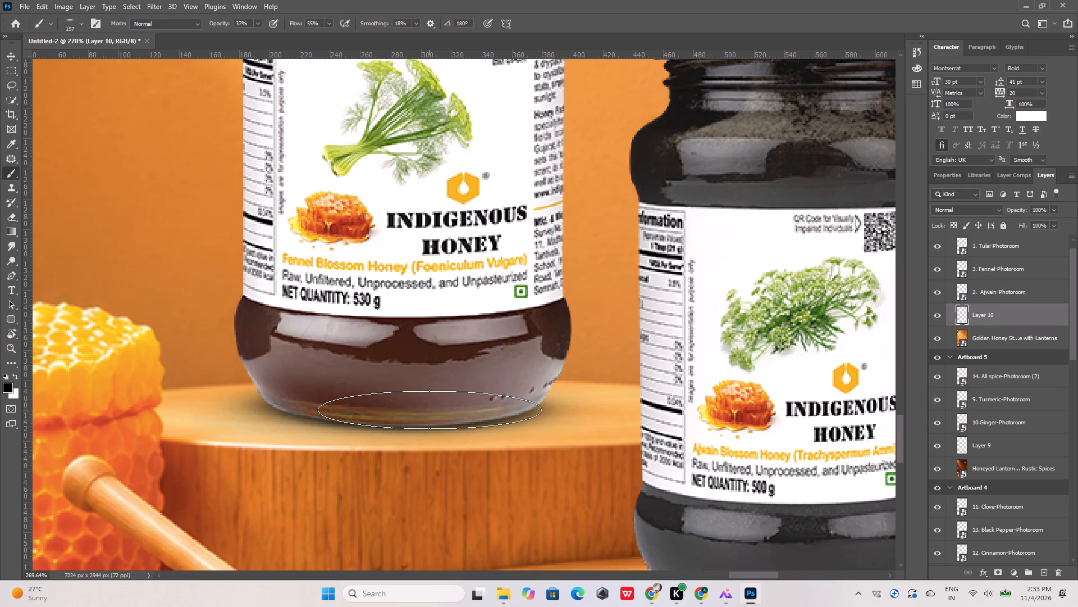
pyautogui.click(422, 412)
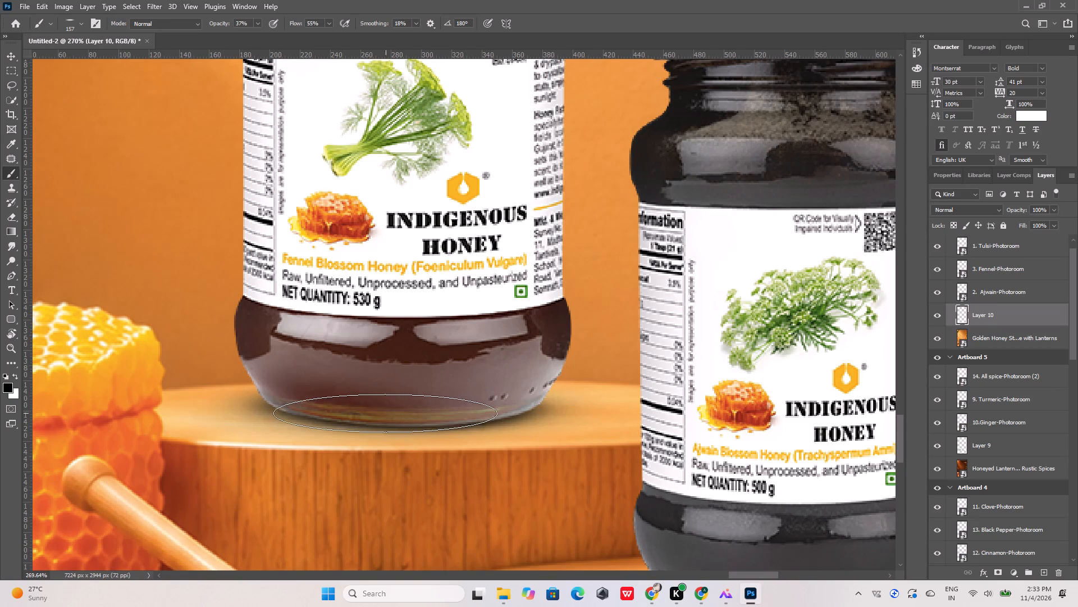
# Paint a soft black contact shadow beneath the Ajwain jar on the front podium, covering the centre and both sides of its base.
pyautogui.keyDown('alt'); pyautogui.scroll(-9, 337, 388); pyautogui.keyUp('alt')
pyautogui.keyDown('alt'); pyautogui.scroll(5, 499, 480); pyautogui.keyUp('alt')
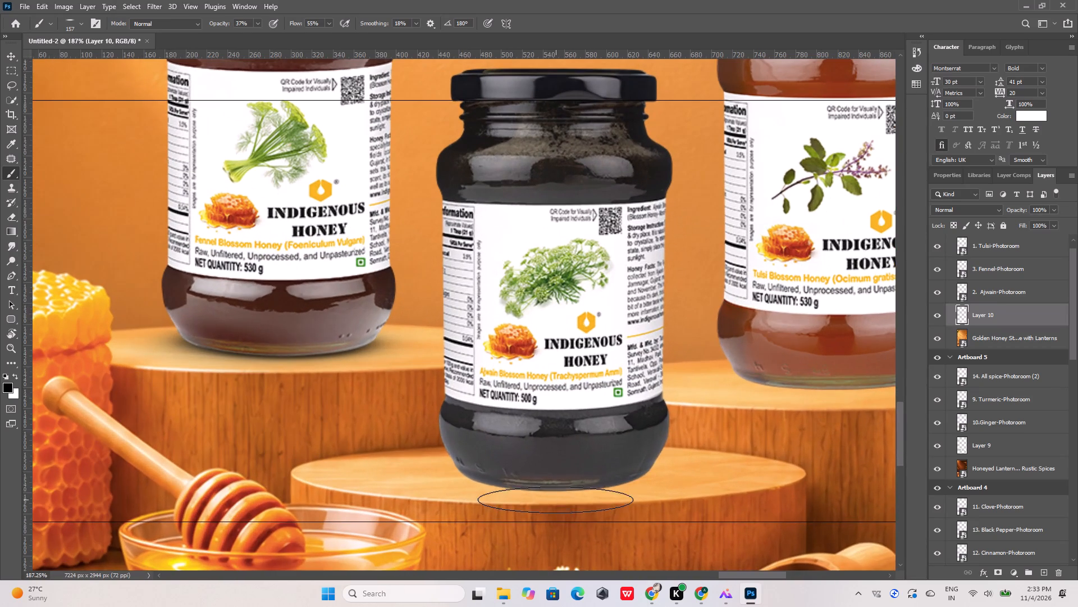
pyautogui.click(551, 481)
pyautogui.doubleClick(554, 483)
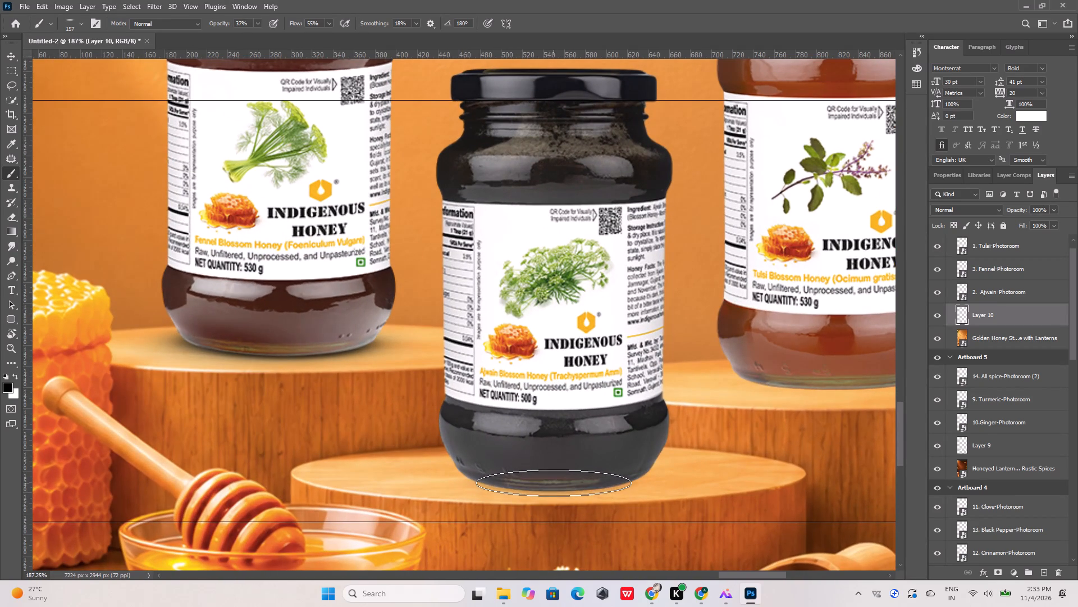
pyautogui.doubleClick(554, 486)
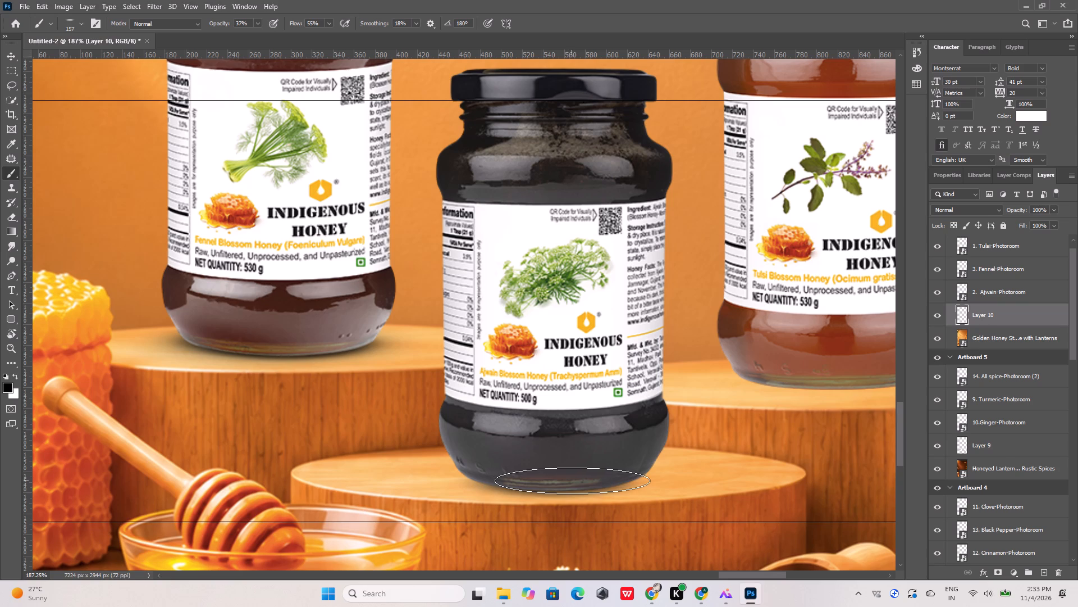
pyautogui.doubleClick(572, 481)
pyautogui.doubleClick(578, 481)
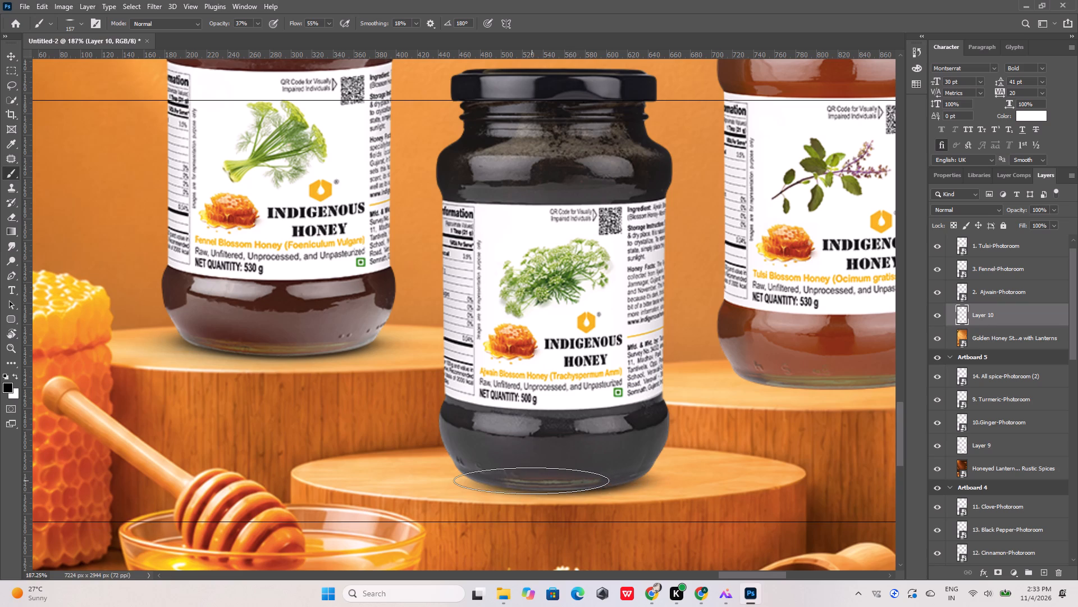
pyautogui.doubleClick(528, 480)
pyautogui.doubleClick(528, 480)
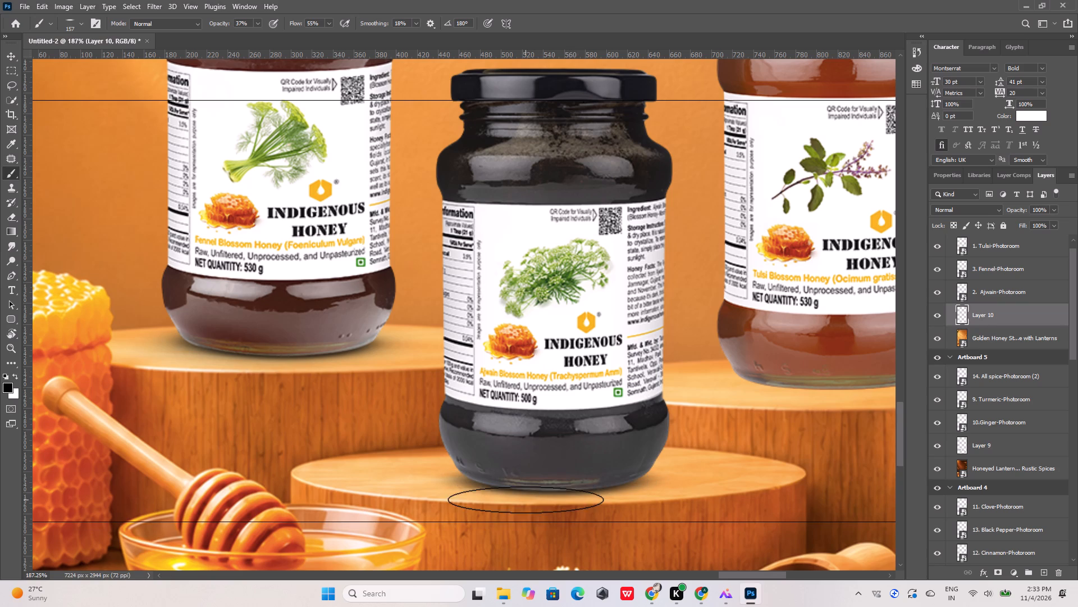
# Paint a soft black contact shadow beneath the Tulsi jar on the right podium, covering the centre and both sides of its base.
pyautogui.keyDown('alt'); pyautogui.scroll(-10, 333, 407); pyautogui.keyUp('alt')
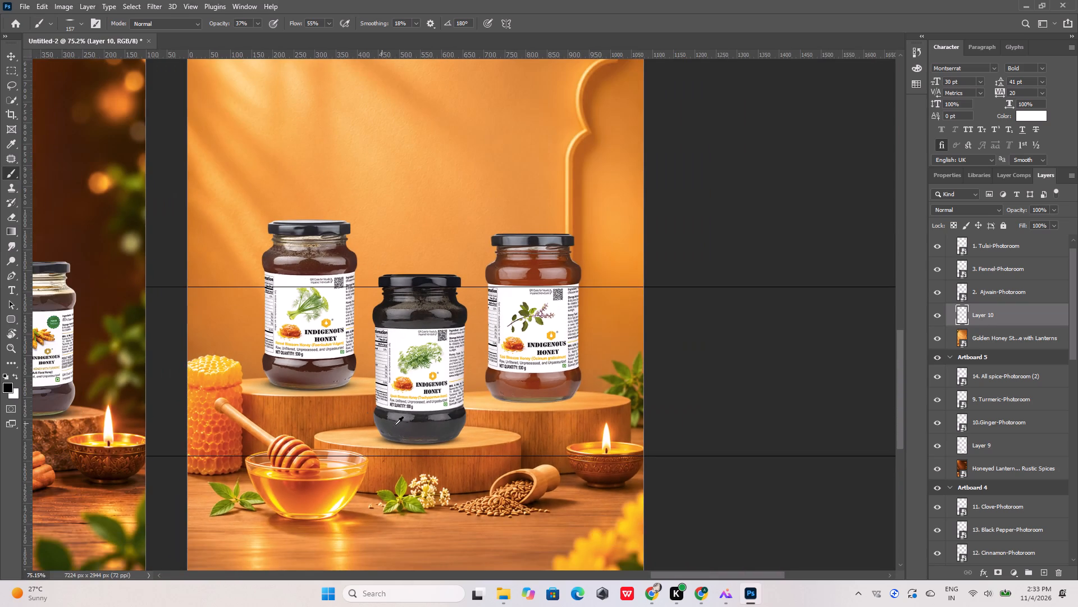
pyautogui.keyDown('alt'); pyautogui.scroll(12, 476, 415); pyautogui.keyUp('alt')
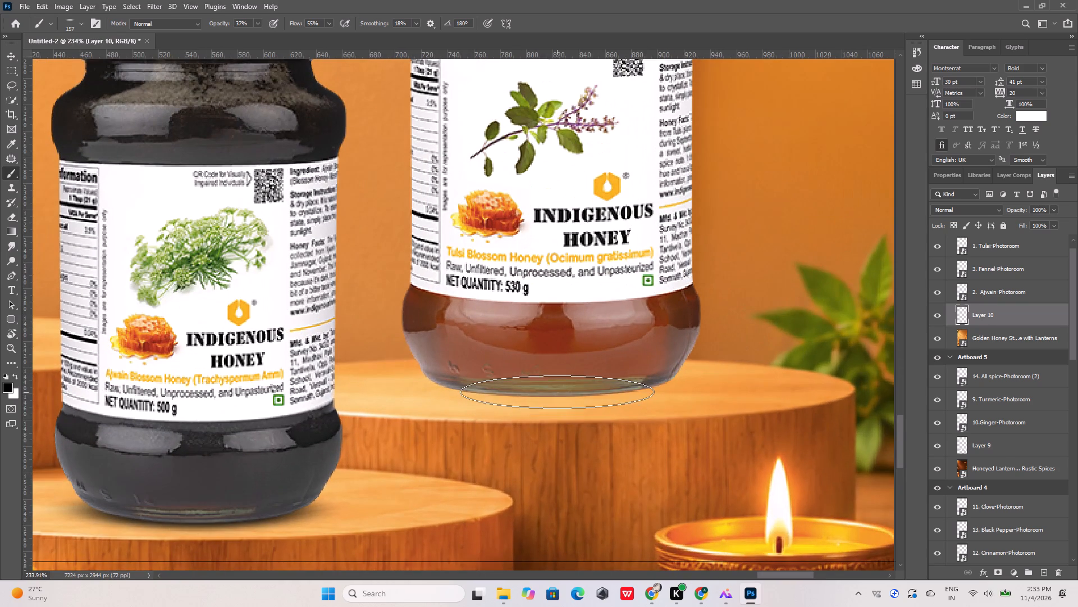
pyautogui.click(557, 392)
pyautogui.tripleClick(558, 393)
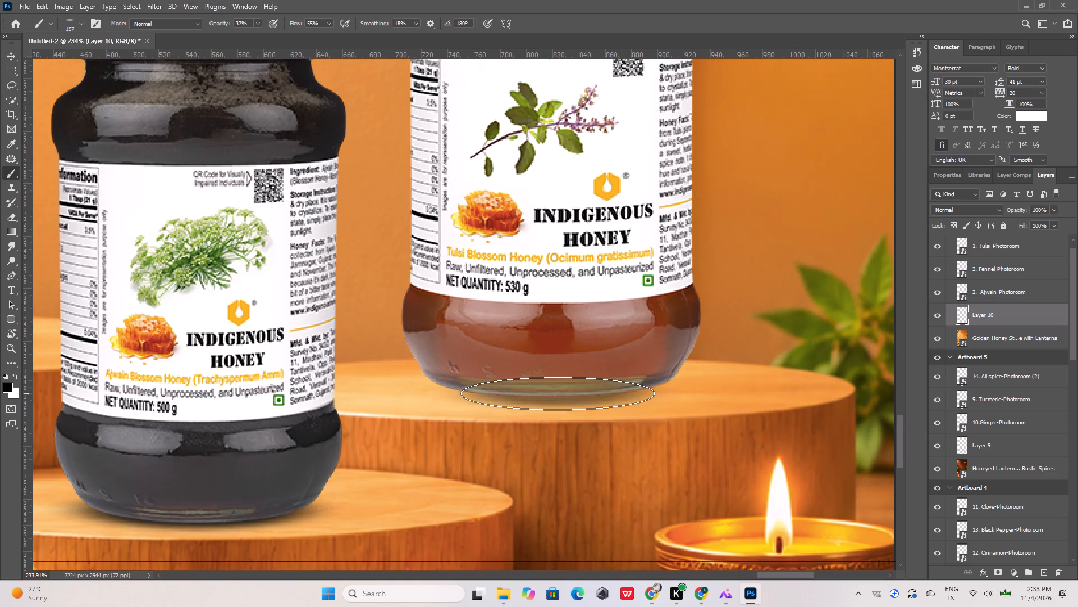
pyautogui.doubleClick(570, 389)
pyautogui.doubleClick(591, 384)
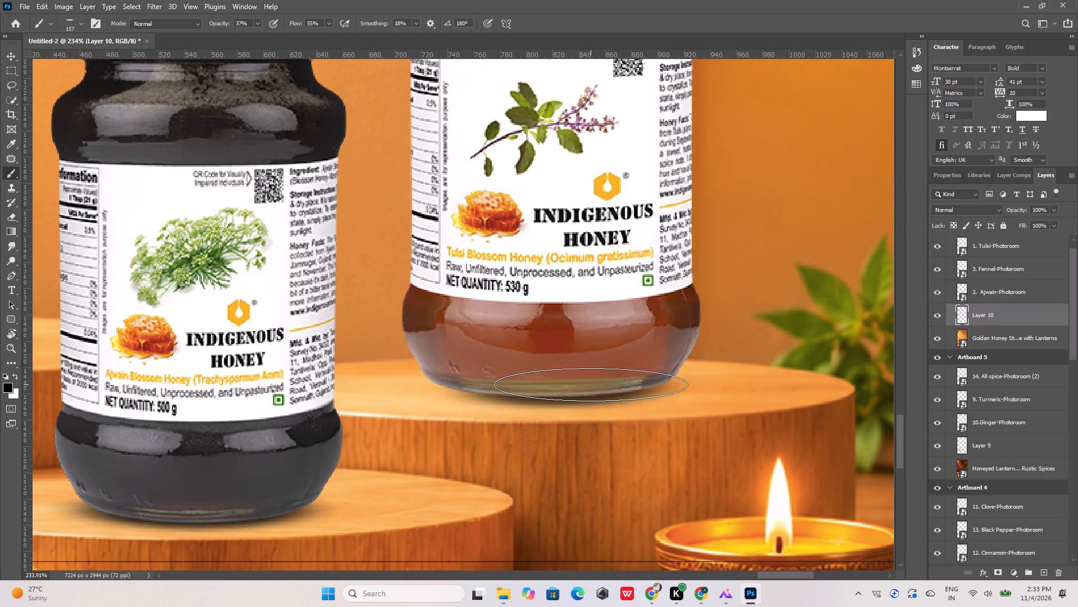
pyautogui.doubleClick(591, 384)
pyautogui.click(591, 384)
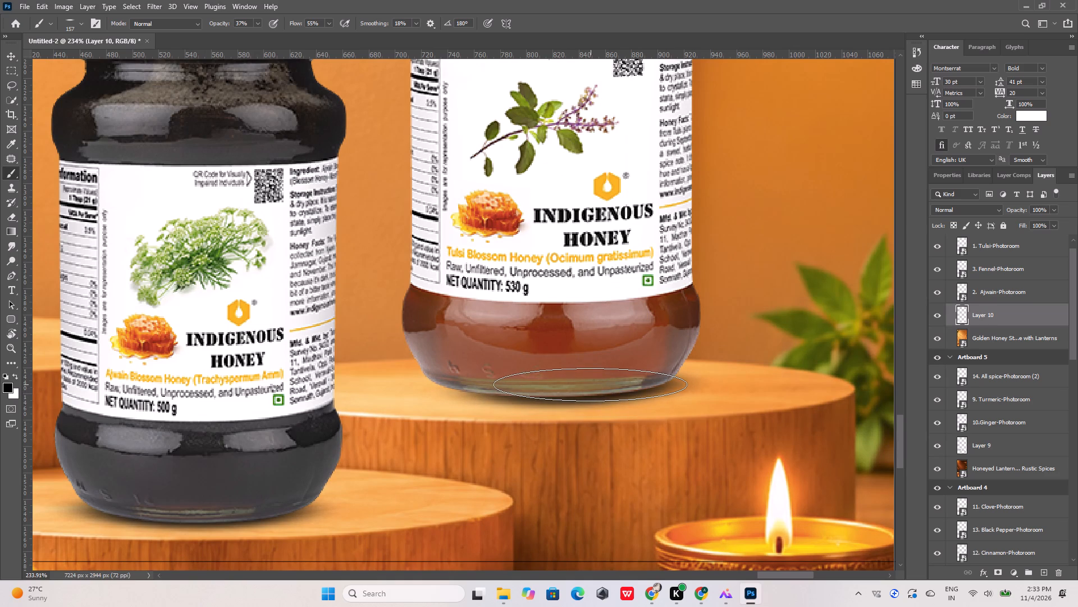
pyautogui.tripleClick(519, 385)
pyautogui.click(519, 385)
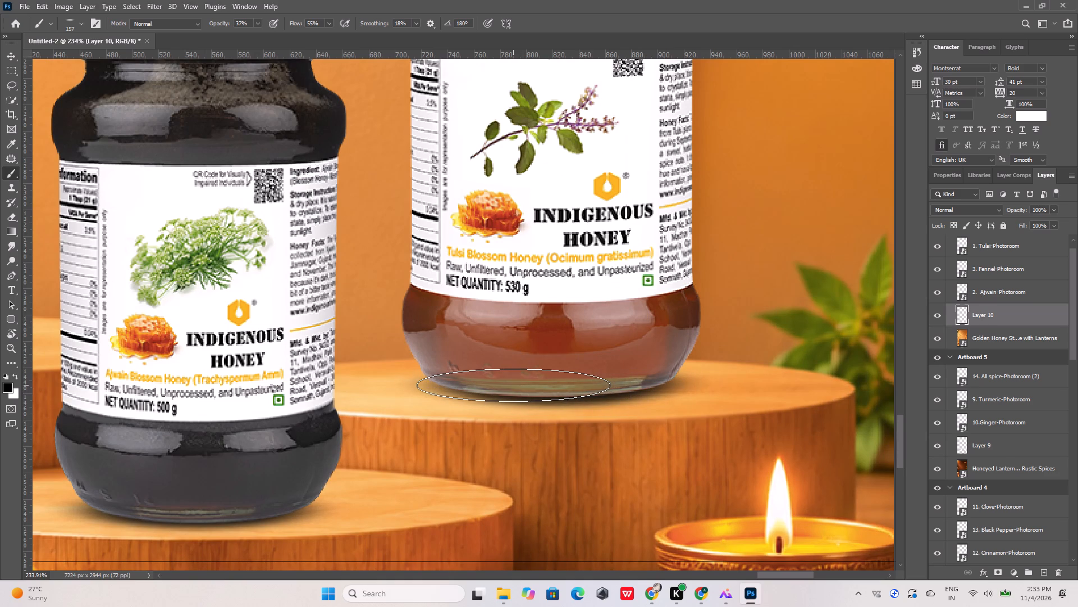
# Deepen the black contact shadow under the centre of the Tulsi jar's base with repeated brush dabs.
pyautogui.doubleClick(513, 385)
pyautogui.doubleClick(509, 385)
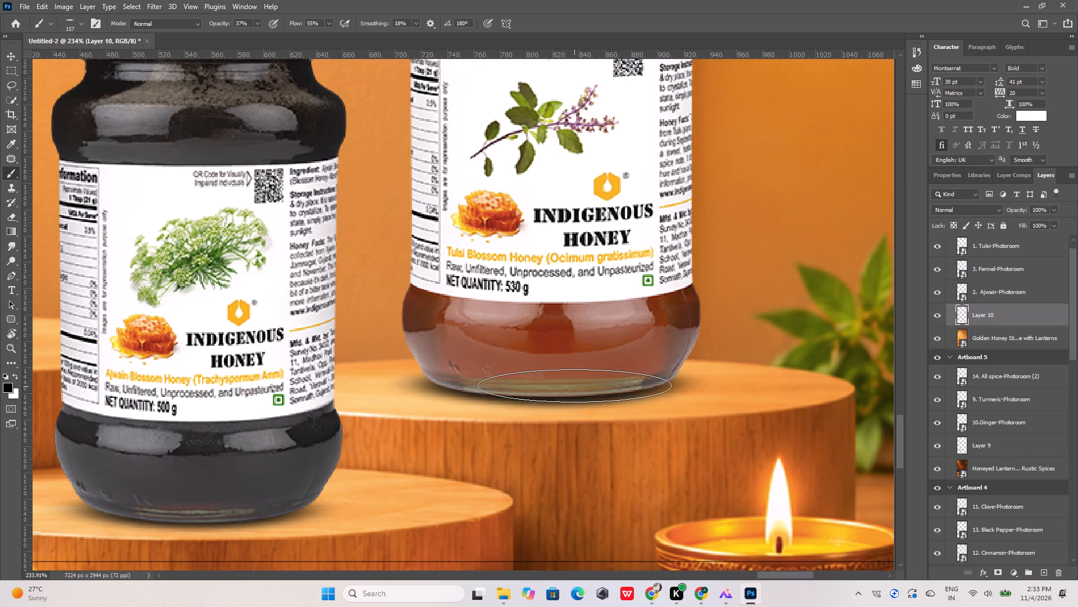
pyautogui.click(587, 384)
pyautogui.tripleClick(590, 382)
# Darken the contact shadow under the middle of the Ajwain jar's base with several soft black brush dabs.
pyautogui.keyDown('alt'); pyautogui.scroll(-5, 558, 414); pyautogui.keyUp('alt')
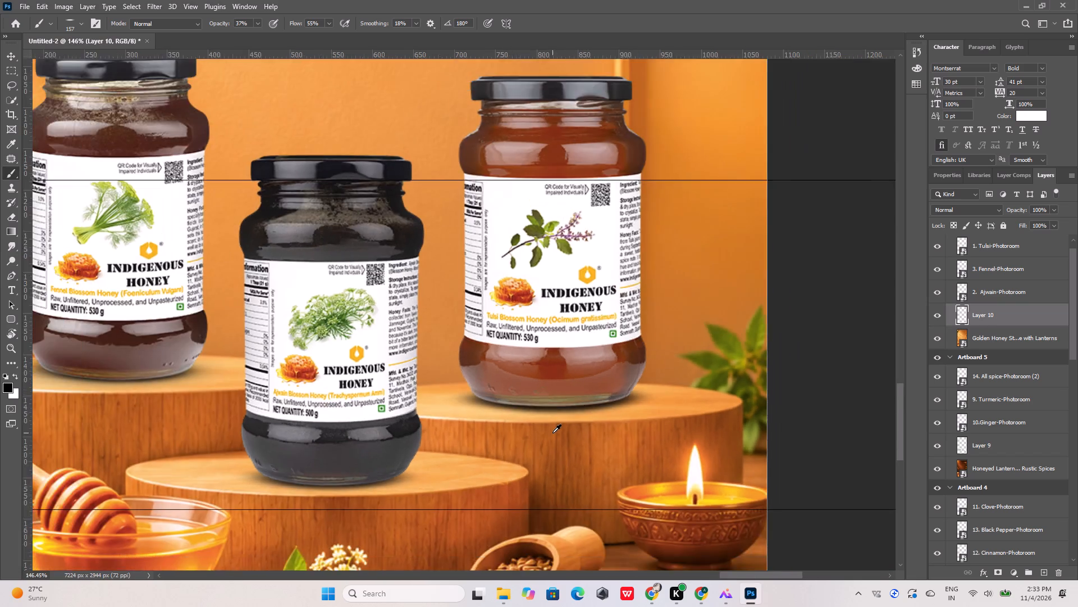
pyautogui.keyDown('alt'); pyautogui.scroll(-4, 552, 433); pyautogui.keyUp('alt')
pyautogui.keyDown('alt'); pyautogui.scroll(11, 377, 457); pyautogui.keyUp('alt')
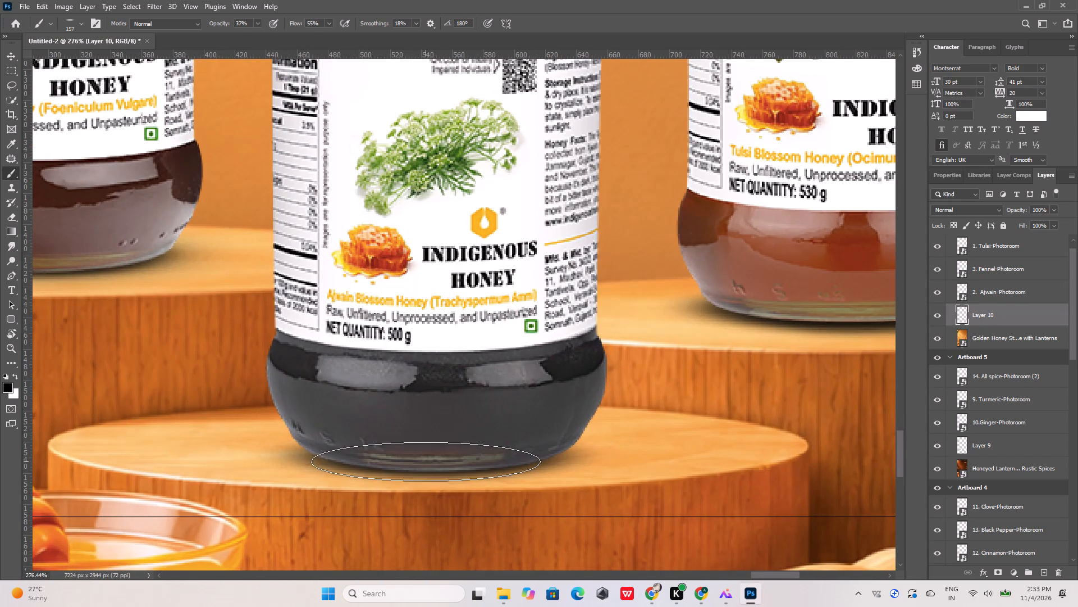
pyautogui.click(426, 461)
pyautogui.click(431, 461)
pyautogui.click(450, 459)
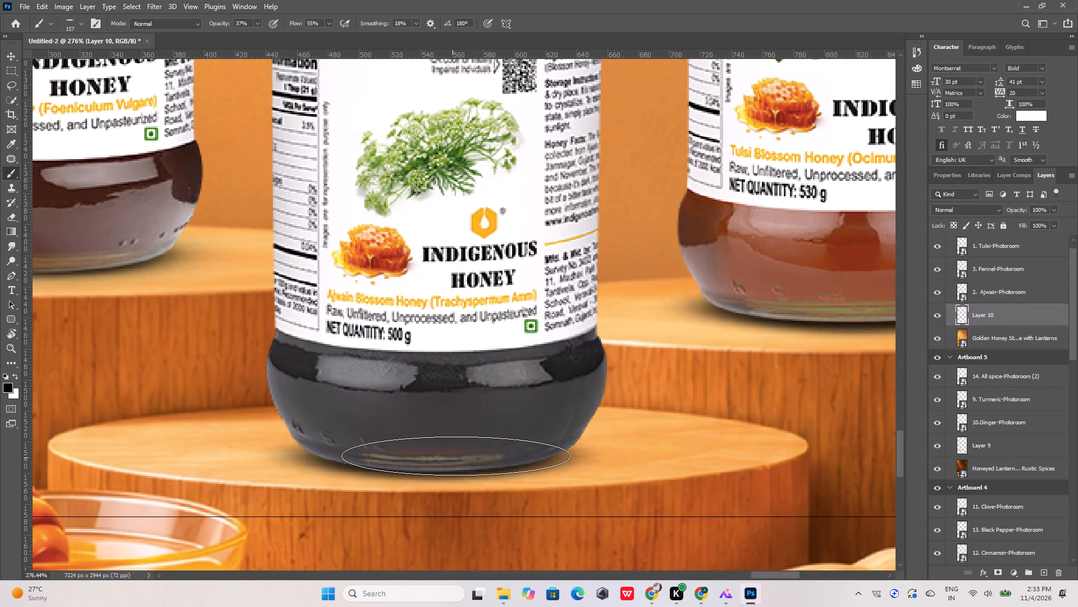
pyautogui.click(395, 453)
# Darken the contact shadow along the centre and both sides of the Fennel jar's base with soft black brush dabs.
pyautogui.keyDown('alt'); pyautogui.scroll(-10, 446, 478); pyautogui.keyUp('alt')
pyautogui.keyDown('alt'); pyautogui.scroll(4, 244, 384); pyautogui.keyUp('alt')
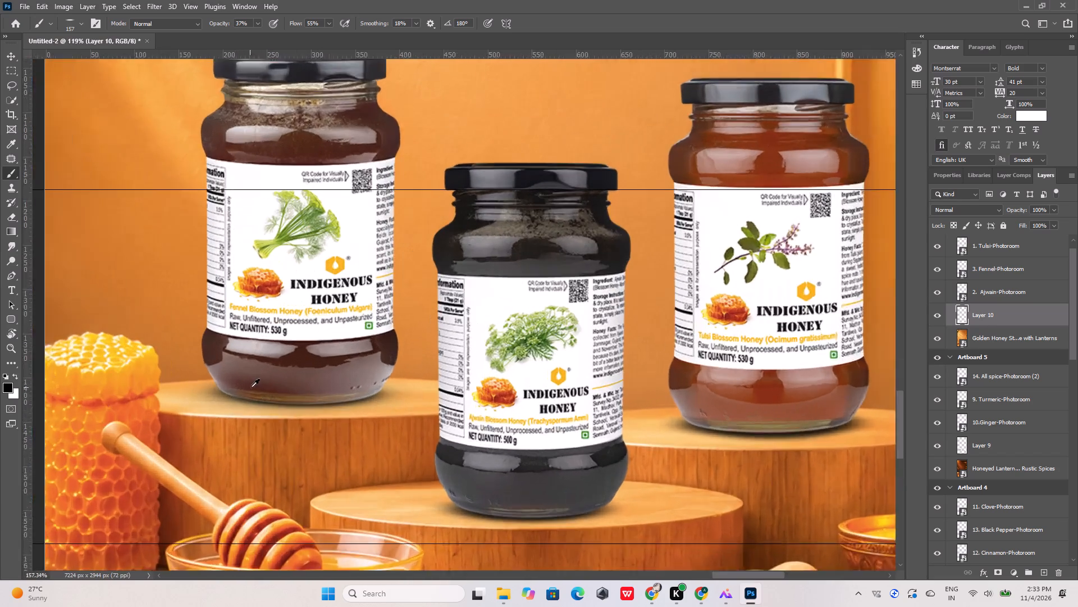
pyautogui.keyDown('alt'); pyautogui.scroll(5, 251, 387); pyautogui.keyUp('alt')
pyautogui.click(316, 401)
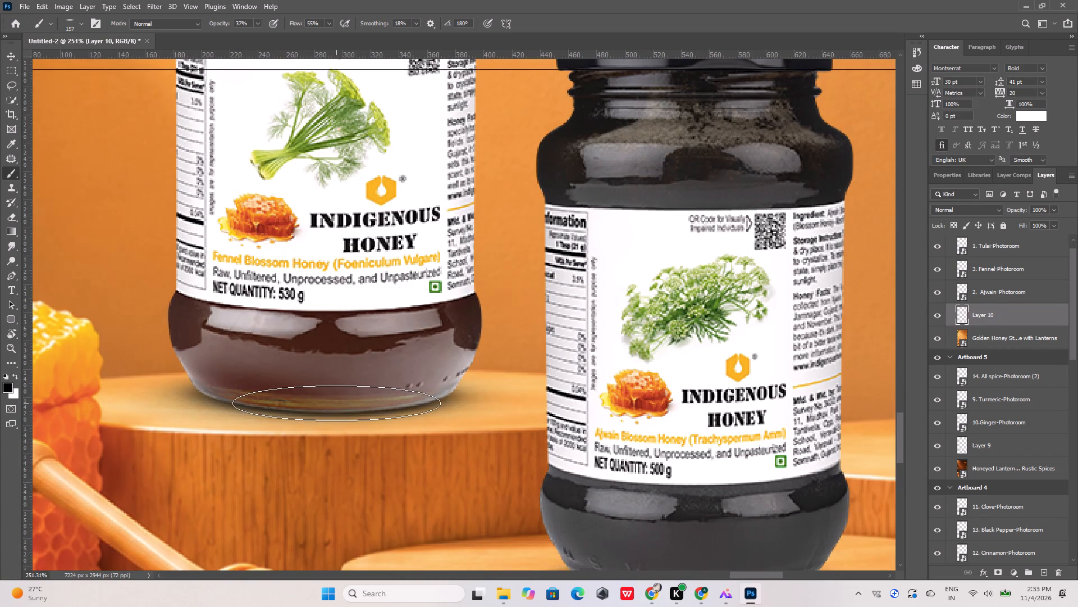
pyautogui.click(340, 401)
pyautogui.click(350, 400)
pyautogui.keyDown('alt'); pyautogui.scroll(-2, 304, 416); pyautogui.keyUp('alt')
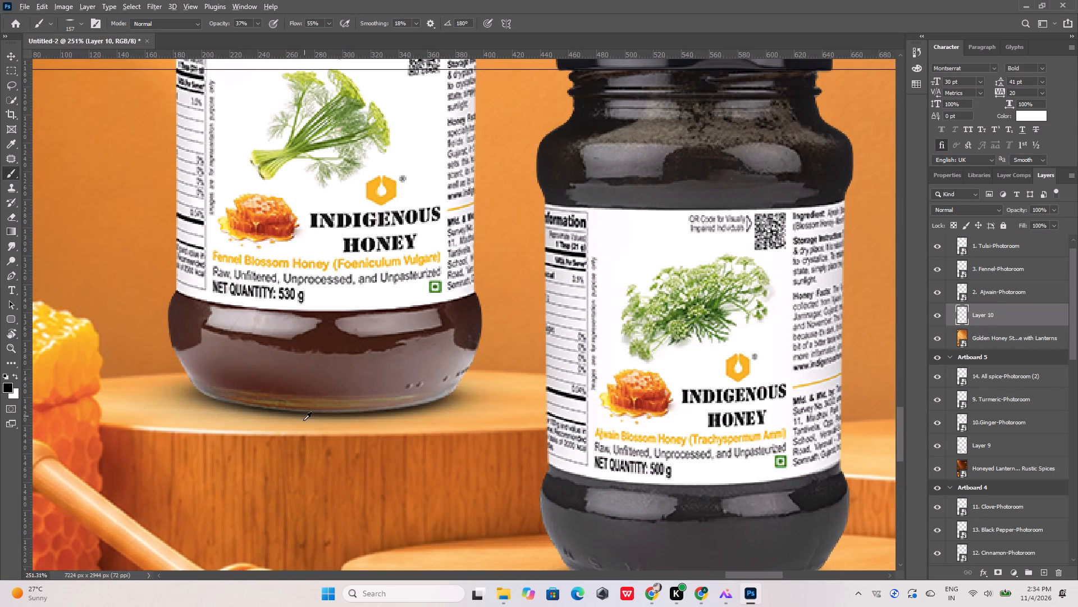
pyautogui.keyDown('alt'); pyautogui.scroll(-9, 303, 420); pyautogui.keyUp('alt')
pyautogui.keyDown('alt'); pyautogui.scroll(12, 267, 414); pyautogui.keyUp('alt')
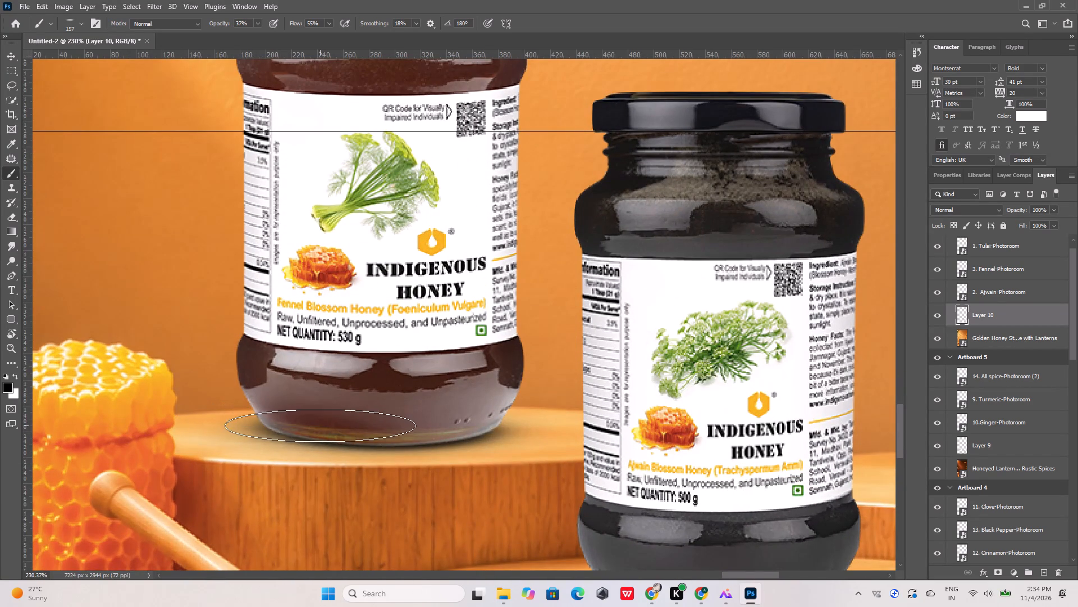
pyautogui.click(334, 424)
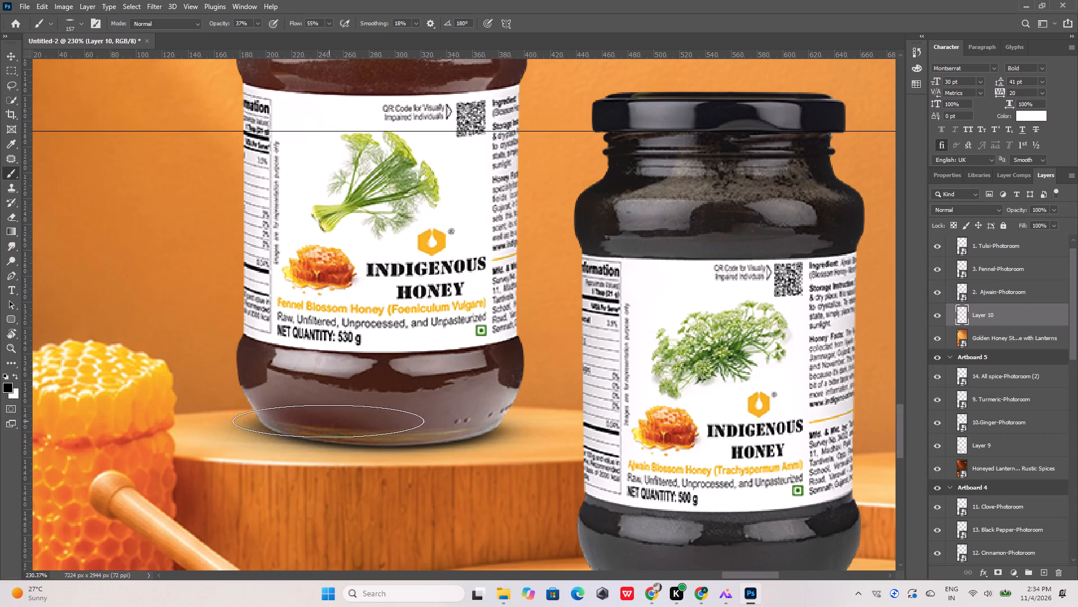
pyautogui.click(327, 420)
pyautogui.click(429, 418)
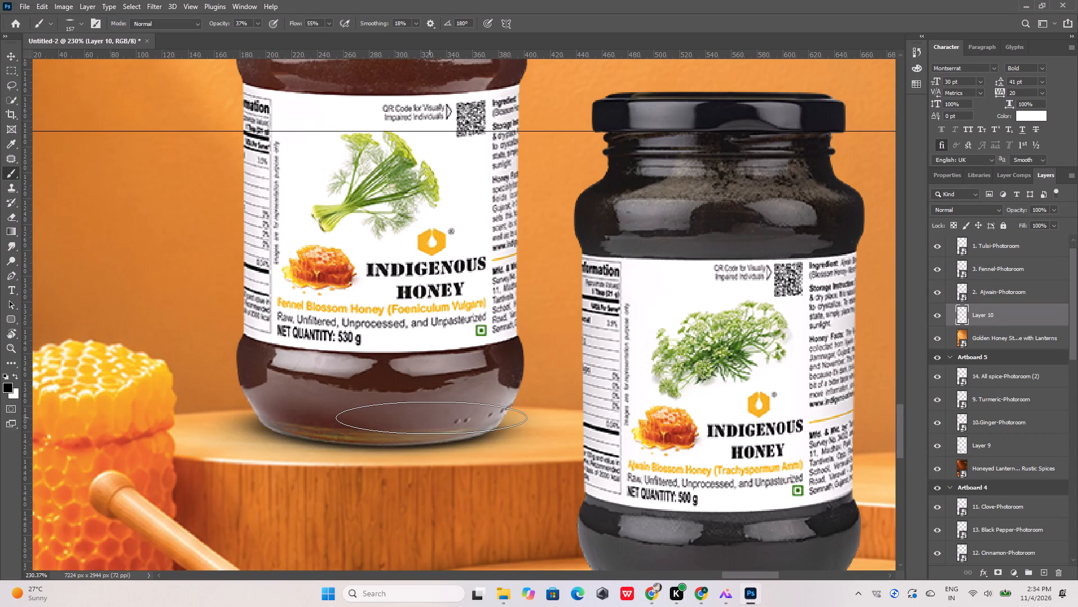
pyautogui.click(438, 417)
# Add soft black brush dabs under both sides of the Ajwain jar's base to strengthen its contact shadow.
pyautogui.keyDown('alt'); pyautogui.scroll(-5, 207, 411); pyautogui.keyUp('alt')
pyautogui.keyDown('alt'); pyautogui.scroll(4, 572, 547); pyautogui.keyUp('alt')
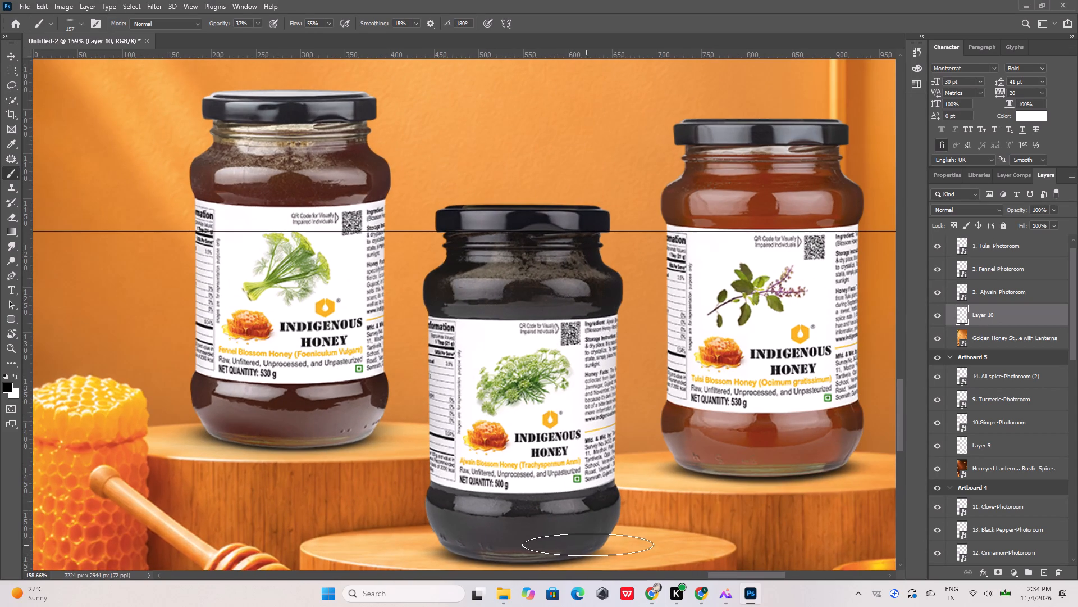
pyautogui.click(555, 547)
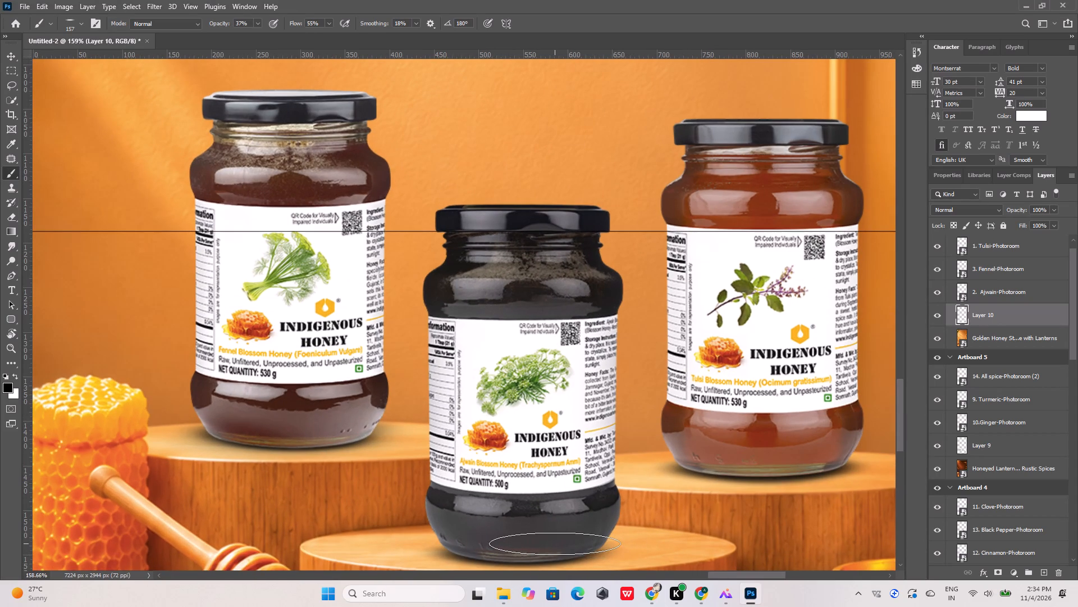
pyautogui.click(559, 543)
pyautogui.keyDown('alt'); pyautogui.scroll(-5, 508, 499); pyautogui.keyUp('alt')
pyautogui.keyDown('alt'); pyautogui.scroll(6, 477, 537); pyautogui.keyUp('alt')
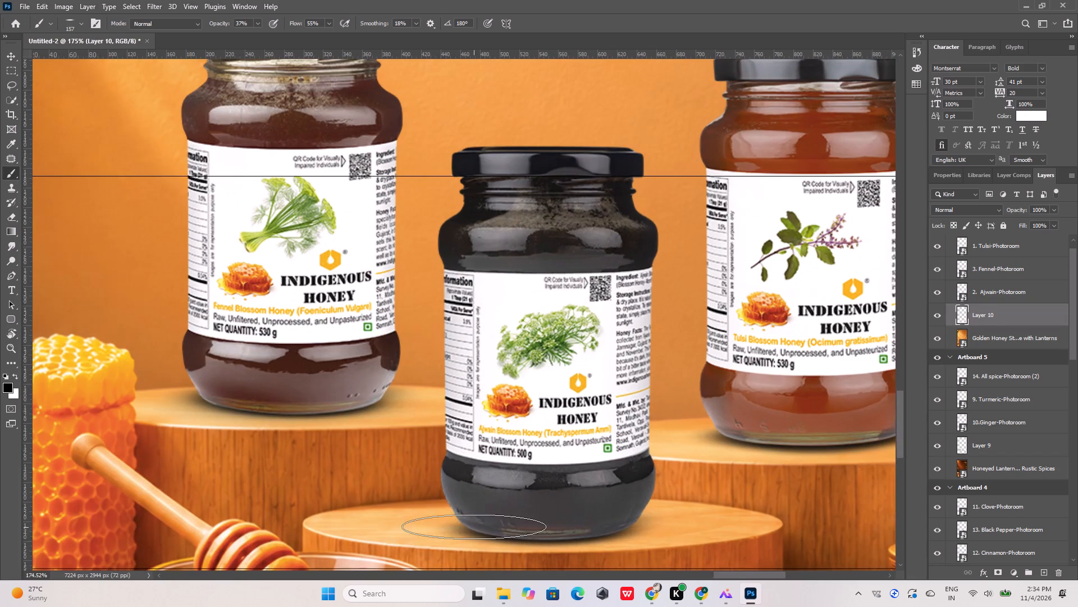
pyautogui.click(506, 520)
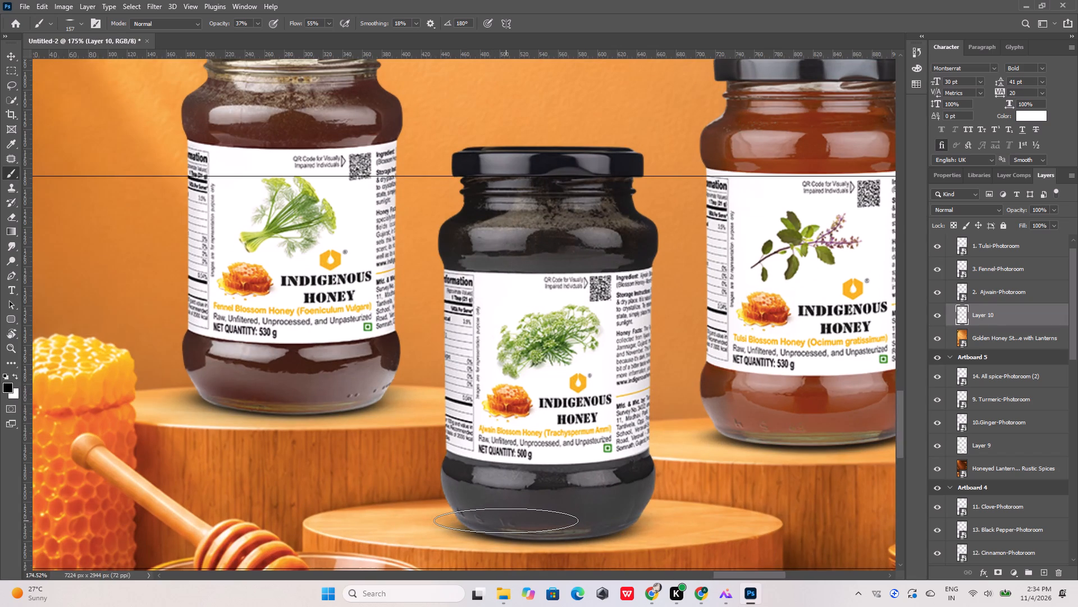
pyautogui.click(506, 520)
# Strengthen the contact shadow under both sides of the Tulsi jar's base, then switch to the Move tool with no layer selected.
pyautogui.keyDown('alt'); pyautogui.scroll(-5, 339, 488); pyautogui.keyUp('alt')
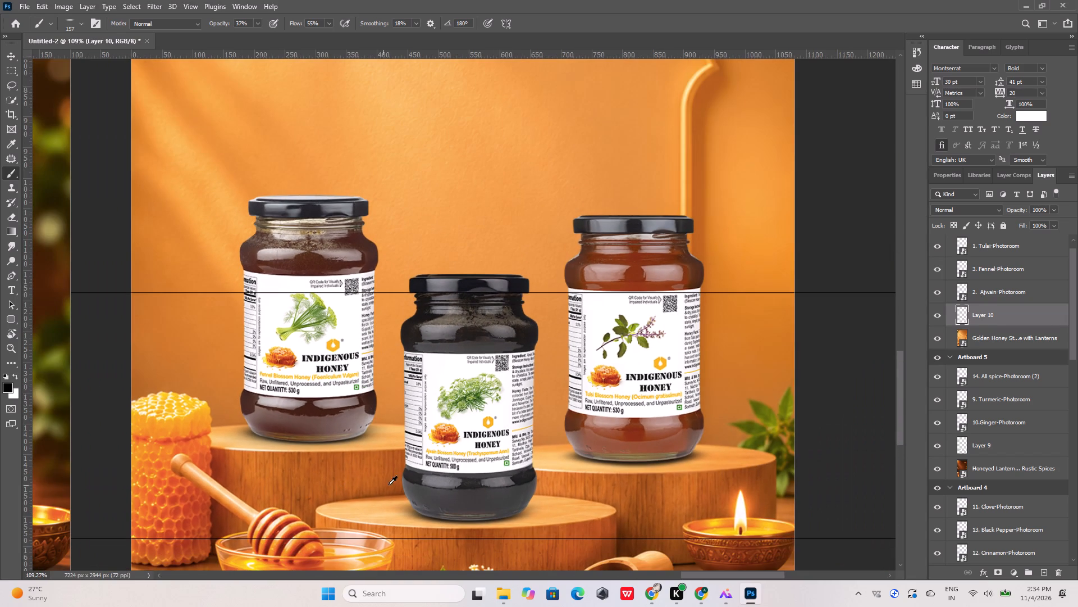
pyautogui.keyDown('alt'); pyautogui.scroll(9, 704, 468); pyautogui.keyUp('alt')
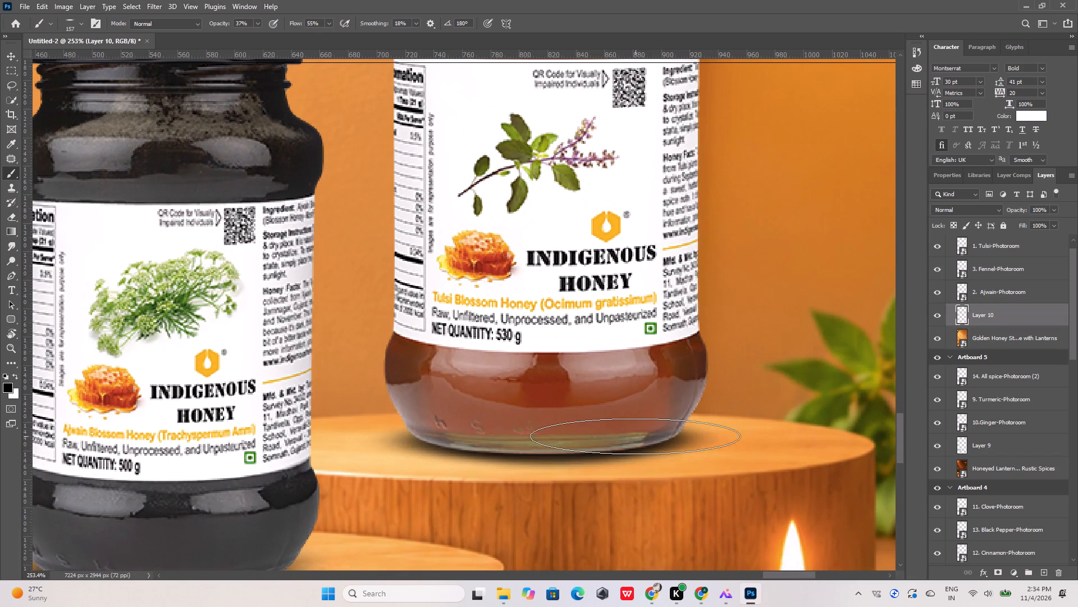
pyautogui.click(615, 433)
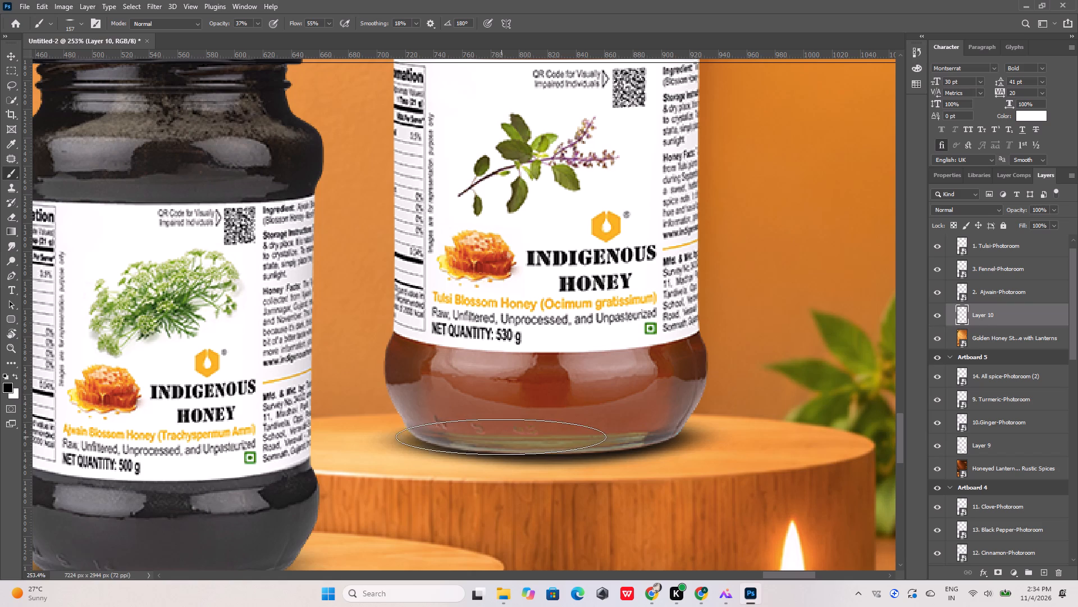
pyautogui.click(494, 432)
pyautogui.keyDown('alt'); pyautogui.scroll(-16, 494, 435); pyautogui.keyUp('alt')
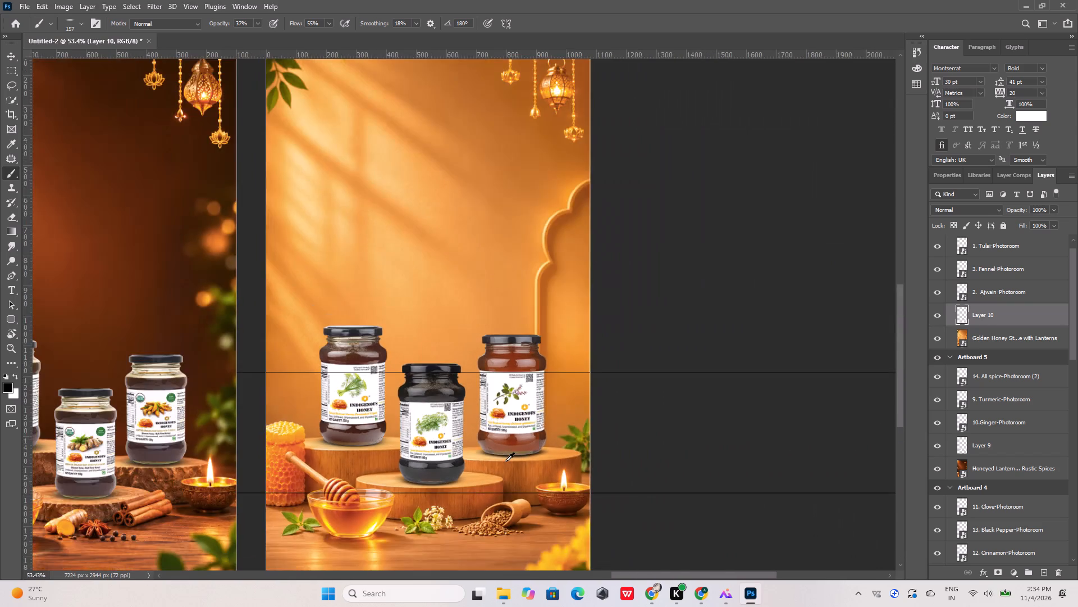
pyautogui.keyDown('alt'); pyautogui.scroll(-6, 506, 461); pyautogui.keyUp('alt')
pyautogui.click(8, 57)
pyautogui.click(289, 89)
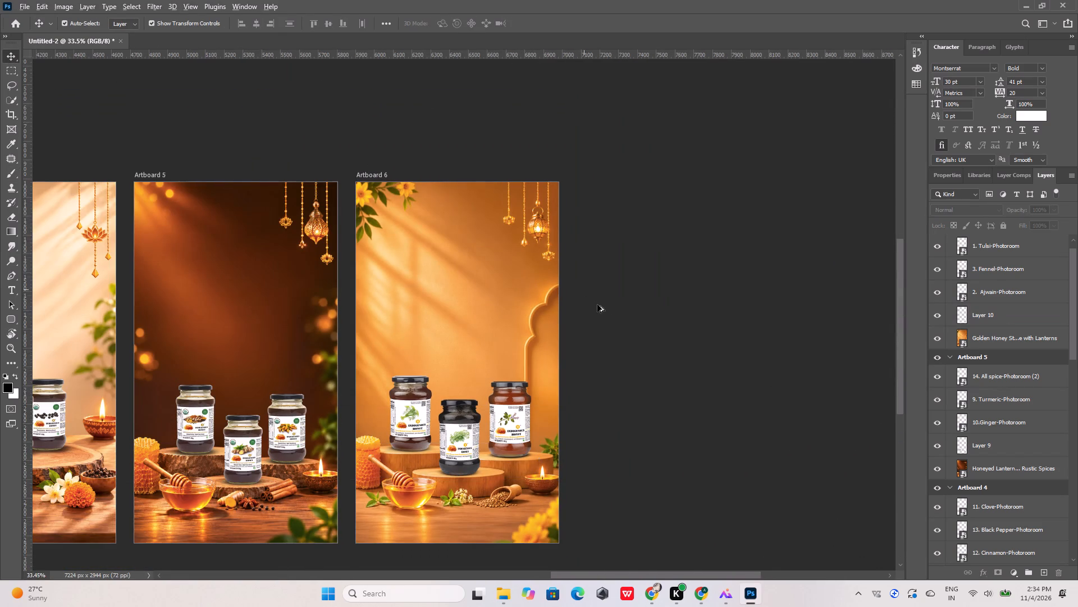
# Examine the jar shadows on Artboard 6 up close and compare the composition with Artboards 4 and 5.
pyautogui.keyDown('alt'); pyautogui.scroll(-4, 600, 308); pyautogui.keyUp('alt')
pyautogui.keyDown('alt'); pyautogui.scroll(17, 490, 414); pyautogui.keyUp('alt')
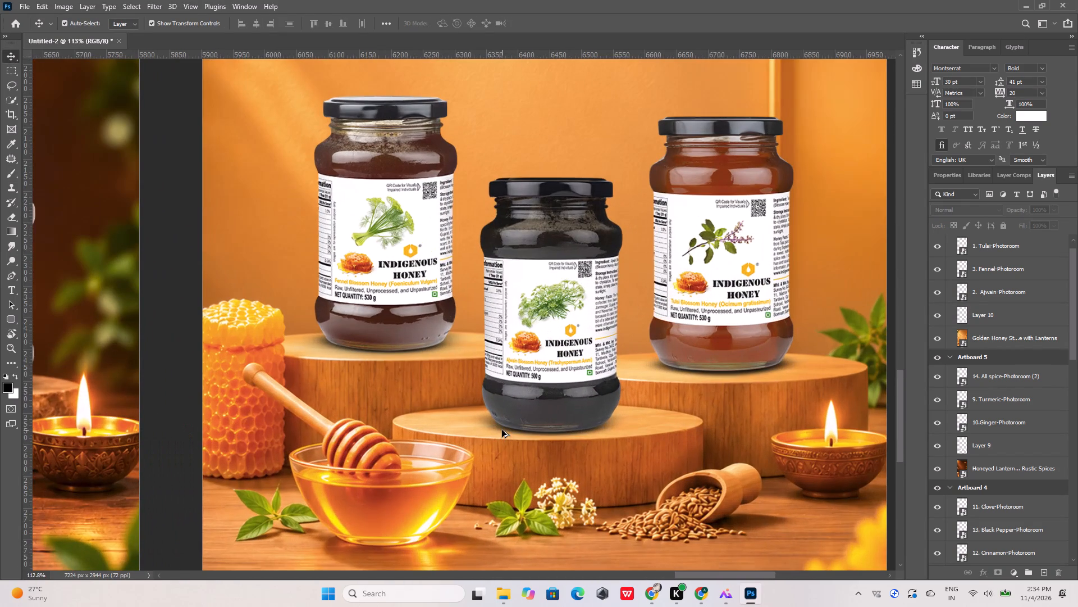
pyautogui.keyDown('alt'); pyautogui.scroll(-15, 602, 420); pyautogui.keyUp('alt')
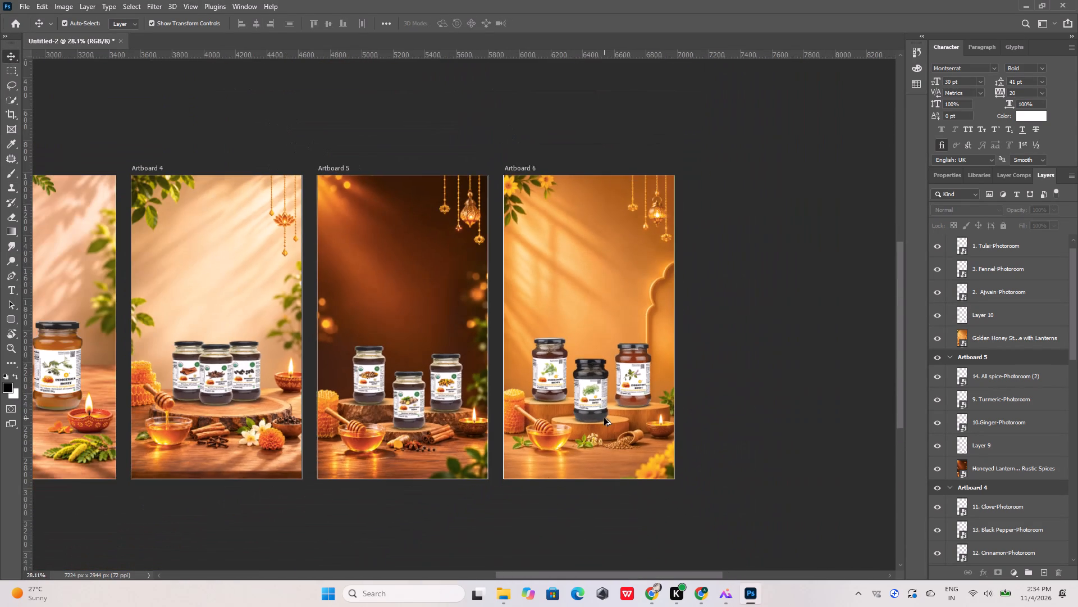
pyautogui.keyDown('alt'); pyautogui.scroll(15, 417, 425); pyautogui.keyUp('alt')
pyautogui.keyDown('alt'); pyautogui.scroll(-5, 471, 400); pyautogui.keyUp('alt')
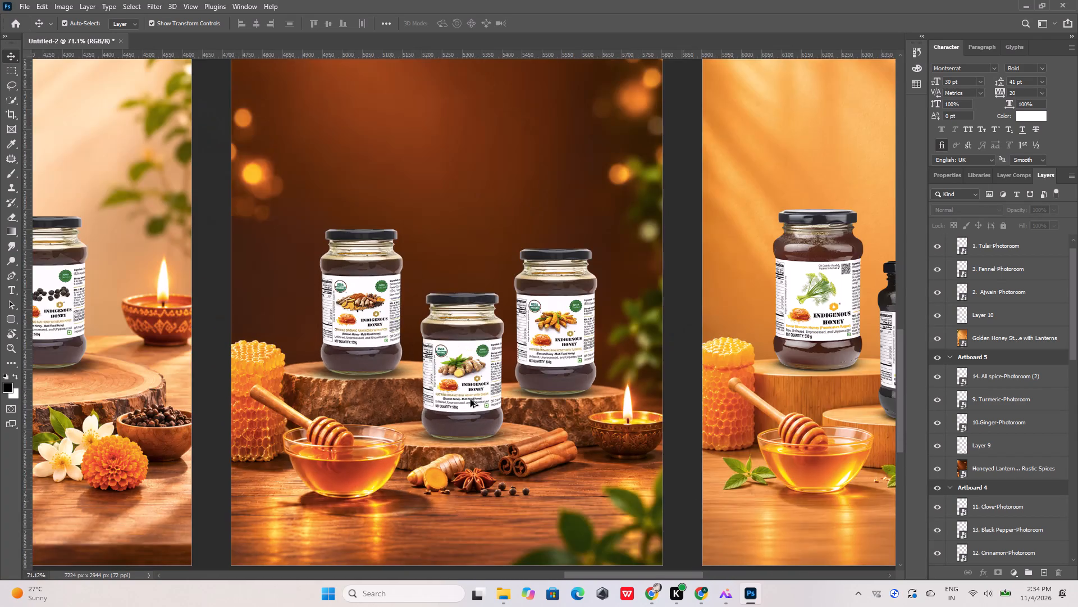
pyautogui.keyDown('alt'); pyautogui.scroll(-9, 471, 400); pyautogui.keyUp('alt')
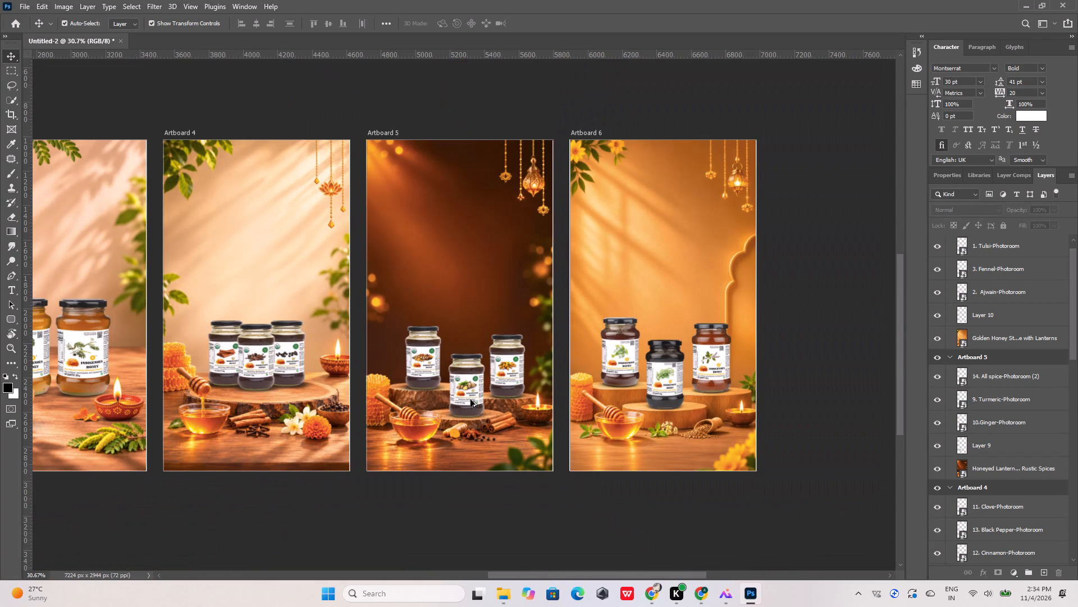
# Export all six artboards as 1080 x 1920 px JPGs at 100% quality into the honey folder in Downloads.
pyautogui.click(23, 4)
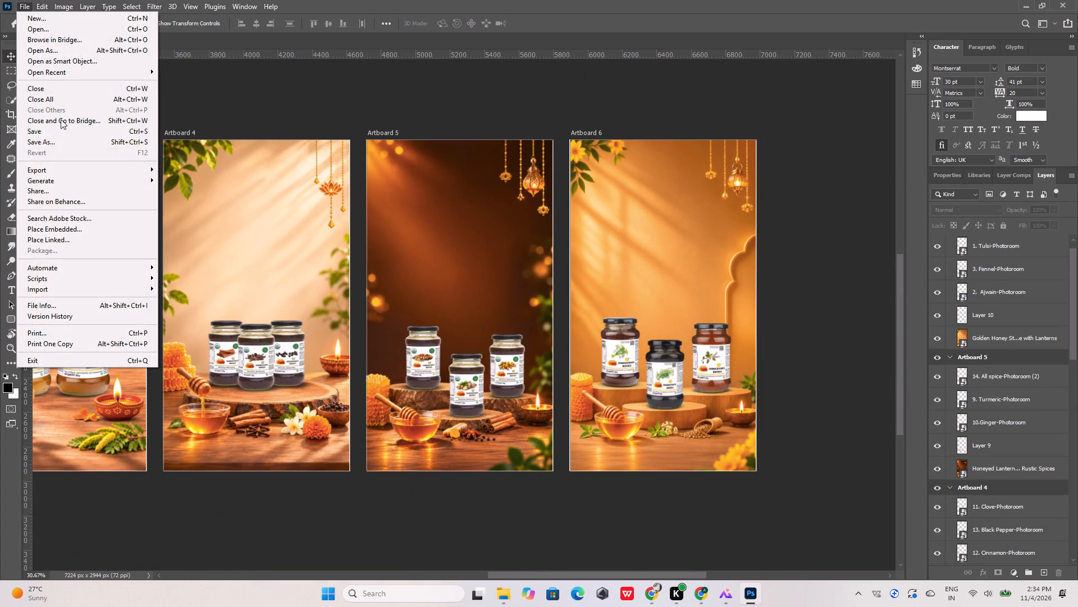
pyautogui.click(59, 169)
pyautogui.click(197, 176)
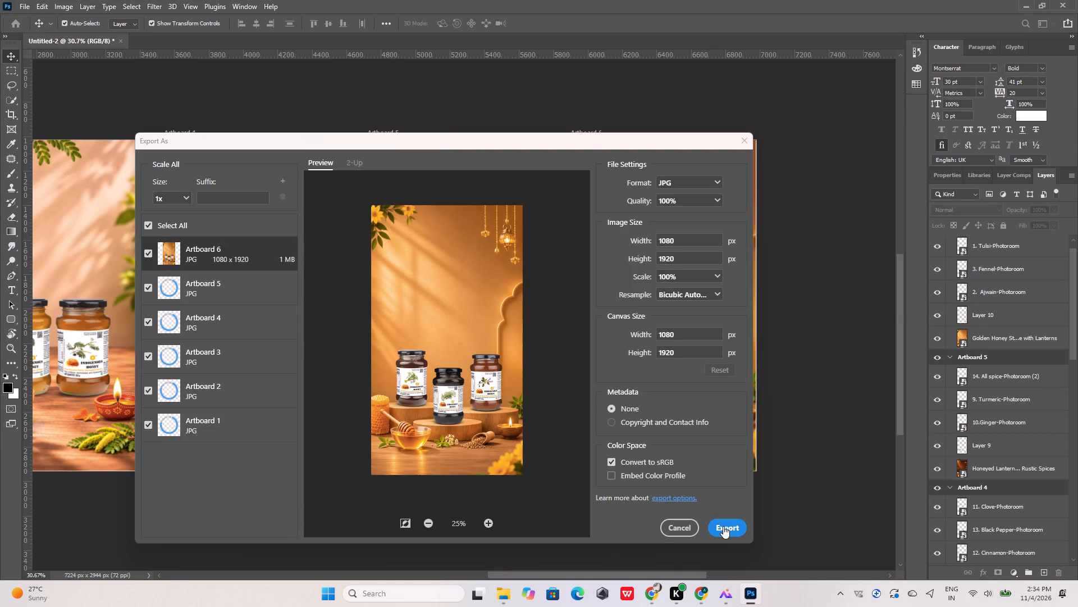
pyautogui.click(723, 526)
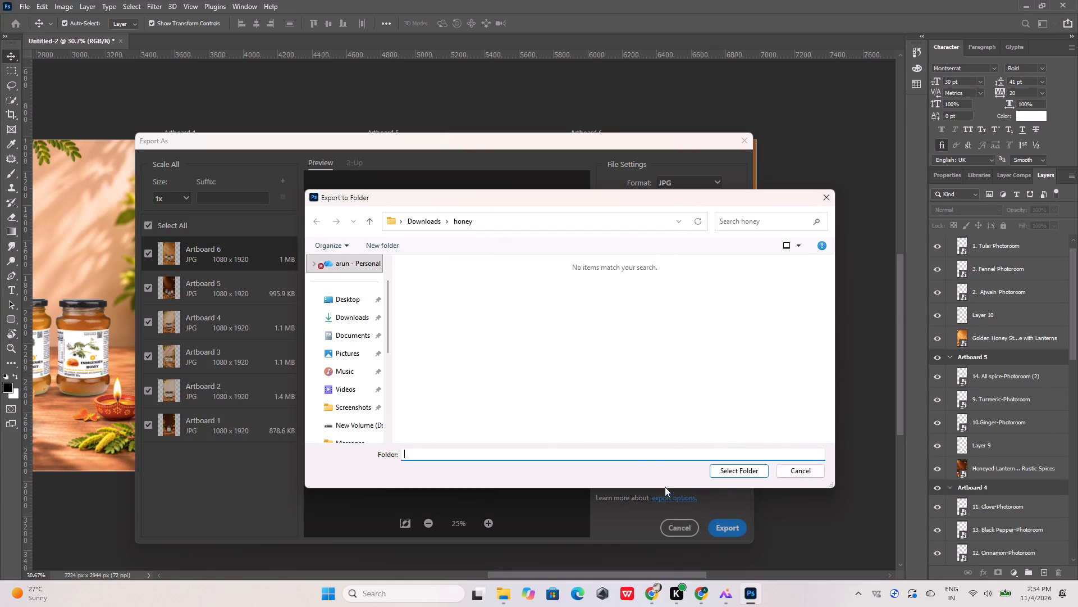
pyautogui.click(732, 469)
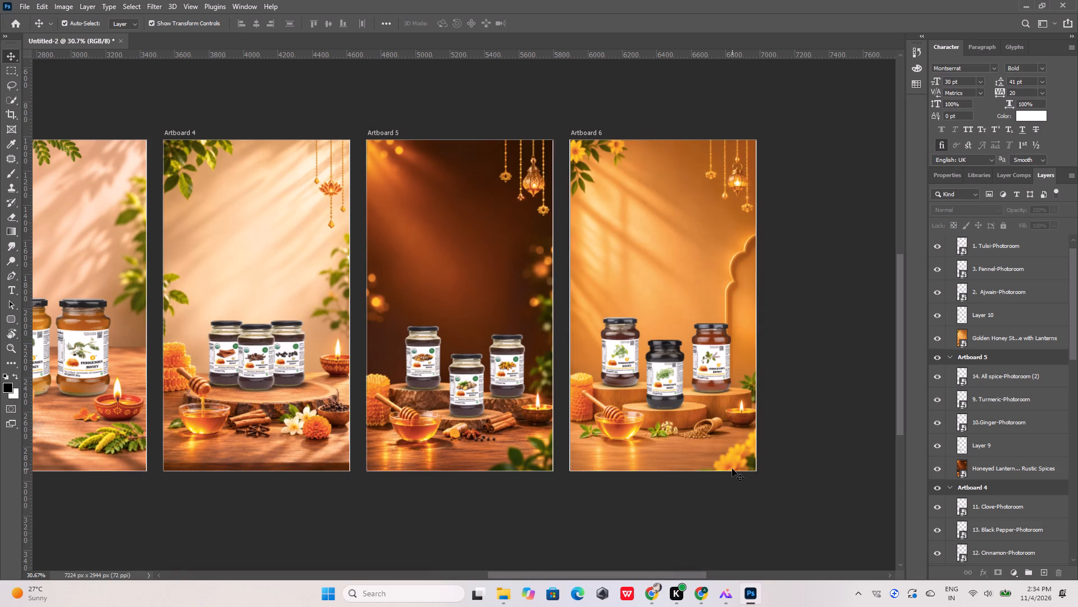
# Save the document on the computer as a Photoshop file named Honey 01 in the honey folder in Downloads.
pyautogui.click(19, 3)
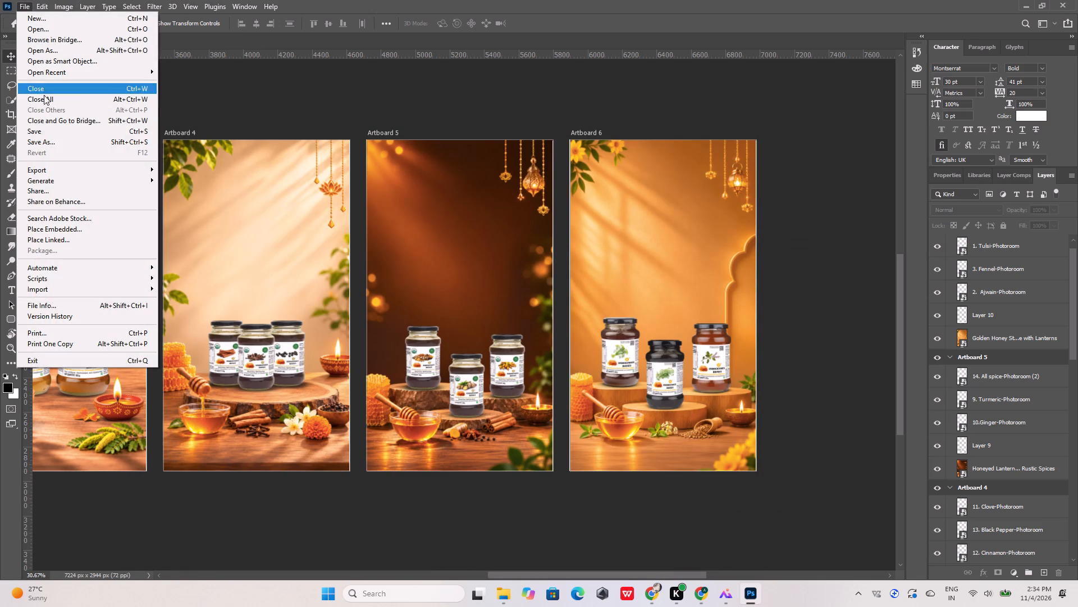
pyautogui.click(66, 137)
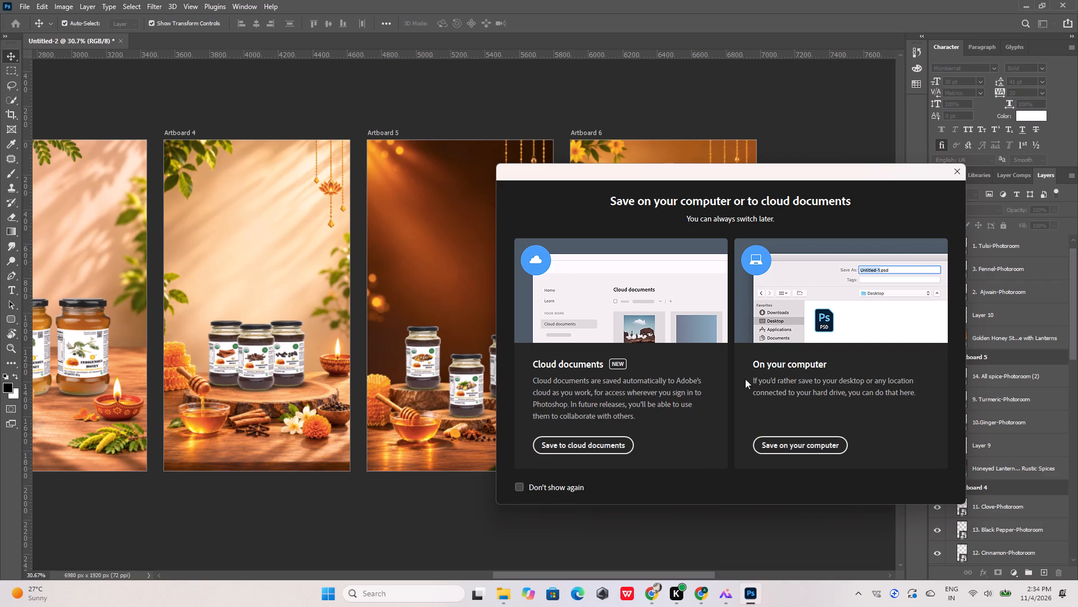
pyautogui.click(806, 454)
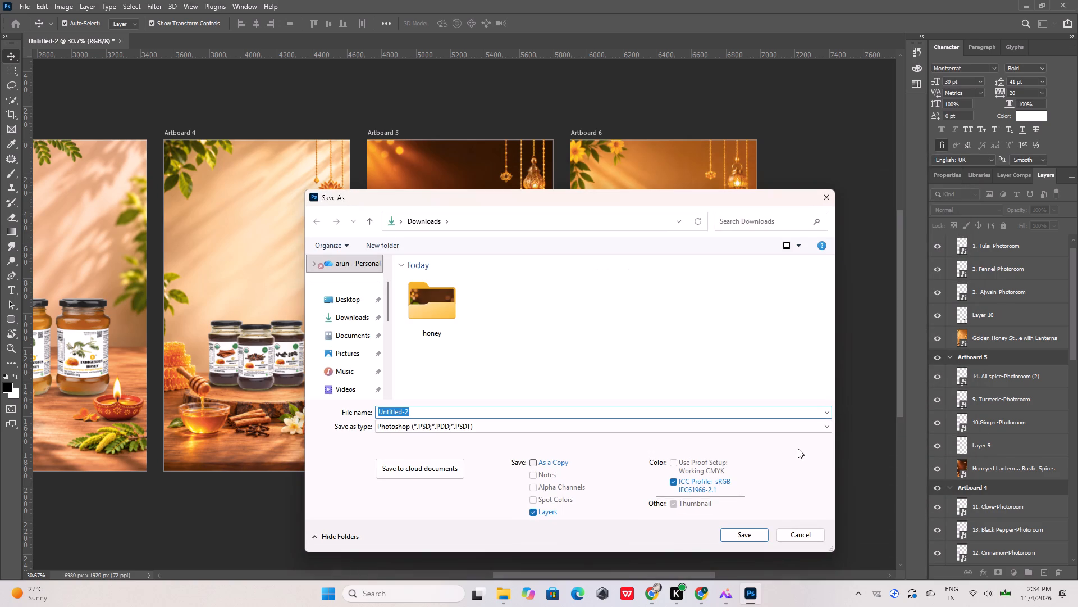
pyautogui.doubleClick(440, 314)
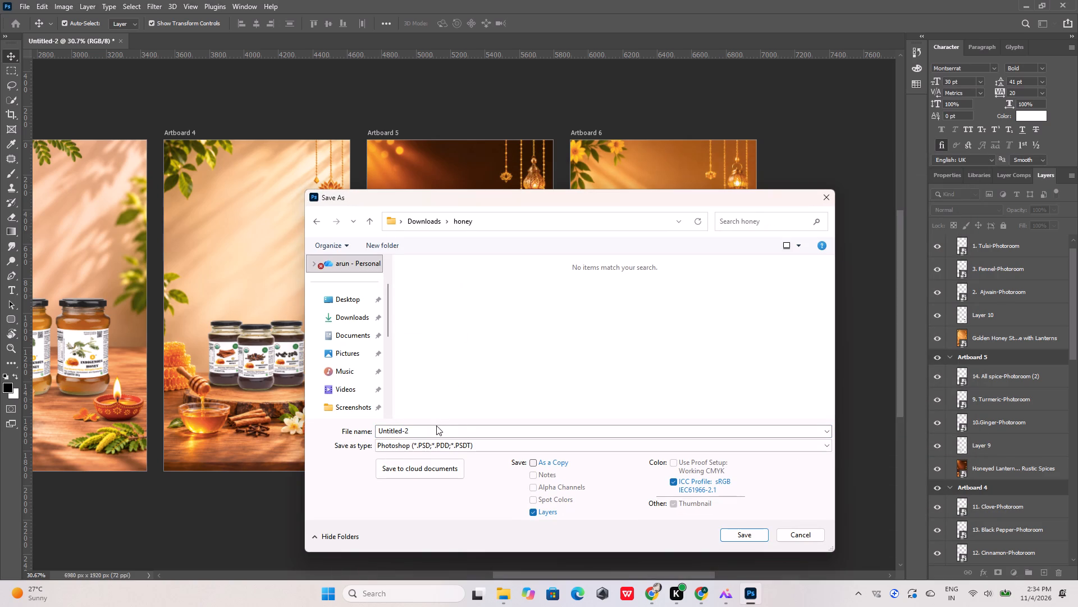
pyautogui.click(436, 426)
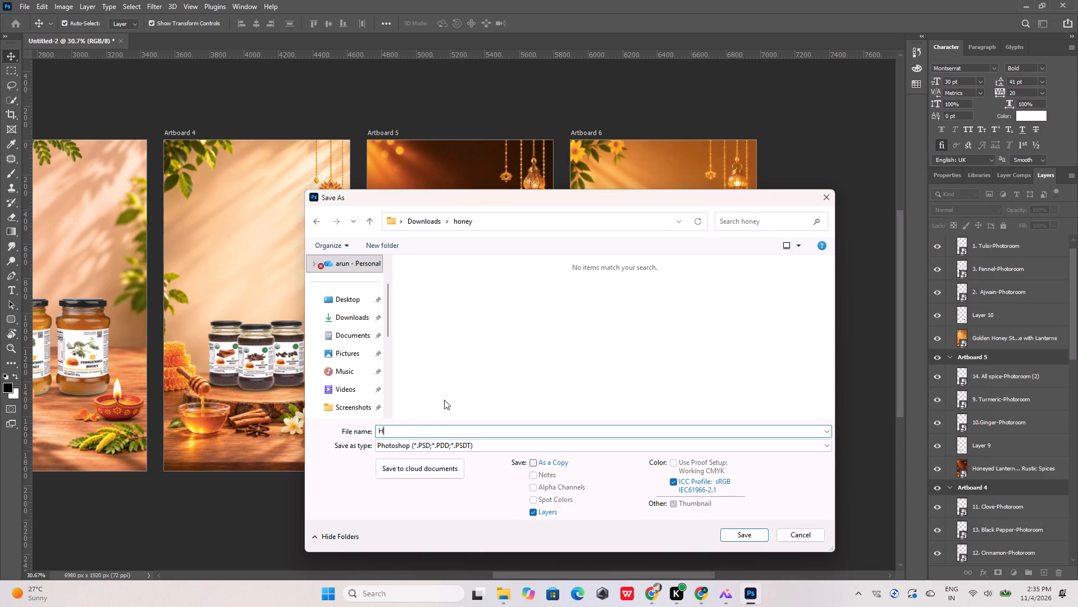
pyautogui.press('BackSpace')
pyautogui.write('oney')
pyautogui.press('space')
pyautogui.write('01')
pyautogui.press('Return')
pyautogui.click(653, 164)
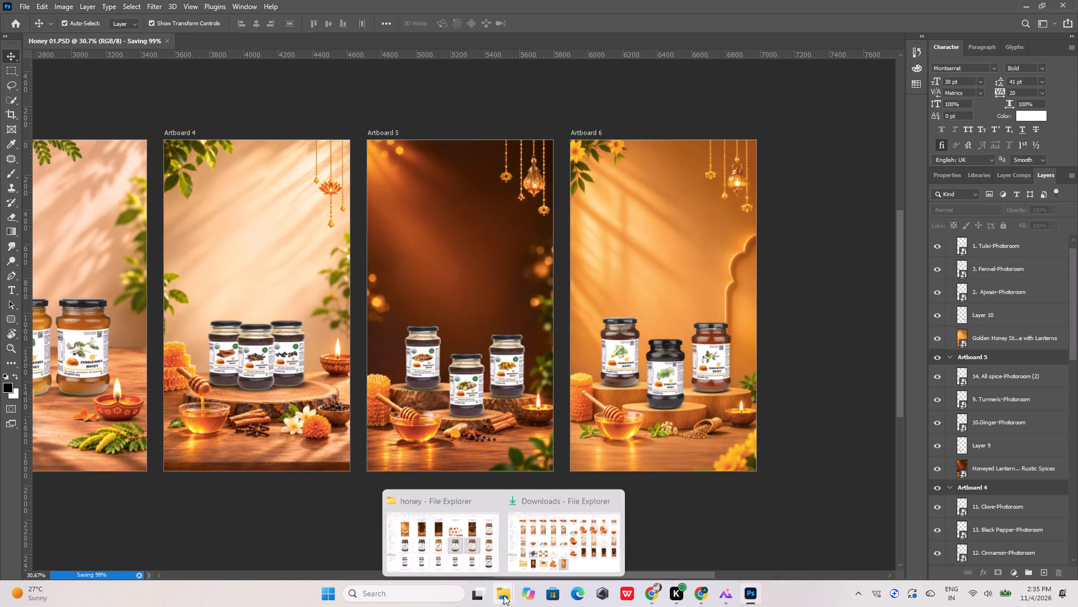
# Switch to File Explorer's honey folder and select the exported Artboard 4, Artboard 5 and Artboard 6 images.
pyautogui.click(462, 539)
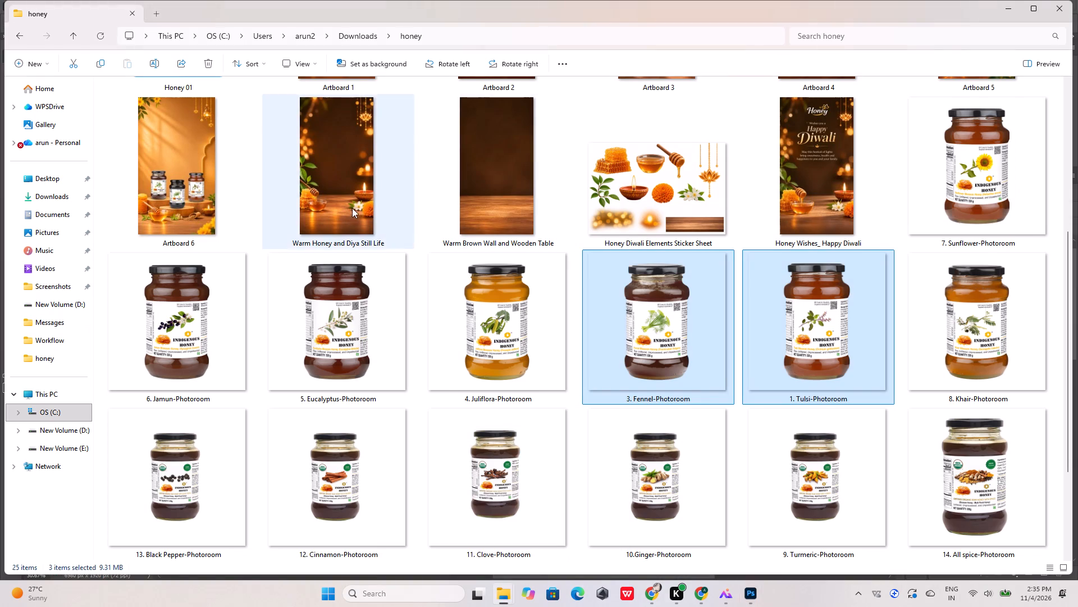
pyautogui.scroll(-5, 349, 300)
pyautogui.scroll(6, 359, 340)
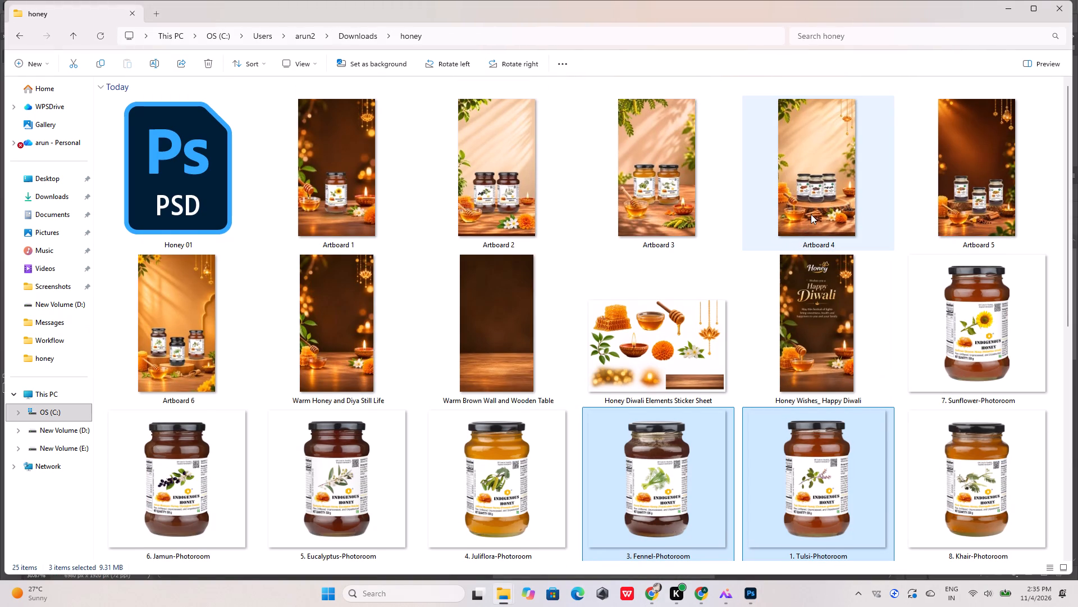
pyautogui.click(811, 214)
pyautogui.keyDown('shift'); pyautogui.click(199, 332); pyautogui.keyUp('shift')
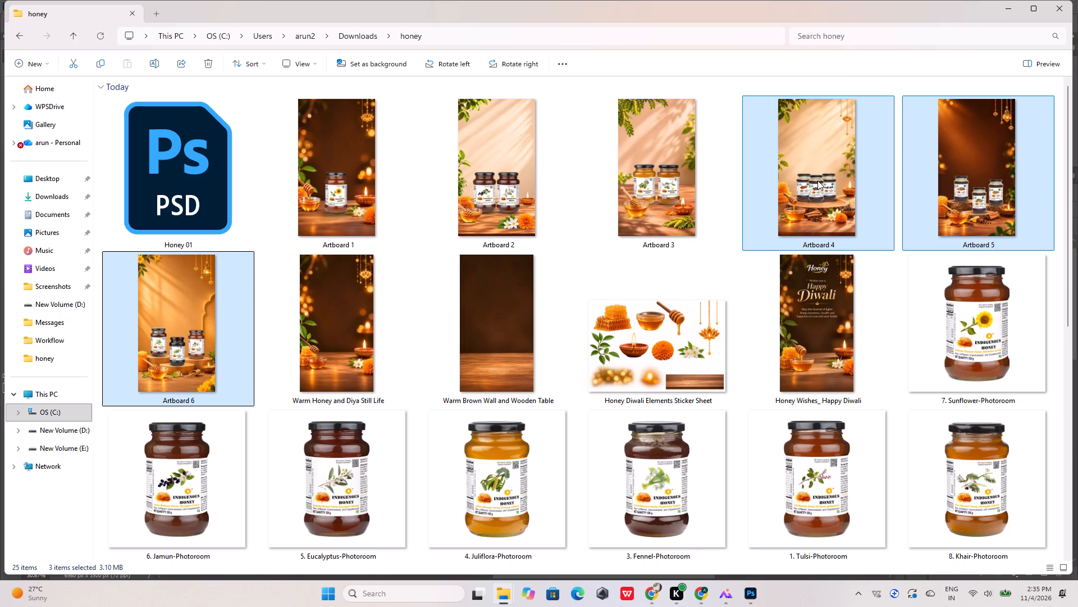
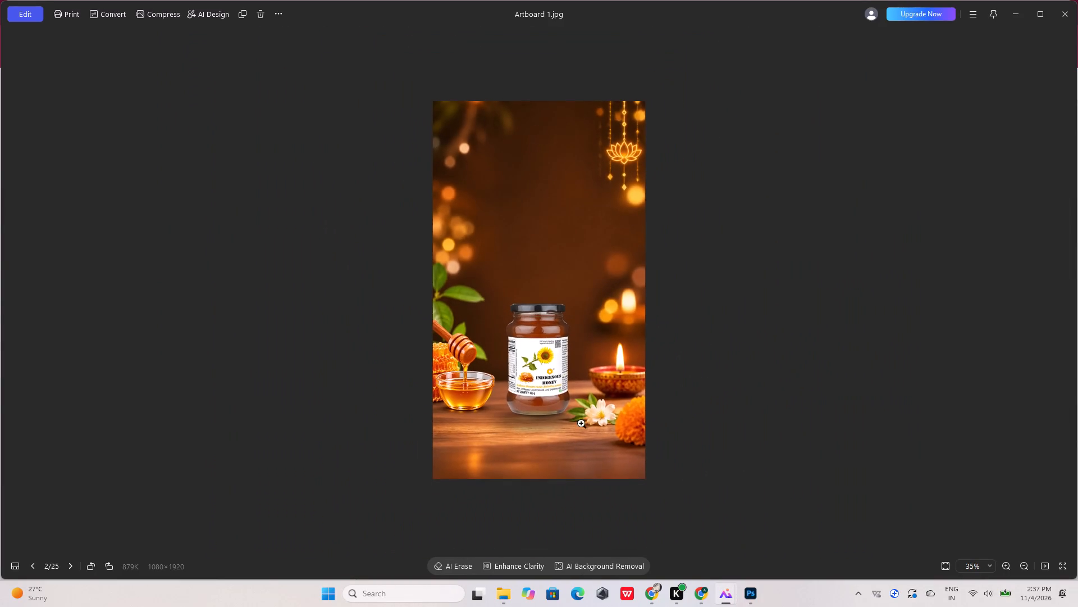
# Look through the honey jar images from Artboard 1 to Artboard 6 and return to Artboard 1.
pyautogui.scroll(6, 581, 424)
pyautogui.scroll(-3, 581, 424)
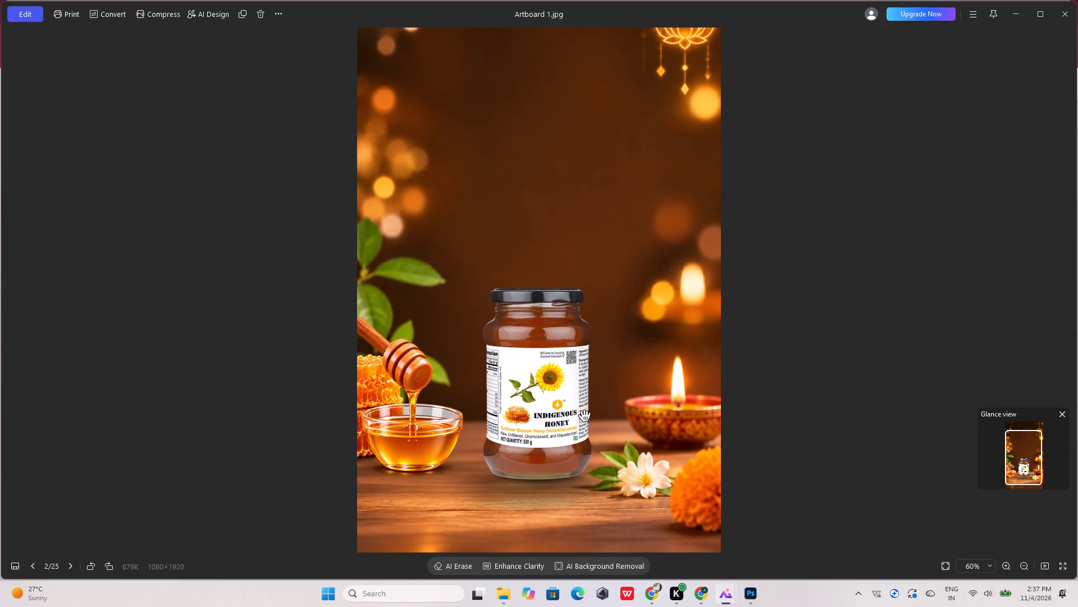
pyautogui.press('Right')
pyautogui.press('Right')
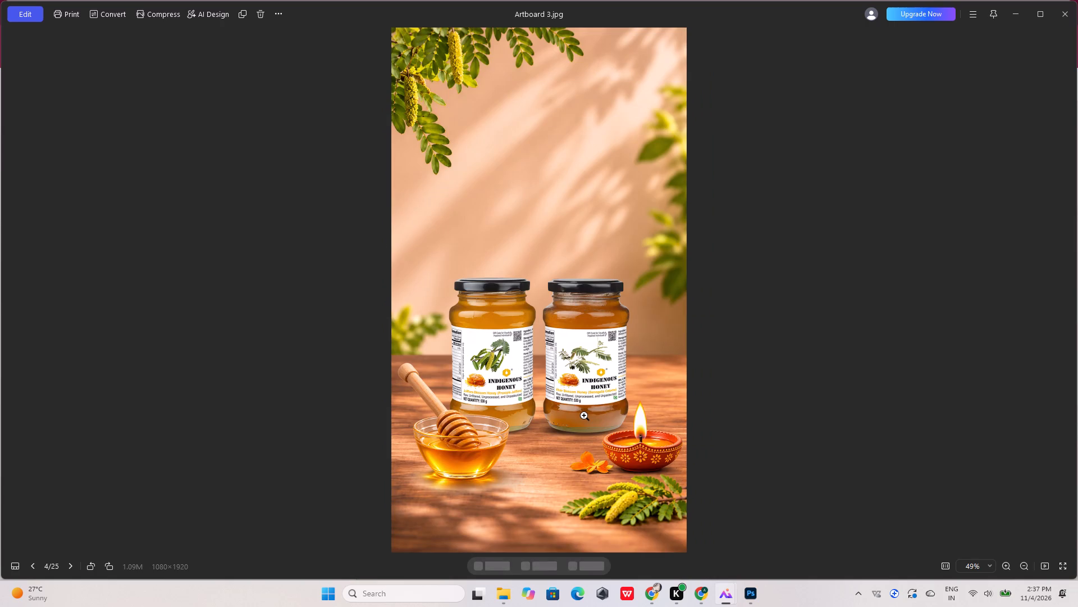
pyautogui.press('Right')
pyautogui.press('Right')
pyautogui.press('Right')
pyautogui.press('Left')
pyautogui.press('Left')
pyautogui.press('Left')
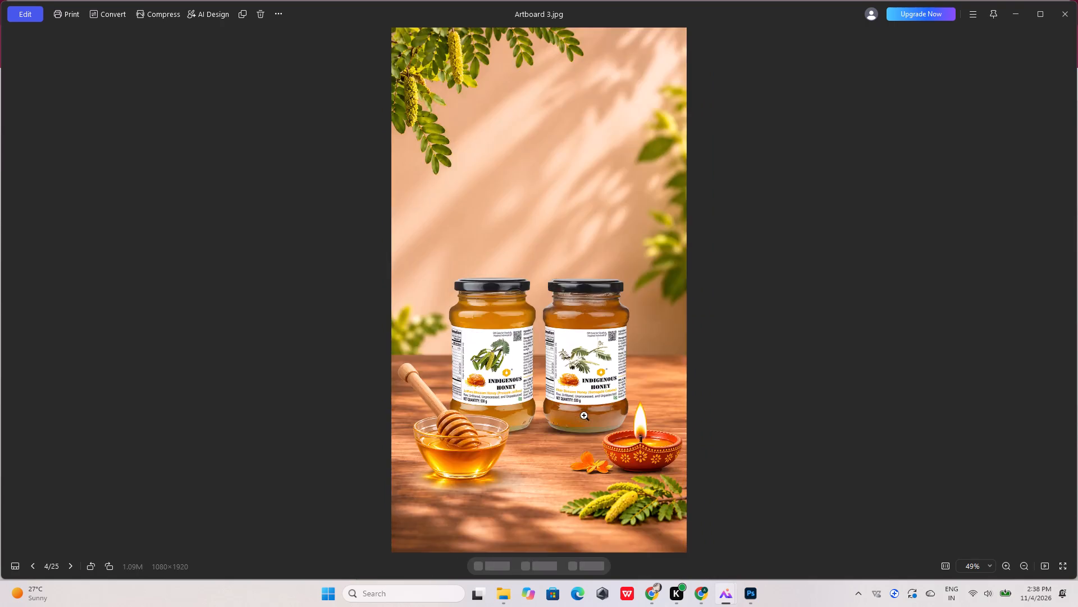
pyautogui.press('Left')
pyautogui.press('Left')
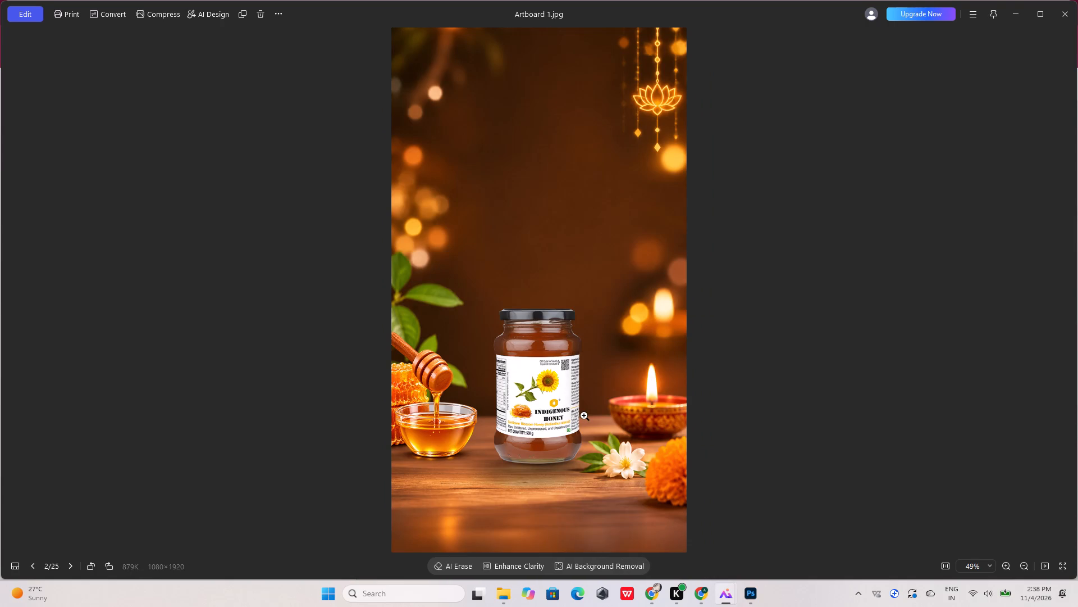
# Review the honey images again from Artboard 2 onward, comparing the three-jar compositions in Artboards 4, 5 and 6.
pyautogui.press('Right')
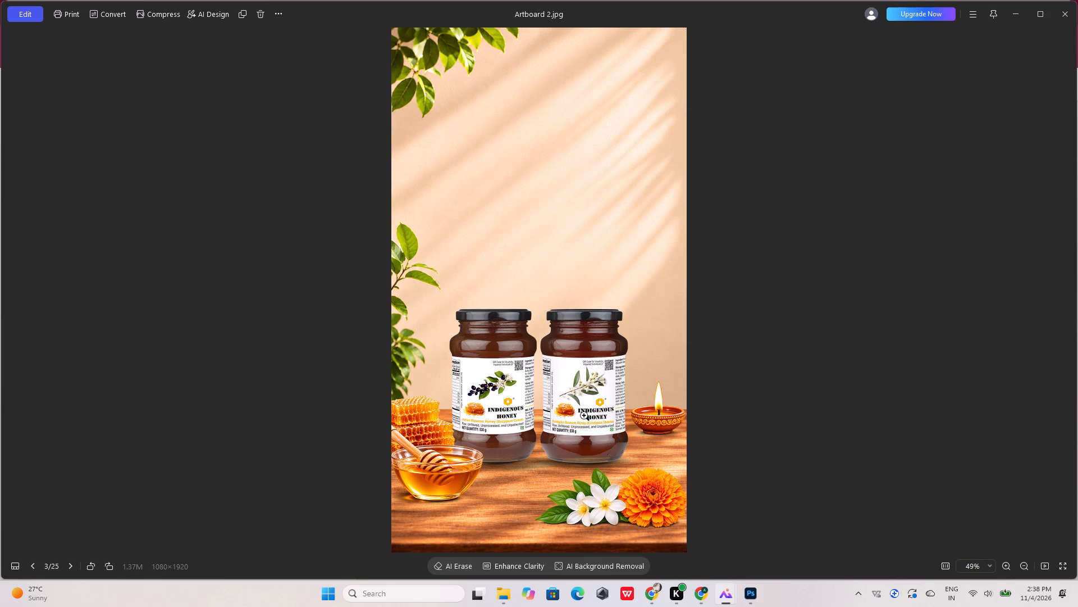
pyautogui.press('Right')
pyautogui.press('Right')
pyautogui.press('Right')
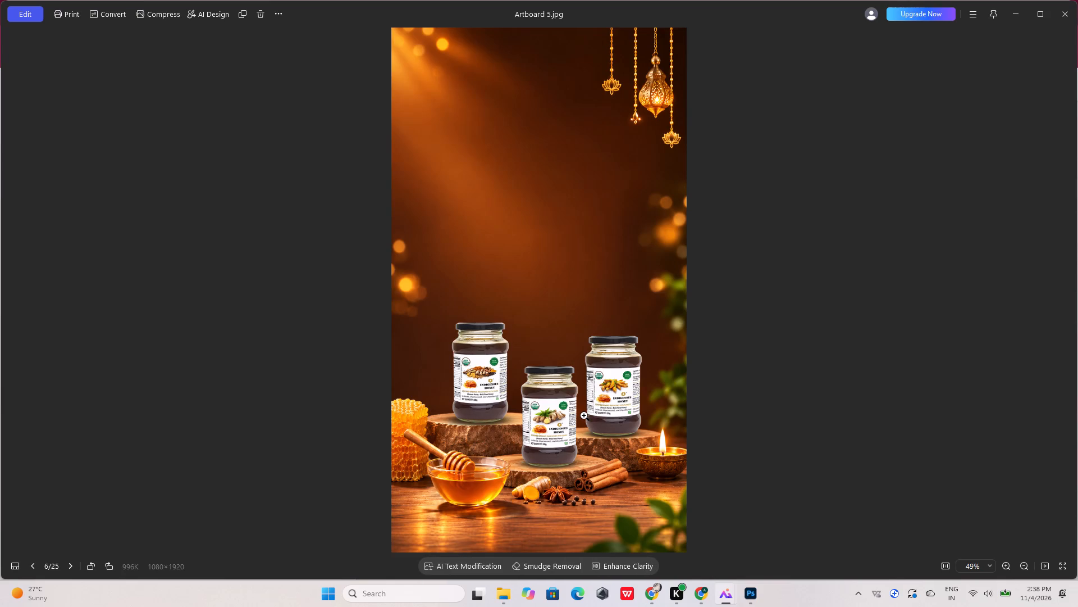
pyautogui.press('Right')
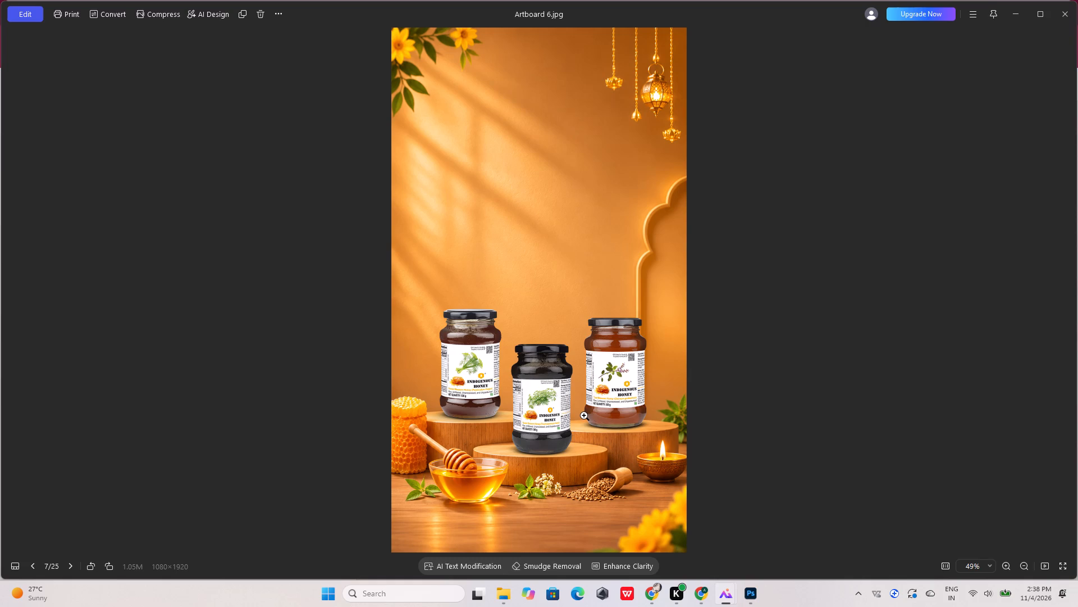
pyautogui.press('Right')
pyautogui.press('Left')
pyautogui.press('Left')
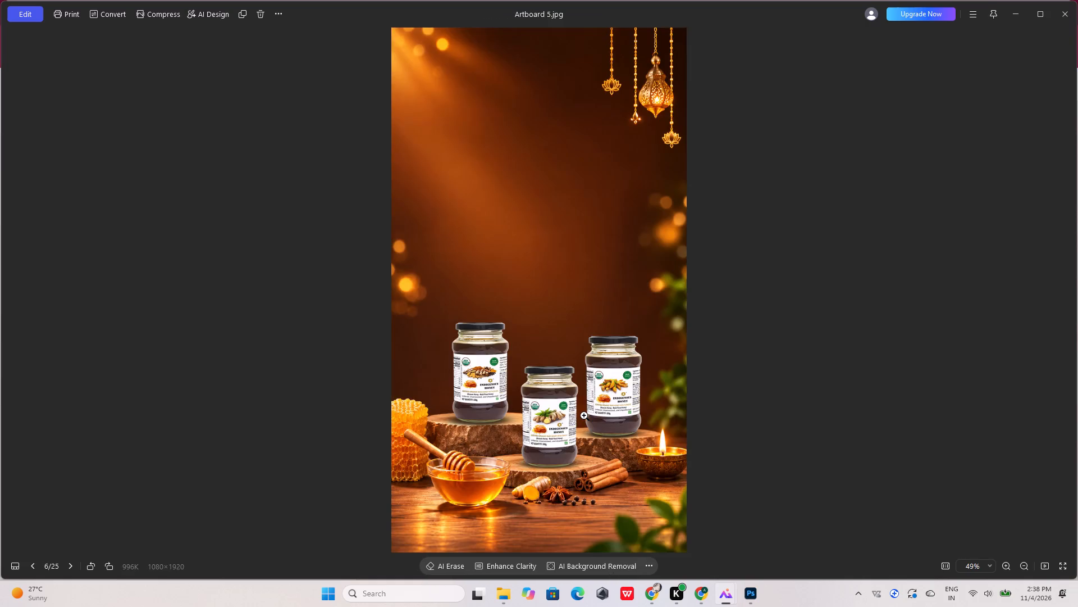
pyautogui.press('Left')
pyautogui.press('Right')
pyautogui.press('Left')
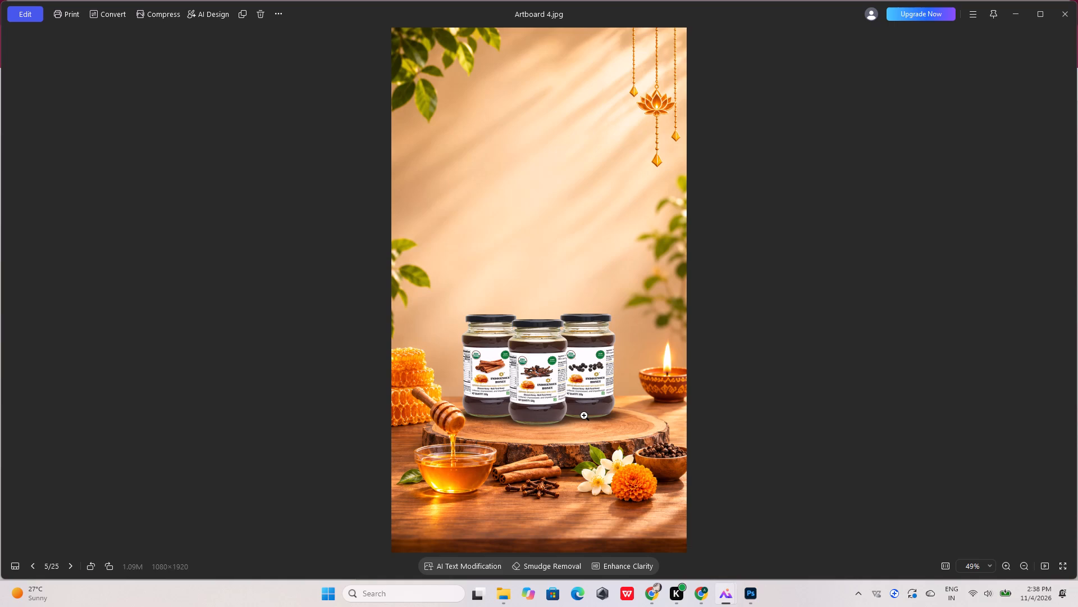
pyautogui.press('Right')
pyautogui.press('Right')
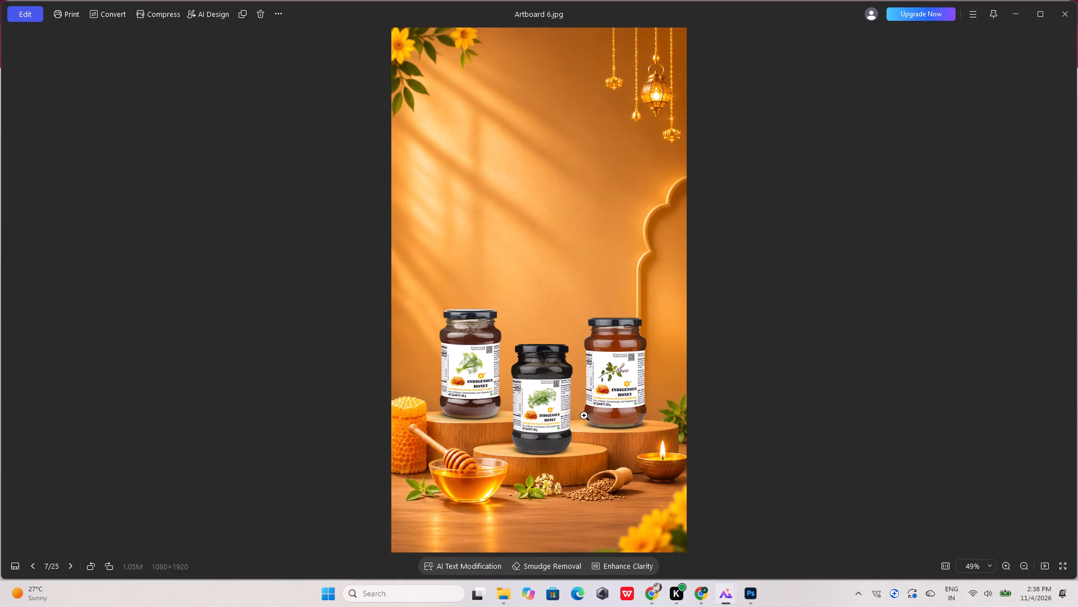
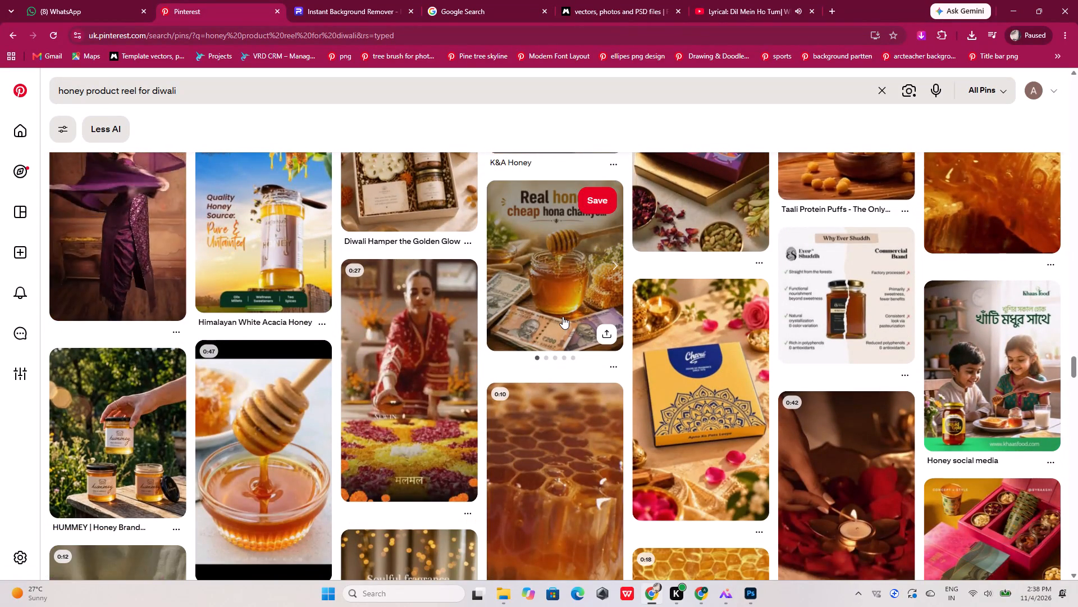
# Browse further down the Pinterest results for "honey product reel for diwali" for honey jar and festive design references.
pyautogui.scroll(-2, 563, 316)
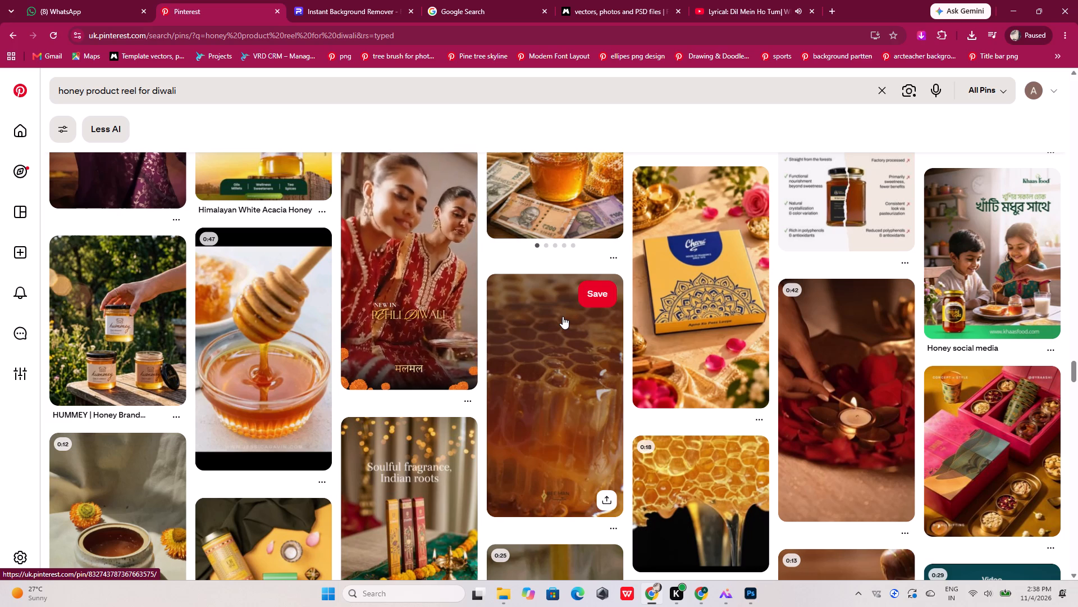
pyautogui.scroll(-2, 688, 292)
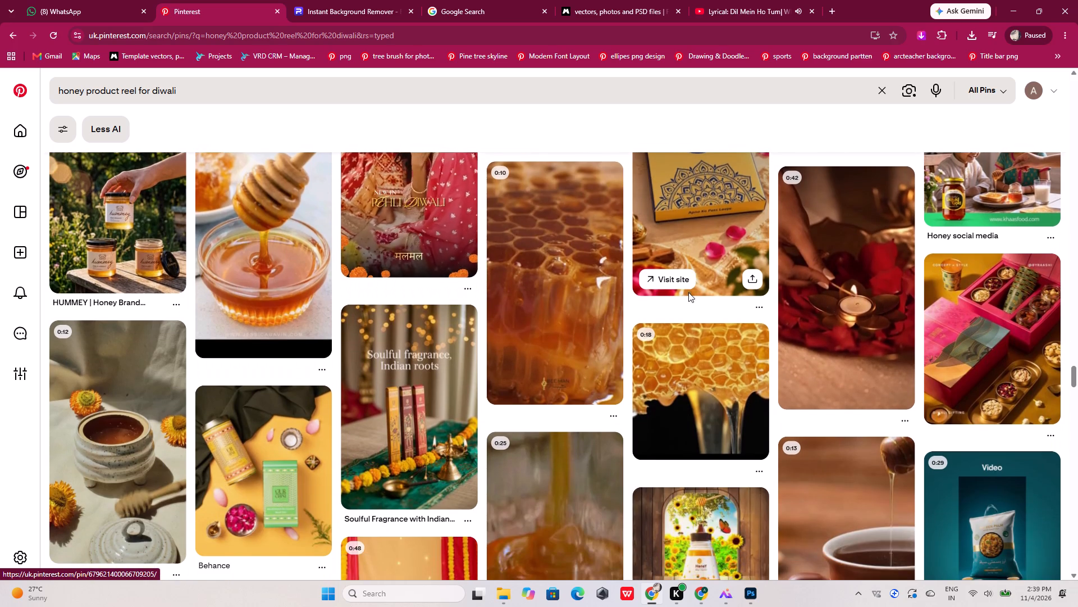
pyautogui.scroll(-8, 688, 292)
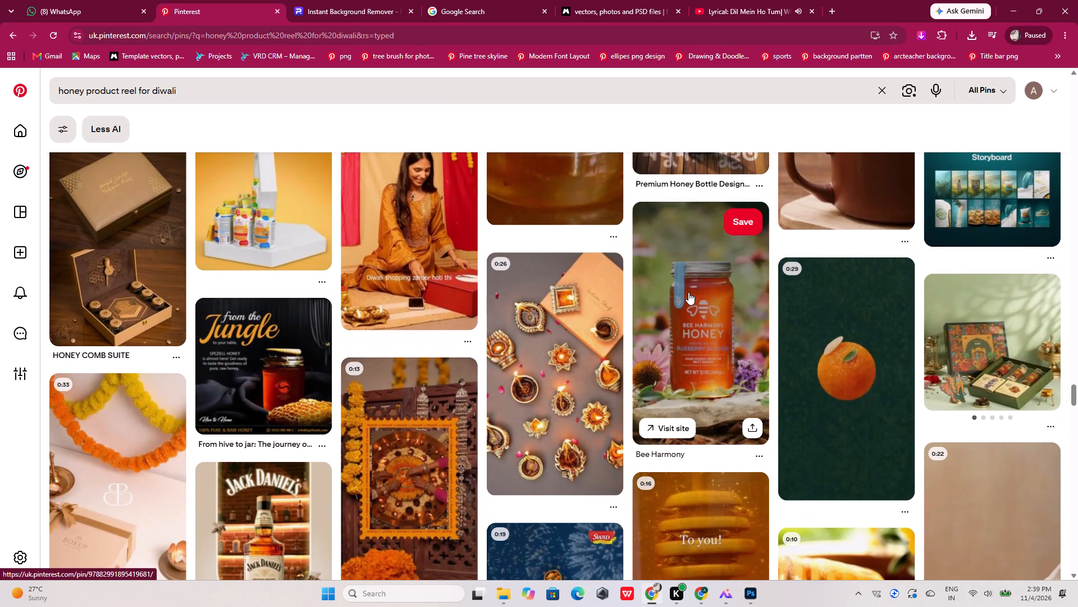
pyautogui.scroll(-6, 688, 292)
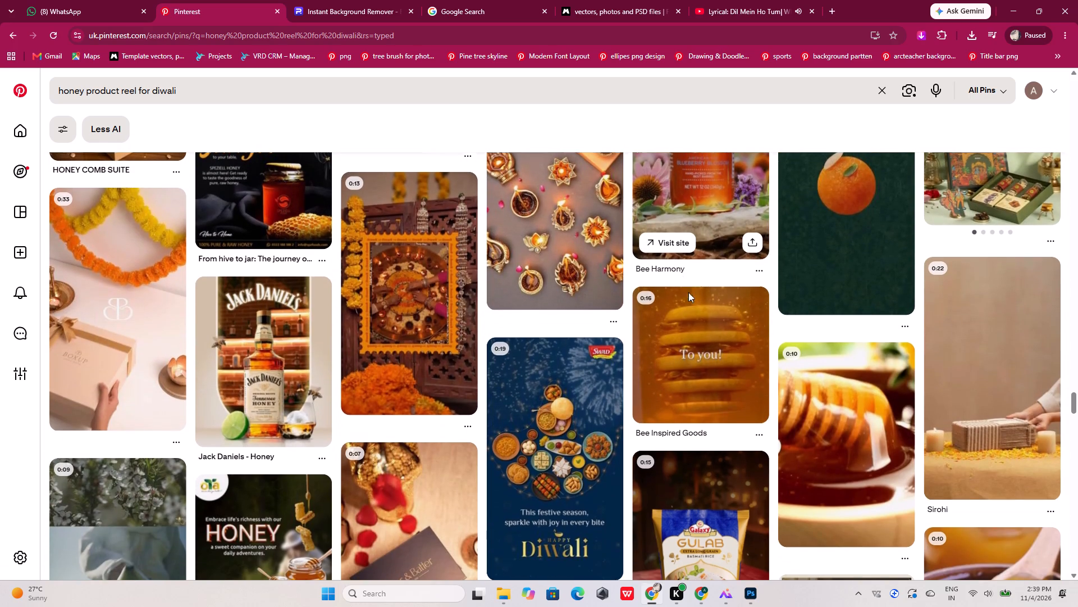
# Look back up through the earlier Diwali honey pins, examining jar compositions, gift hampers and honey-drip visuals for reel ideas.
pyautogui.scroll(8, 688, 292)
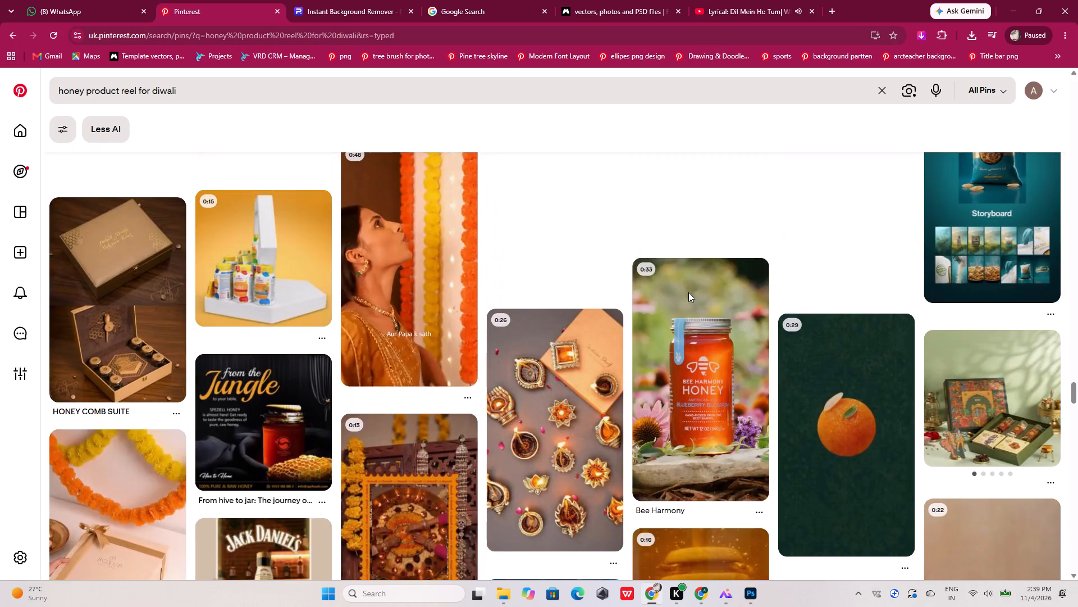
pyautogui.scroll(10, 688, 292)
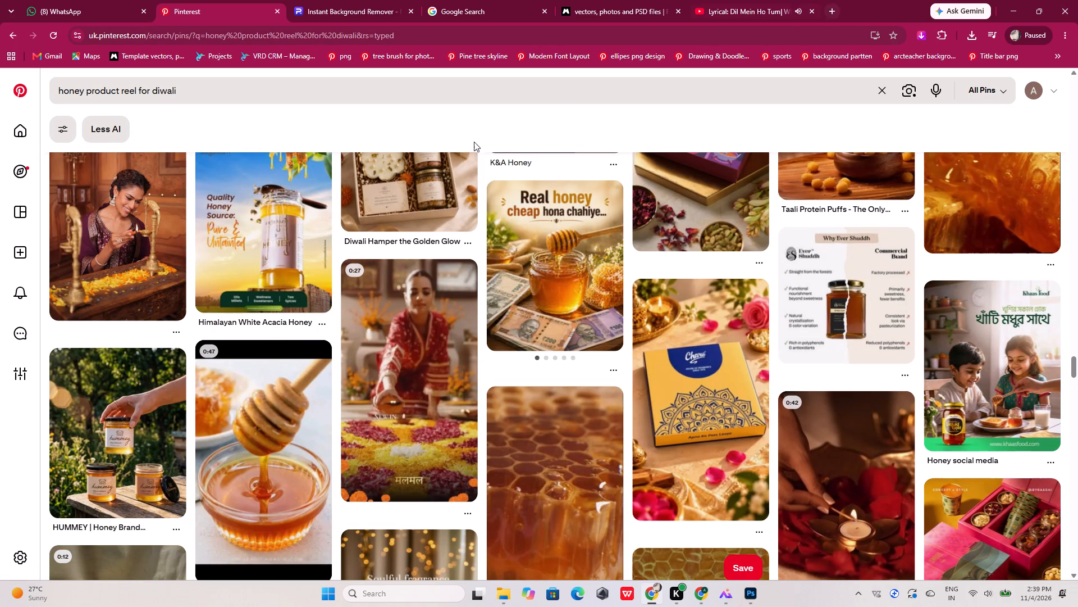
pyautogui.scroll(16, 406, 369)
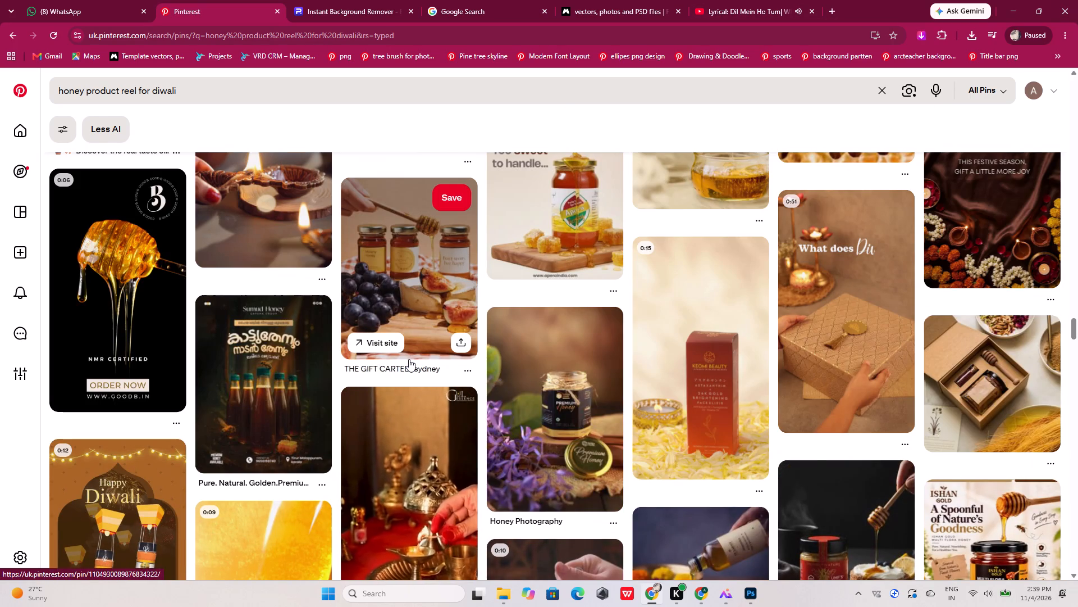
pyautogui.scroll(12, 409, 359)
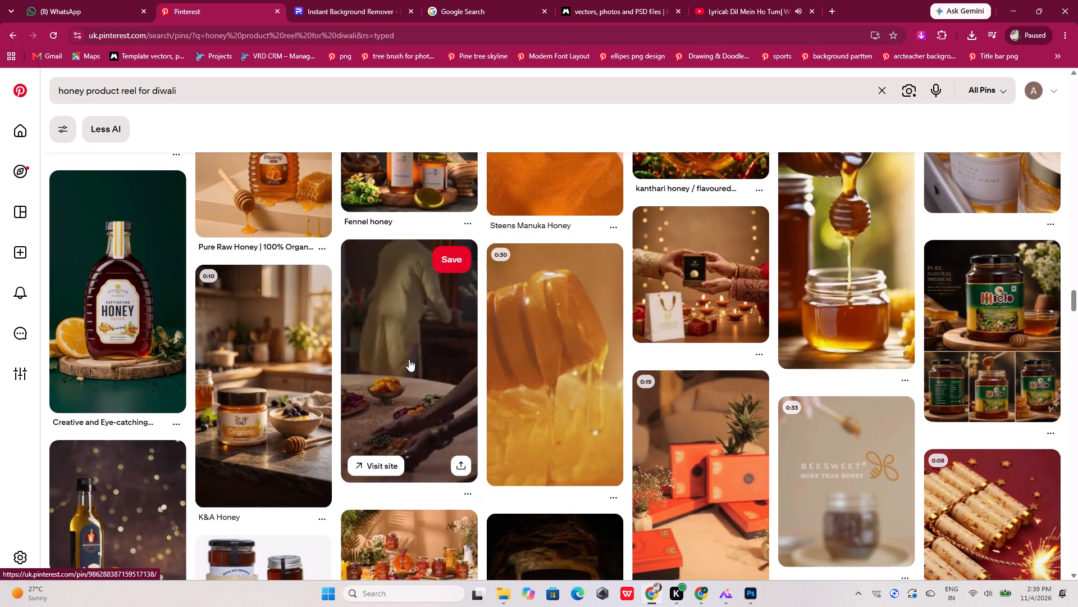
pyautogui.scroll(3, 409, 359)
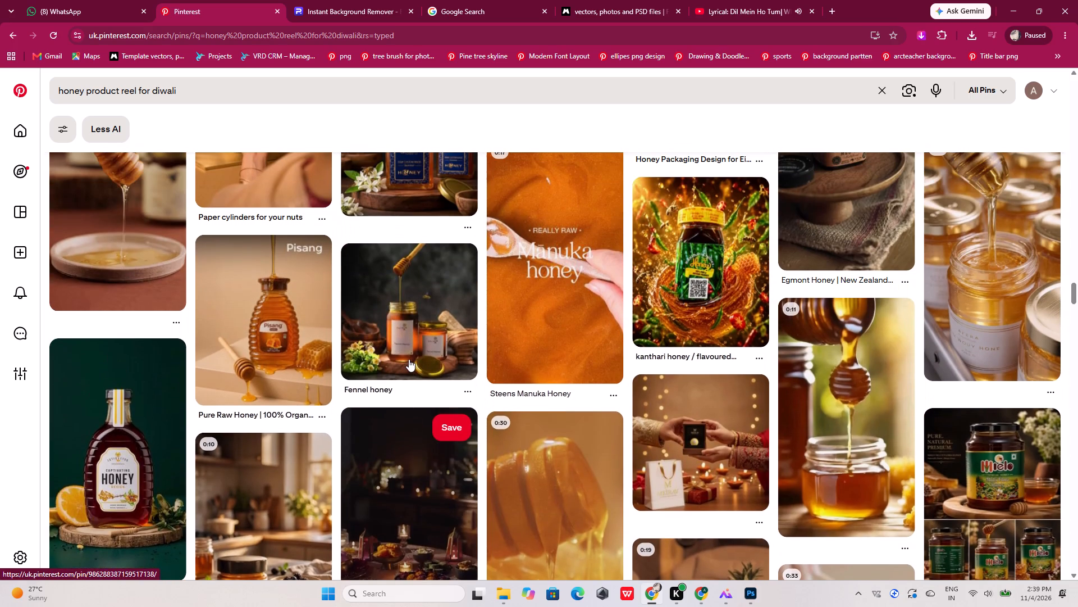
pyautogui.scroll(4, 409, 359)
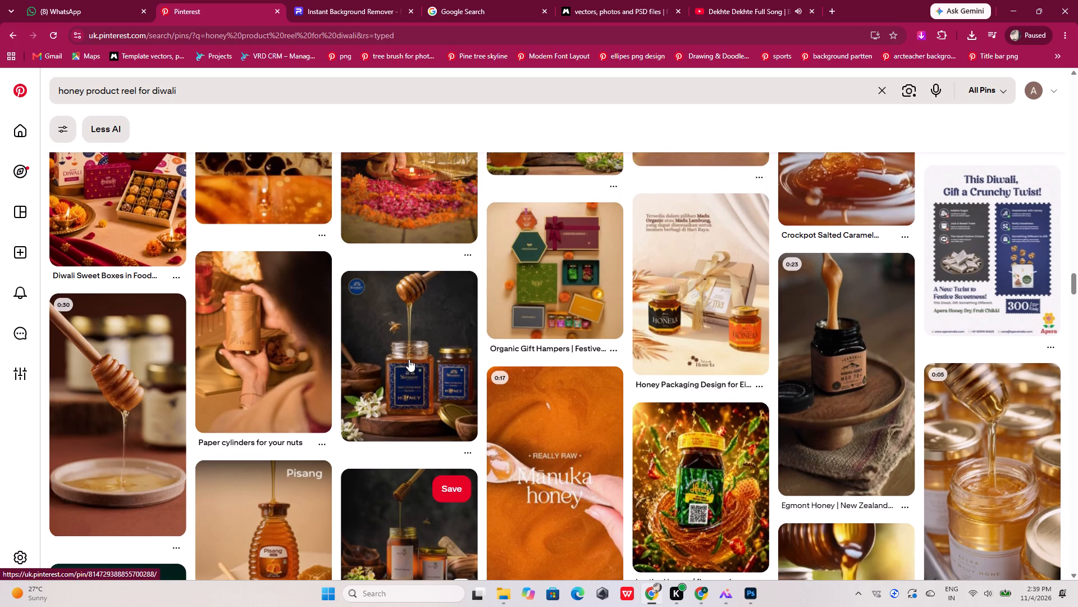
pyautogui.scroll(10, 409, 359)
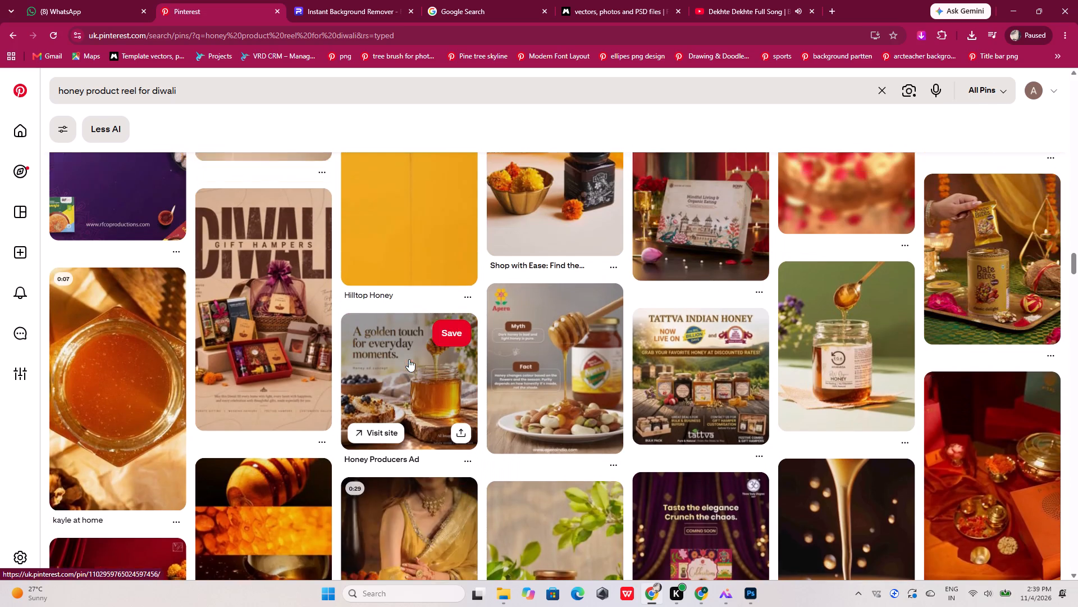
pyautogui.scroll(3, 409, 359)
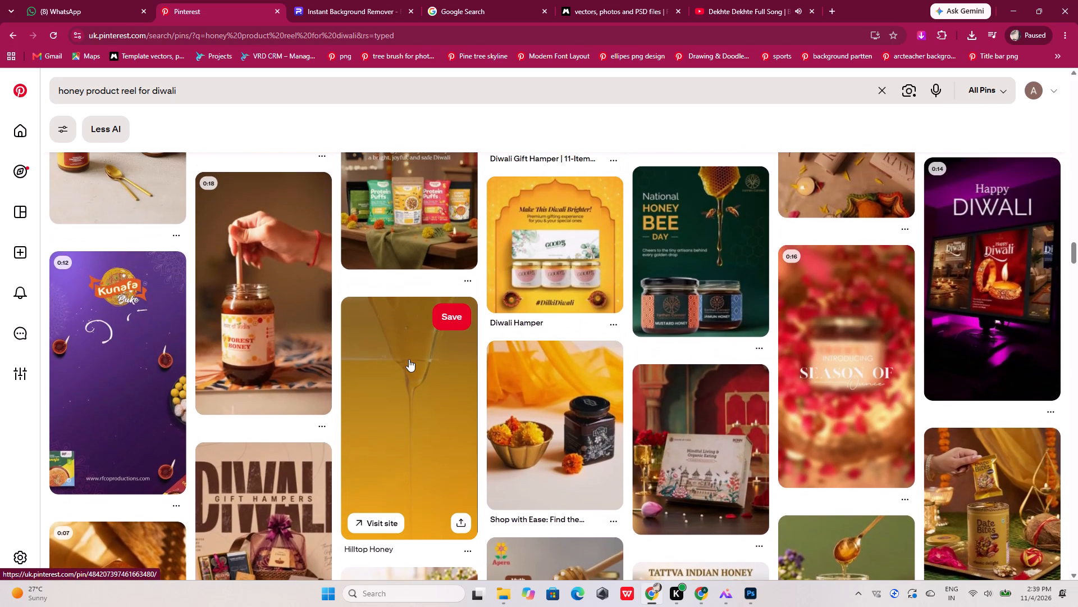
pyautogui.scroll(3, 409, 359)
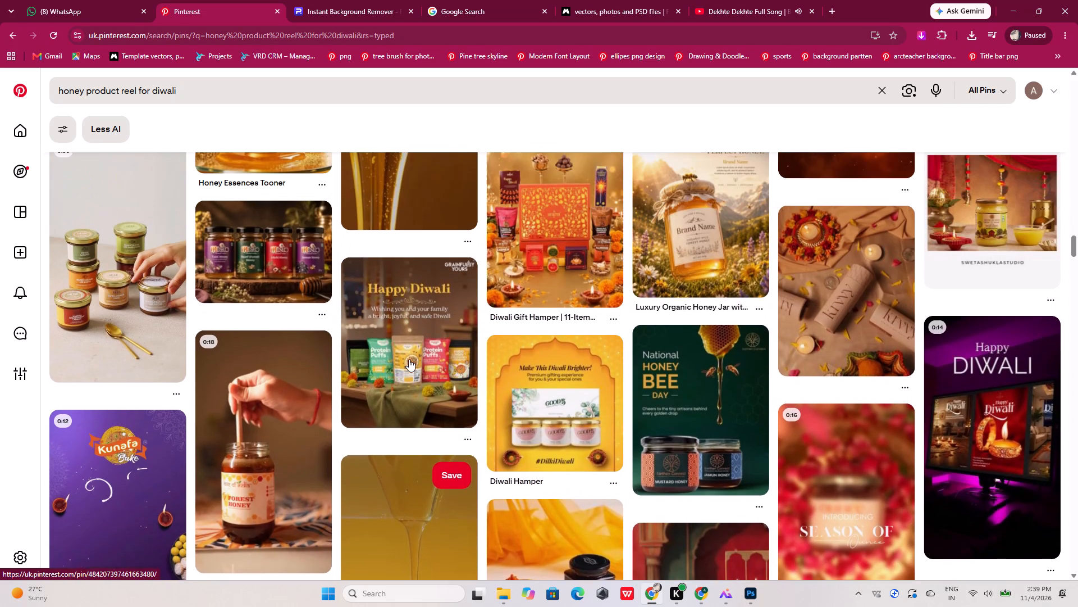
pyautogui.scroll(1, 409, 359)
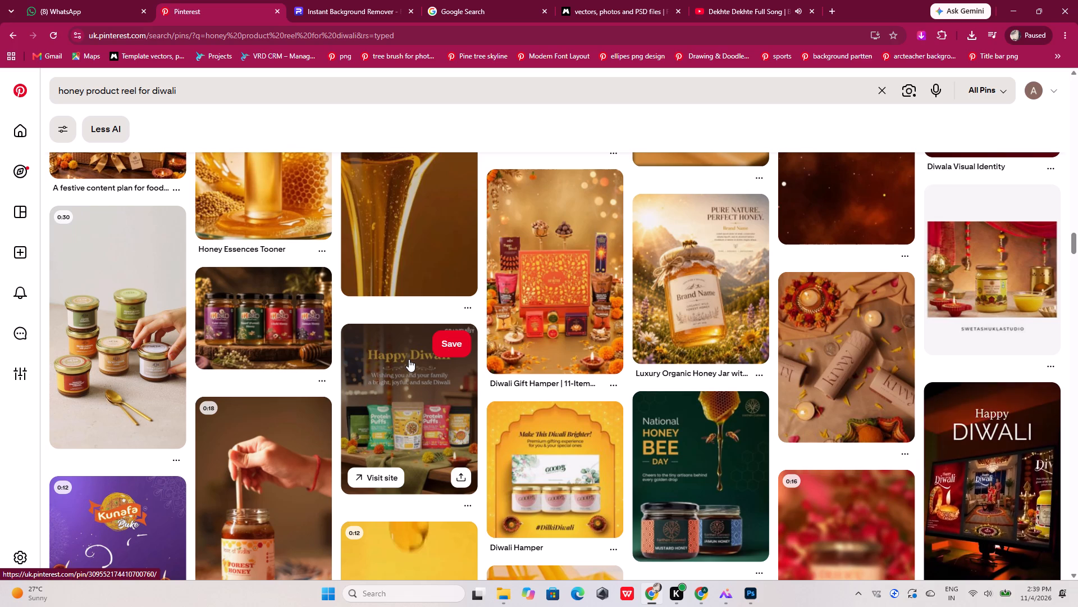
pyautogui.scroll(4, 409, 359)
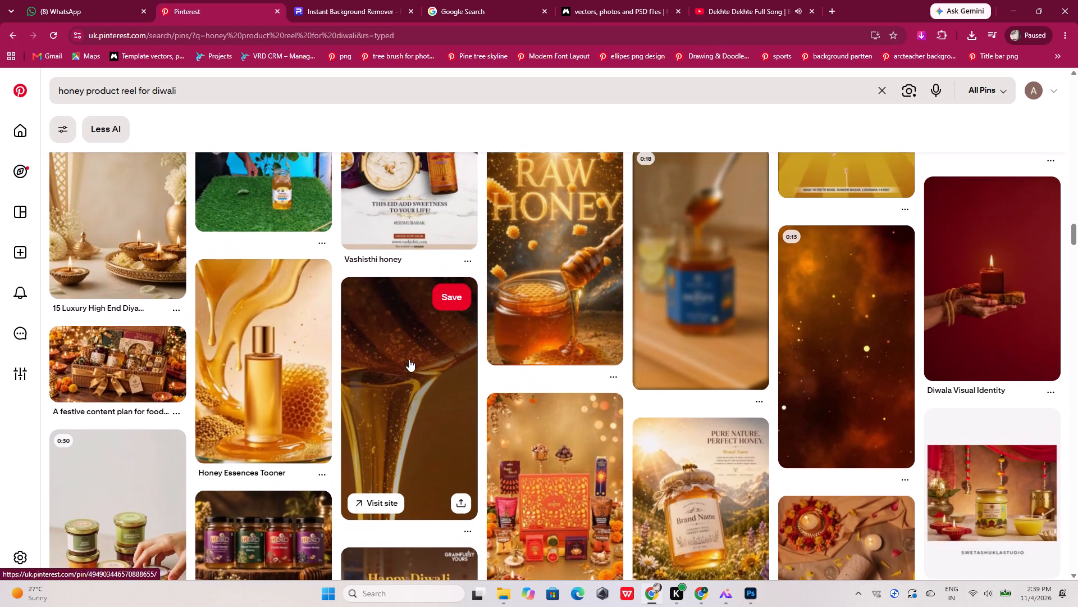
pyautogui.scroll(3, 409, 359)
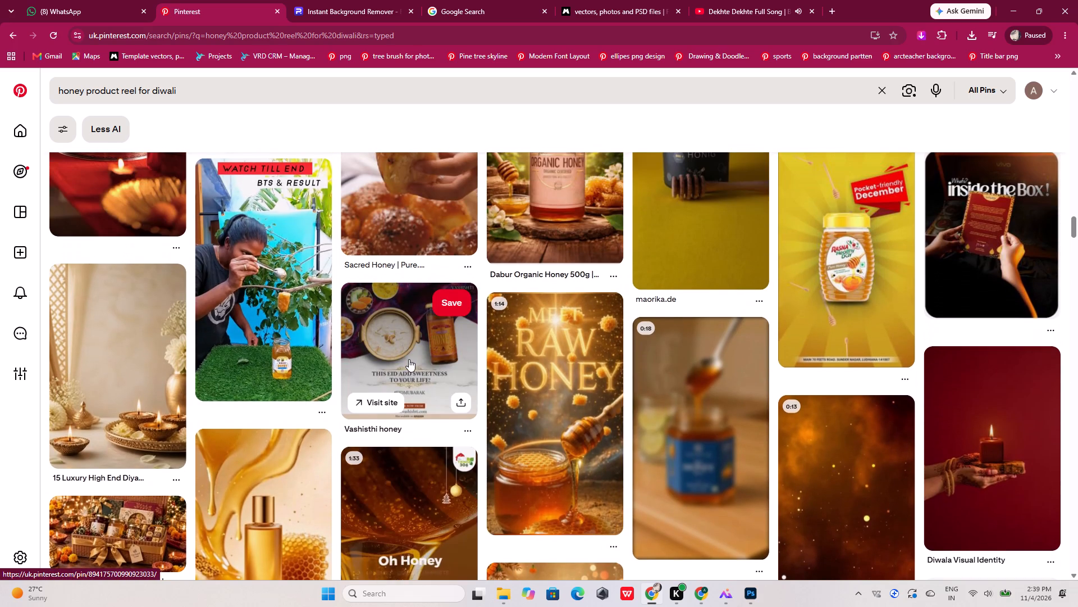
pyautogui.scroll(2, 409, 359)
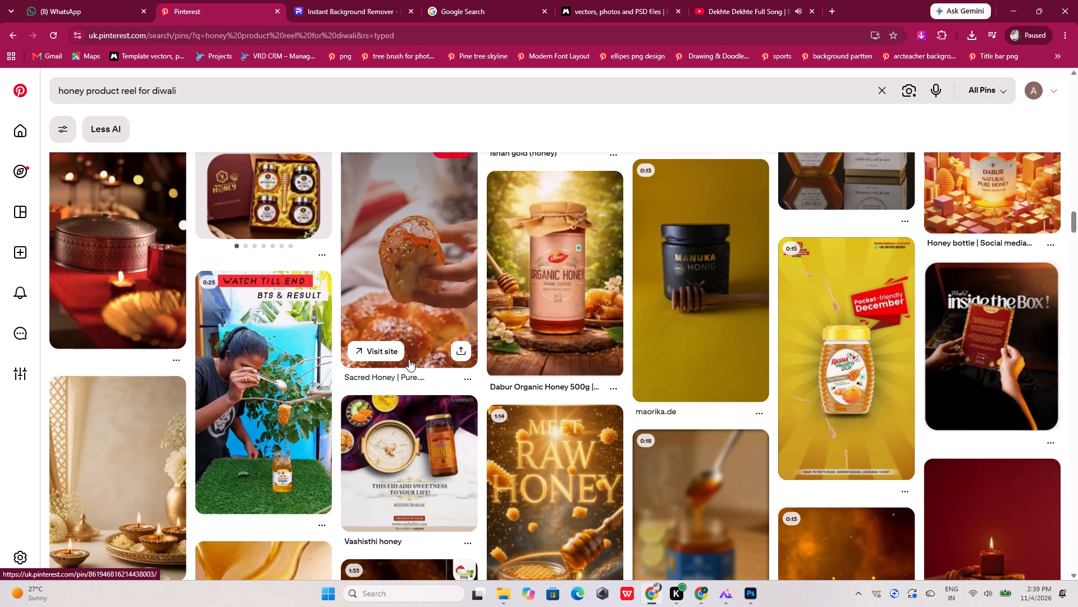
pyautogui.scroll(5, 409, 359)
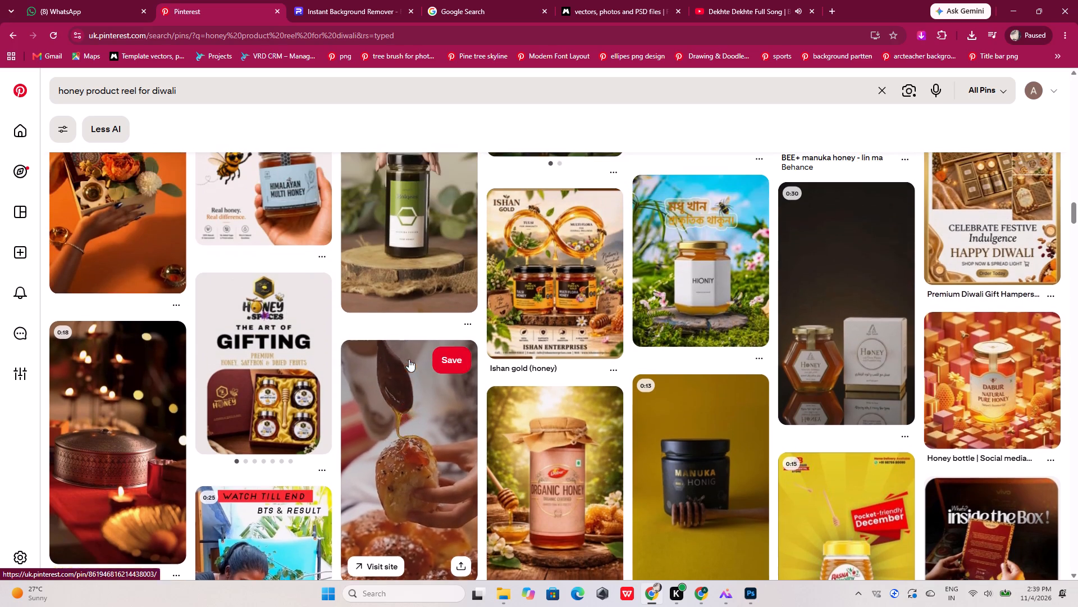
pyautogui.scroll(3, 409, 359)
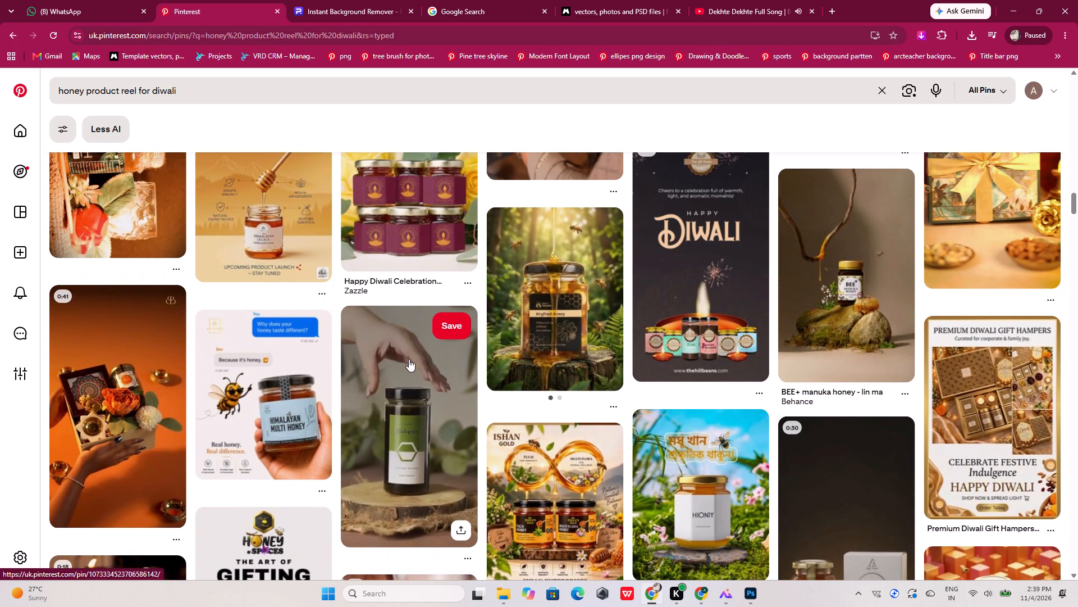
pyautogui.scroll(1, 409, 359)
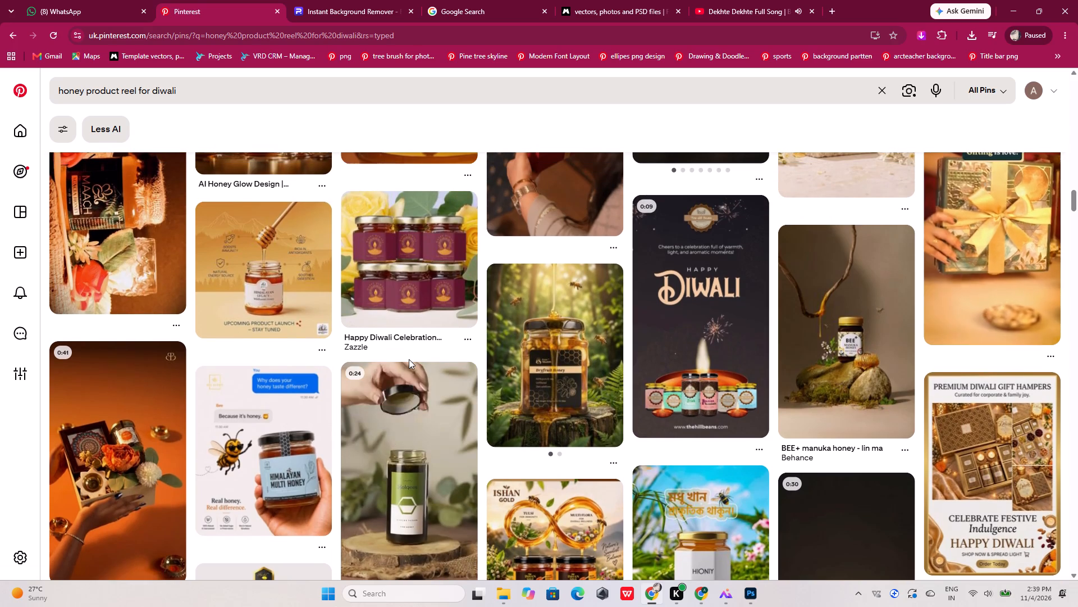
pyautogui.scroll(8, 409, 359)
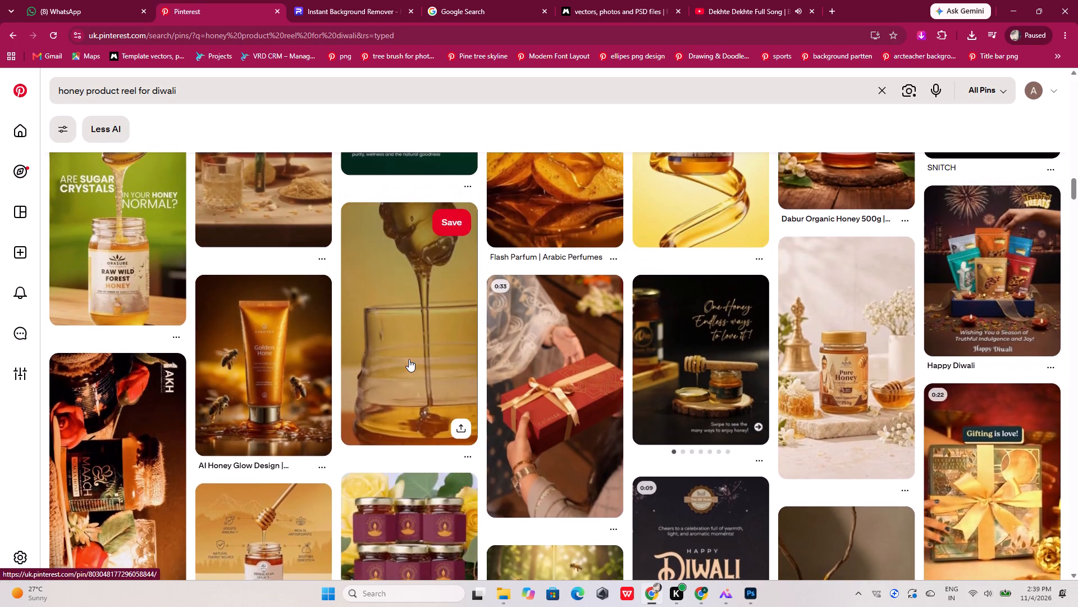
pyautogui.scroll(1, 409, 359)
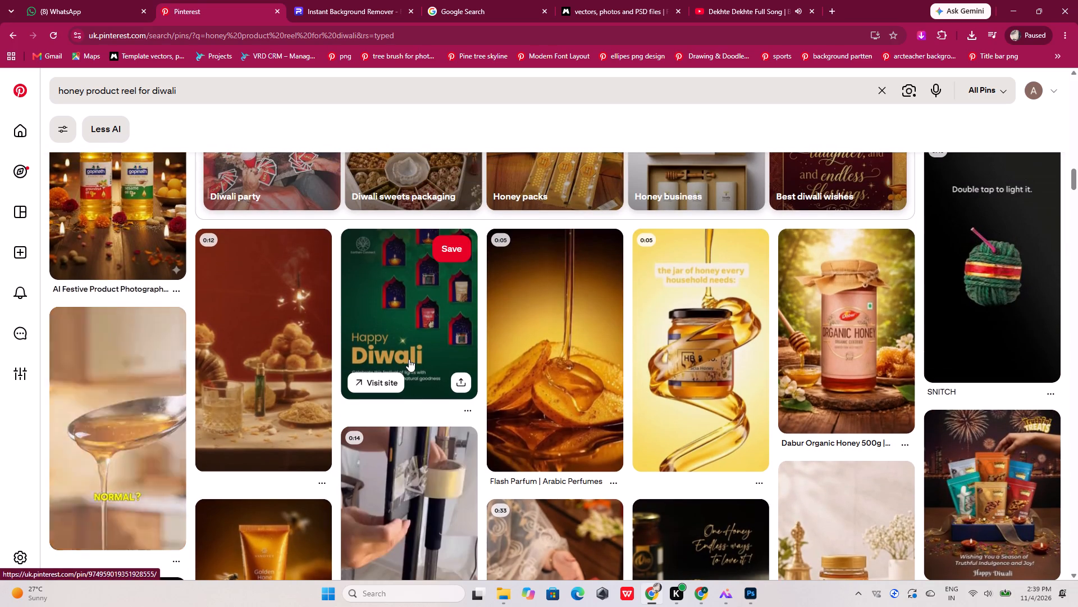
pyautogui.scroll(2, 409, 359)
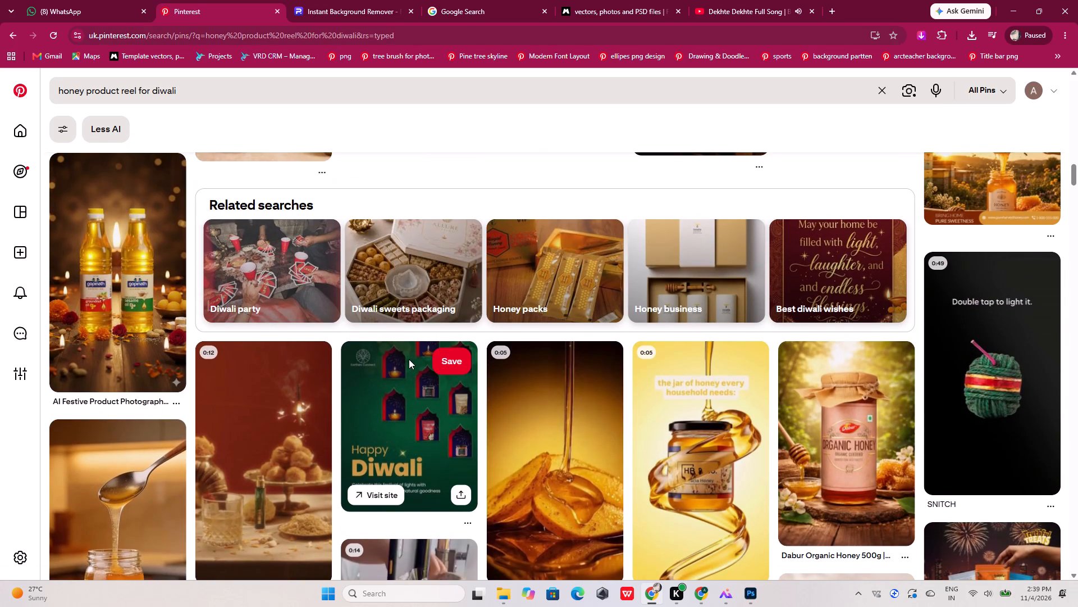
pyautogui.scroll(5, 409, 359)
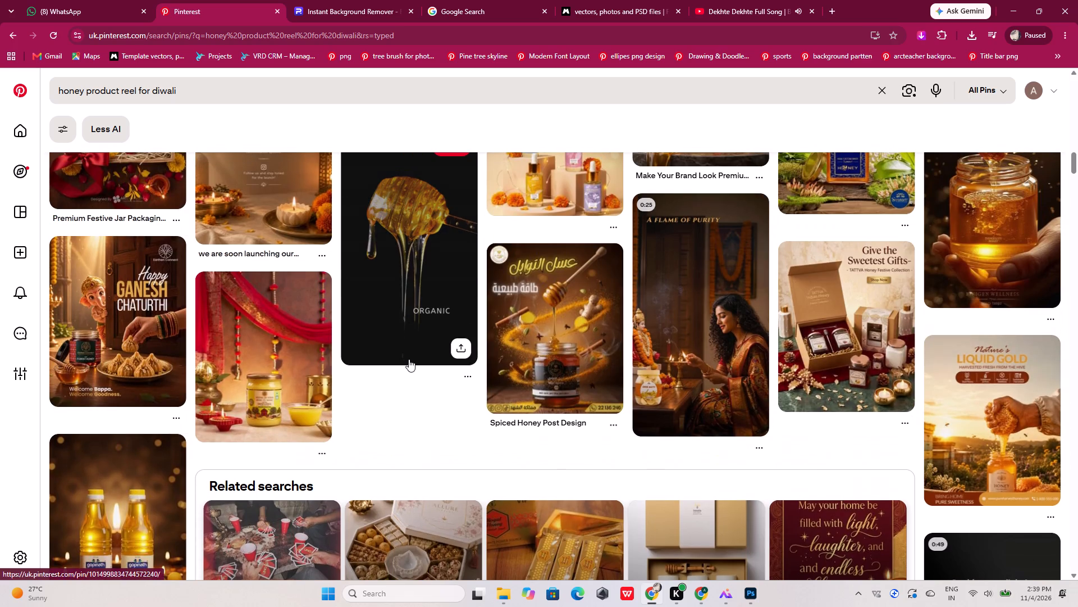
pyautogui.scroll(3, 409, 359)
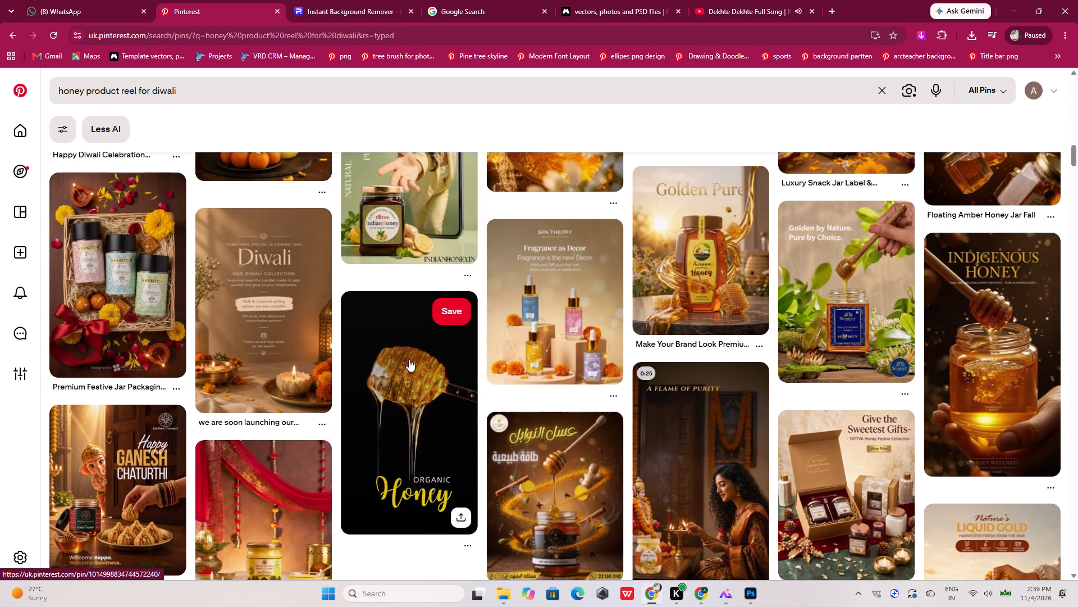
pyautogui.scroll(6, 409, 359)
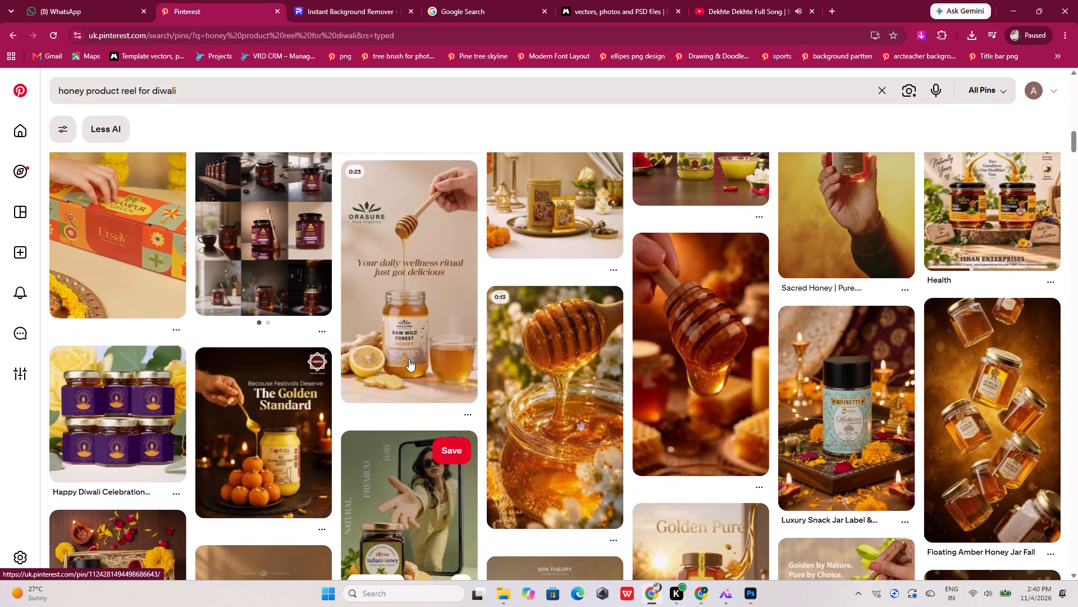
pyautogui.scroll(1, 409, 359)
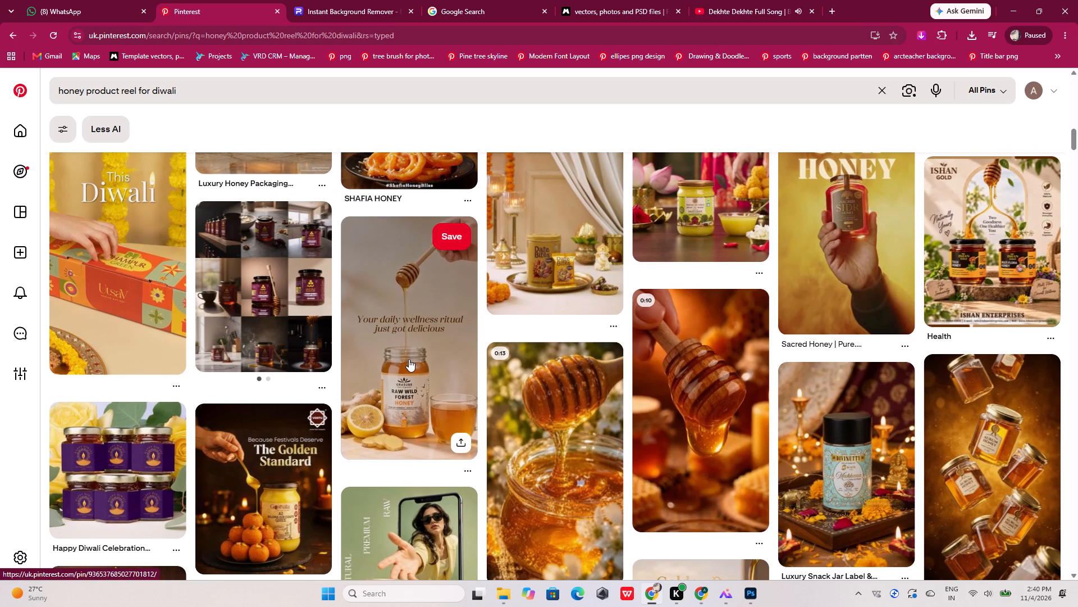
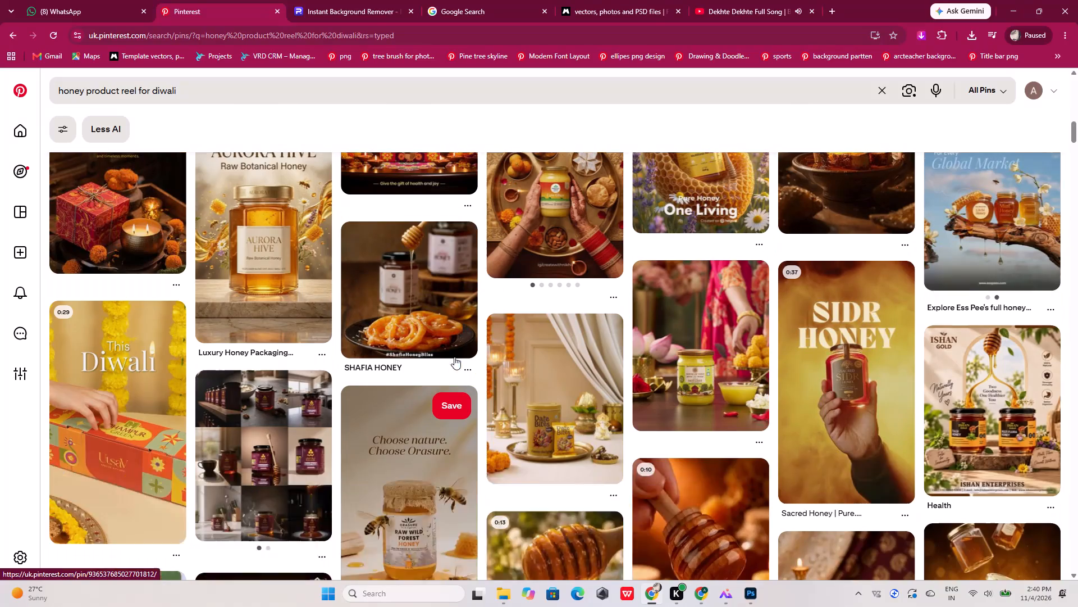
# Return to the earlier Diwali honey pins and examine the festive jar, ghee and Dhanteras designs for reel ideas.
pyautogui.scroll(4, 454, 357)
pyautogui.scroll(4, 470, 247)
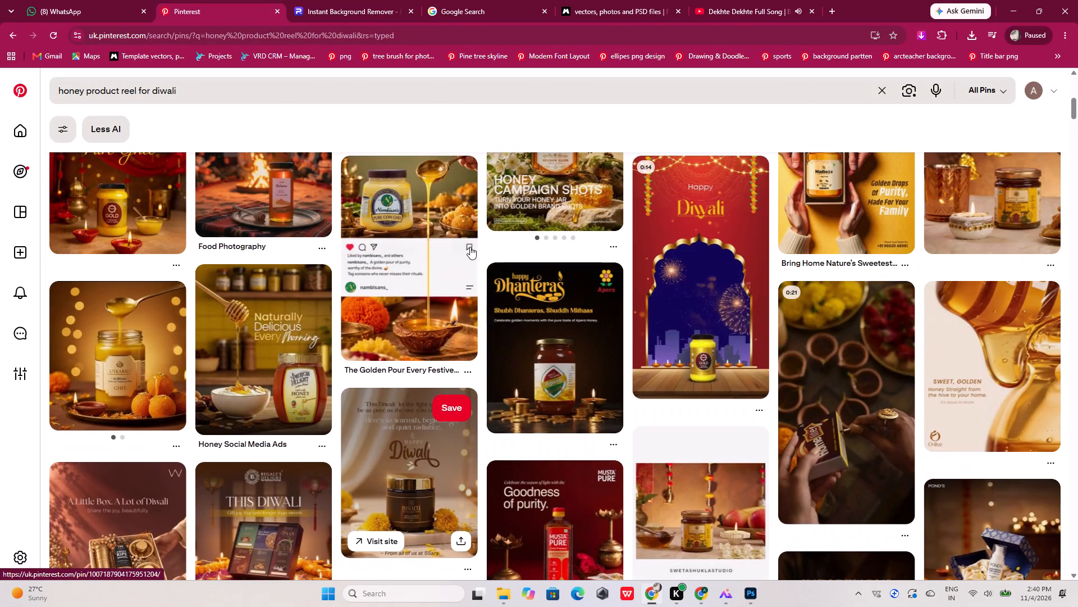
pyautogui.scroll(1, 470, 247)
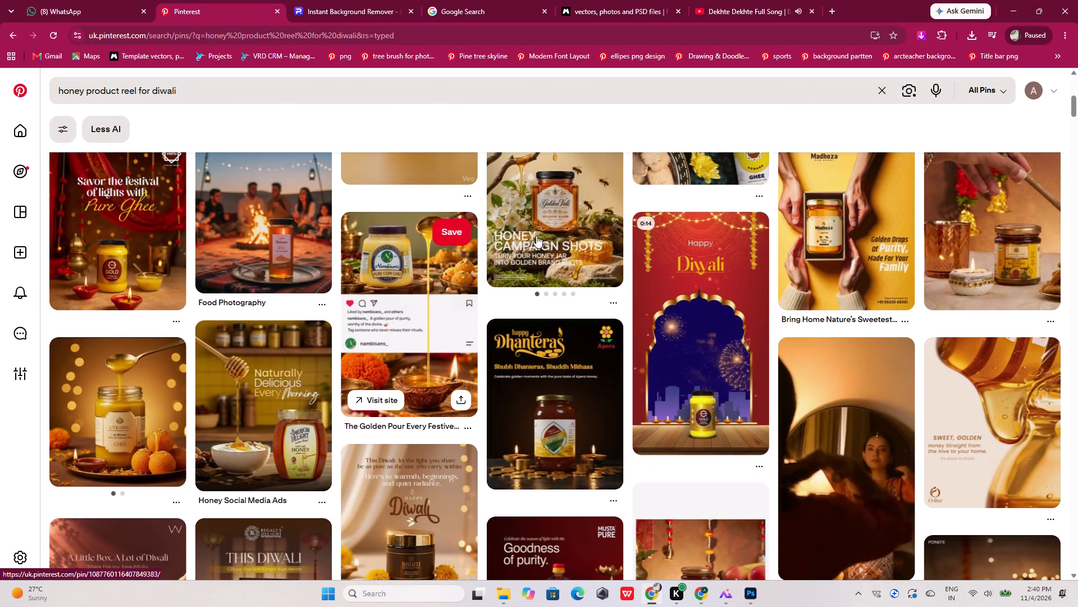
# Pause the background song using the system media controls and return to the Pinterest results.
pyautogui.click(971, 591)
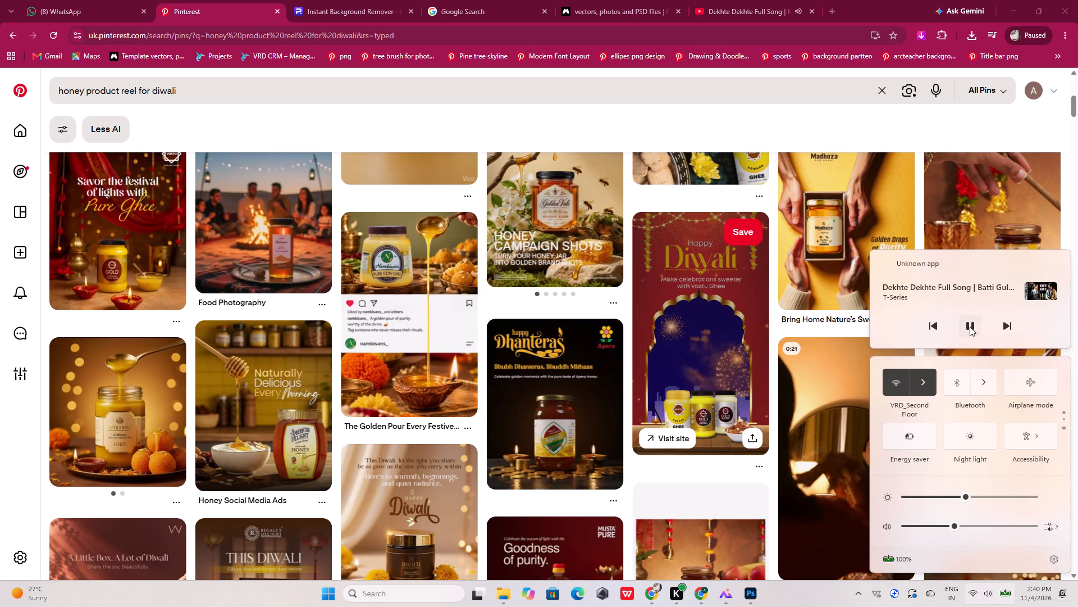
pyautogui.click(970, 327)
pyautogui.click(628, 141)
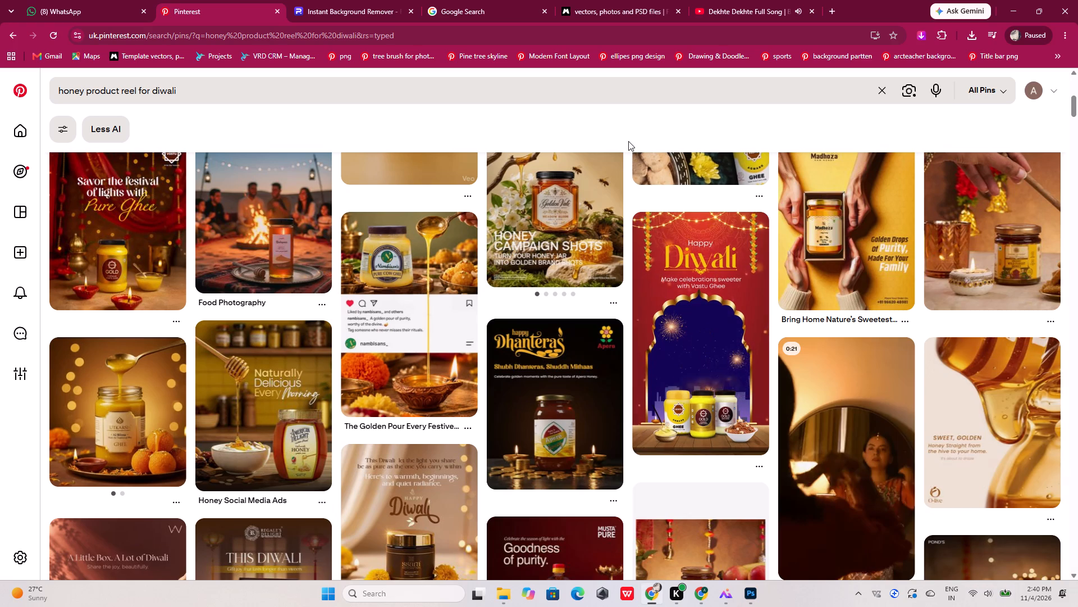
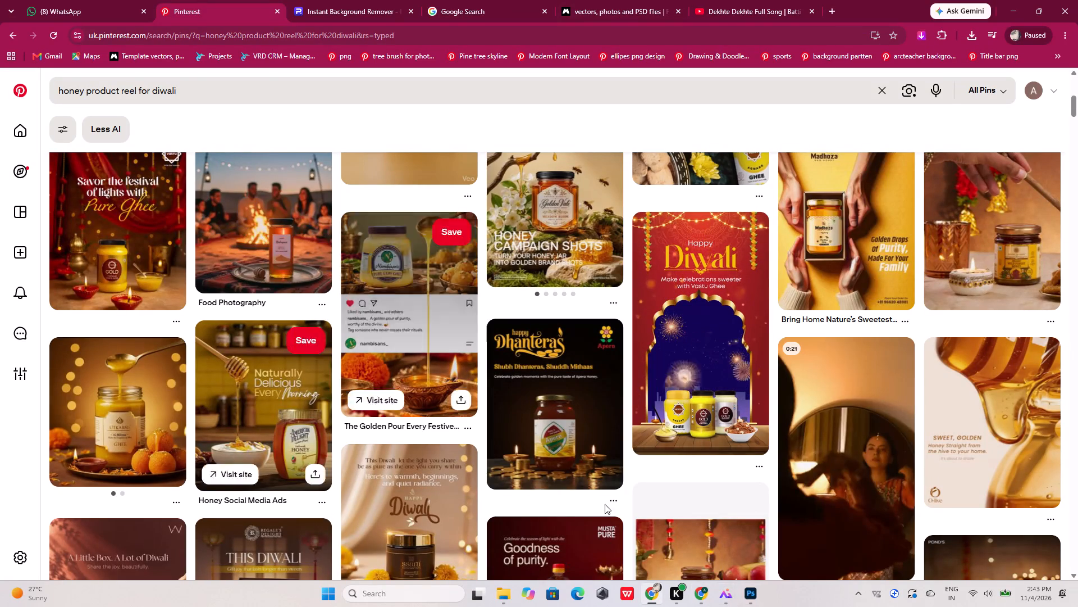
# Switch to the WPS Photos artboard images and compare the festive Indigenous Honey artboards, examining the jars on Artboard 5 up close.
pyautogui.click(728, 593)
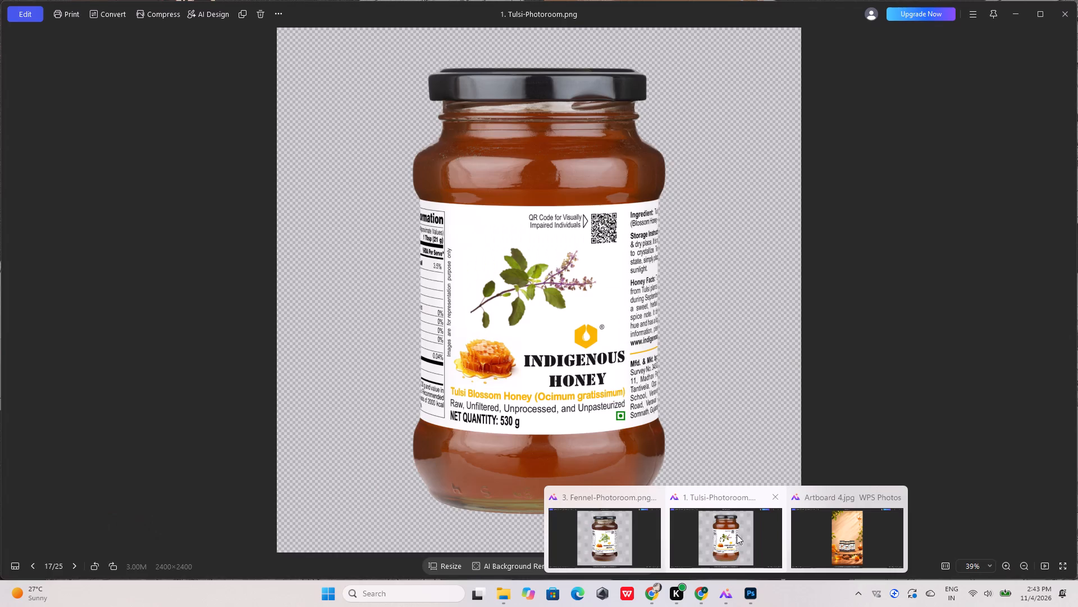
pyautogui.click(830, 533)
pyautogui.press('Left')
pyautogui.press('Left')
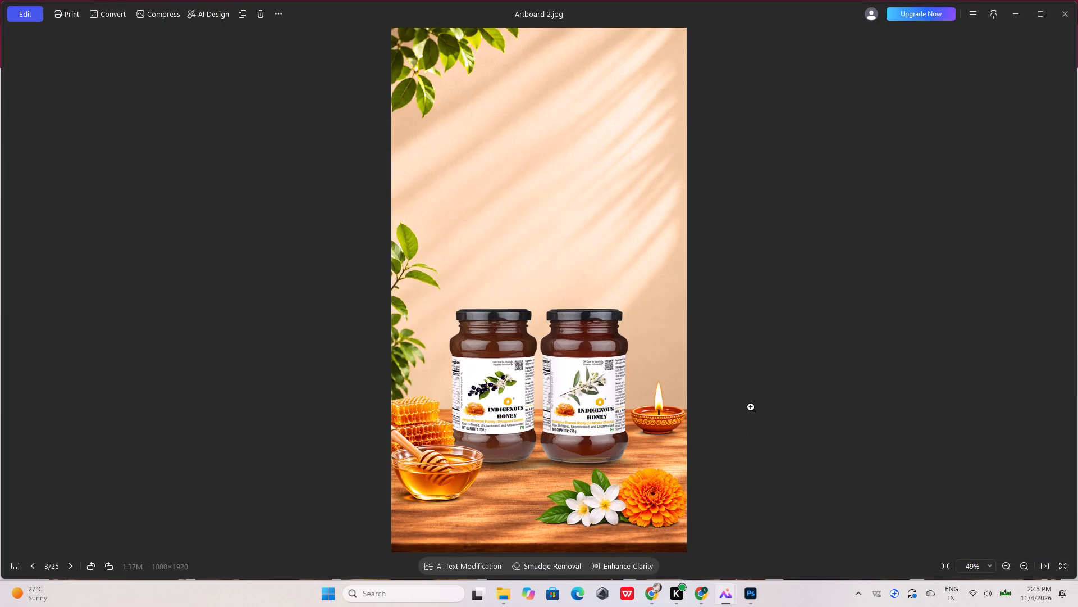
pyautogui.press('Left')
pyautogui.press('Right')
pyautogui.press('Right')
pyautogui.press('Right')
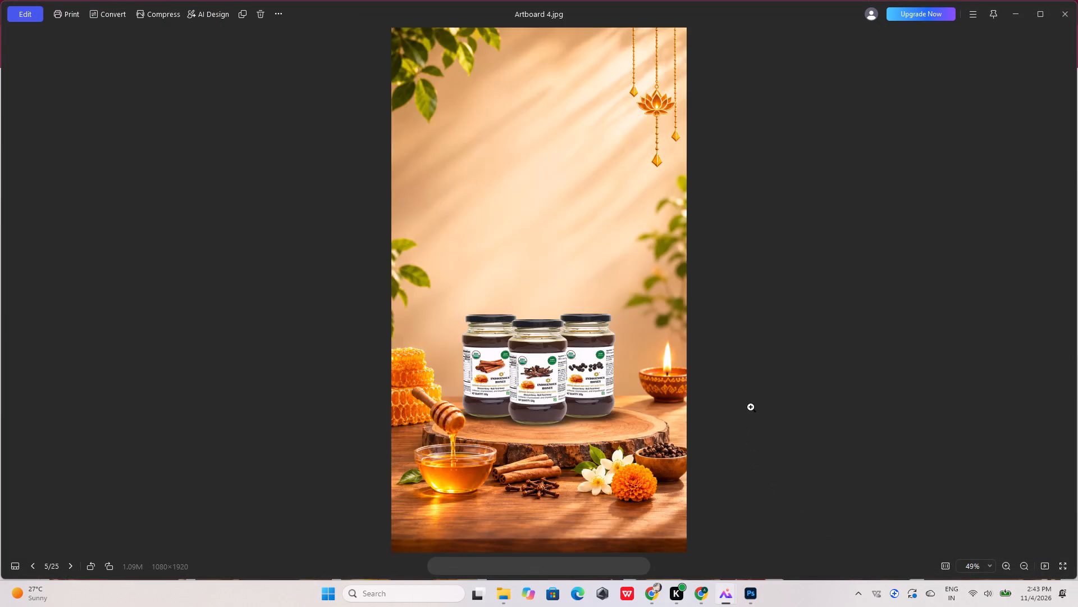
pyautogui.press('Right')
pyautogui.press('Right')
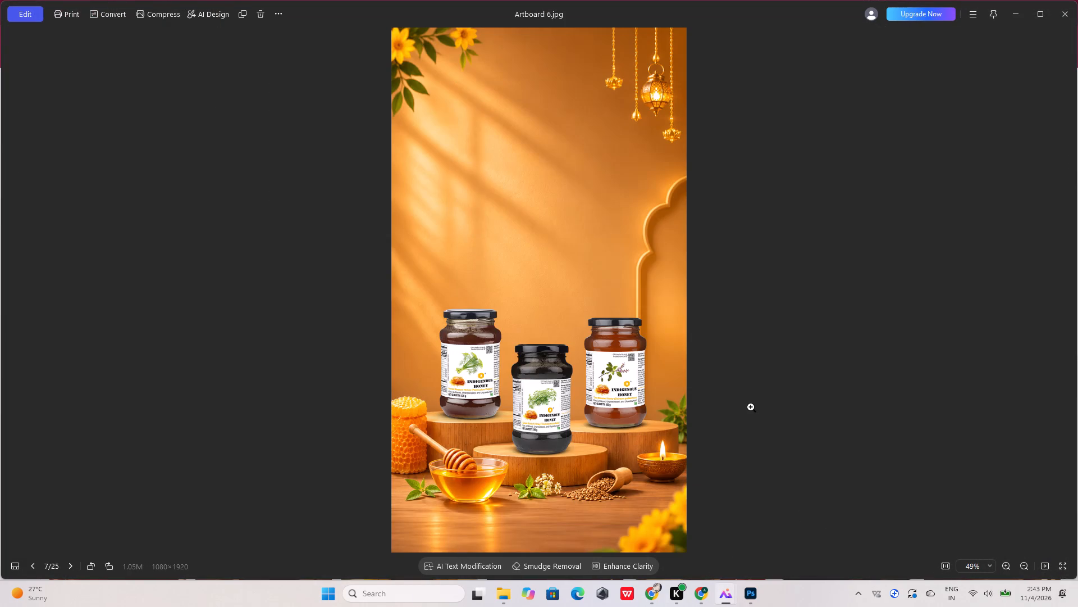
pyautogui.press('Right')
pyautogui.press('Left')
pyautogui.press('Left')
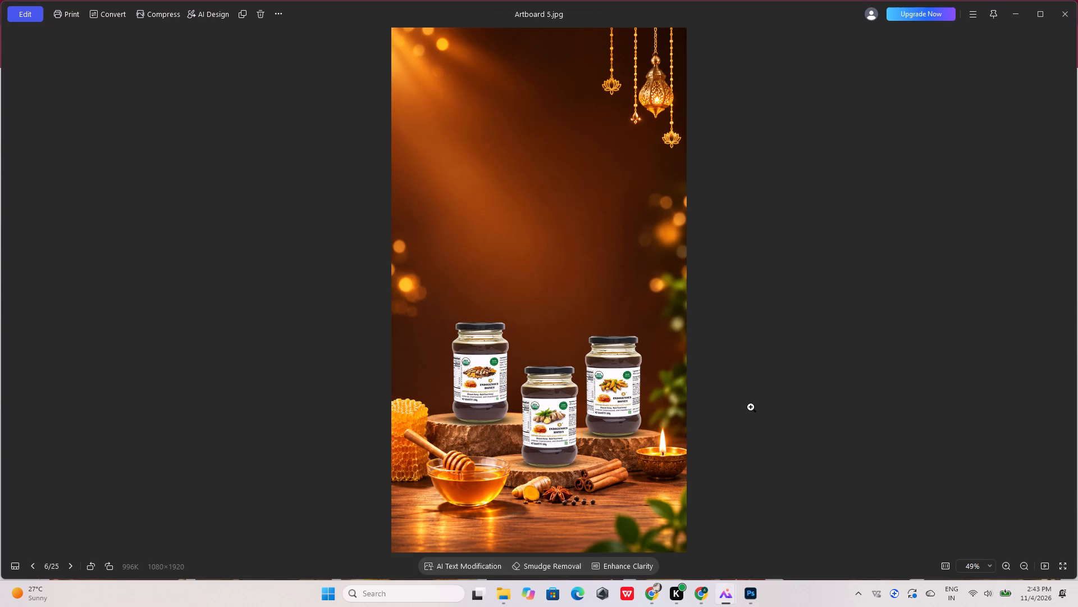
pyautogui.scroll(14, 572, 382)
pyautogui.scroll(-4, 682, 380)
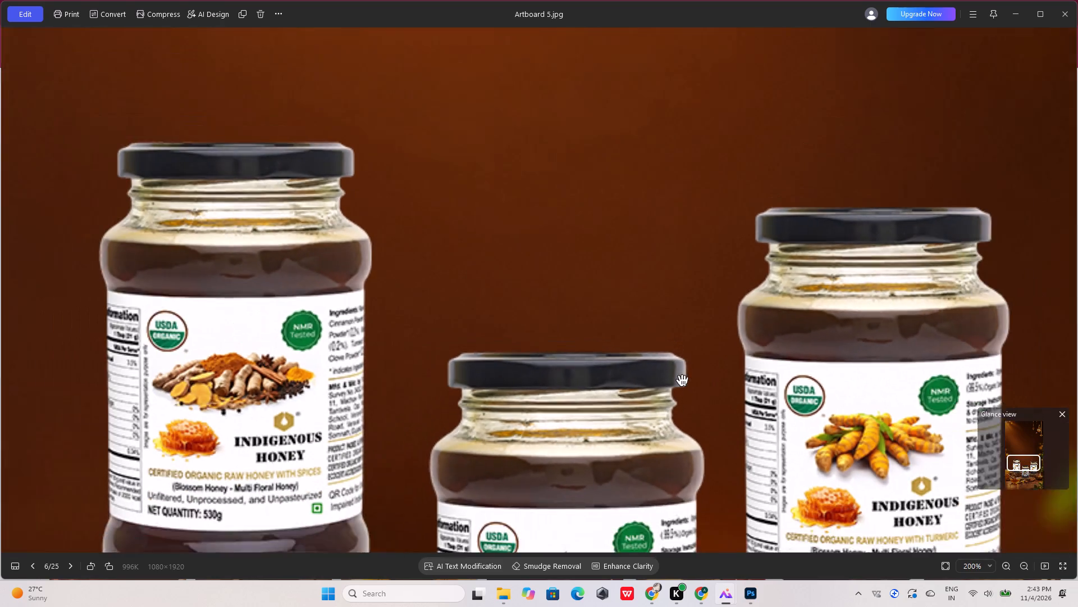
pyautogui.scroll(-8, 751, 318)
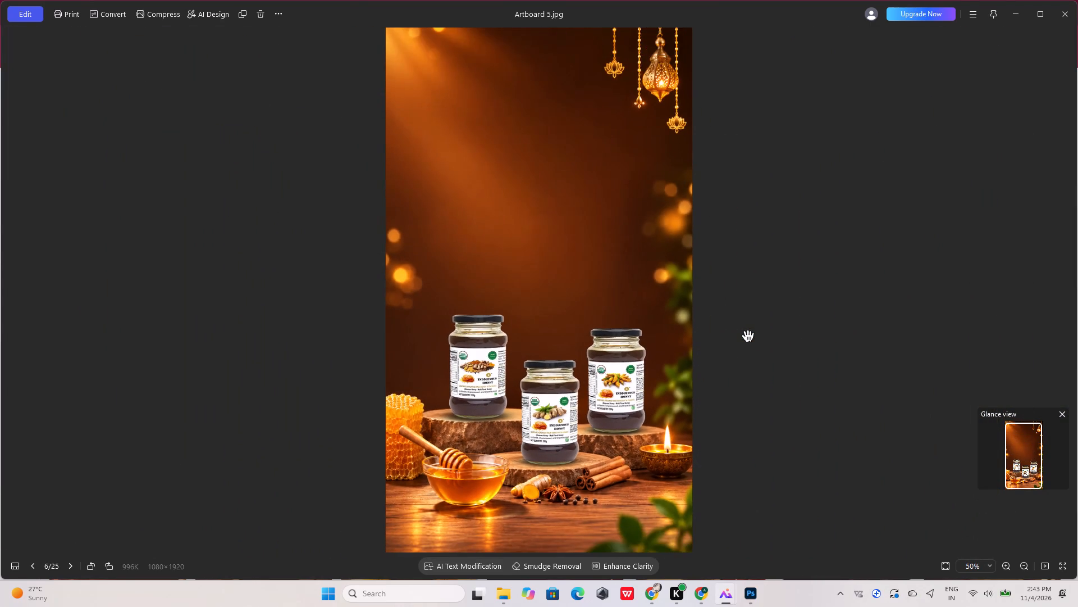
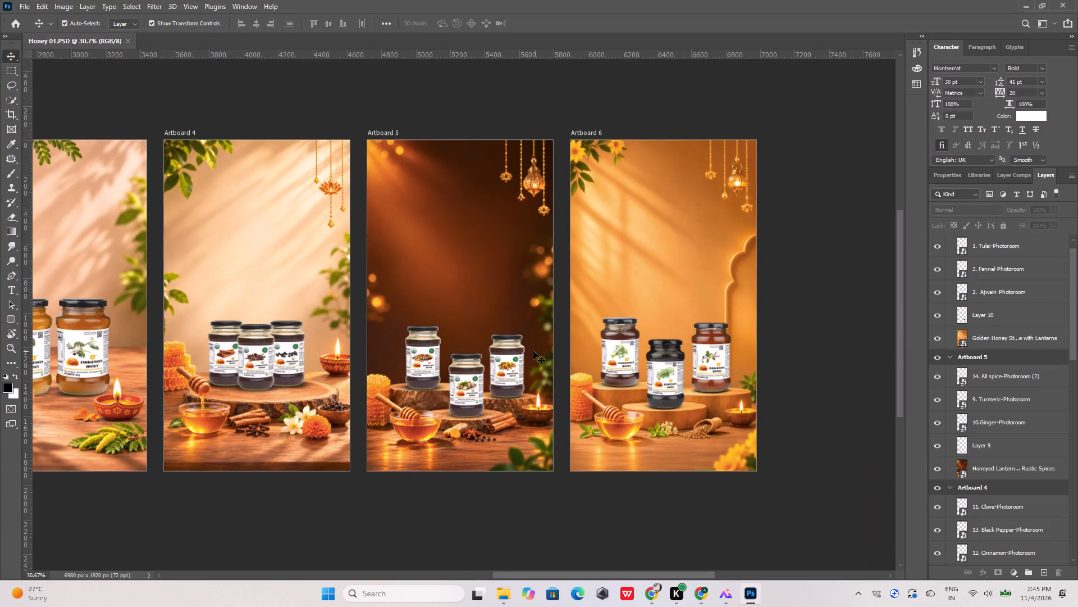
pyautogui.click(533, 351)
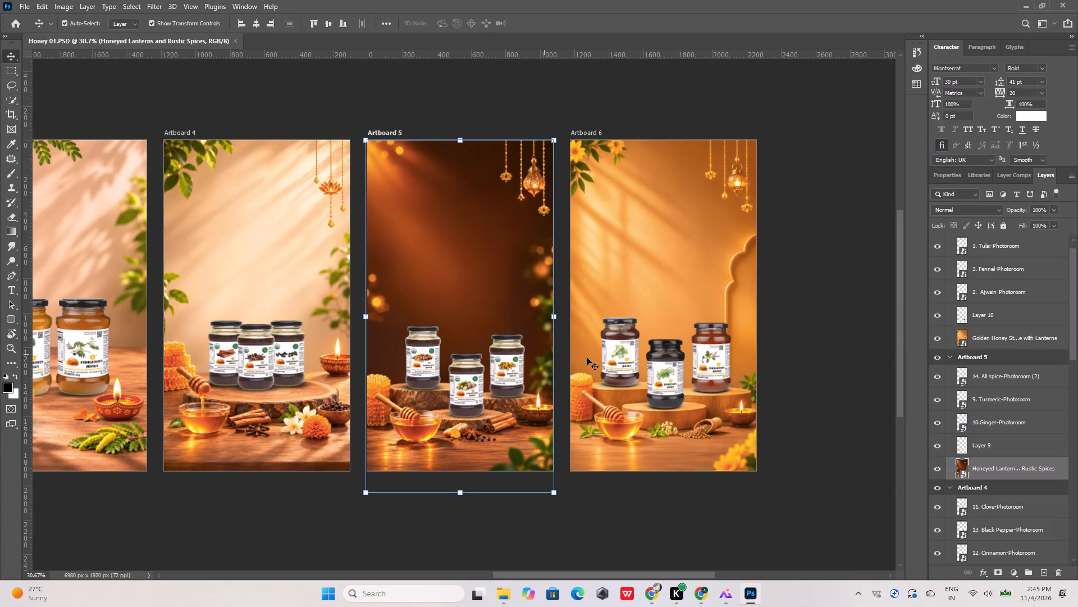
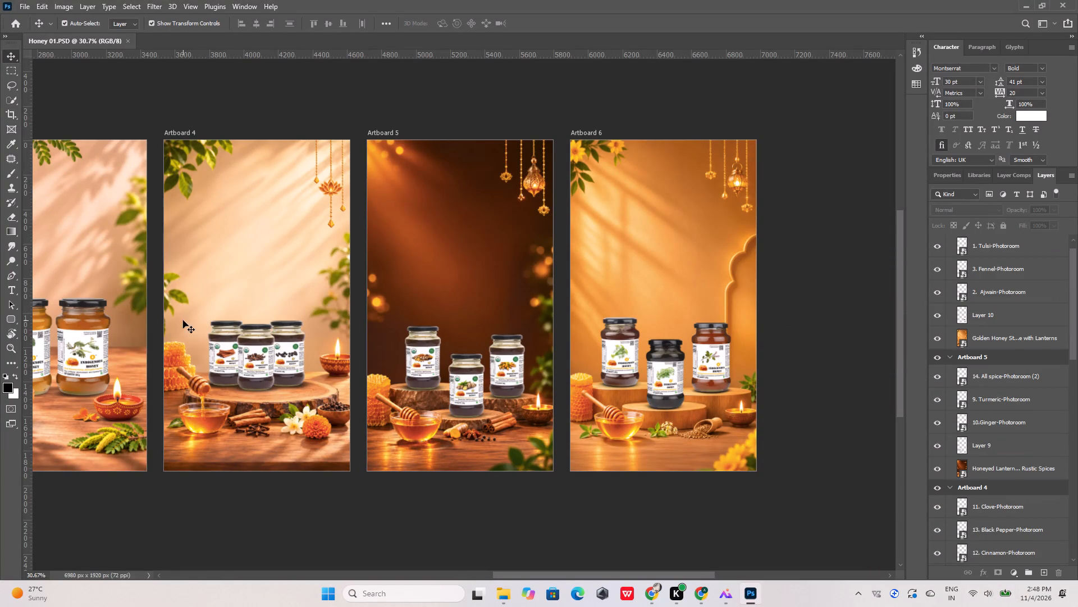
# Select Artboard 4's three dark honey jars together with their shadow layer and scale them up to about 106%.
pyautogui.keyDown('alt'); pyautogui.scroll(17, 192, 327); pyautogui.keyUp('alt')
pyautogui.keyDown('alt'); pyautogui.click(328, 370); pyautogui.keyUp('alt')
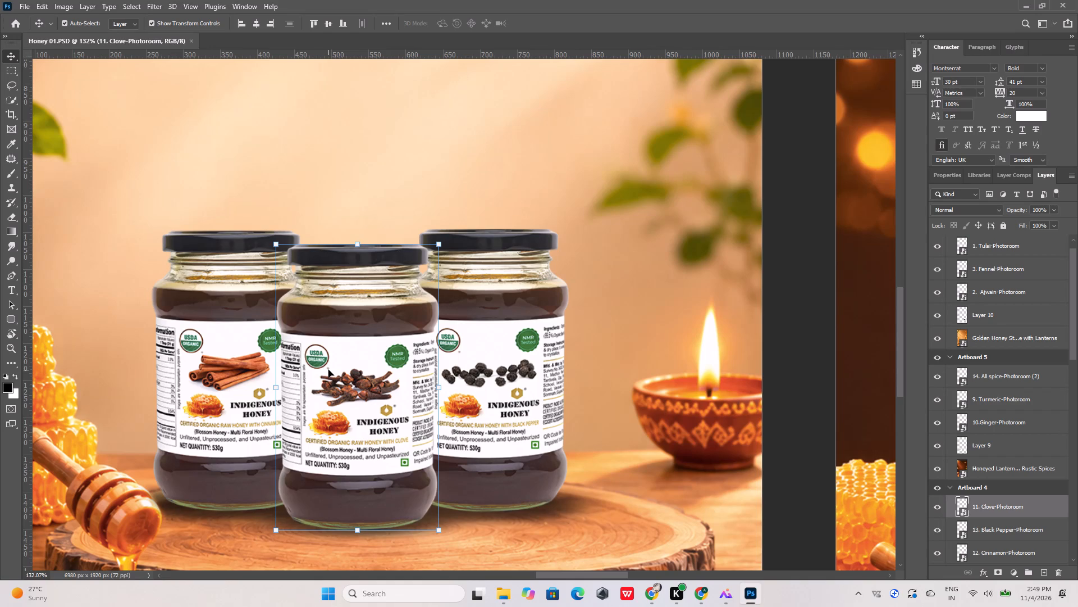
pyautogui.keyDown('ctrl'); pyautogui.click(489, 337); pyautogui.keyUp('ctrl')
pyautogui.click(488, 291)
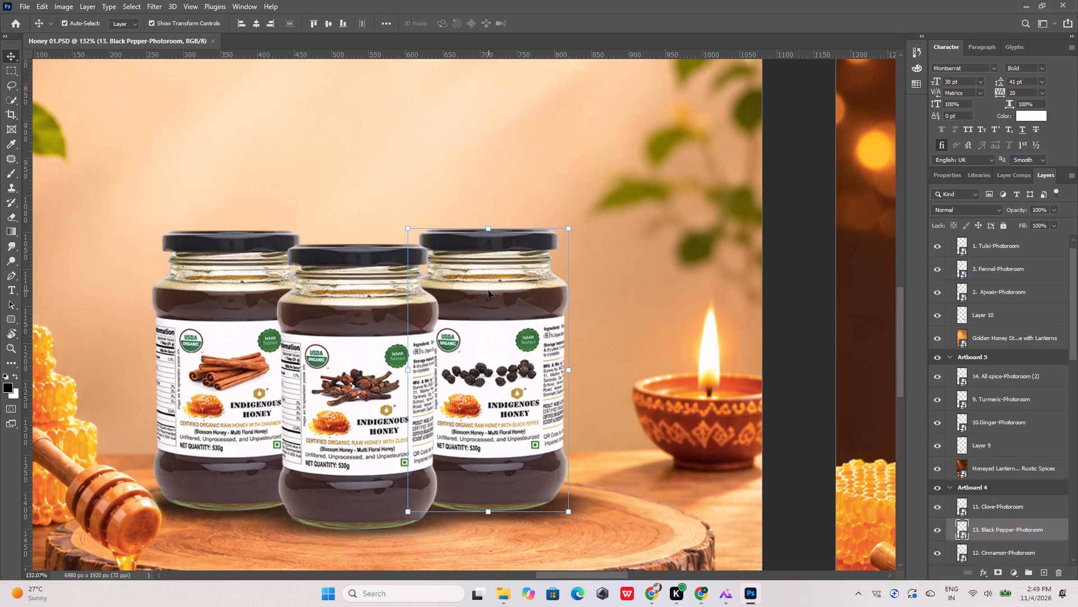
pyautogui.keyDown('shift'); pyautogui.click(380, 334); pyautogui.keyUp('shift')
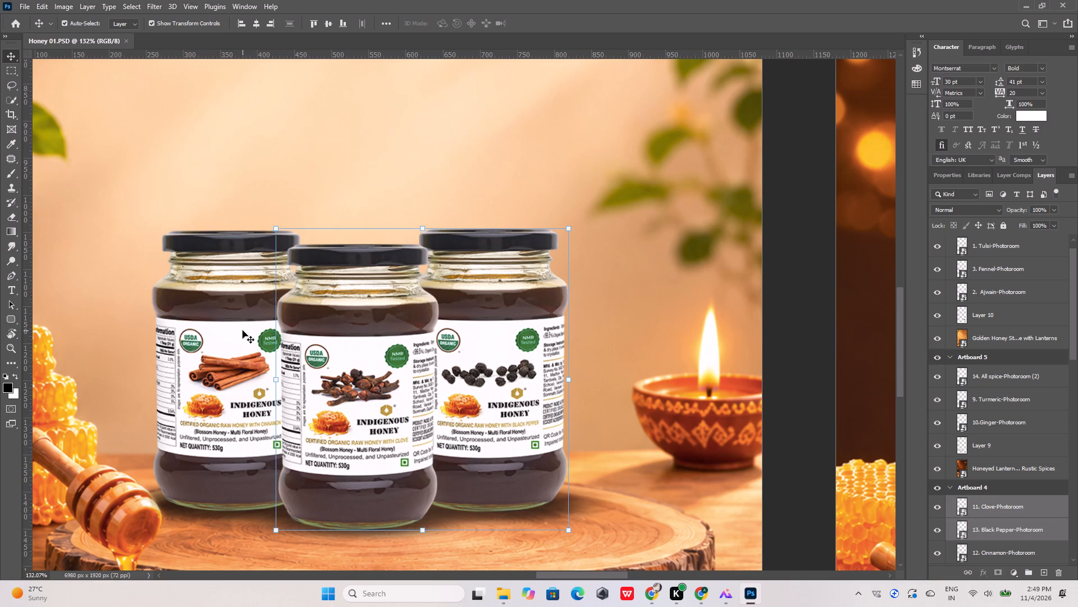
pyautogui.keyDown('shift'); pyautogui.click(243, 330); pyautogui.keyUp('shift')
pyautogui.keyDown('shift'); pyautogui.click(585, 511); pyautogui.keyUp('shift')
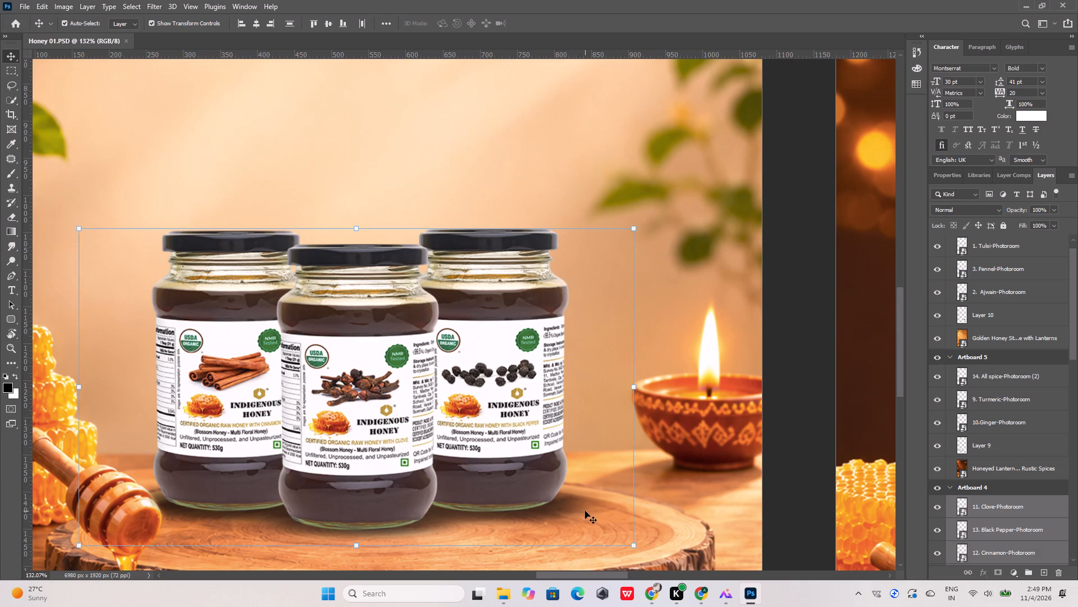
pyautogui.moveTo(631, 545); pyautogui.dragTo(652, 559)
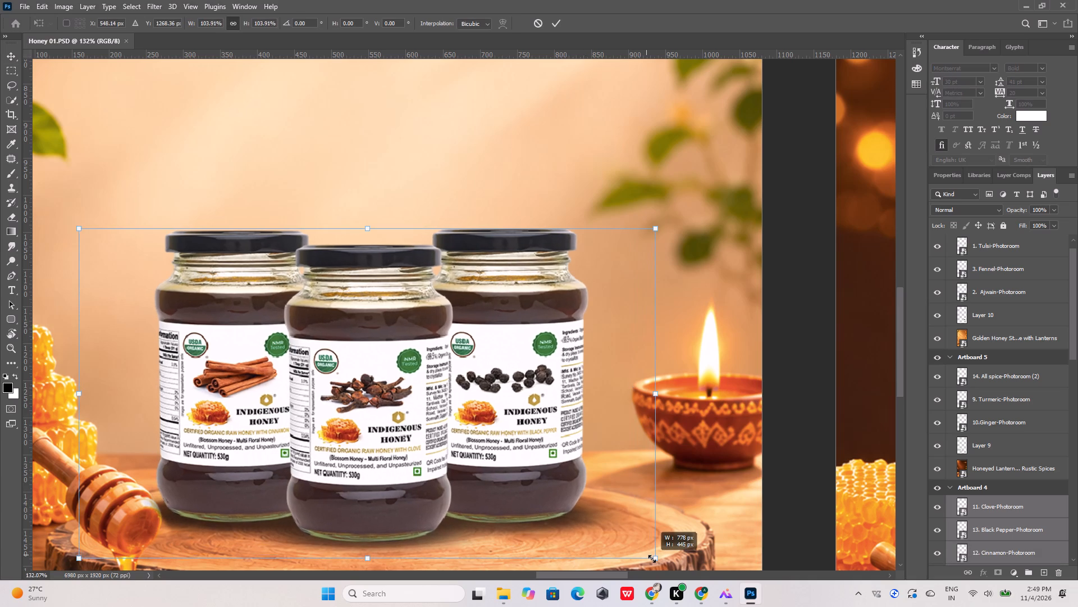
pyautogui.moveTo(652, 559); pyautogui.dragTo(662, 565)
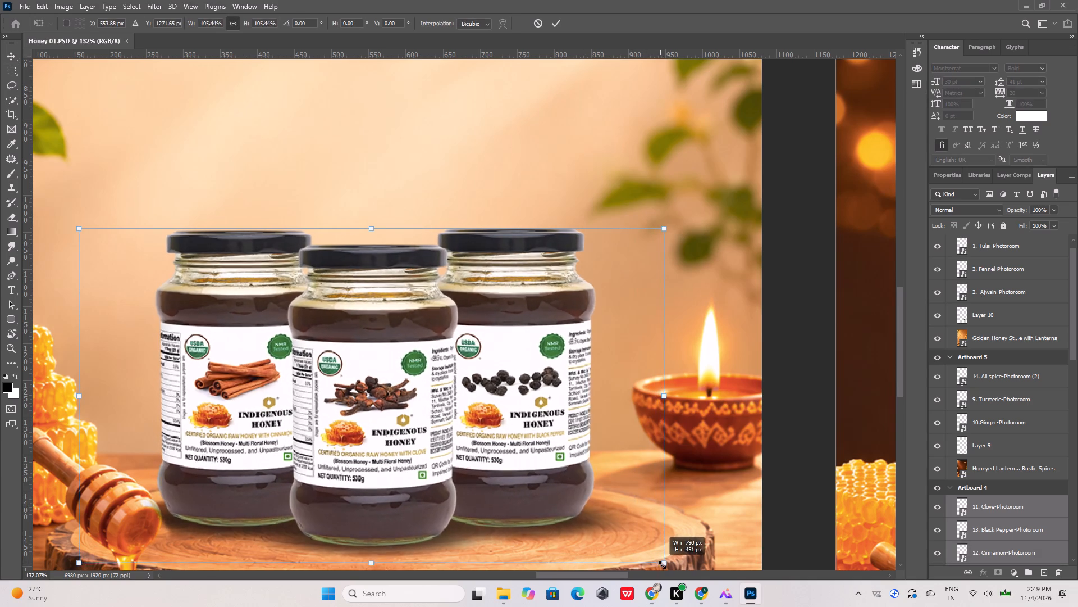
pyautogui.moveTo(662, 565); pyautogui.dragTo(665, 567)
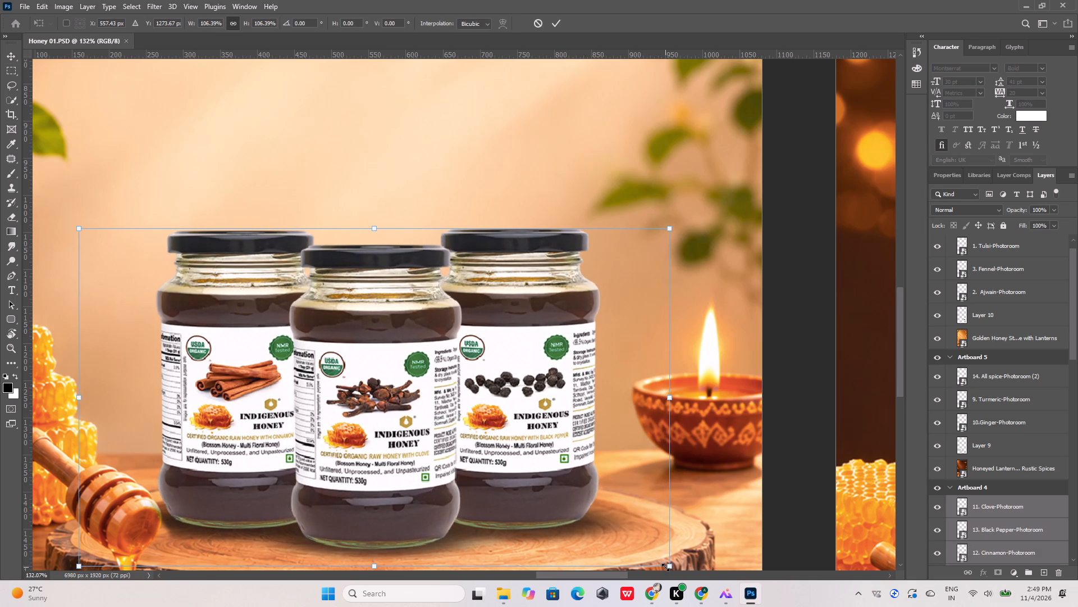
# Nudge the enlarged jar group on Artboard 4 about 7 px left and 3 px up, and apply the transform.
pyautogui.keyDown('alt'); pyautogui.scroll(-12, 359, 386); pyautogui.keyUp('alt')
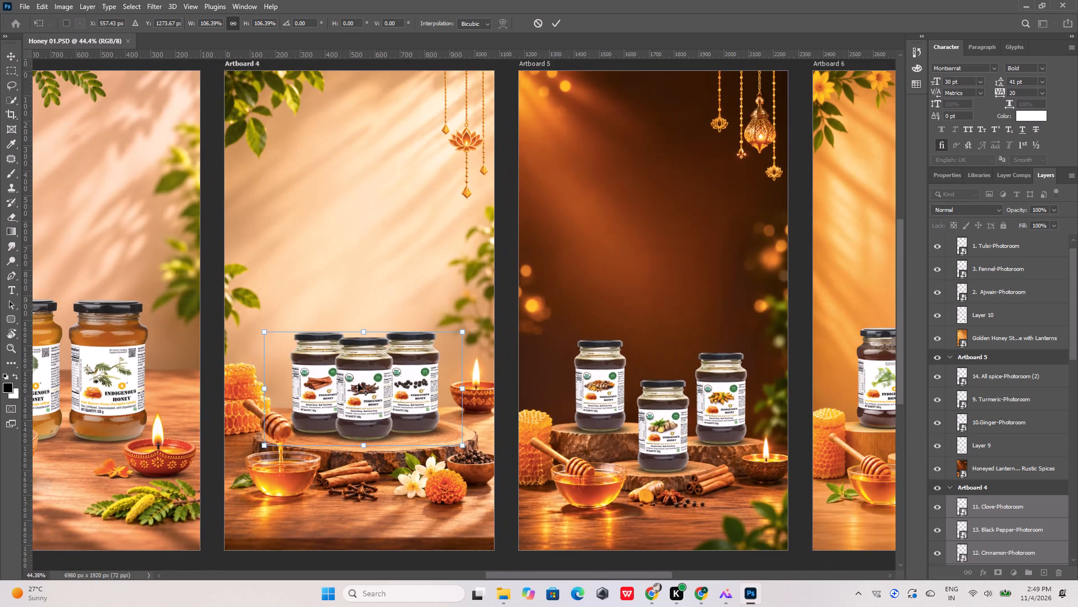
pyautogui.keyDown('alt'); pyautogui.scroll(7, 358, 384); pyautogui.keyUp('alt')
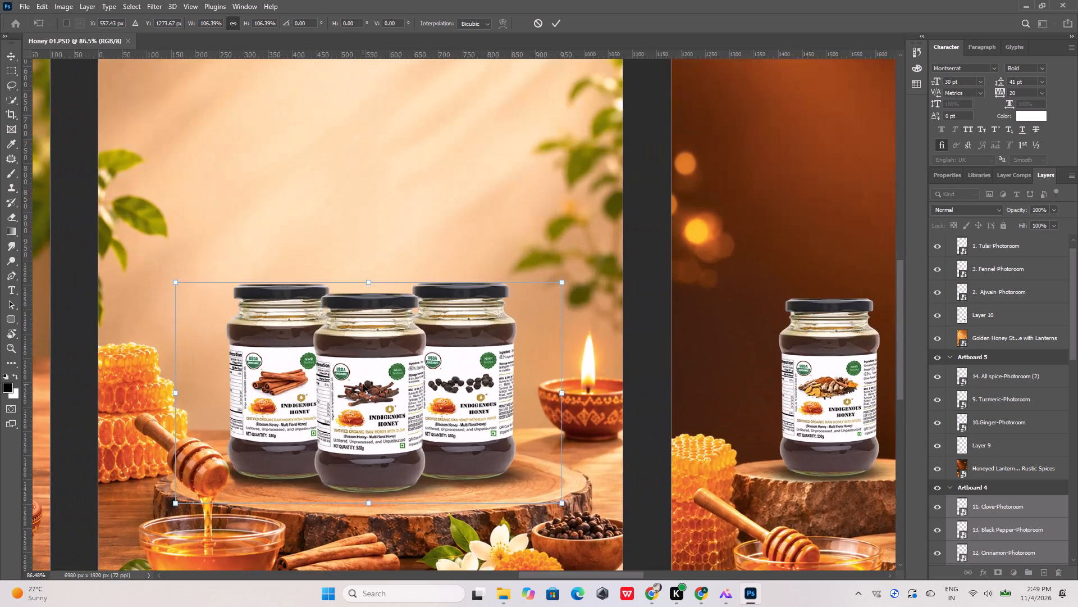
pyautogui.hotkey('shift', 'Left')
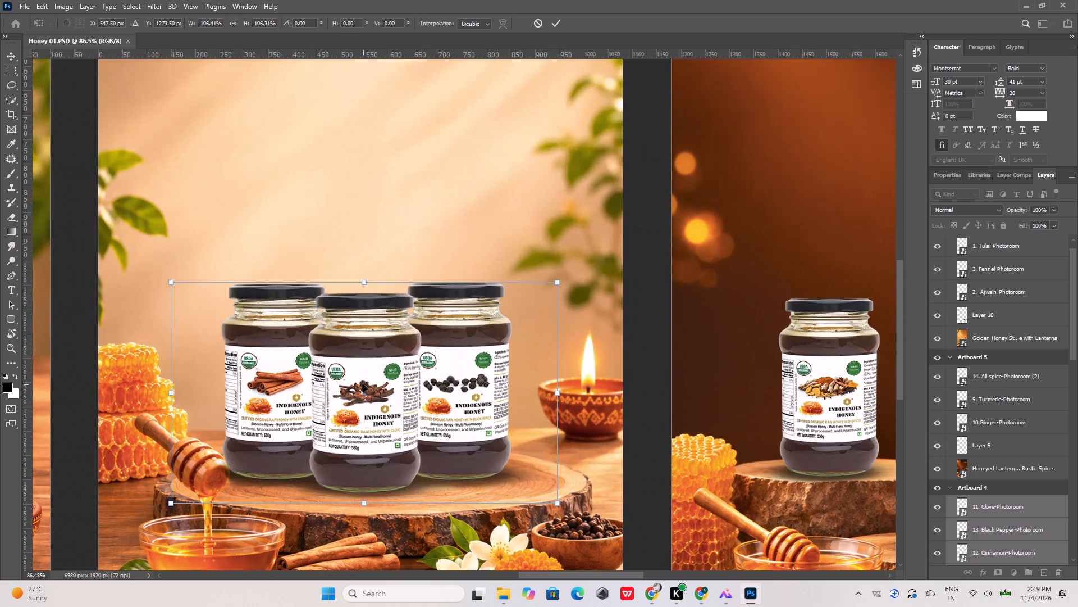
pyautogui.press('Up')
pyautogui.press('Up')
pyautogui.press('Up')
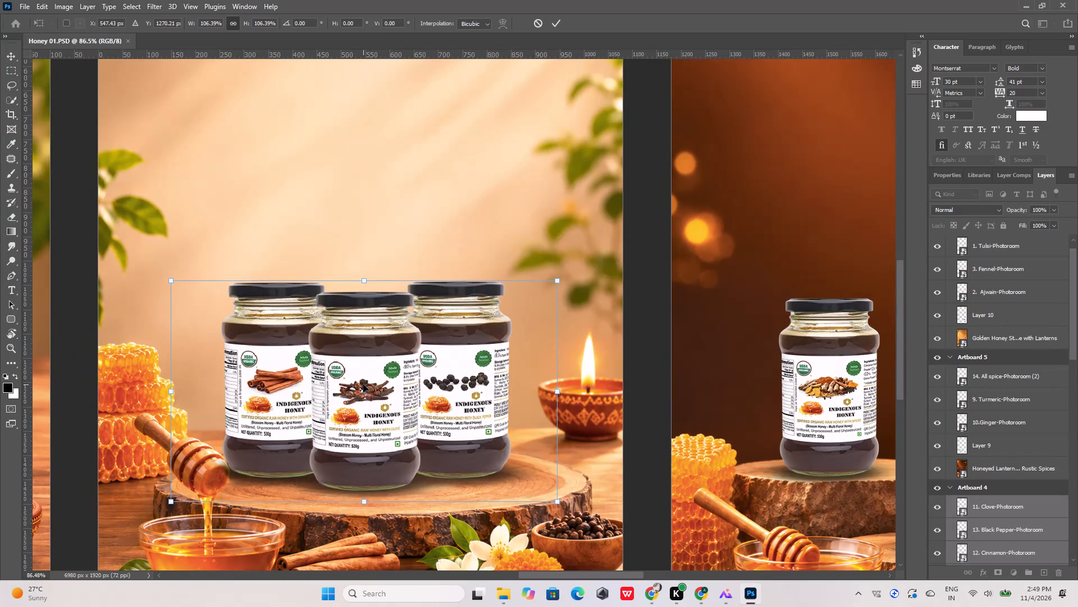
pyautogui.press('Right')
pyautogui.press('Right')
pyautogui.press('Right')
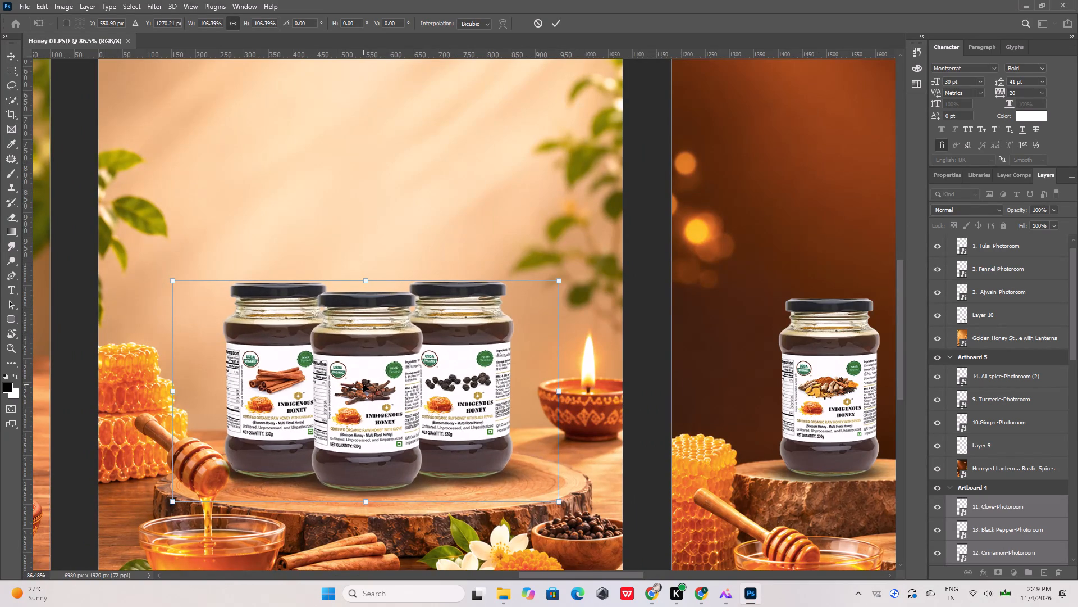
pyautogui.click(556, 25)
pyautogui.click(536, 118)
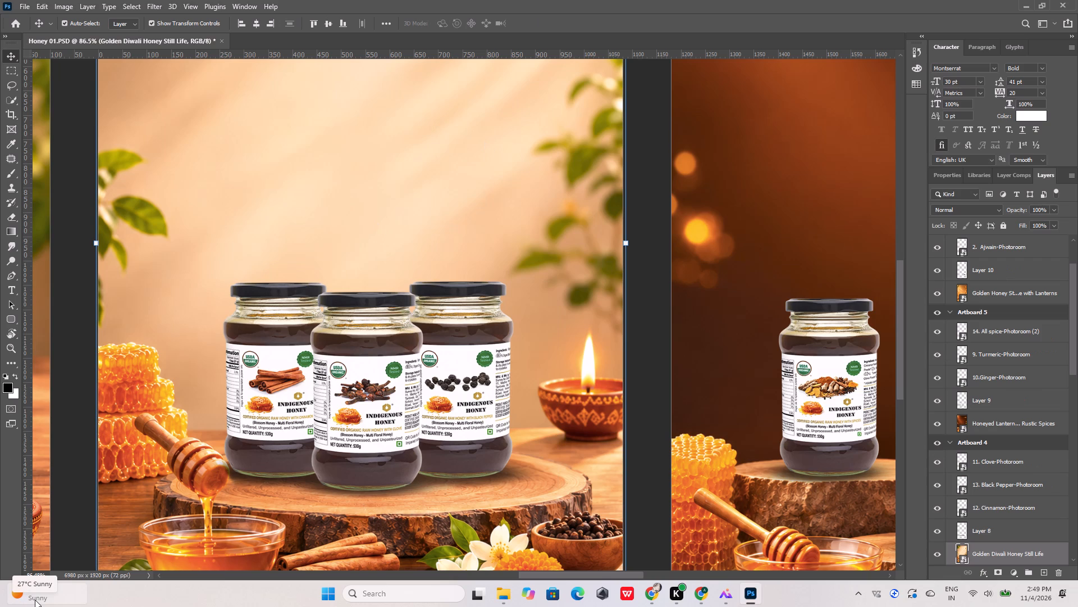
# Erase the Layer 8 jar shadow on Artboard 4 where it overlaps the head of the honey dipper.
pyautogui.keyDown('alt'); pyautogui.scroll(-12, 285, 397); pyautogui.keyUp('alt')
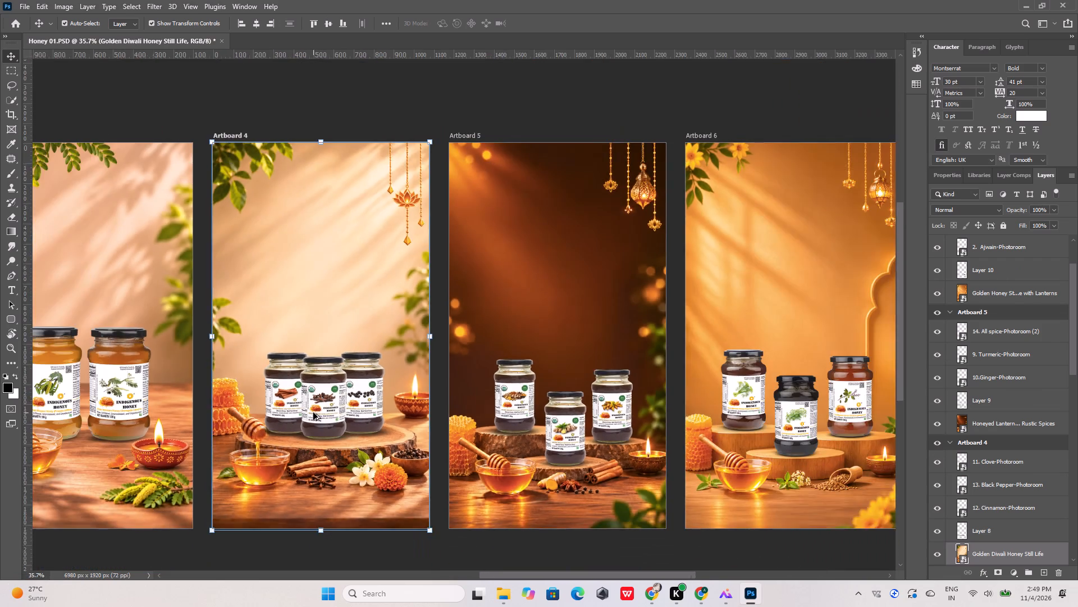
pyautogui.keyDown('alt'); pyautogui.scroll(-2, 313, 413); pyautogui.keyUp('alt')
pyautogui.click(248, 531)
pyautogui.keyDown('alt'); pyautogui.scroll(12, 233, 418); pyautogui.keyUp('alt')
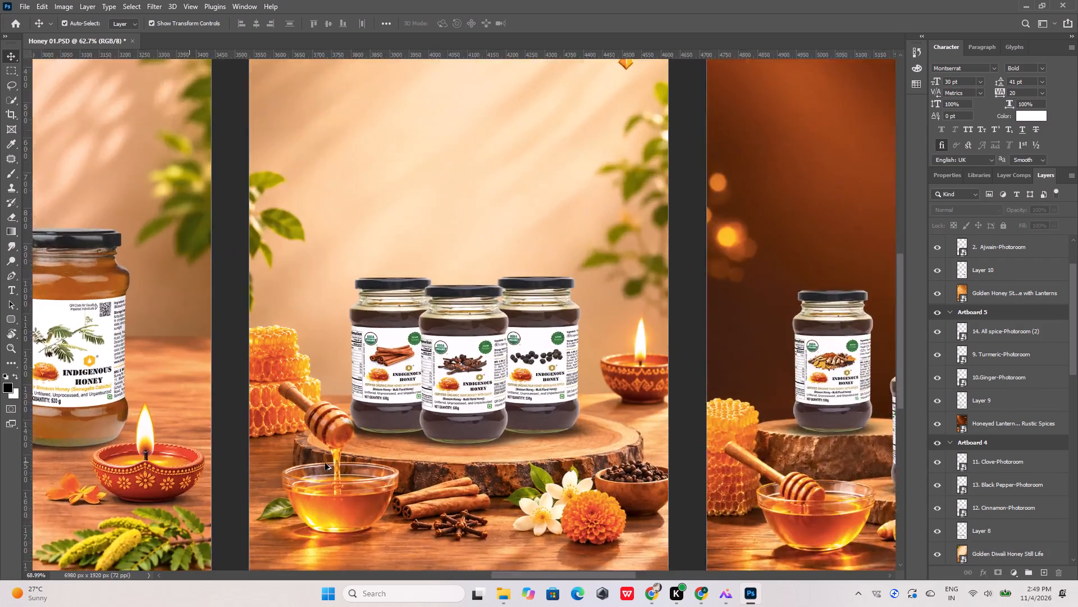
pyautogui.keyDown('alt'); pyautogui.scroll(11, 325, 463); pyautogui.keyUp('alt')
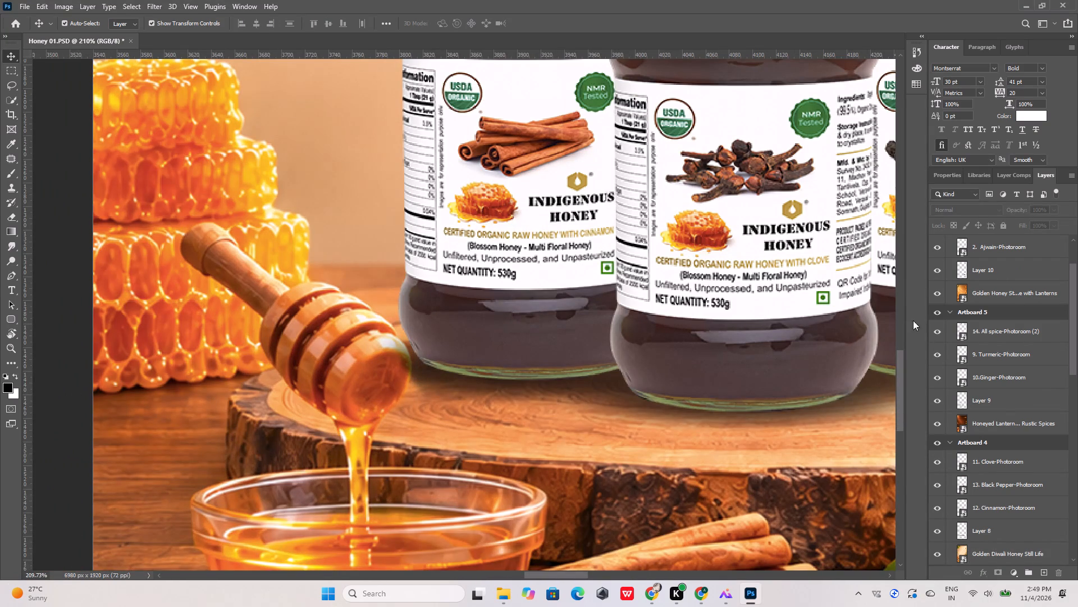
pyautogui.click(569, 342)
pyautogui.click(596, 400)
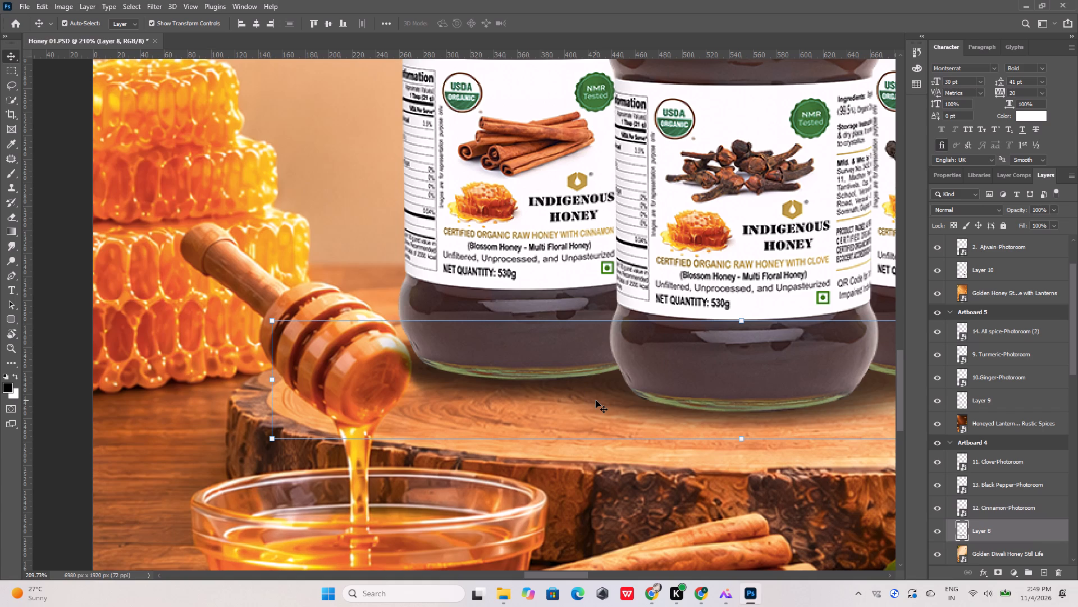
pyautogui.press('e')
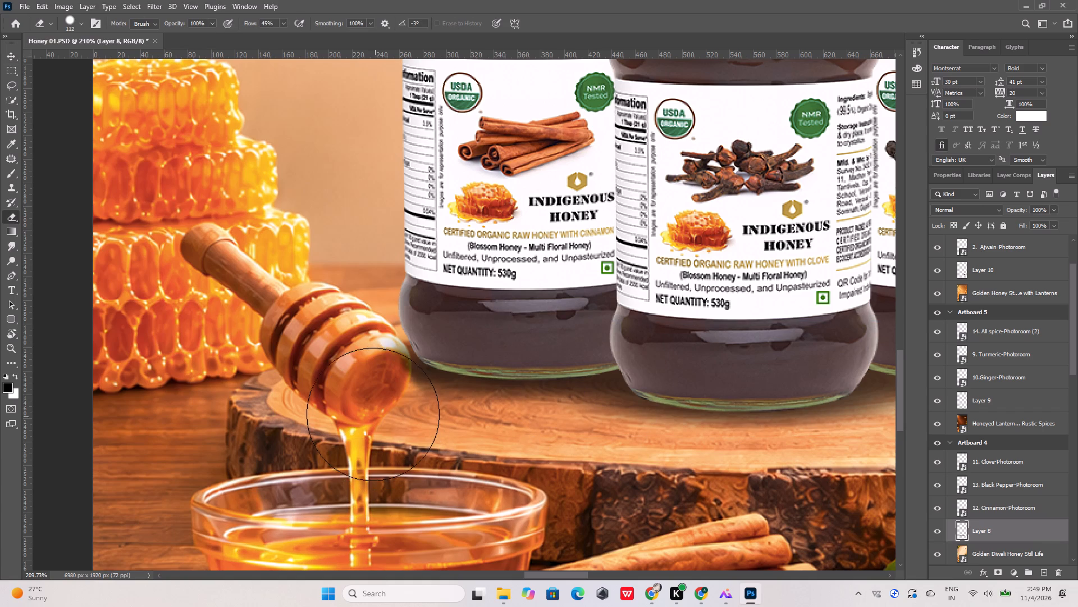
pyautogui.click(356, 400)
pyautogui.click(347, 387)
pyautogui.click(348, 384)
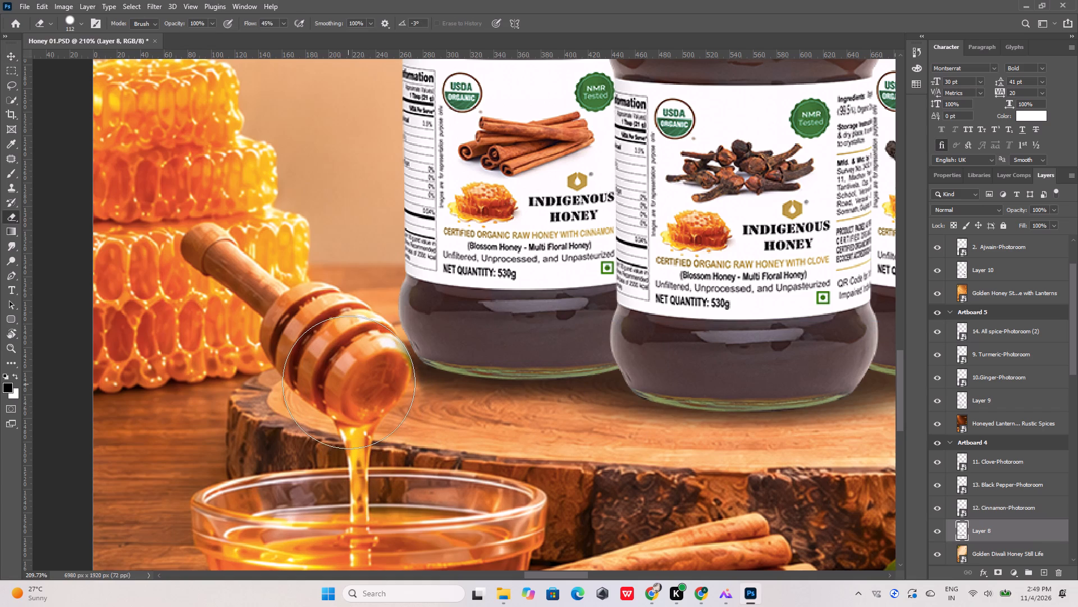
pyautogui.click(349, 382)
# Erase the rest of the Layer 8 shadow around the honey stream, the nearby edge of the wood slab and the dipper.
pyautogui.moveTo(353, 406); pyautogui.dragTo(359, 411)
pyautogui.moveTo(372, 429); pyautogui.dragTo(374, 434)
pyautogui.click(382, 442)
pyautogui.click(400, 449)
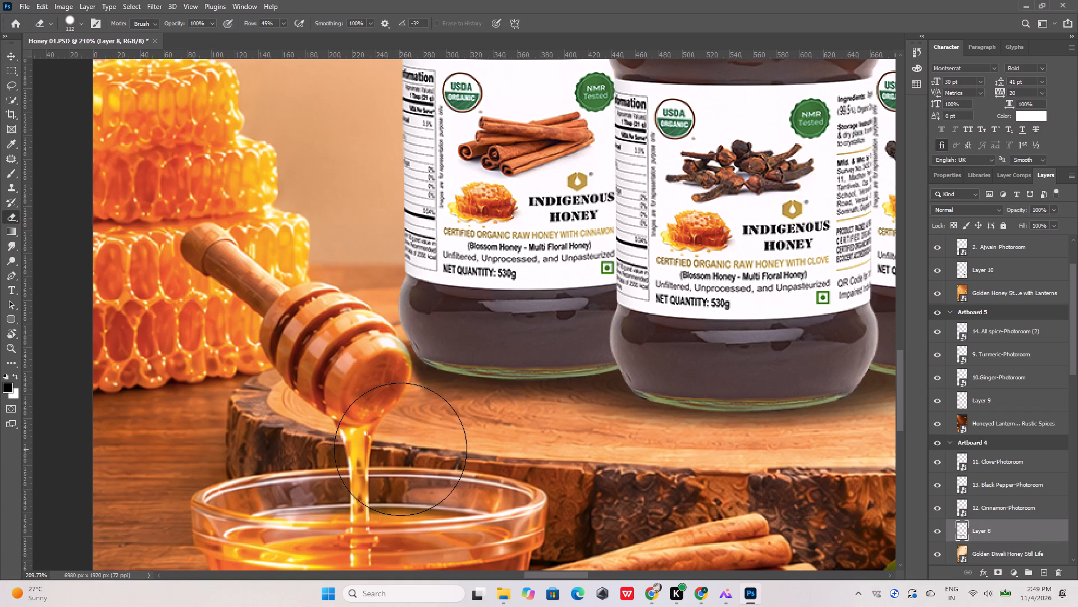
pyautogui.click(406, 451)
pyautogui.moveTo(407, 451); pyautogui.dragTo(385, 456)
pyautogui.moveTo(403, 450); pyautogui.dragTo(381, 457)
pyautogui.moveTo(408, 449); pyautogui.dragTo(424, 462)
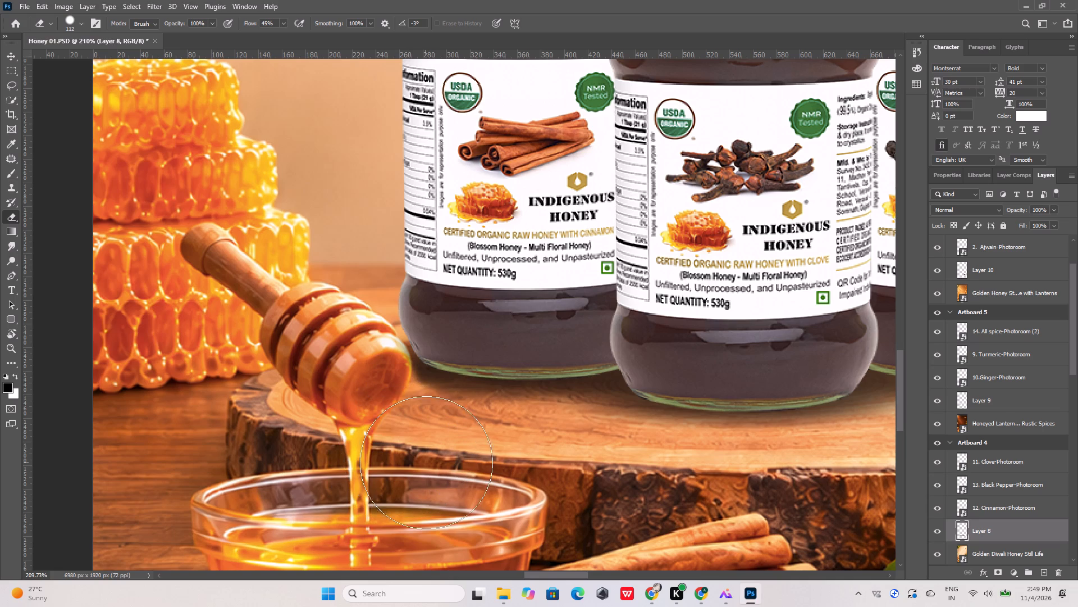
pyautogui.moveTo(342, 375); pyautogui.dragTo(333, 377)
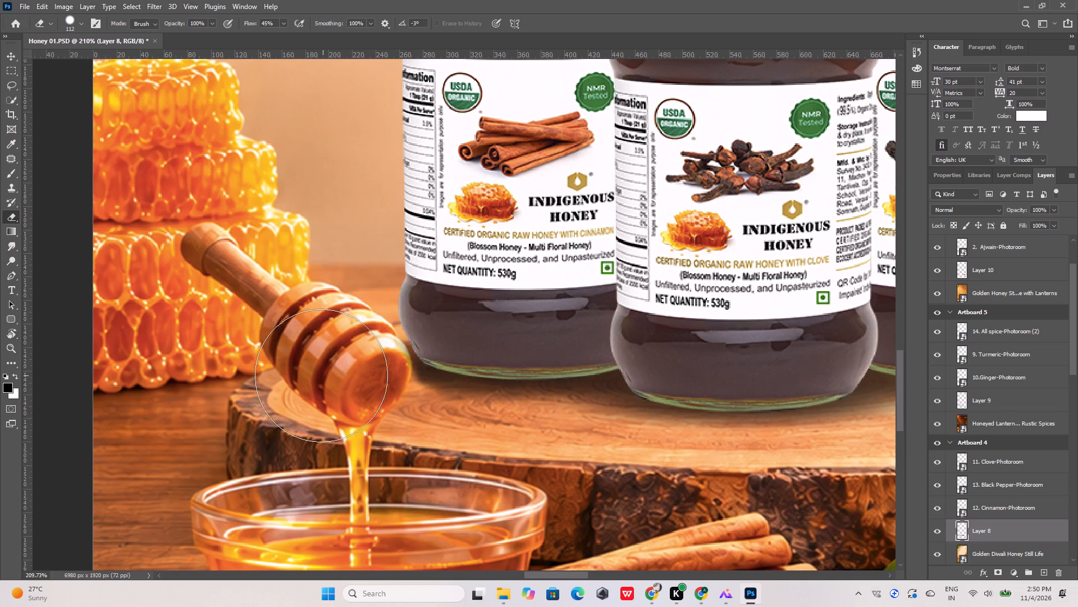
pyautogui.keyDown('alt'); pyautogui.scroll(-16, 194, 363); pyautogui.keyUp('alt')
pyautogui.keyDown('alt'); pyautogui.scroll(-3, 281, 405); pyautogui.keyUp('alt')
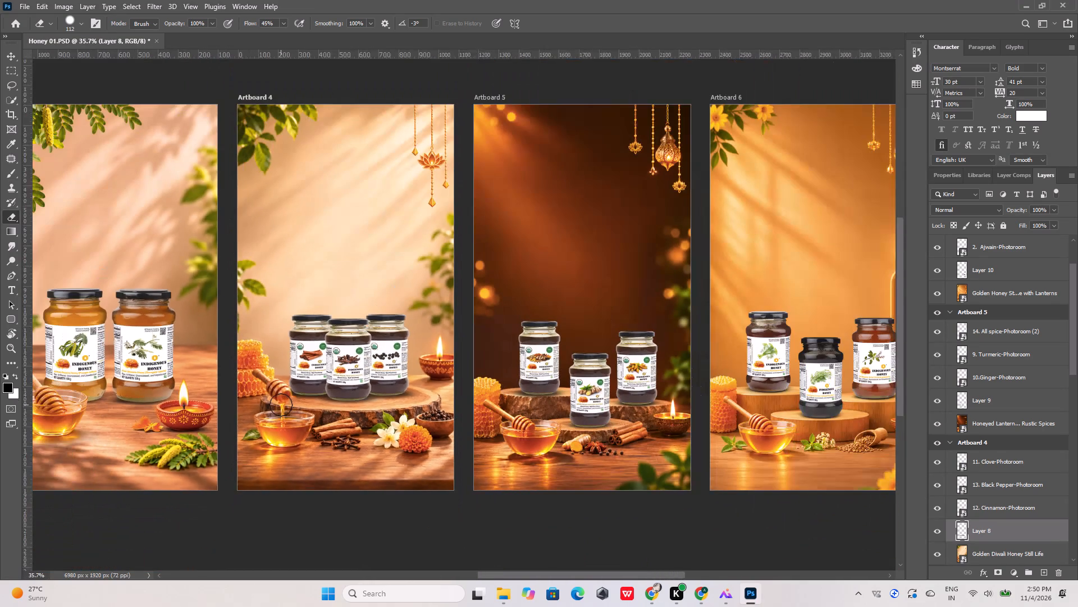
pyautogui.click(11, 53)
# Draw a rectangle about 375 × 644 px over the amber jars beside Artboard 4 and fill it with orange.
pyautogui.keyDown('alt'); pyautogui.scroll(5, 267, 357); pyautogui.keyUp('alt')
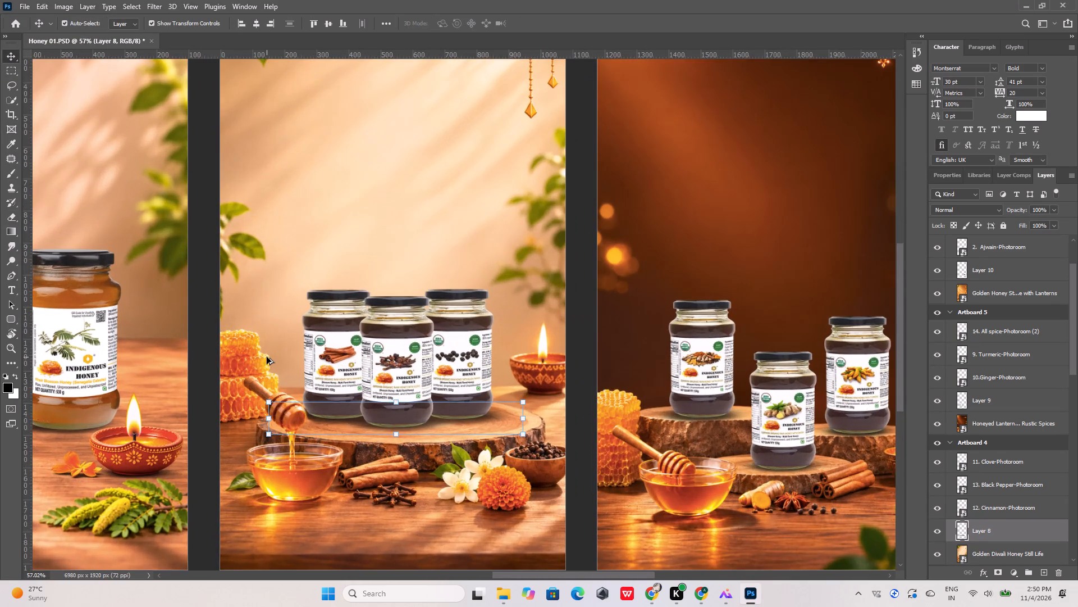
pyautogui.keyDown('alt'); pyautogui.scroll(-5, 380, 359); pyautogui.keyUp('alt')
pyautogui.keyDown('alt'); pyautogui.scroll(6, 141, 297); pyautogui.keyUp('alt')
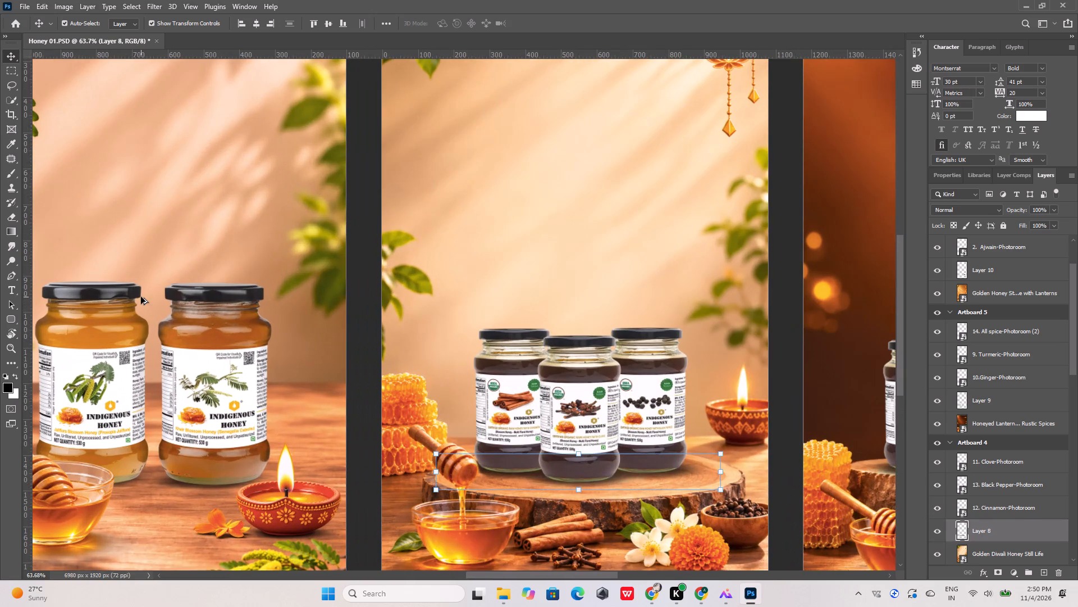
pyautogui.click(13, 316)
pyautogui.moveTo(13, 316); pyautogui.dragTo(51, 316)
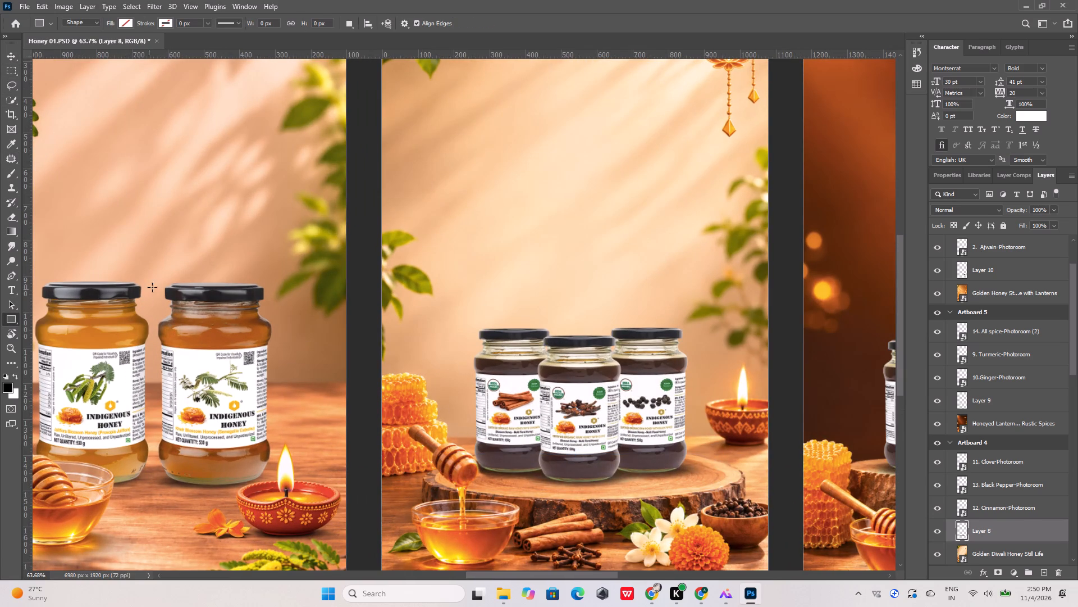
pyautogui.moveTo(167, 286); pyautogui.dragTo(234, 401)
pyautogui.click(128, 25)
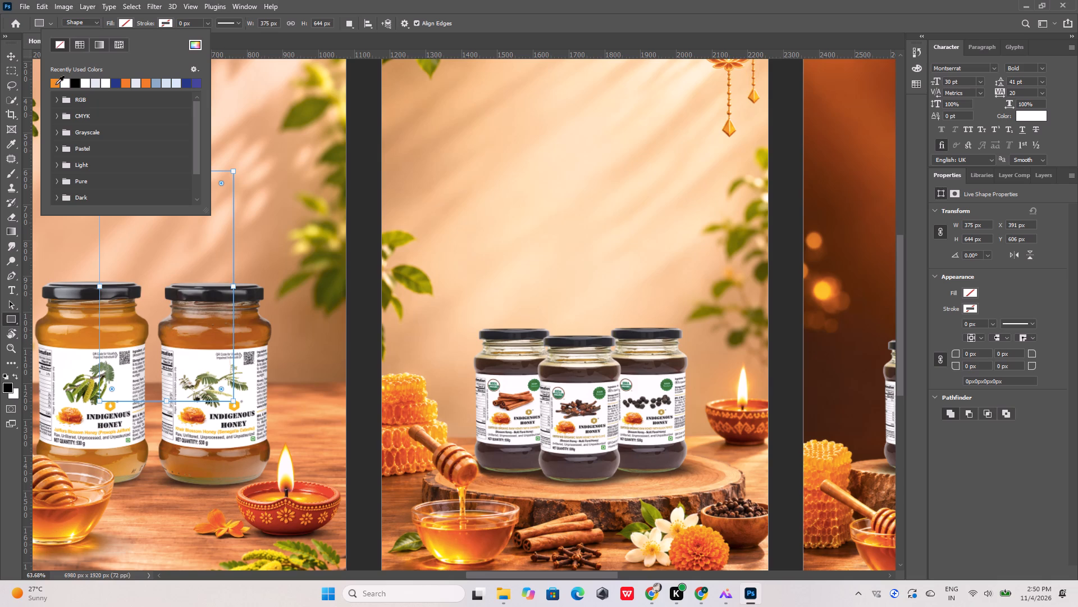
pyautogui.click(56, 84)
pyautogui.click(6, 67)
pyautogui.click(10, 56)
# Place the orange rectangle over the amber jar nearest Artboard 4 and fit its height to the jar, about 572 px.
pyautogui.moveTo(167, 248); pyautogui.dragTo(182, 280)
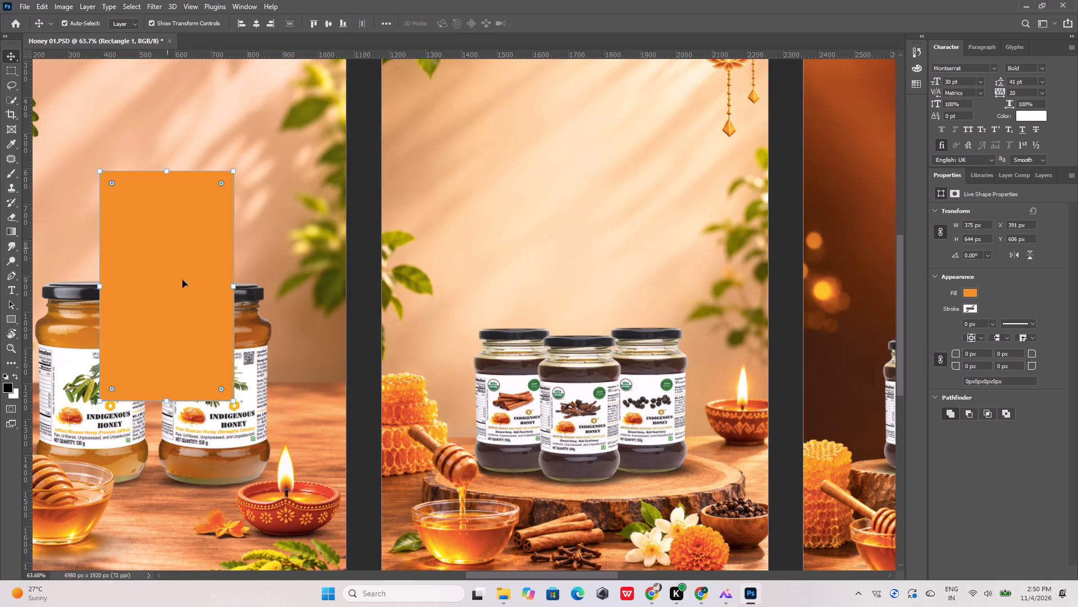
pyautogui.moveTo(182, 280); pyautogui.dragTo(217, 361)
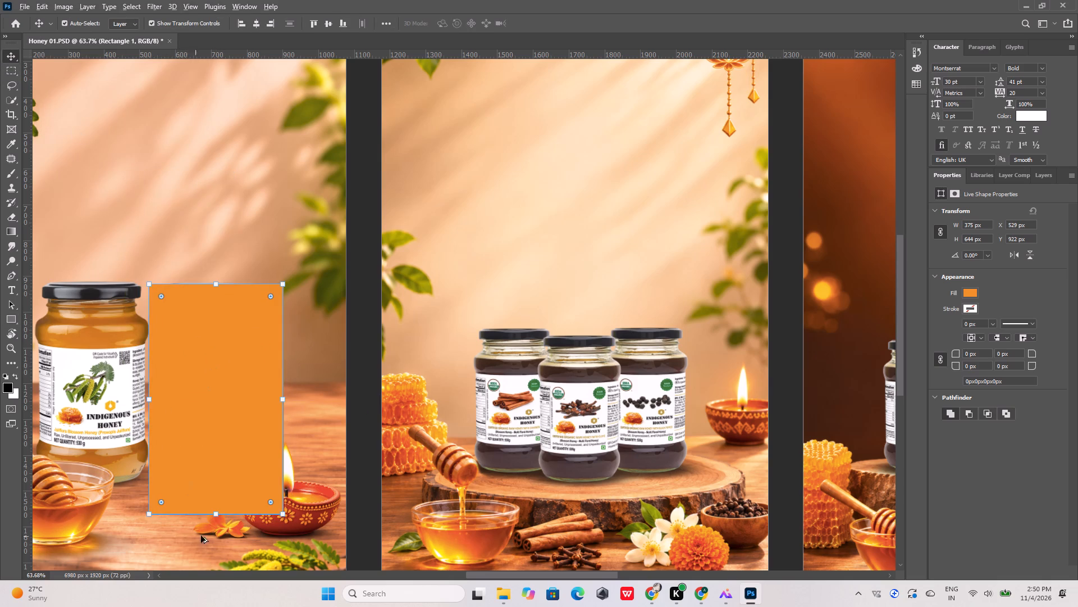
pyautogui.keyDown('alt'); pyautogui.scroll(5, 205, 531); pyautogui.keyUp('alt')
pyautogui.keyDown('shift'); pyautogui.moveTo(224, 503); pyautogui.dragTo(228, 450); pyautogui.keyUp('shift')
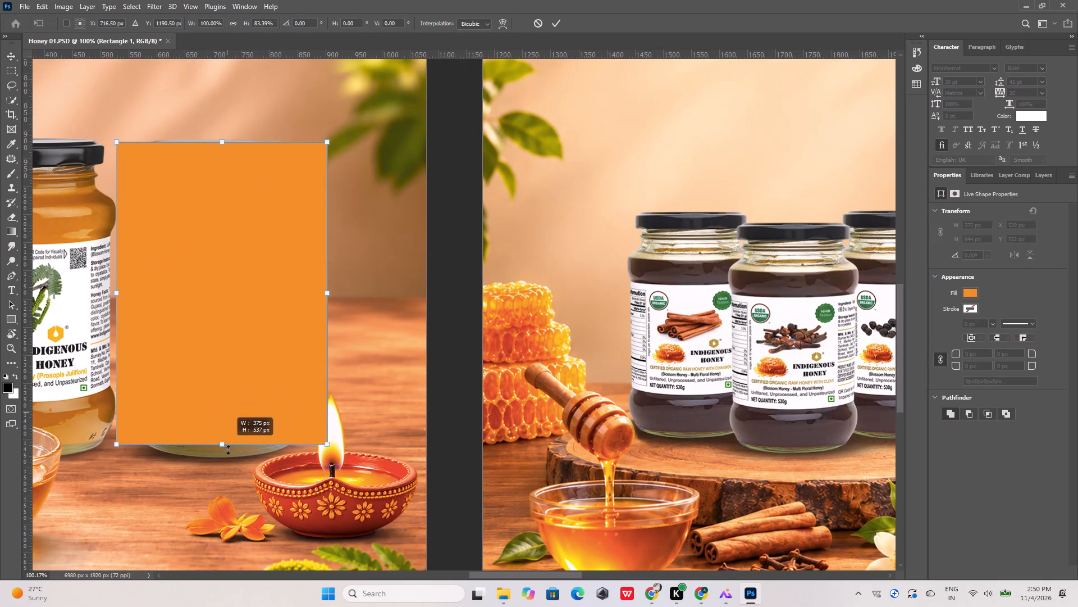
pyautogui.keyDown('shift'); pyautogui.moveTo(228, 450); pyautogui.dragTo(228, 459); pyautogui.keyUp('shift')
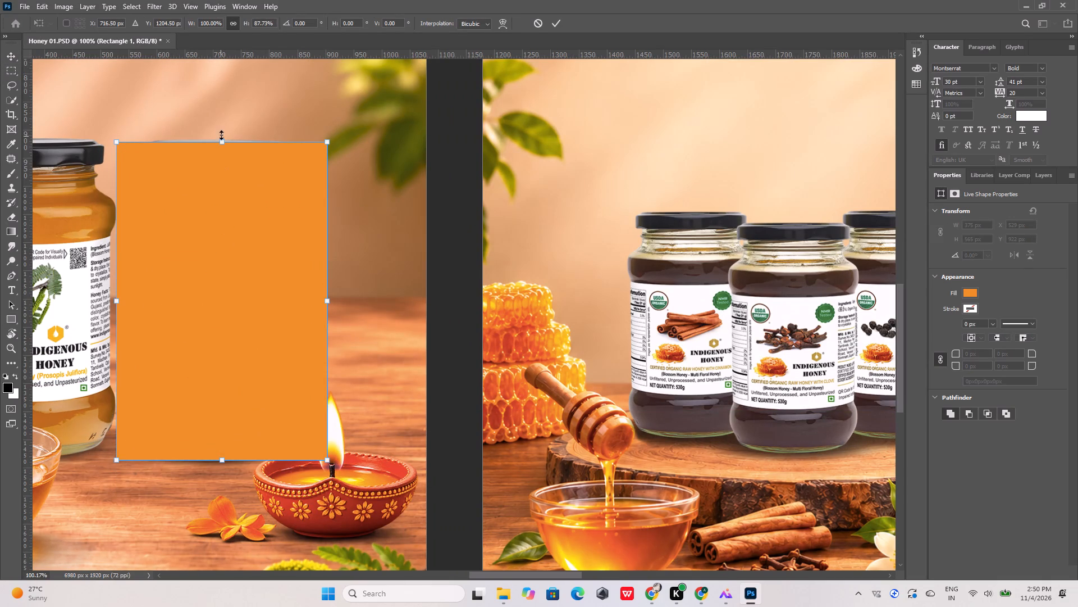
pyautogui.keyDown('shift'); pyautogui.click(222, 141); pyautogui.keyUp('shift')
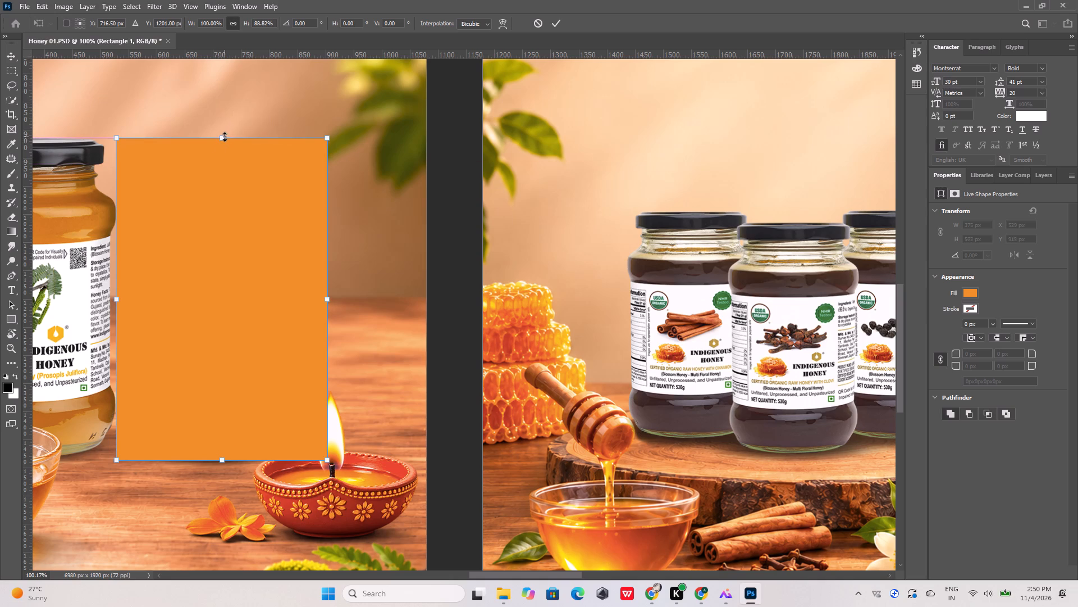
pyautogui.keyDown('alt'); pyautogui.scroll(-10, 173, 207); pyautogui.keyUp('alt')
pyautogui.moveTo(188, 218); pyautogui.dragTo(349, 235)
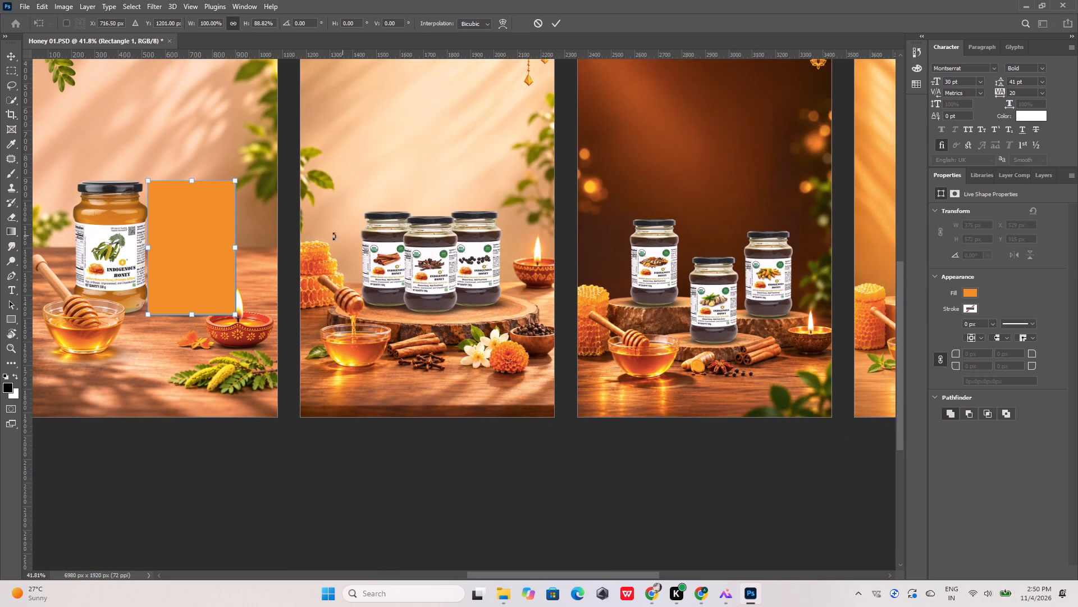
pyautogui.click(556, 24)
# Move the orange rectangle over the middle clove jar of the three-jar artboard, to about X 385 px, Y 903 px.
pyautogui.moveTo(197, 223); pyautogui.dragTo(430, 255)
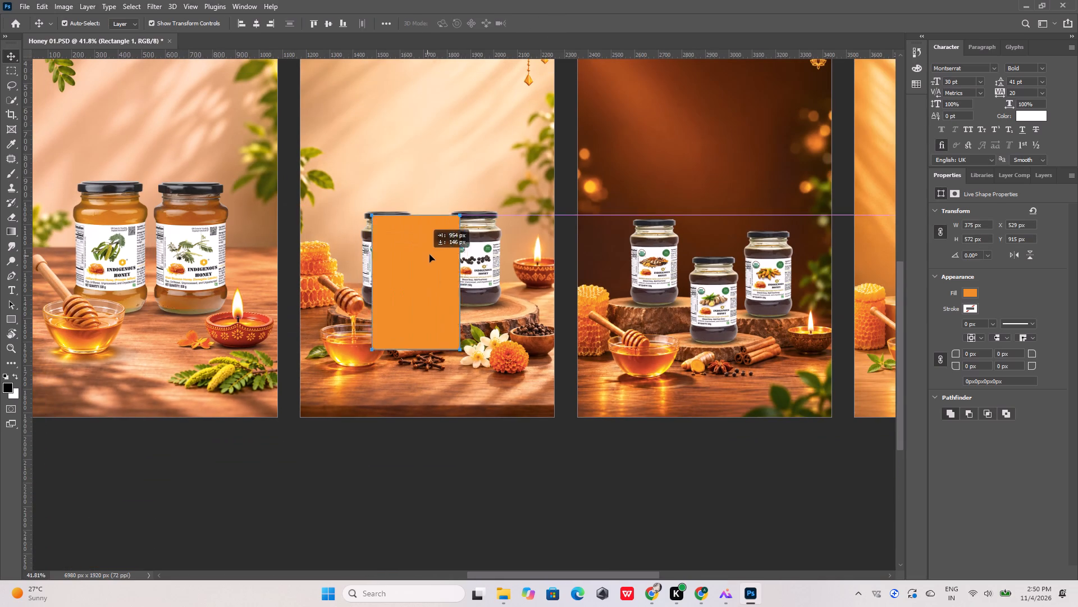
pyautogui.moveTo(430, 255); pyautogui.dragTo(431, 223)
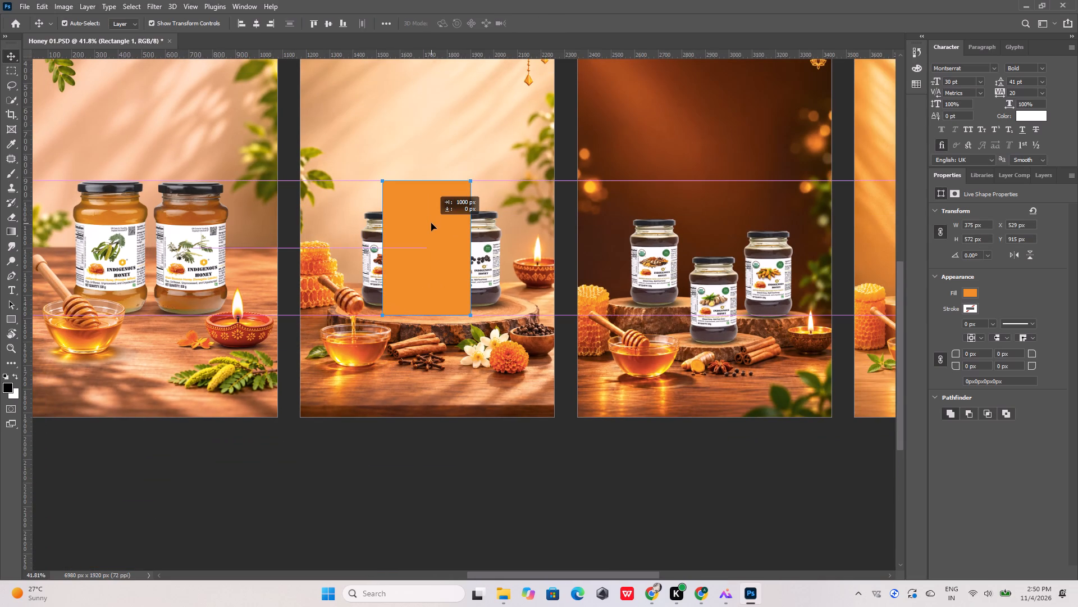
pyautogui.moveTo(431, 223); pyautogui.dragTo(438, 212)
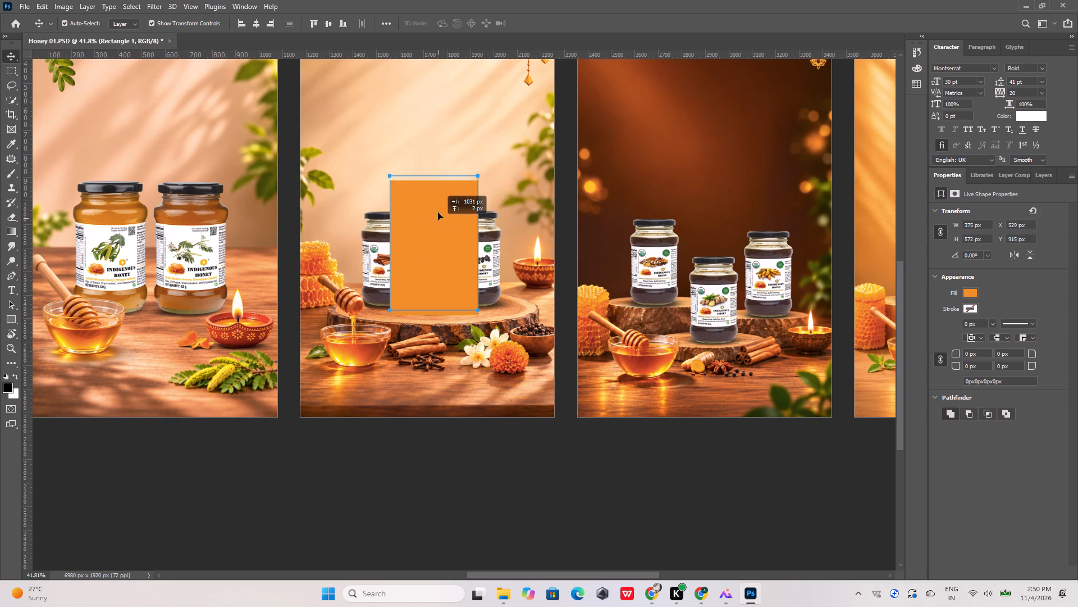
pyautogui.moveTo(438, 212); pyautogui.dragTo(440, 220)
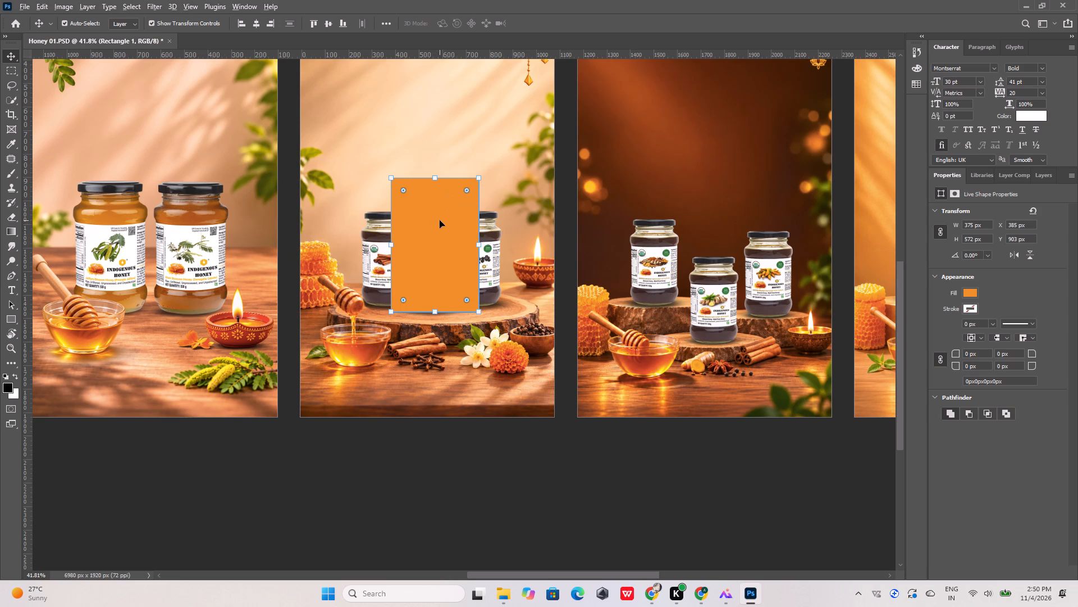
# Place horizontal guides along the bottom and top edges of the orange rectangle.
pyautogui.keyDown('alt'); pyautogui.scroll(3, 440, 220); pyautogui.keyUp('alt')
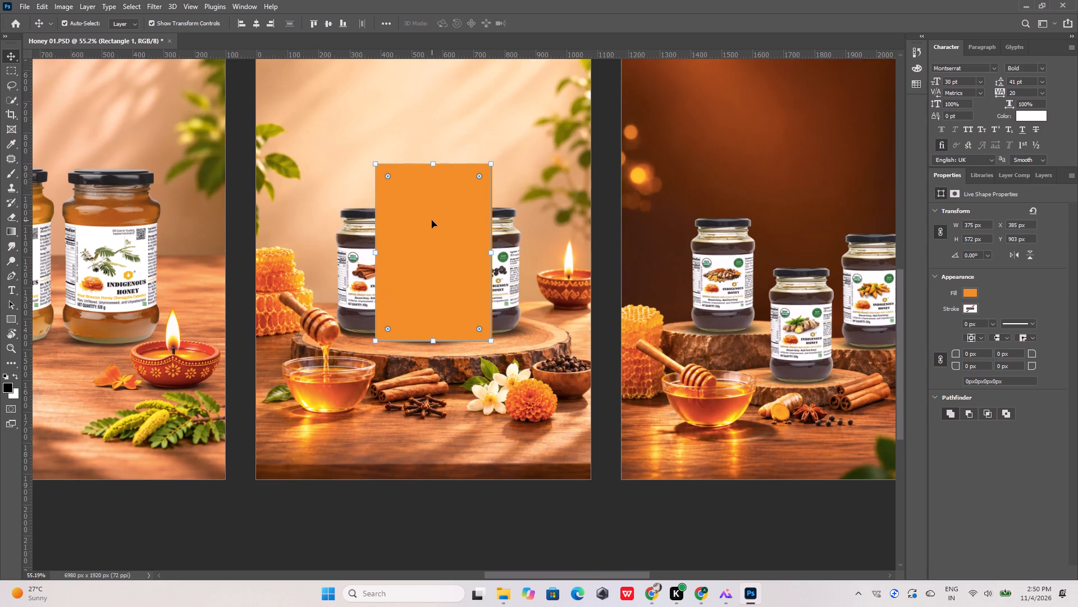
pyautogui.moveTo(396, 57); pyautogui.dragTo(398, 341)
pyautogui.moveTo(404, 59); pyautogui.dragTo(411, 179)
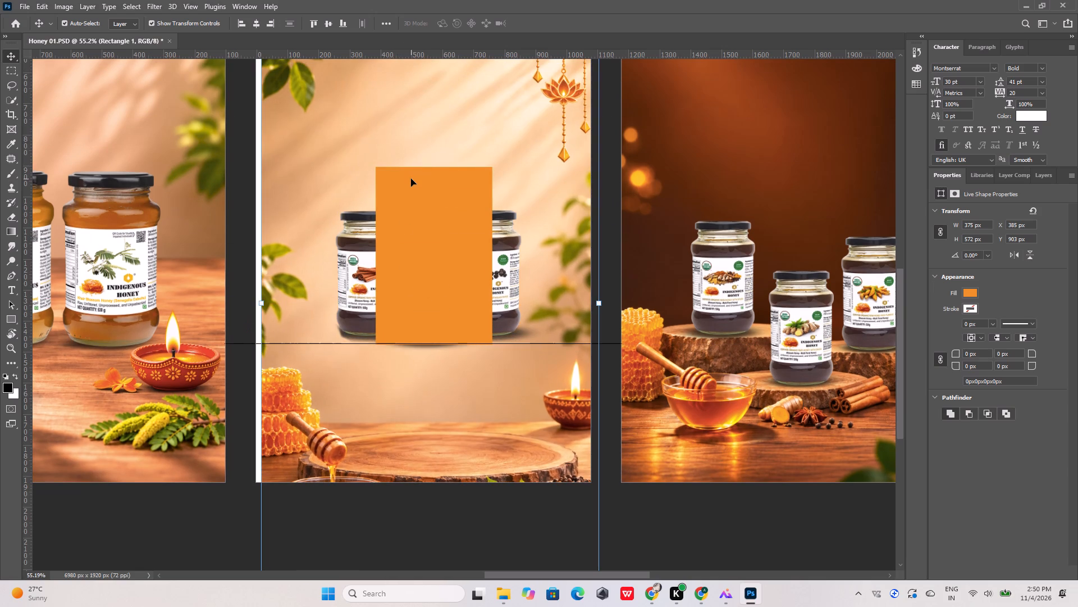
pyautogui.hotkey('ctrl', 'z')
pyautogui.moveTo(403, 56); pyautogui.dragTo(404, 94)
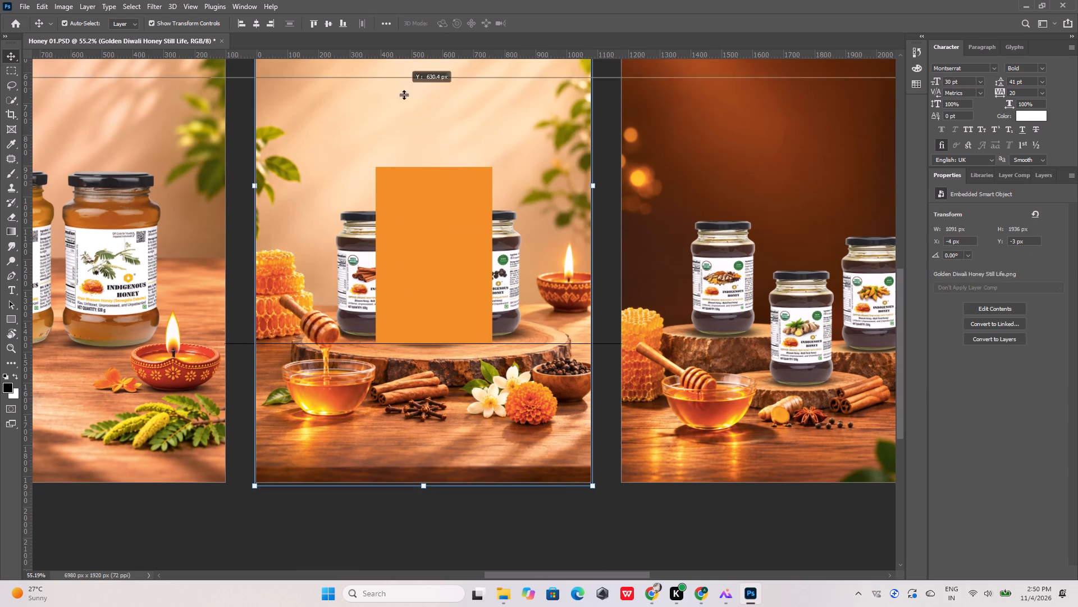
pyautogui.moveTo(404, 94); pyautogui.dragTo(405, 166)
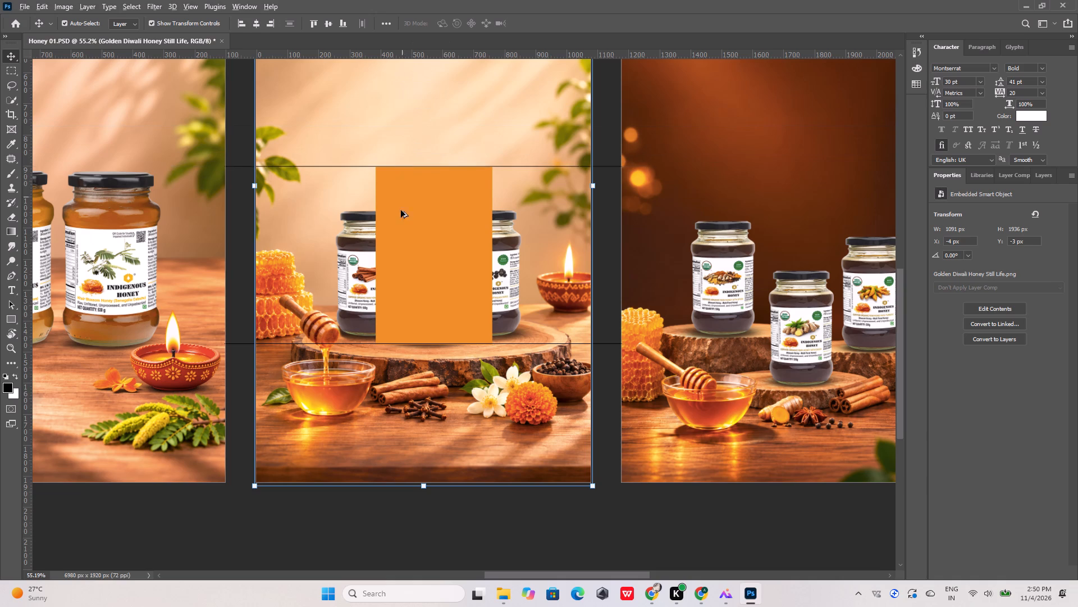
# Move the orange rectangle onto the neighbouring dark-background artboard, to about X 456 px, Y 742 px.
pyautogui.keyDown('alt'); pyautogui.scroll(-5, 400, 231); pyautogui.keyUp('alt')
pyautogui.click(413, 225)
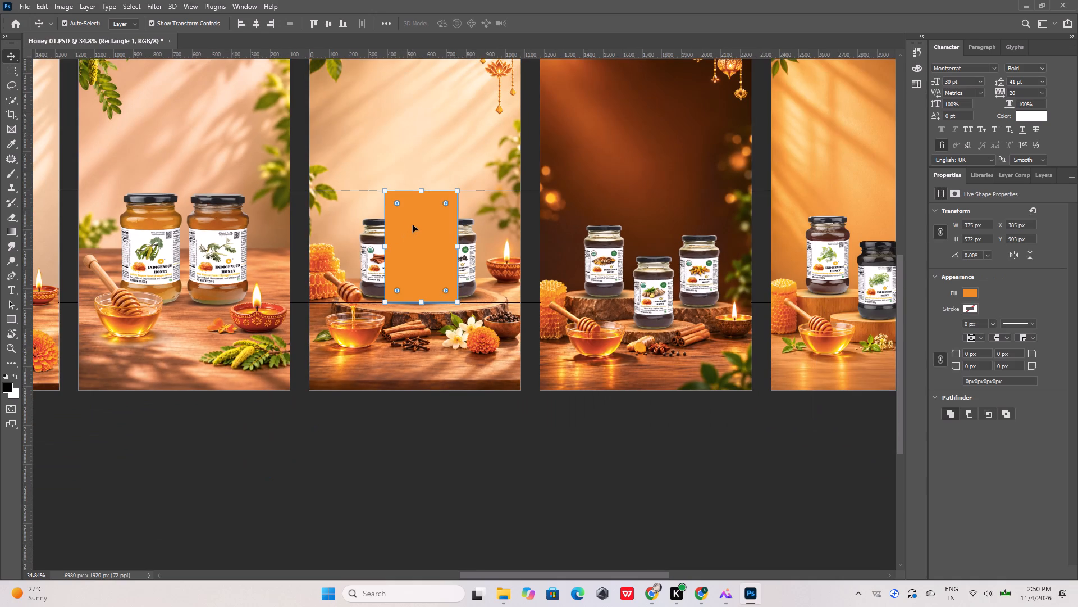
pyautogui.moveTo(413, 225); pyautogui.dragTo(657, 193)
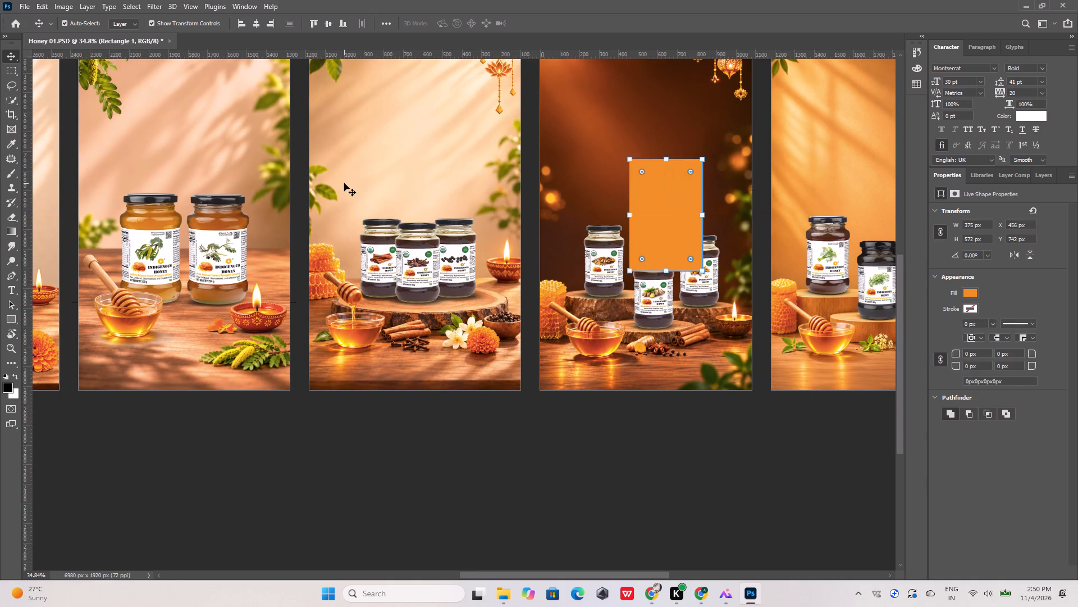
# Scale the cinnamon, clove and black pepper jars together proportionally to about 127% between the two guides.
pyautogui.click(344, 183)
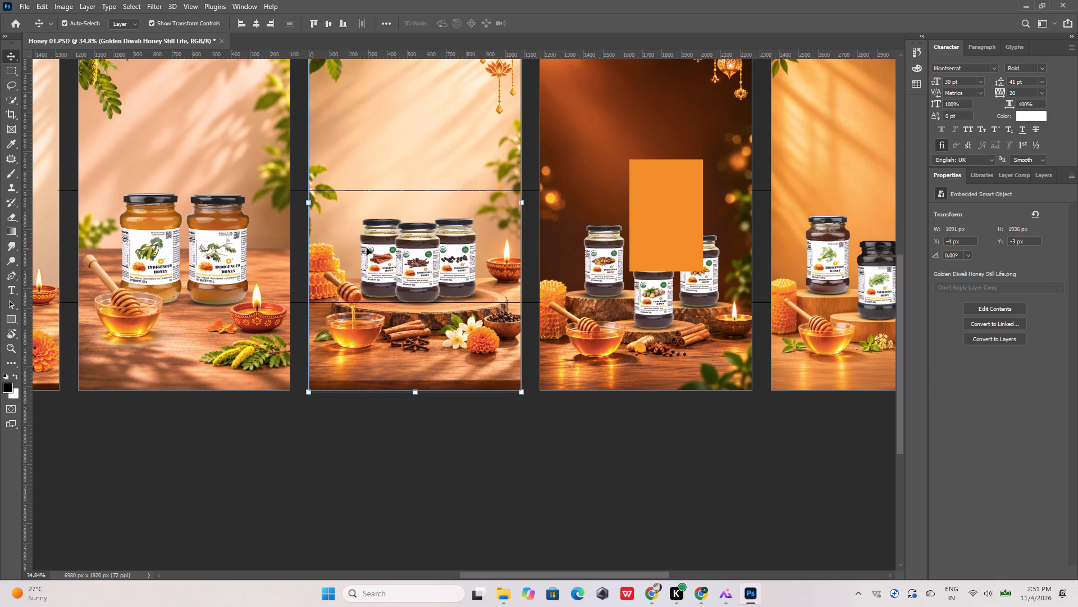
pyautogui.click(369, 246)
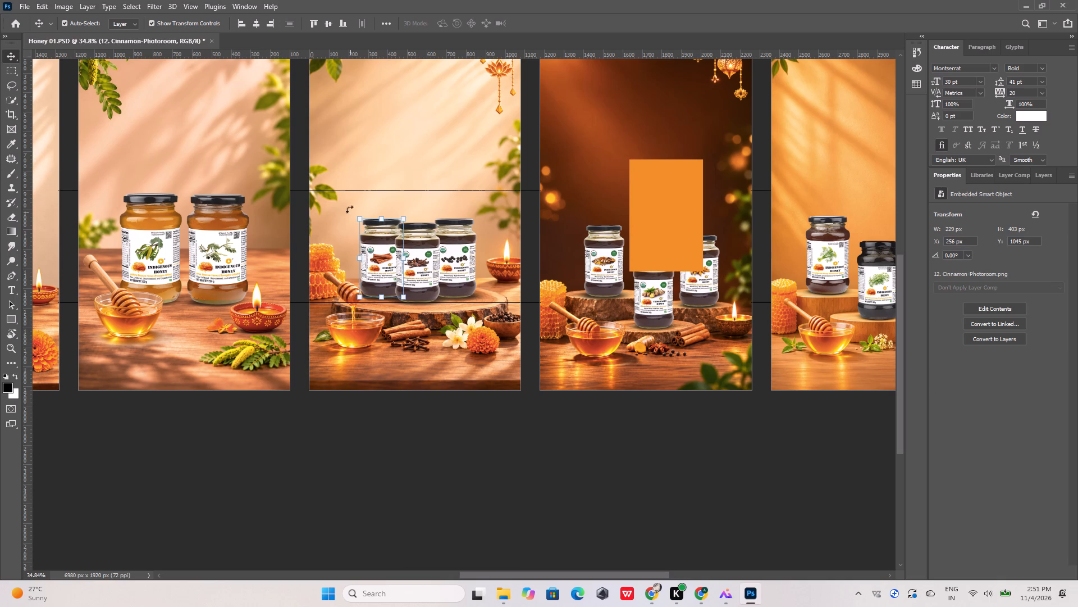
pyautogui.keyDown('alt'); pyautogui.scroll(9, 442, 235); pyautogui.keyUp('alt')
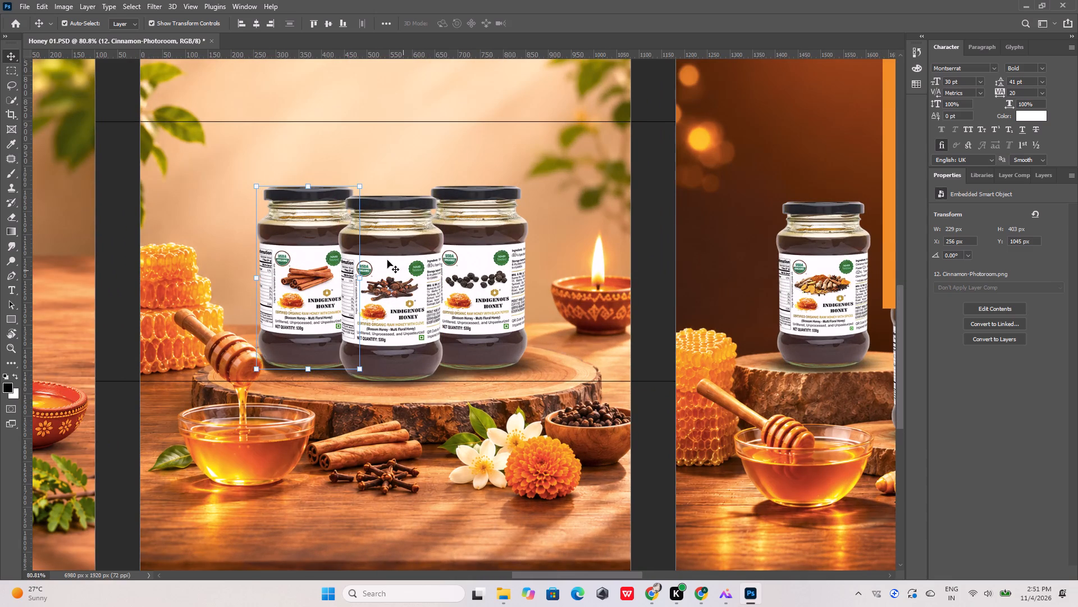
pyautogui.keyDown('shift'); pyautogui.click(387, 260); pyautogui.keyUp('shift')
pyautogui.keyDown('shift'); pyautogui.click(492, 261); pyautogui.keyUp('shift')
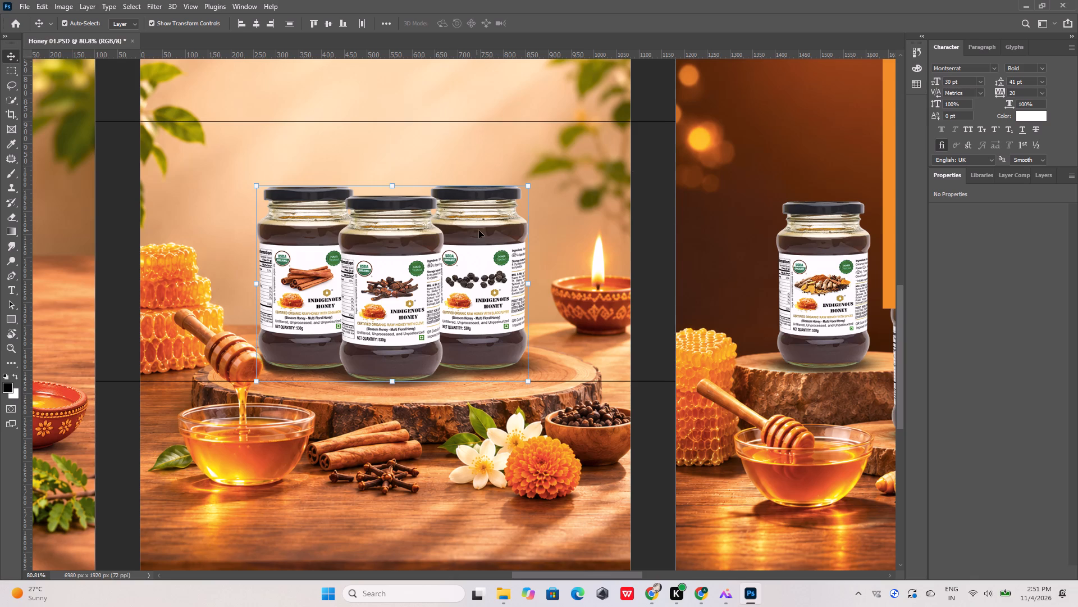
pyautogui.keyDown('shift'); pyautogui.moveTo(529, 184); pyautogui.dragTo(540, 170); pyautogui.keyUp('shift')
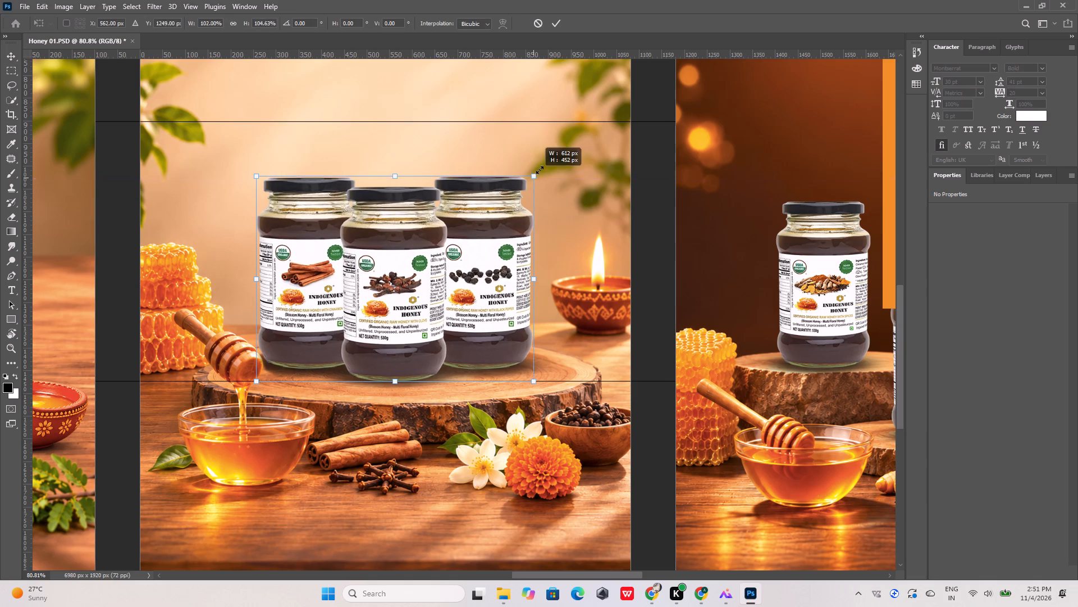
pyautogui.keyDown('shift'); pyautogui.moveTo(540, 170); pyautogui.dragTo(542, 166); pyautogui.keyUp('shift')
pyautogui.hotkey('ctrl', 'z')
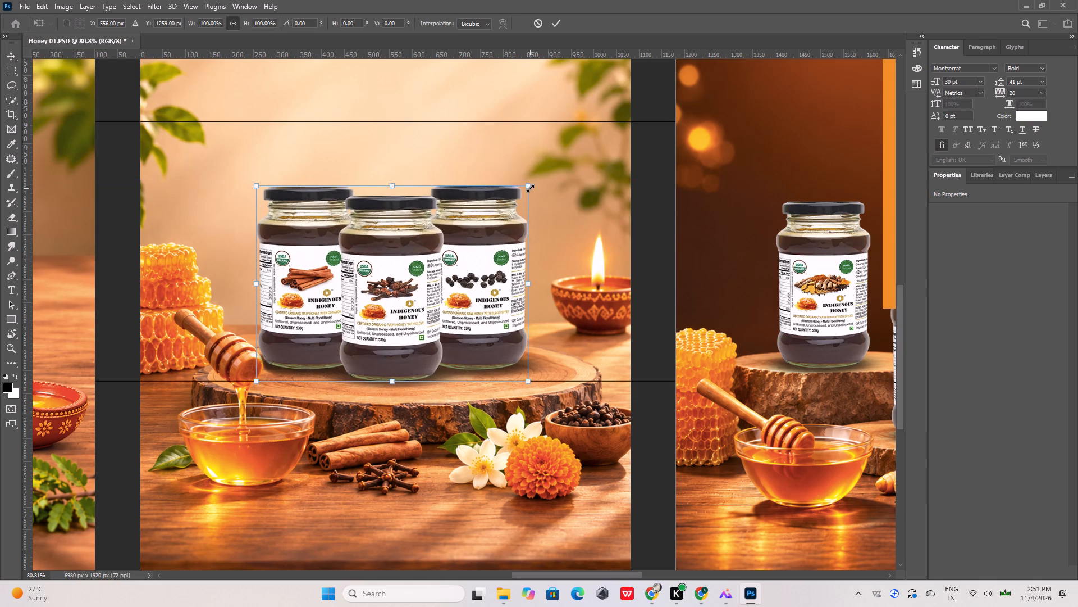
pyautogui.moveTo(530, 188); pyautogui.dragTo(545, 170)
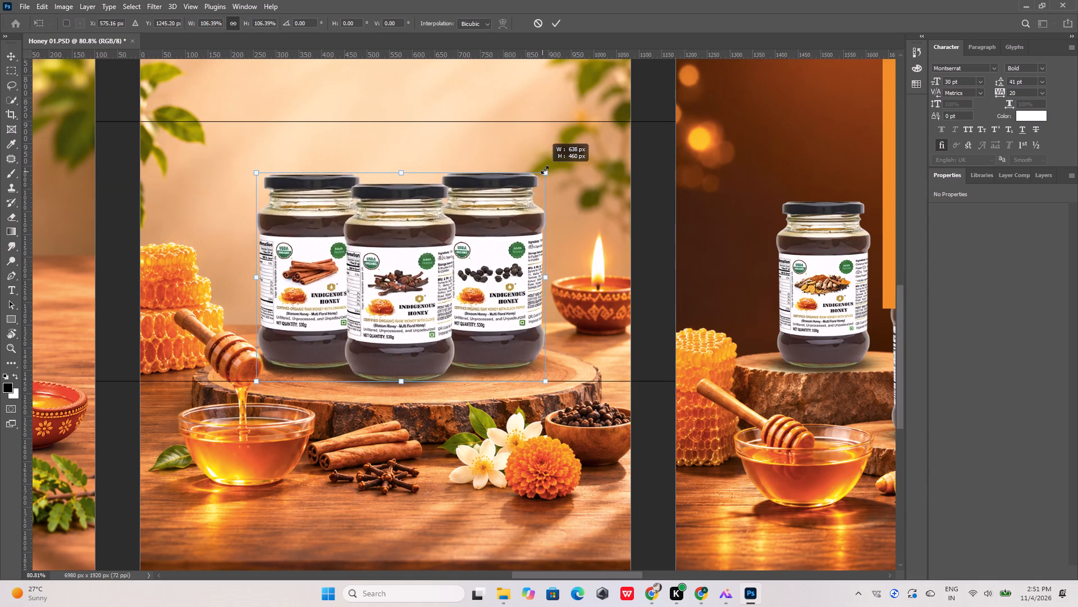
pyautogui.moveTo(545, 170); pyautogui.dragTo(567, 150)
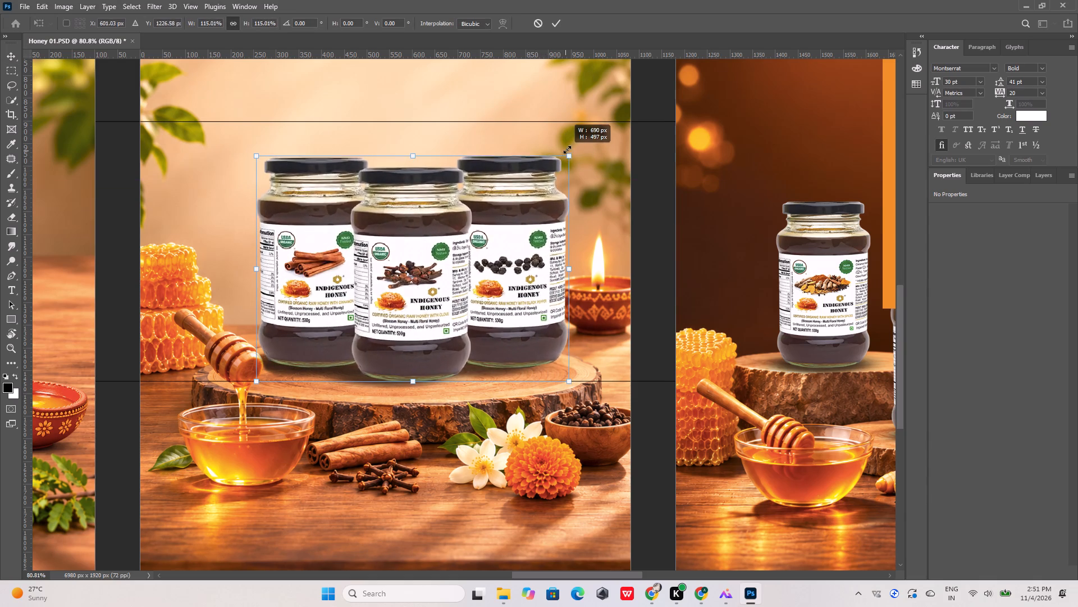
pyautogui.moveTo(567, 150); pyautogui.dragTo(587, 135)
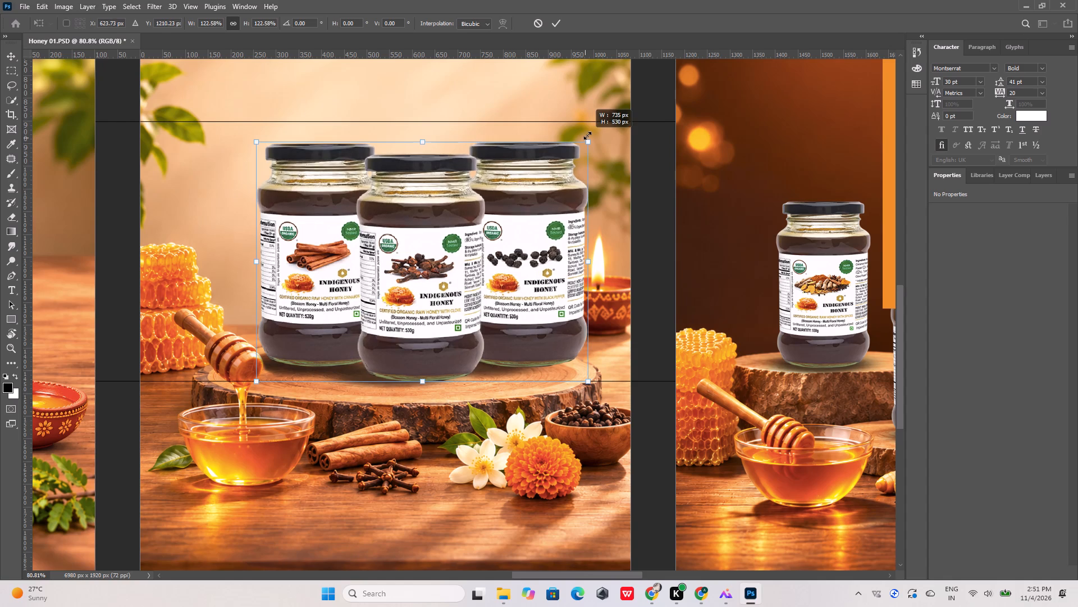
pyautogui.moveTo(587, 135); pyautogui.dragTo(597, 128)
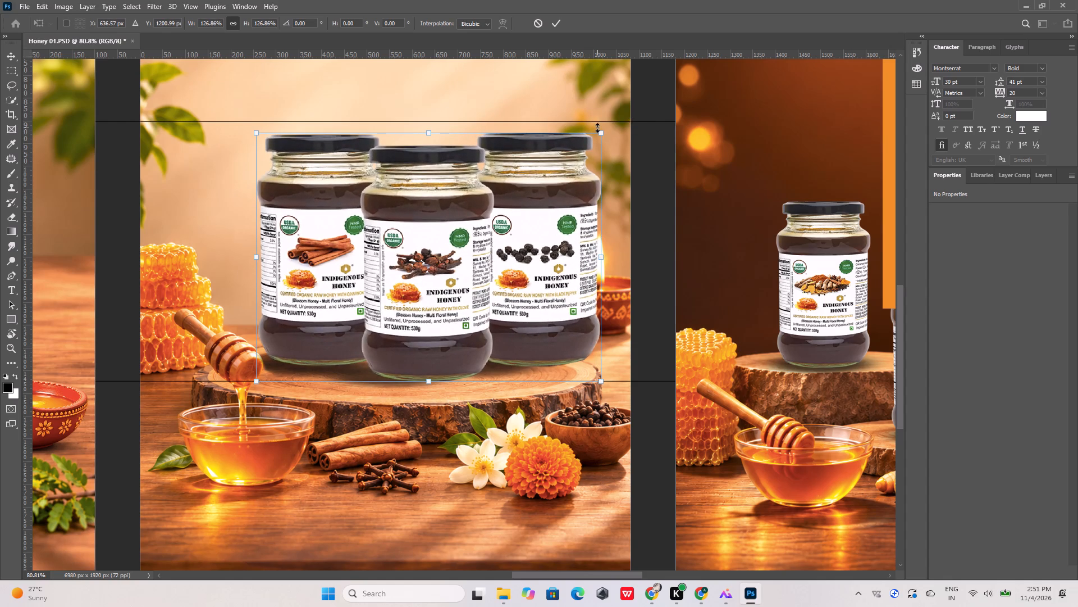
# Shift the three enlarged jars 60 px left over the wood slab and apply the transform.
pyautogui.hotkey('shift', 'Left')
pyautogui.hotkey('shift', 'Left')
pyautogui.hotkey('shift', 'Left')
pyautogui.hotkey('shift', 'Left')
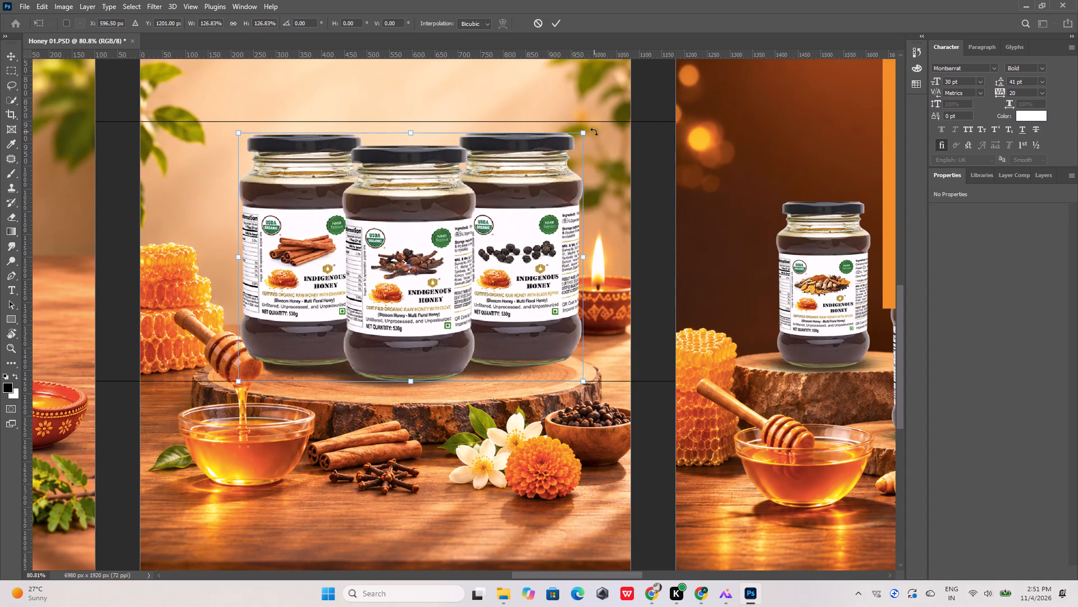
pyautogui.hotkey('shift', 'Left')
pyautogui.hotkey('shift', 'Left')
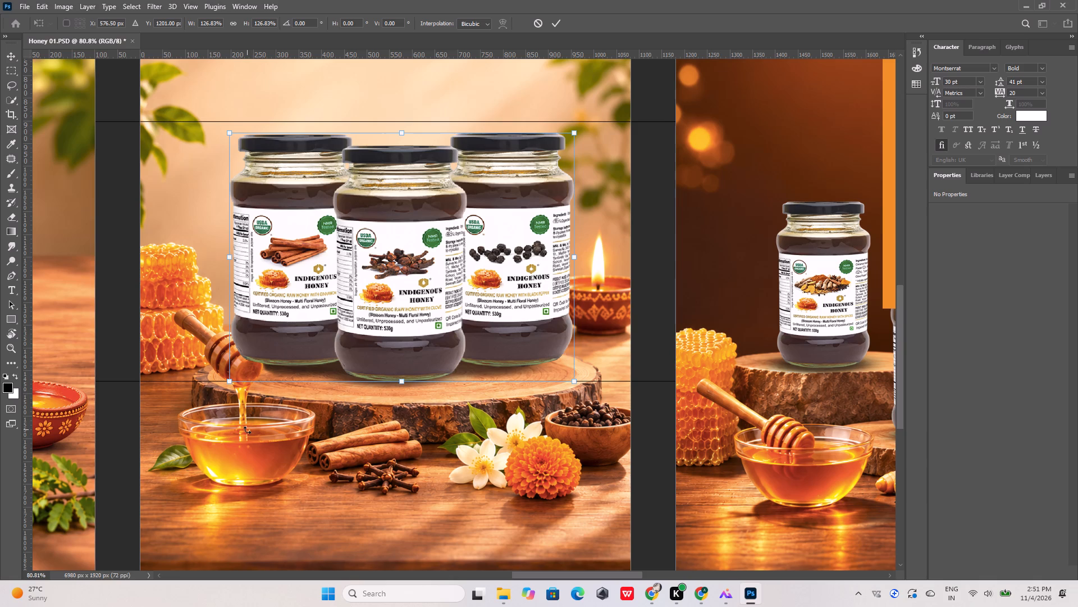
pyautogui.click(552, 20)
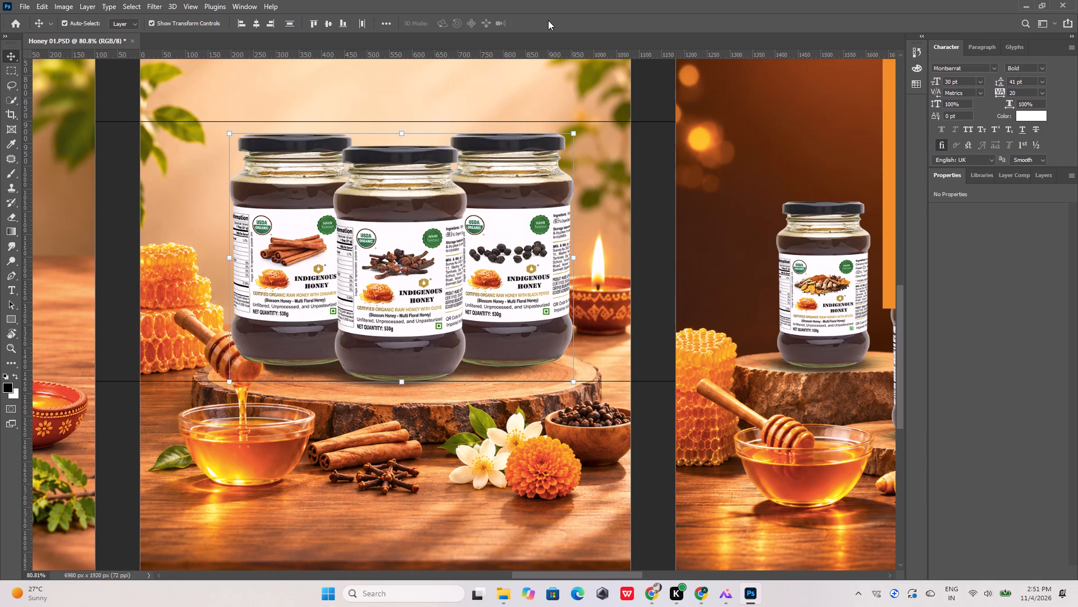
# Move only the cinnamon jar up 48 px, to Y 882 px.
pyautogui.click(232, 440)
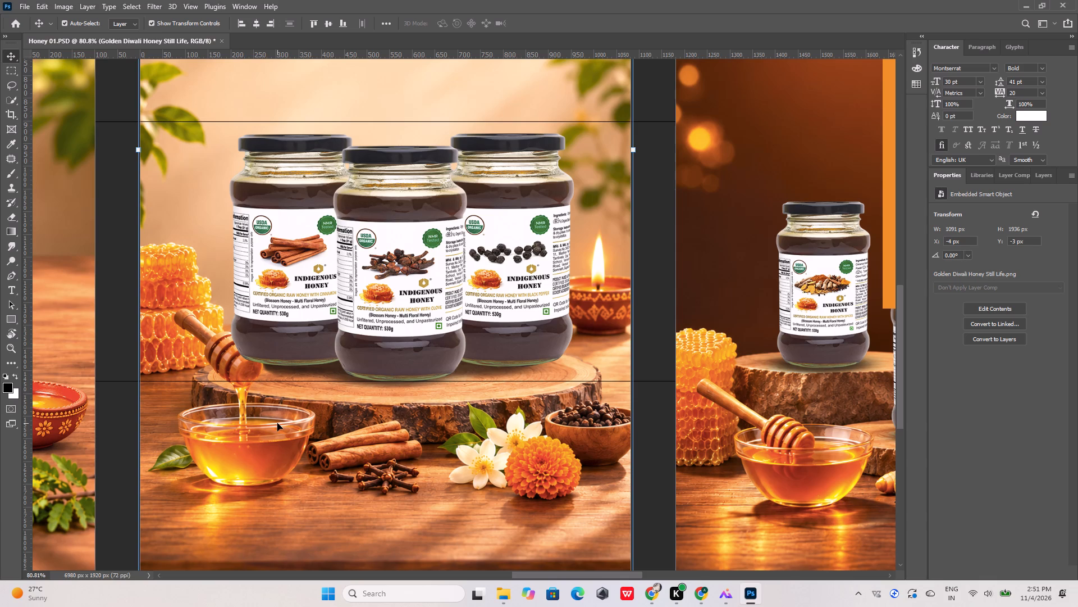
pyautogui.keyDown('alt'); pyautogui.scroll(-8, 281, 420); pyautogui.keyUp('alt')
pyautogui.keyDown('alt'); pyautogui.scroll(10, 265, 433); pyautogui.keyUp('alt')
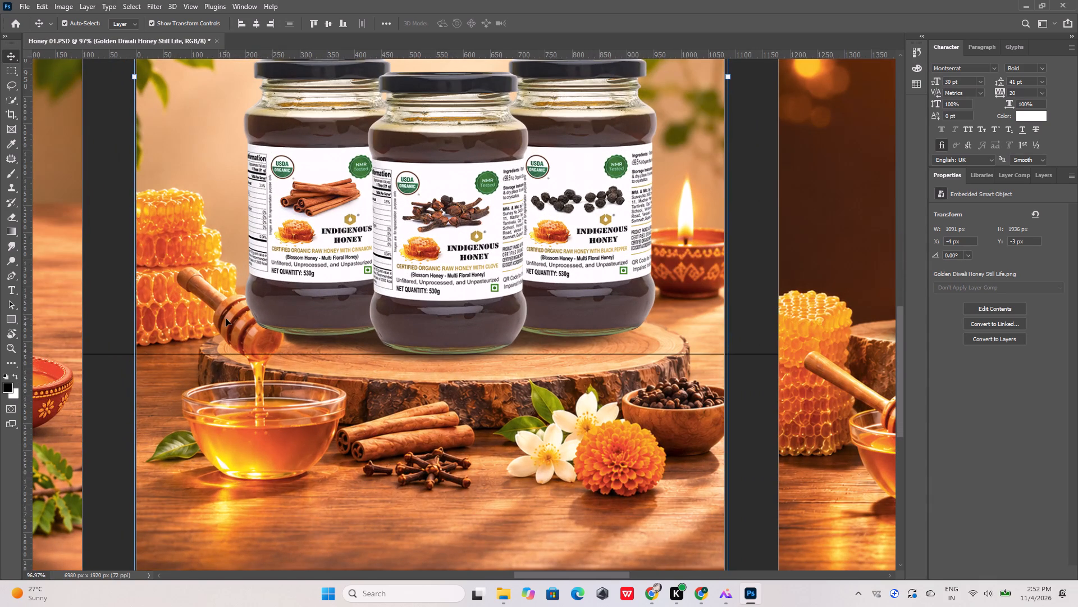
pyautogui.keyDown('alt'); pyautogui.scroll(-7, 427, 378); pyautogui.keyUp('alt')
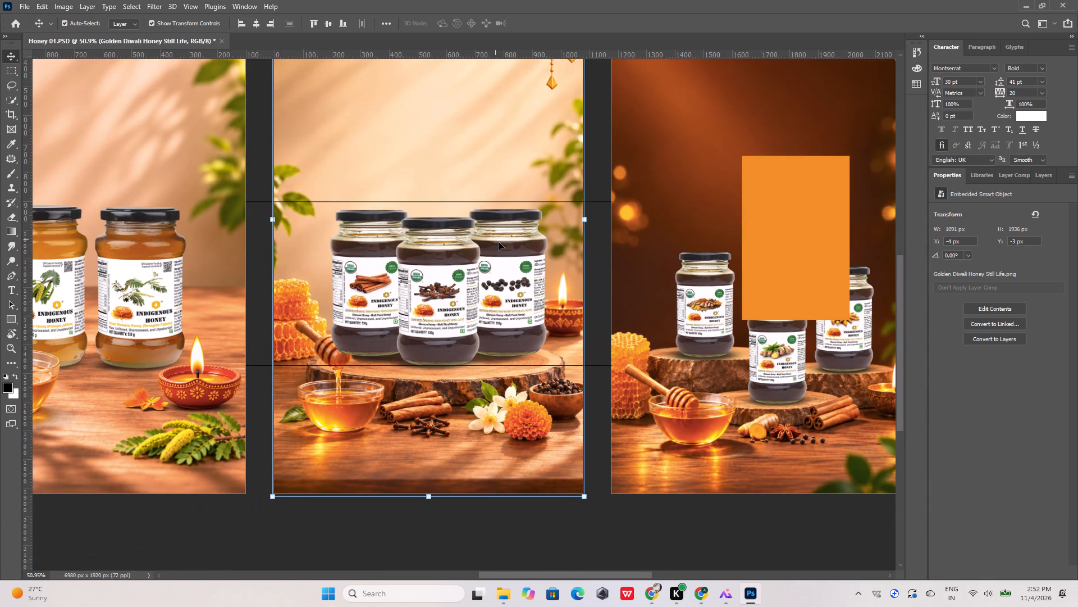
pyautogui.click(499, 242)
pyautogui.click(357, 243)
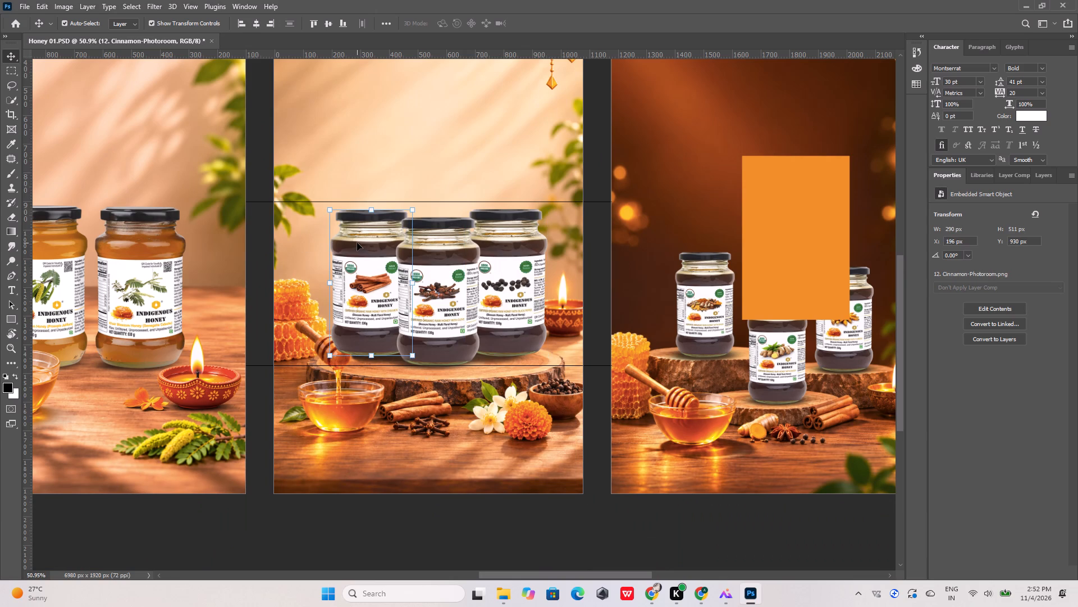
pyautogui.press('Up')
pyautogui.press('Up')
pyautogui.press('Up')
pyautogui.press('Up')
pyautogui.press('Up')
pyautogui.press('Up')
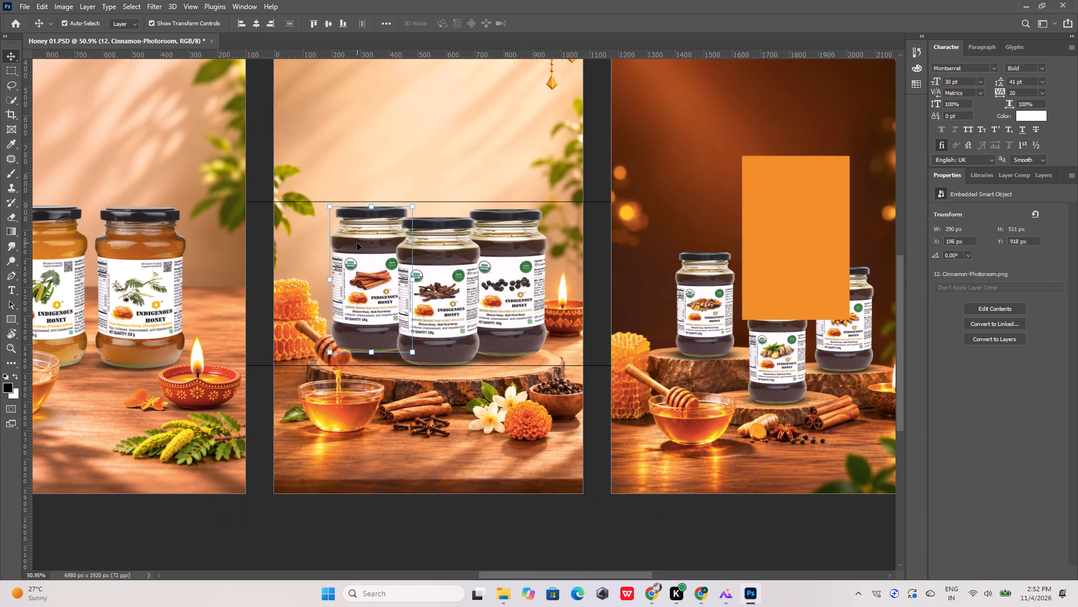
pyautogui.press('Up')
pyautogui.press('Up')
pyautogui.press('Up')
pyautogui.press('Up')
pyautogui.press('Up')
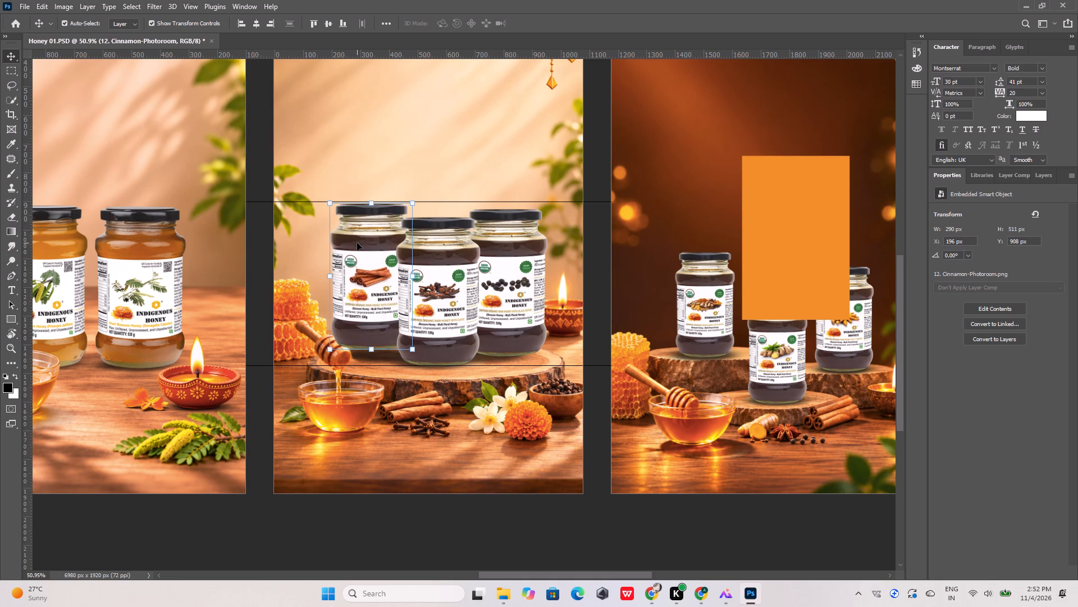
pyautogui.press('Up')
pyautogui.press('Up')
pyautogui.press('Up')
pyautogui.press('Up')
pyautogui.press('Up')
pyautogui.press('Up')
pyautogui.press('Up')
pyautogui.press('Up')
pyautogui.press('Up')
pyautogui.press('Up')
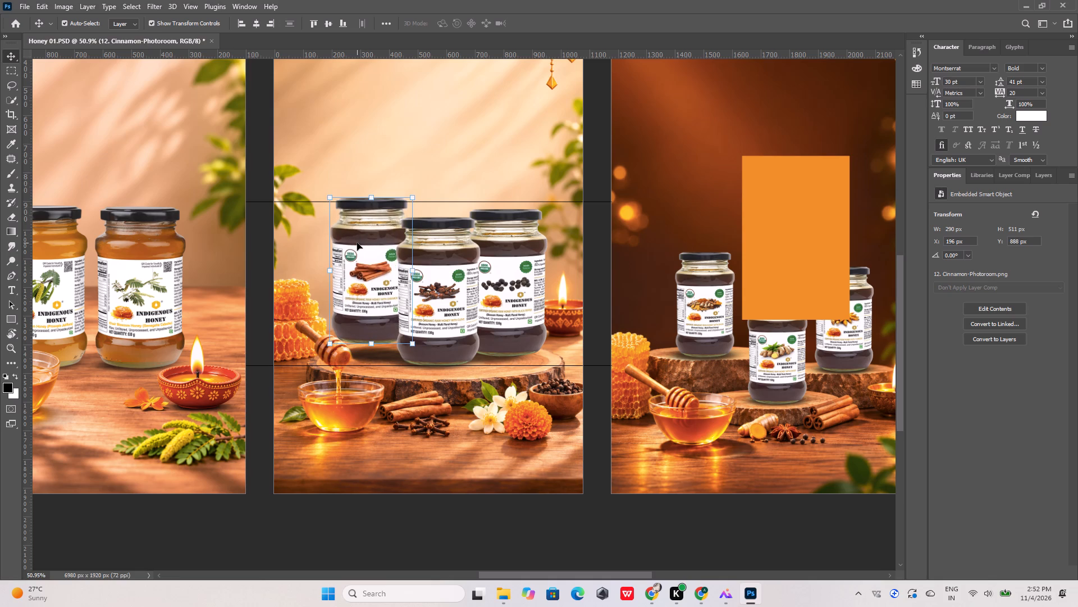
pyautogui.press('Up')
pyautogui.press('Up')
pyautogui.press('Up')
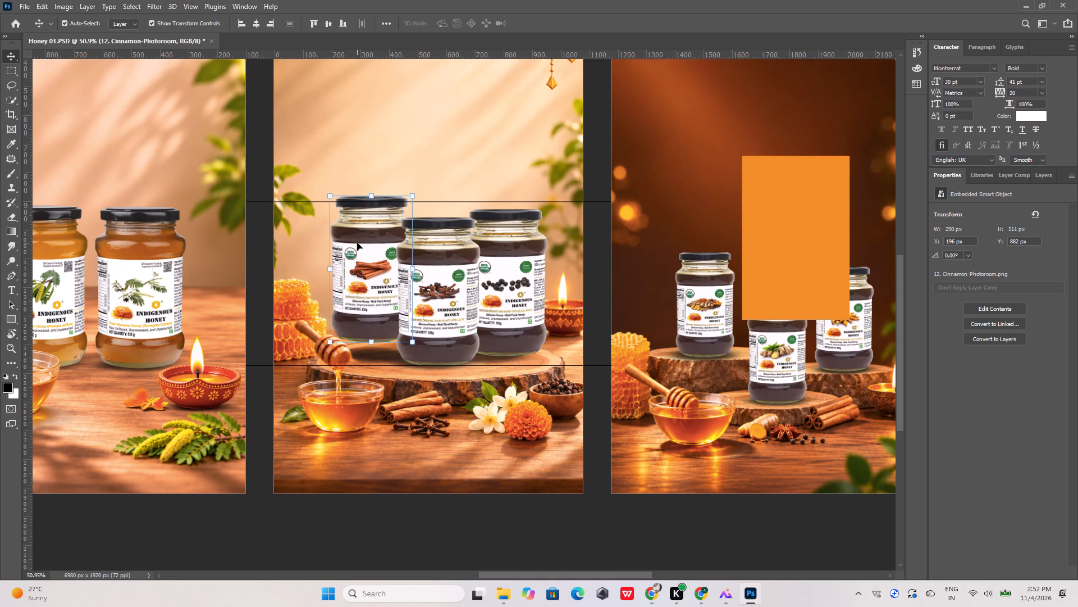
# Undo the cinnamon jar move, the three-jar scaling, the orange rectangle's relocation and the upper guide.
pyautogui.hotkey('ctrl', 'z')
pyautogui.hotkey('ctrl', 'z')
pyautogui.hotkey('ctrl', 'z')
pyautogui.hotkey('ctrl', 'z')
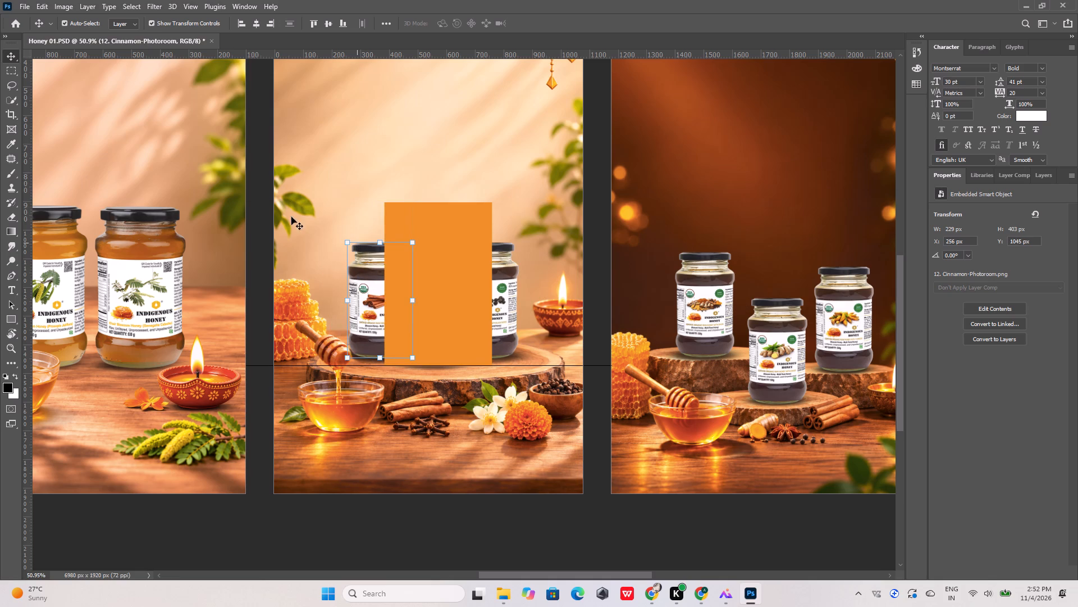
# Delete the orange rectangle covering the clove jar.
pyautogui.click(456, 247)
pyautogui.press('Delete')
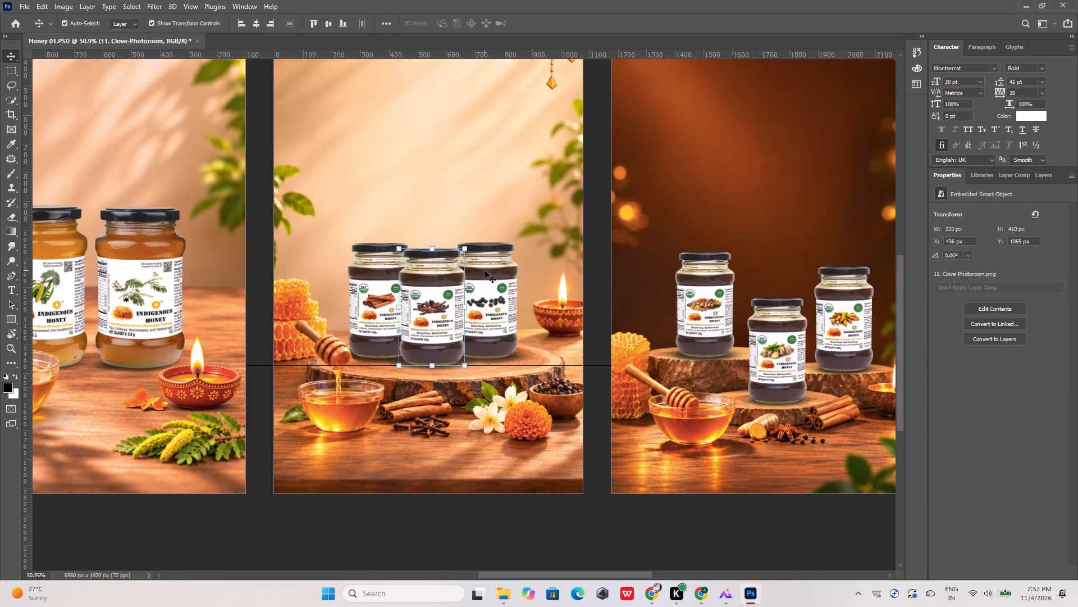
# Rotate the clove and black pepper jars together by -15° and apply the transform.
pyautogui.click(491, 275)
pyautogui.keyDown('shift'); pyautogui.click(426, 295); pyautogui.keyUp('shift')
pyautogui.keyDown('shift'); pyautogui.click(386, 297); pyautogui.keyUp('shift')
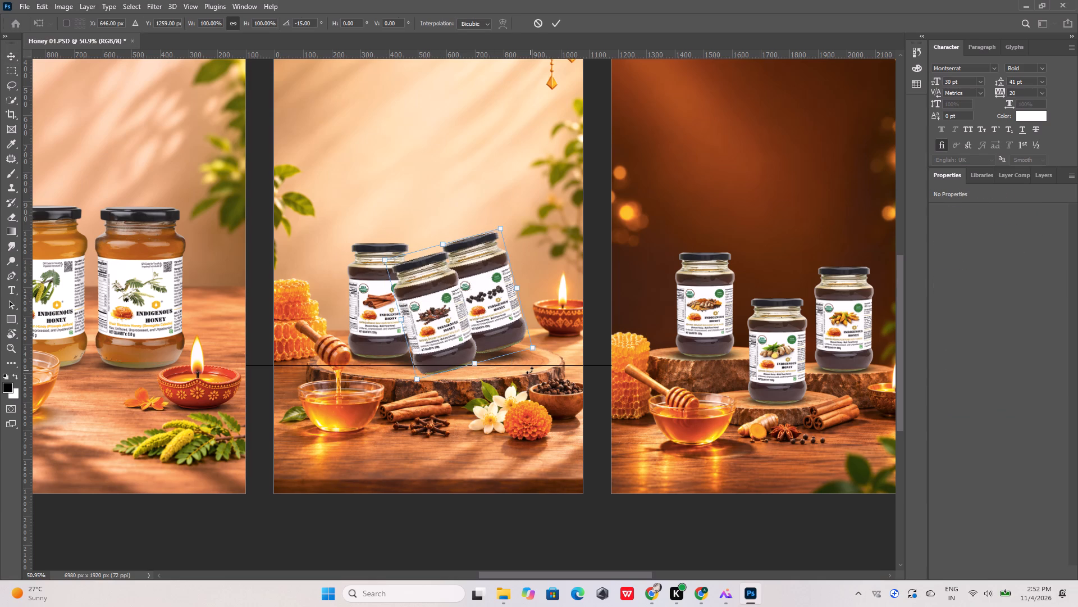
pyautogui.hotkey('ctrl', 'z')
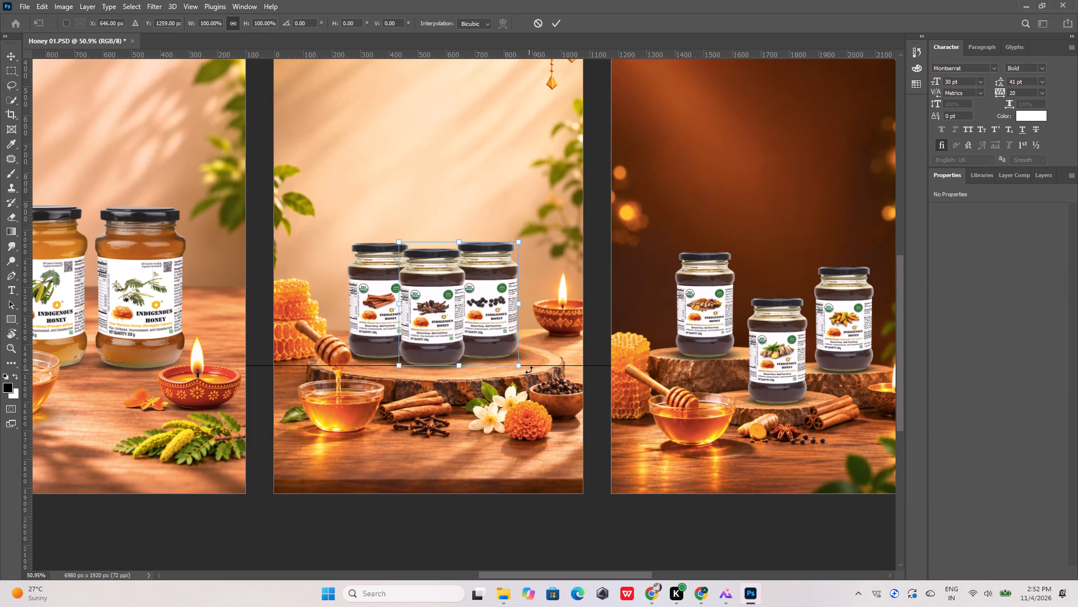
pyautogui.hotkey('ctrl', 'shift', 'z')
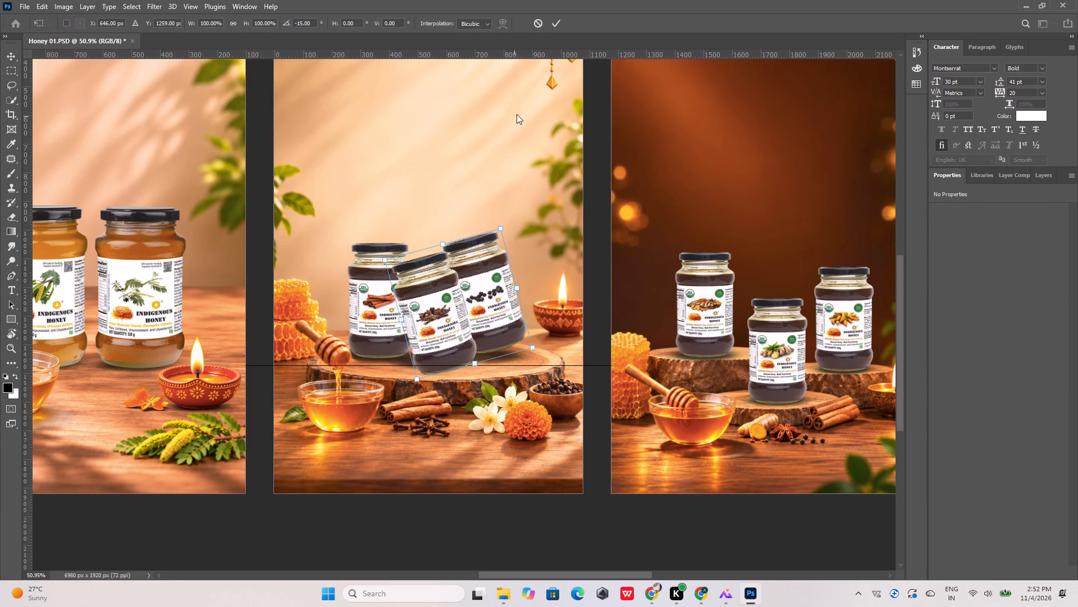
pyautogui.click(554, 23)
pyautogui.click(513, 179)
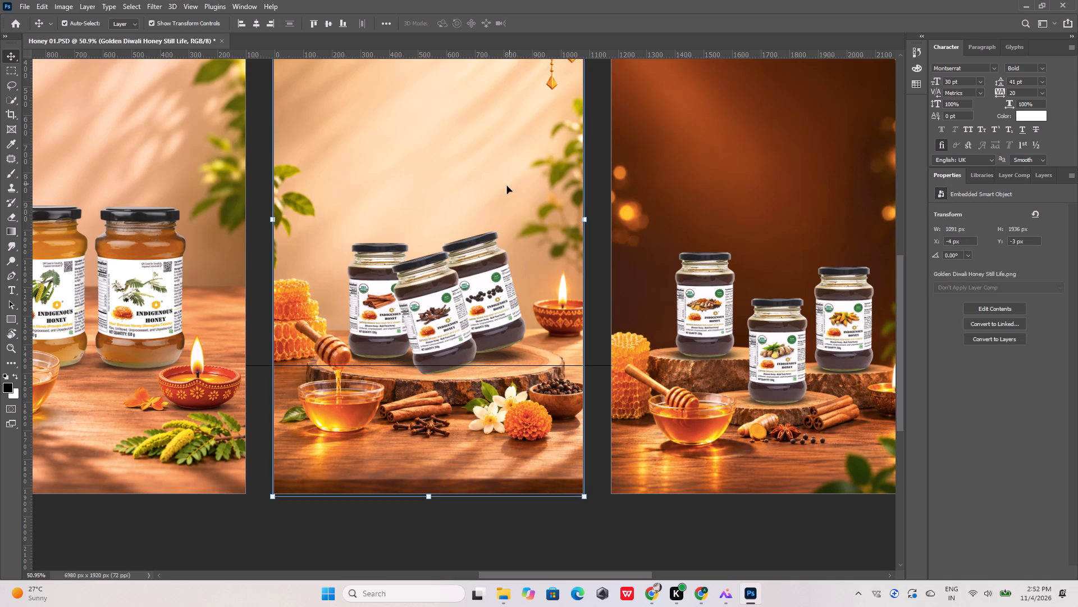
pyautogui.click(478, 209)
# Undo the two-jar rotation and the deletion of the orange rectangle.
pyautogui.hotkey('ctrl', 'z')
pyautogui.hotkey('ctrl', 'z')
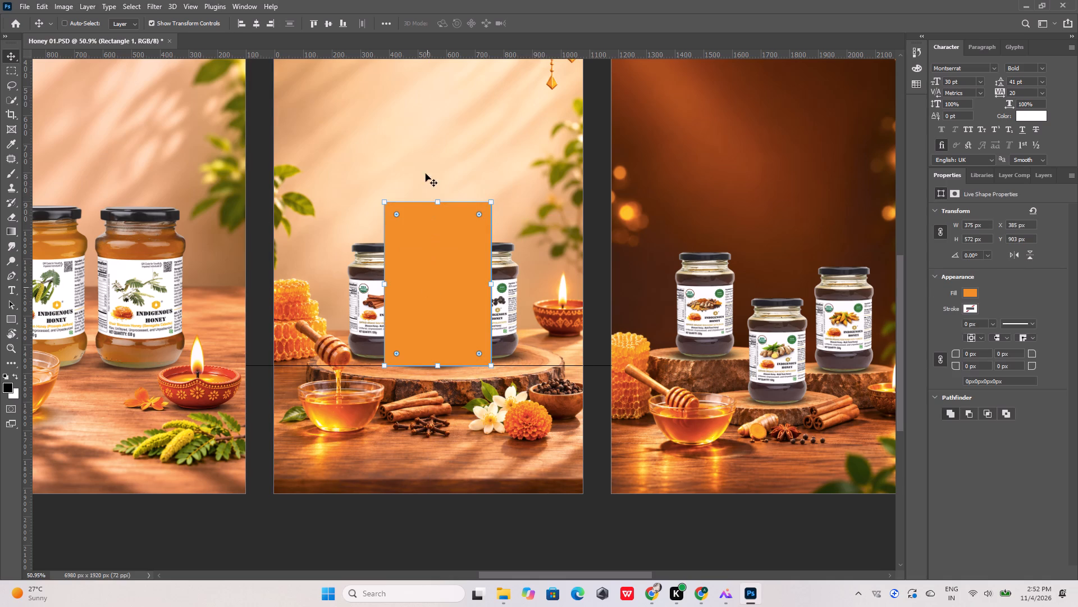
# Add a horizontal guide along the orange rectangle's top edge and discard the extra guide, keeping only one there.
pyautogui.moveTo(425, 55); pyautogui.dragTo(424, 199)
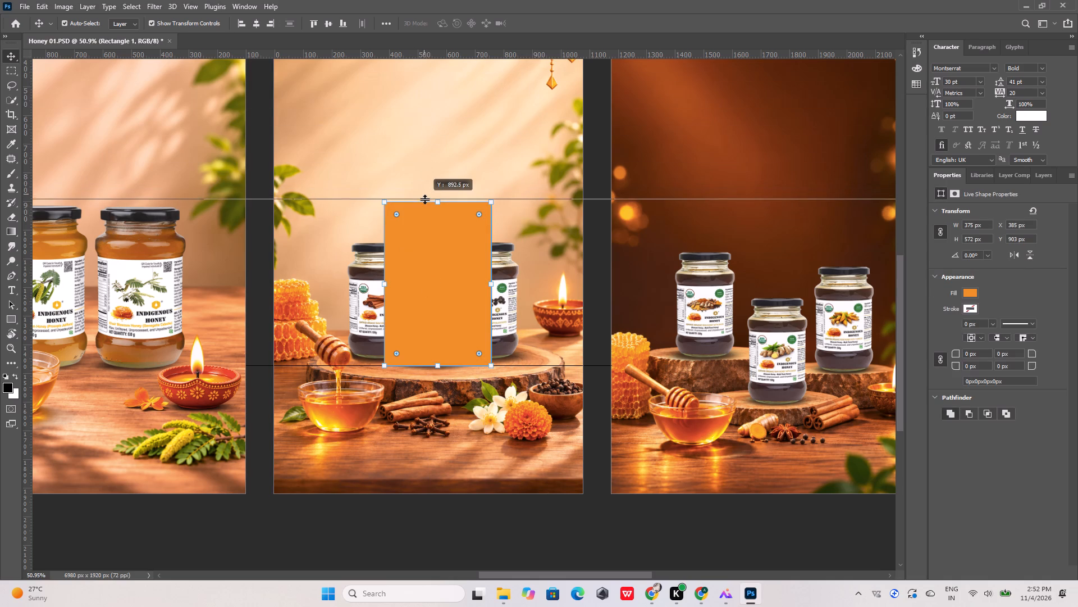
pyautogui.moveTo(424, 199); pyautogui.dragTo(424, 203)
pyautogui.moveTo(430, 56); pyautogui.dragTo(426, 250)
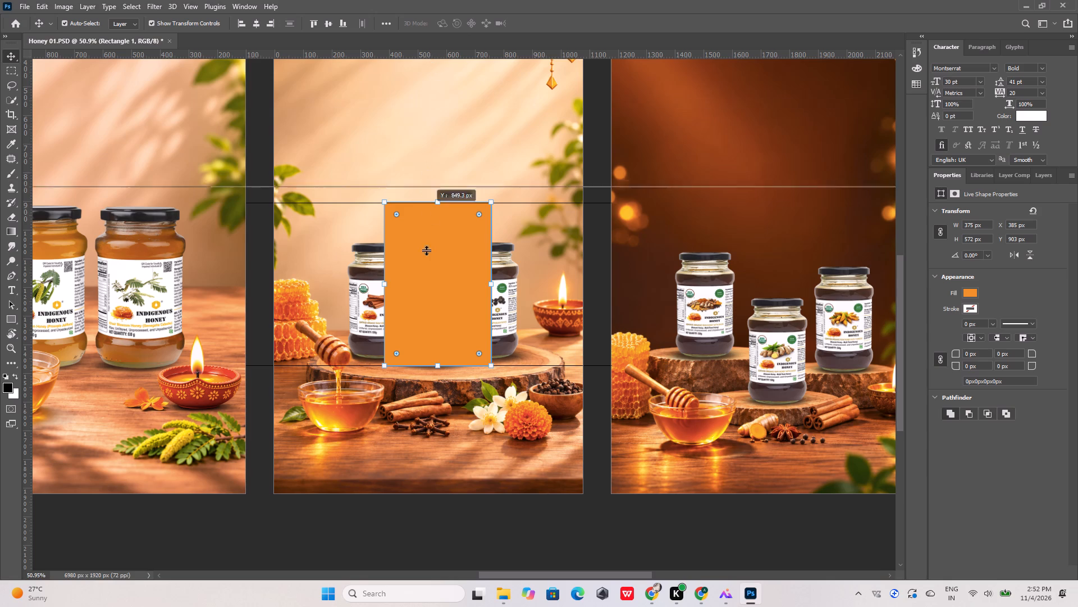
pyautogui.moveTo(426, 250); pyautogui.dragTo(356, 0)
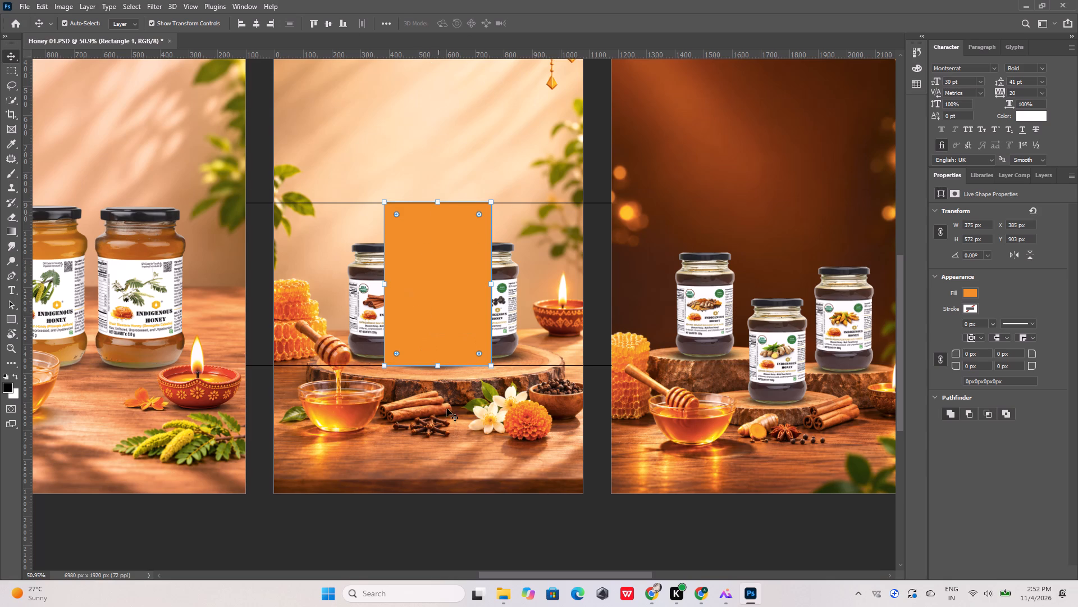
pyautogui.click(549, 520)
pyautogui.click(341, 364)
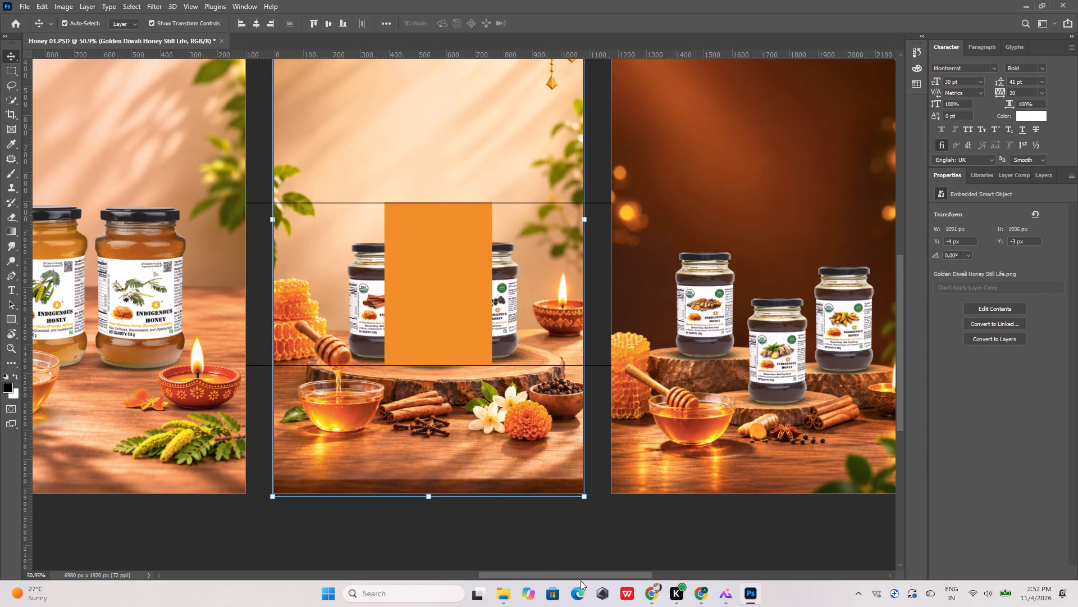
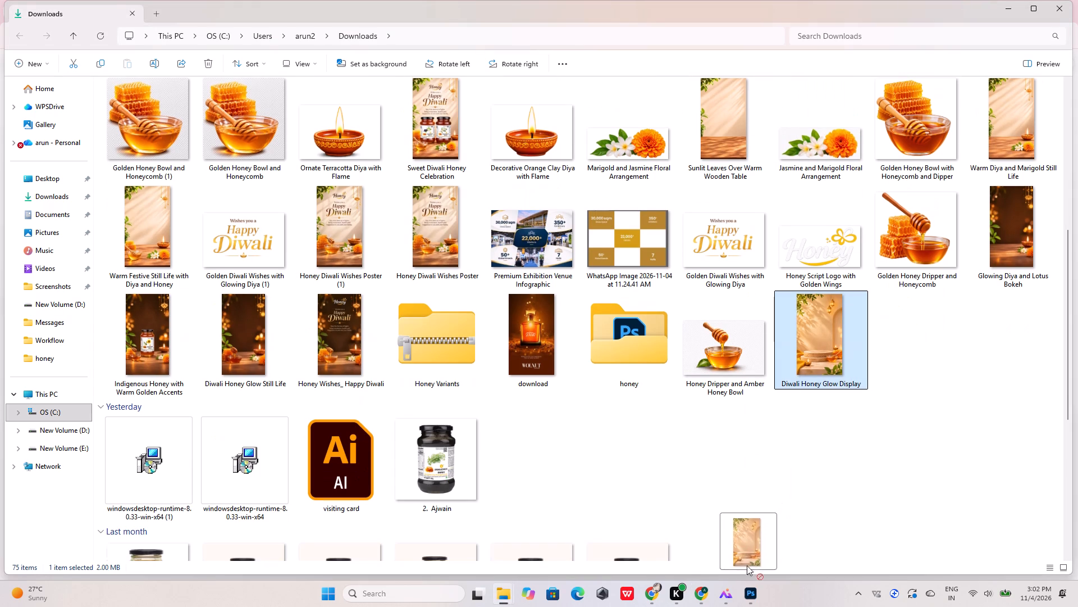
pyautogui.moveTo(747, 565); pyautogui.dragTo(746, 582)
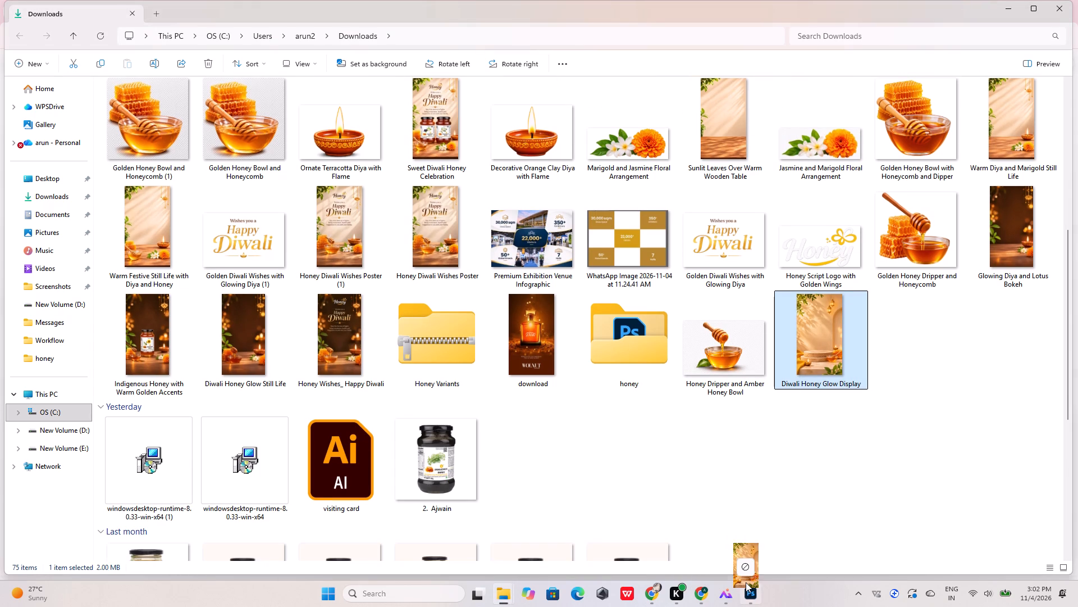
pyautogui.moveTo(746, 582); pyautogui.dragTo(403, 254)
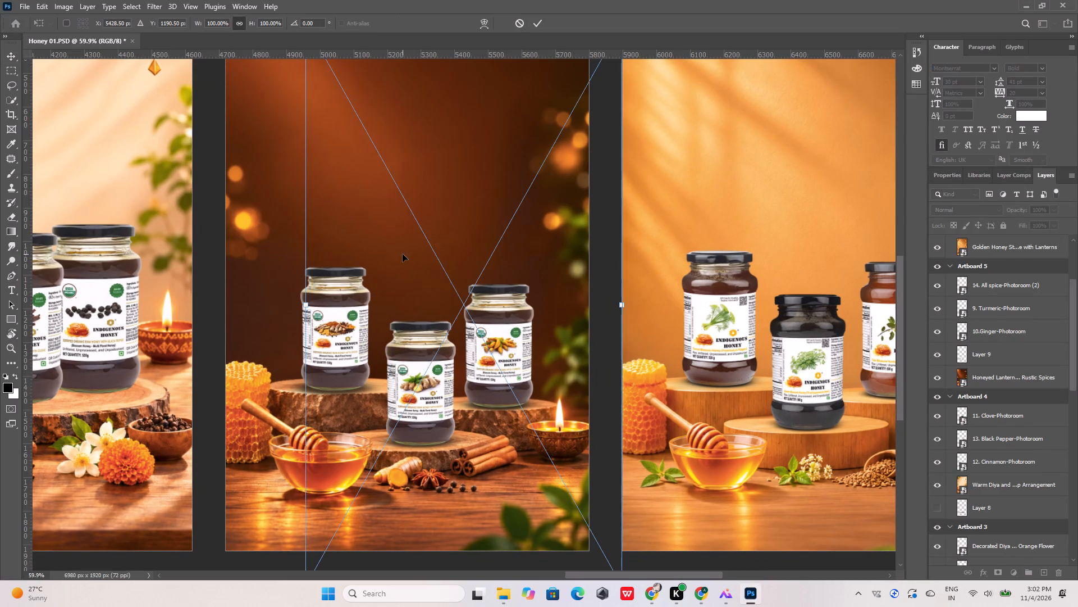
pyautogui.keyDown('alt'); pyautogui.scroll(-5, 318, 262); pyautogui.keyUp('alt')
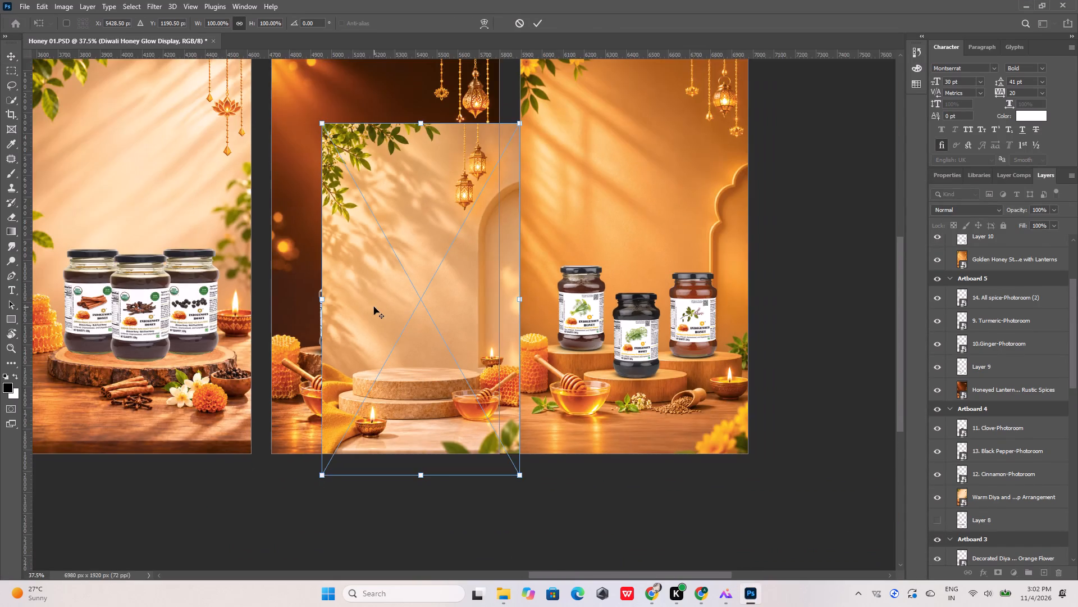
pyautogui.keyDown('alt'); pyautogui.scroll(-3, 374, 307); pyautogui.keyUp('alt')
pyautogui.keyDown('alt'); pyautogui.scroll(4, 400, 216); pyautogui.keyUp('alt')
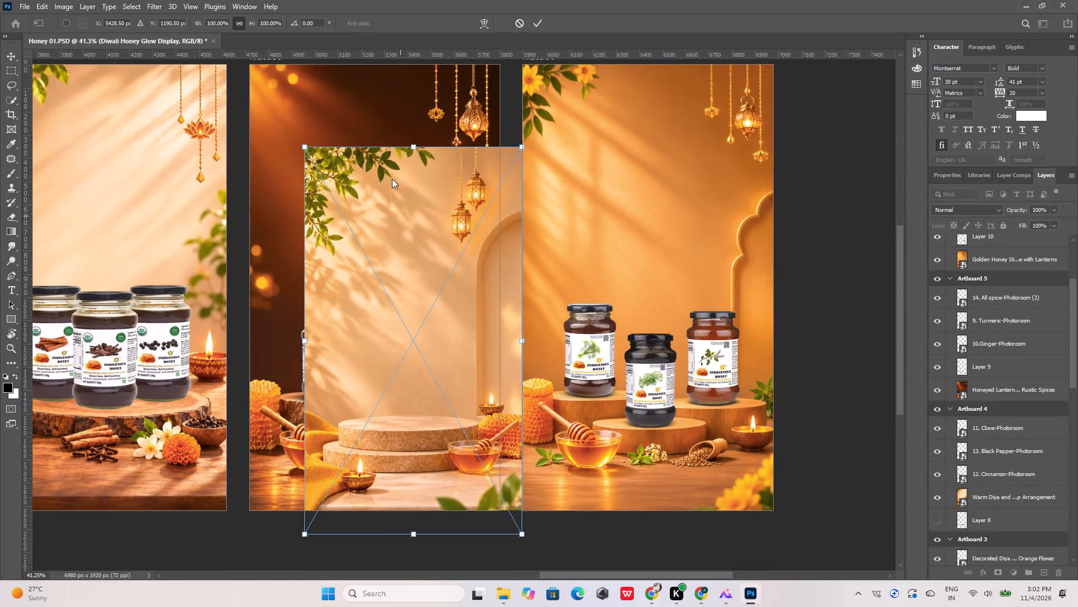
pyautogui.click(382, 108)
pyautogui.click(537, 19)
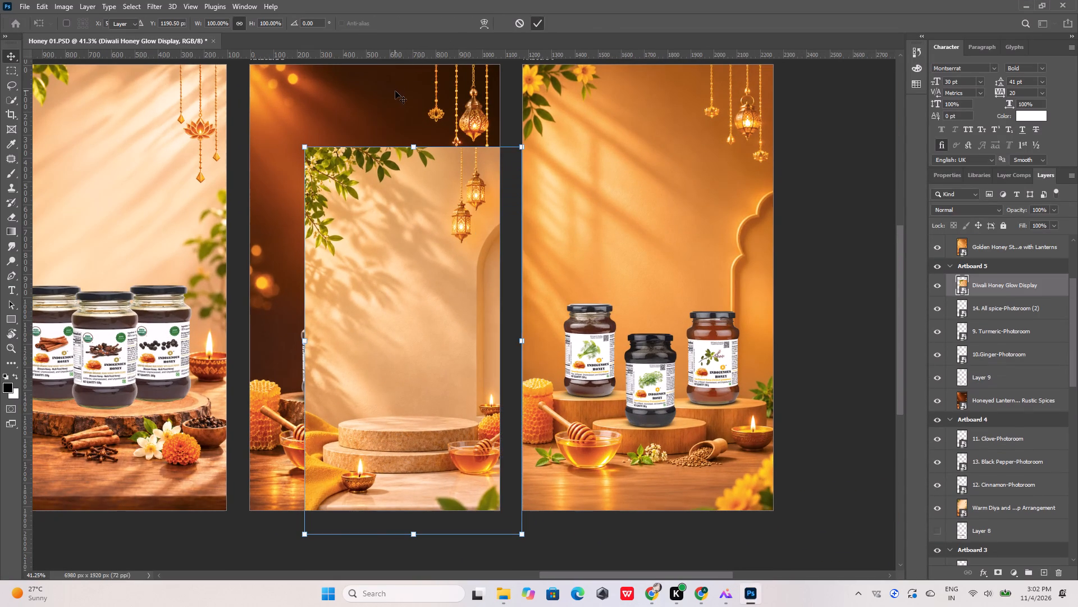
# Delete the old dark Honeyed Lantern background layer from Artboard 5.
pyautogui.click(396, 92)
pyautogui.press('Delete')
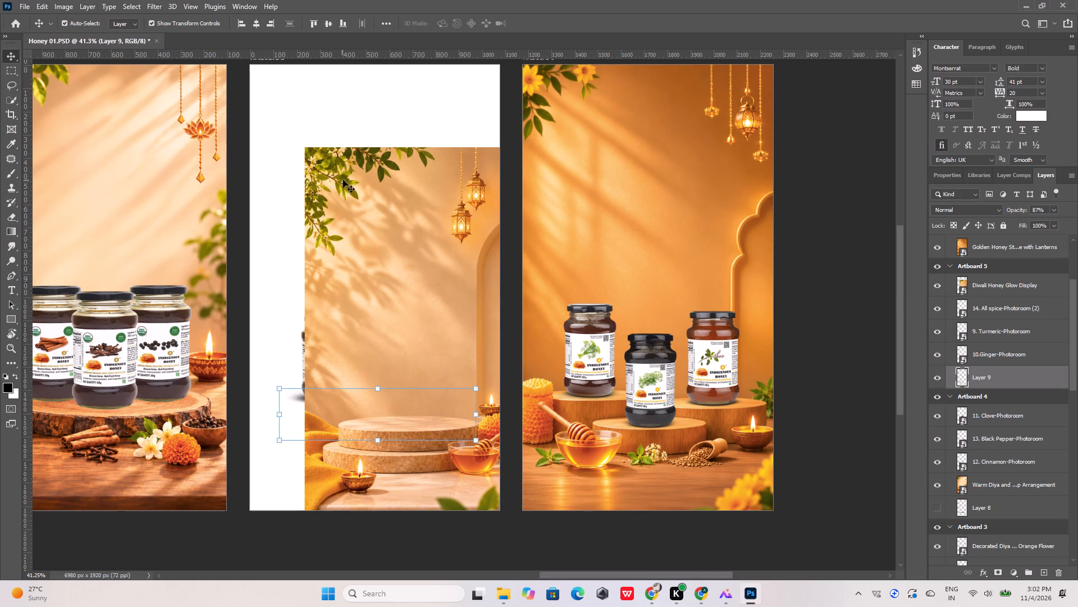
# Align the new background to Artboard 5's top-left corner, place its layer beneath Layer 9, and scale it to about 116% to fill the artboard.
pyautogui.moveTo(344, 180); pyautogui.dragTo(287, 98)
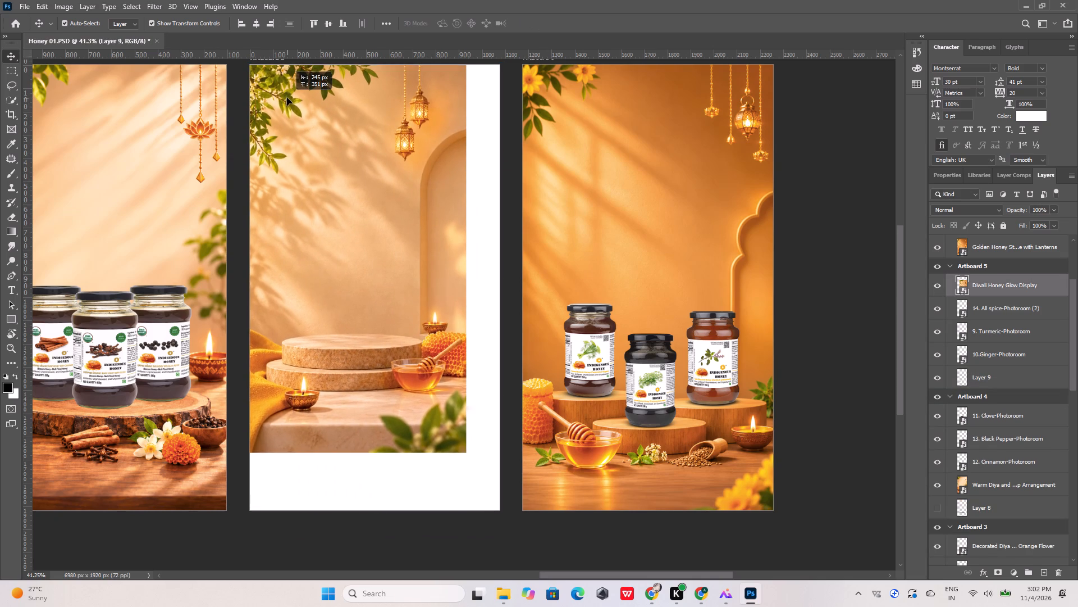
pyautogui.moveTo(287, 98); pyautogui.dragTo(287, 97)
pyautogui.moveTo(1020, 289); pyautogui.dragTo(1017, 370)
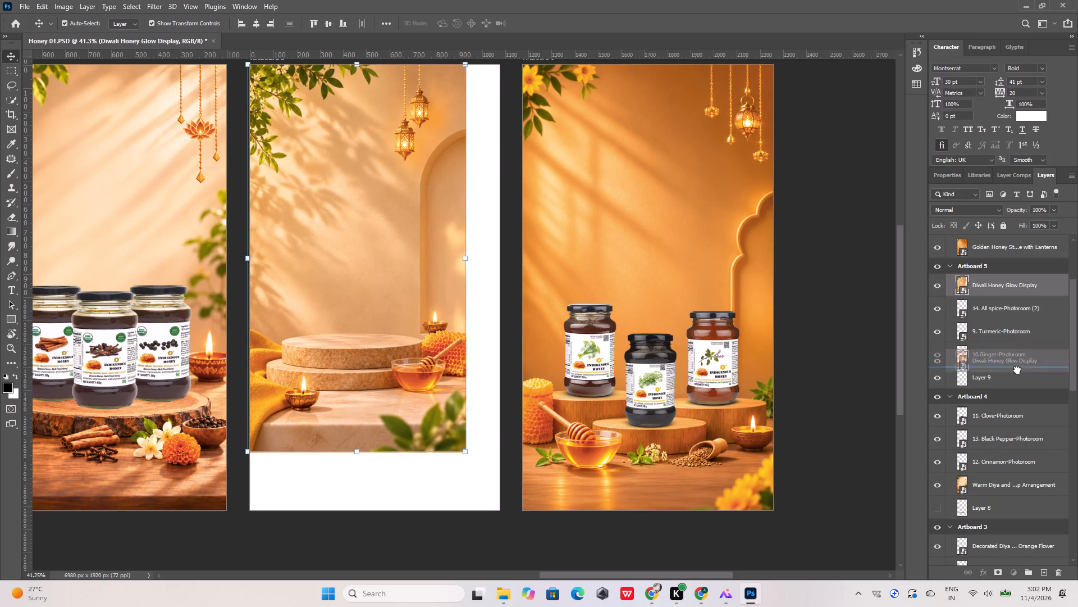
pyautogui.moveTo(1017, 370); pyautogui.dragTo(1018, 381)
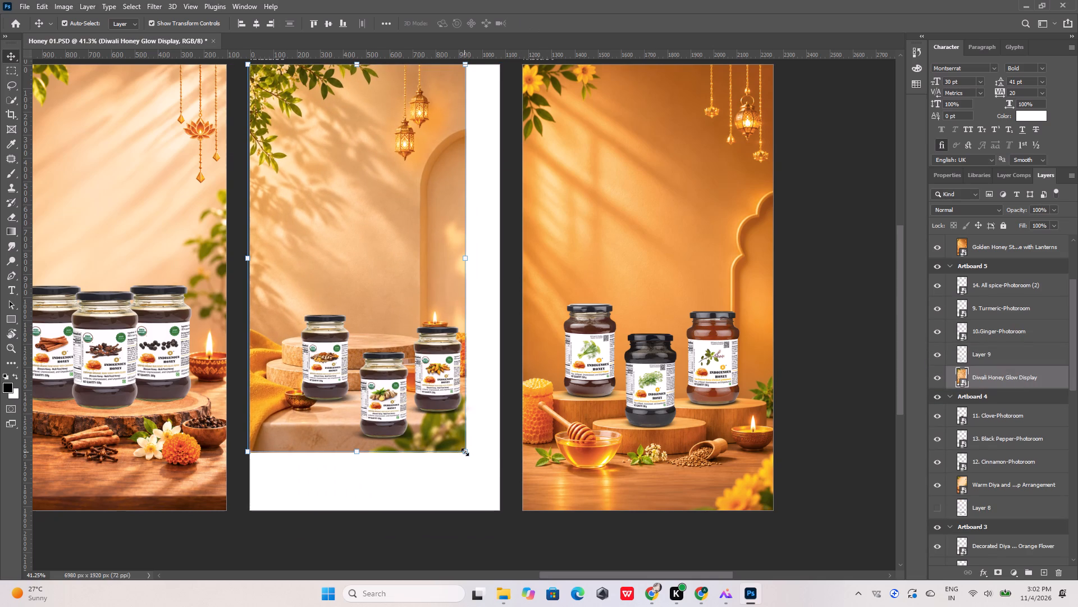
pyautogui.moveTo(465, 452); pyautogui.dragTo(503, 510)
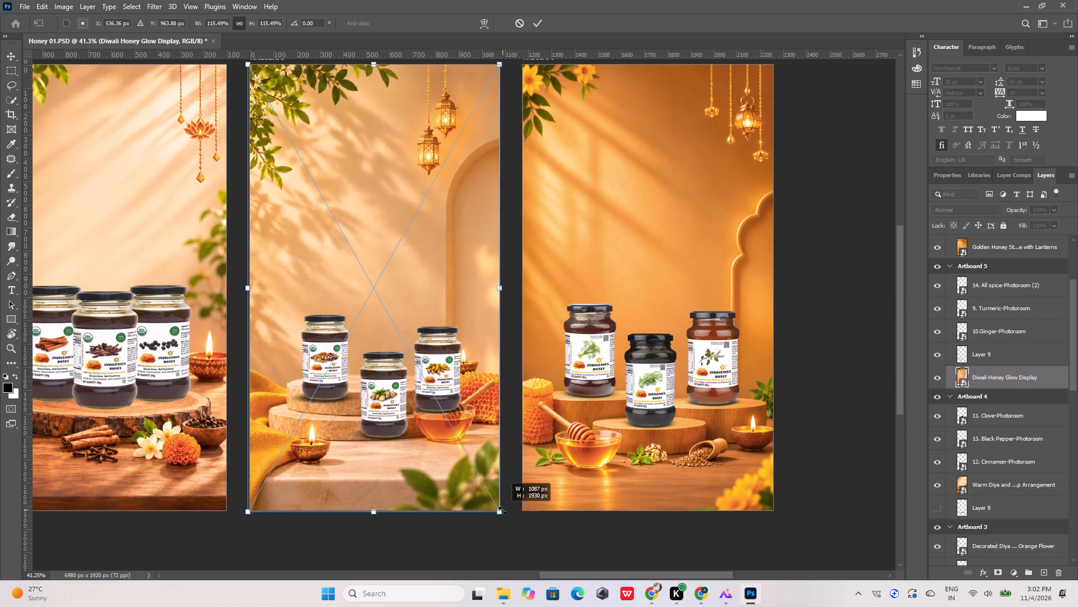
pyautogui.moveTo(503, 510); pyautogui.dragTo(503, 512)
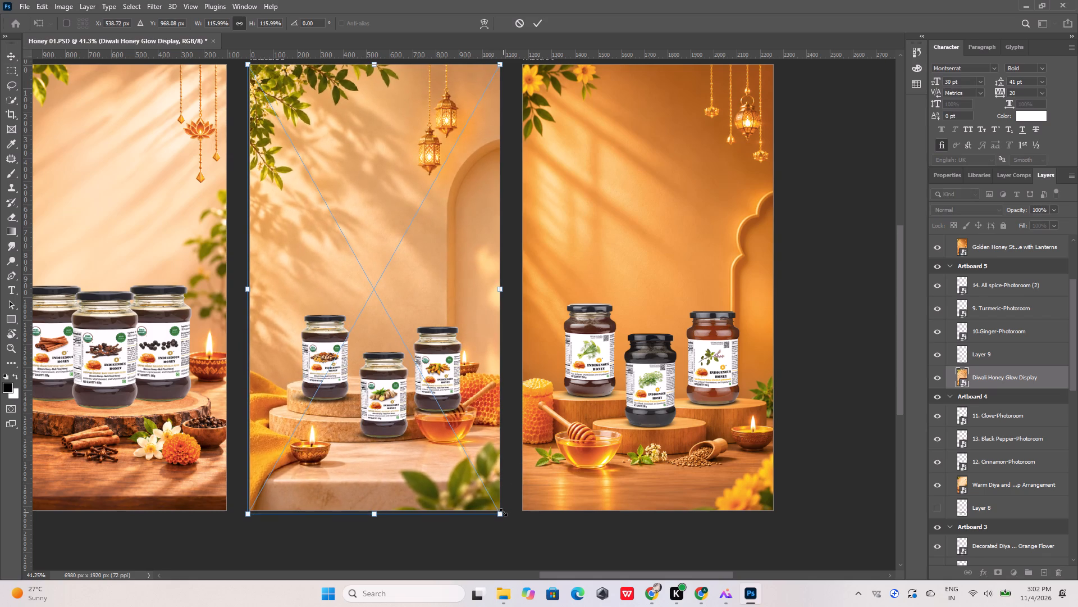
pyautogui.click(538, 21)
# Hide Layer 9, the jar shadow layer in Artboard 5.
pyautogui.keyDown('alt'); pyautogui.scroll(7, 359, 387); pyautogui.keyUp('alt')
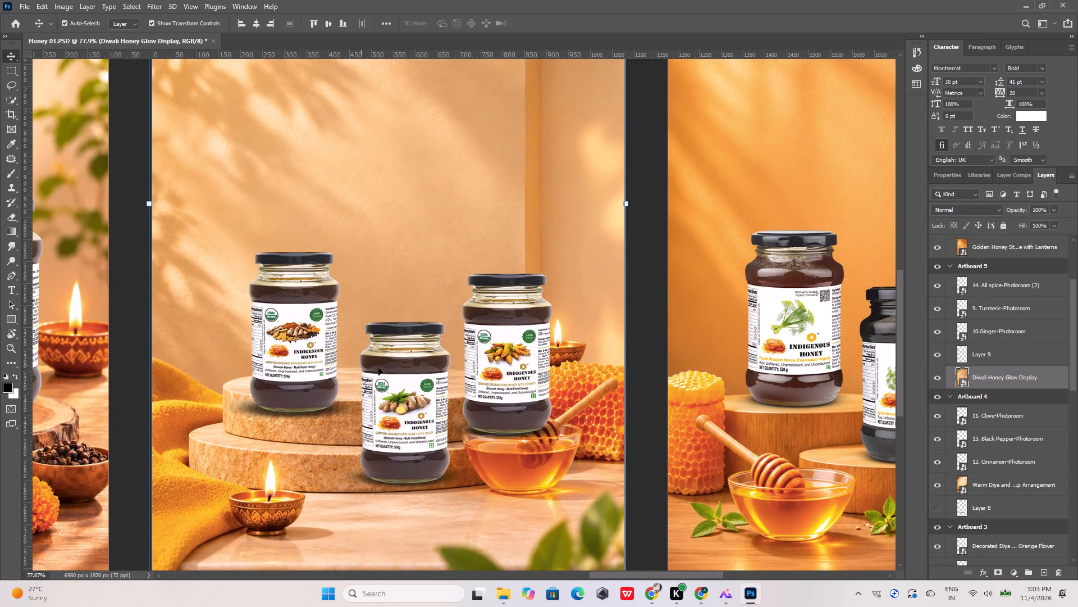
pyautogui.click(392, 369)
pyautogui.moveTo(305, 329); pyautogui.dragTo(303, 308)
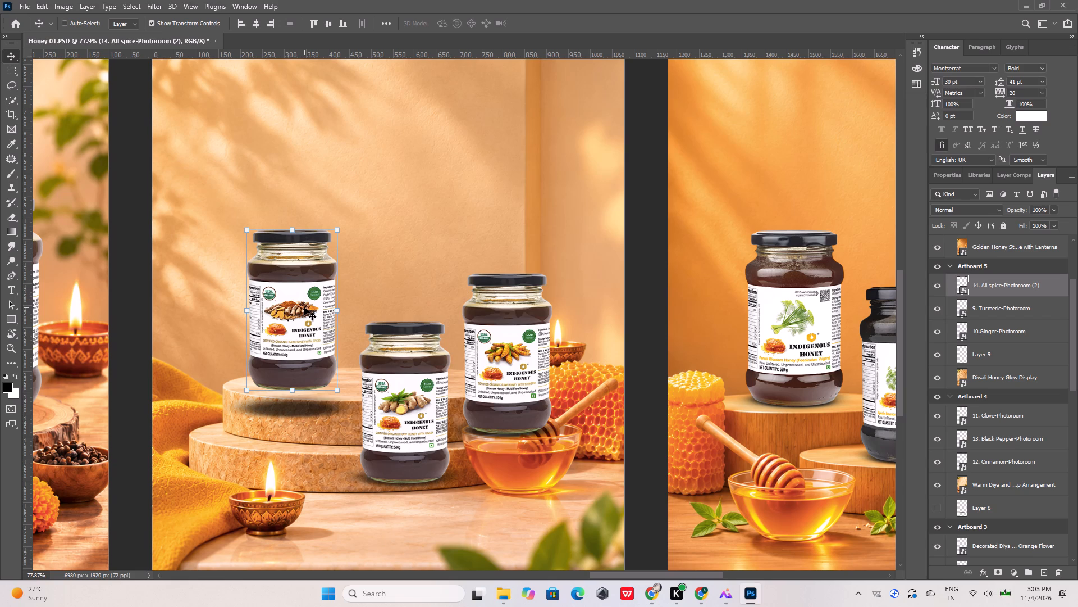
pyautogui.hotkey('ctrl', 'z')
pyautogui.click(940, 356)
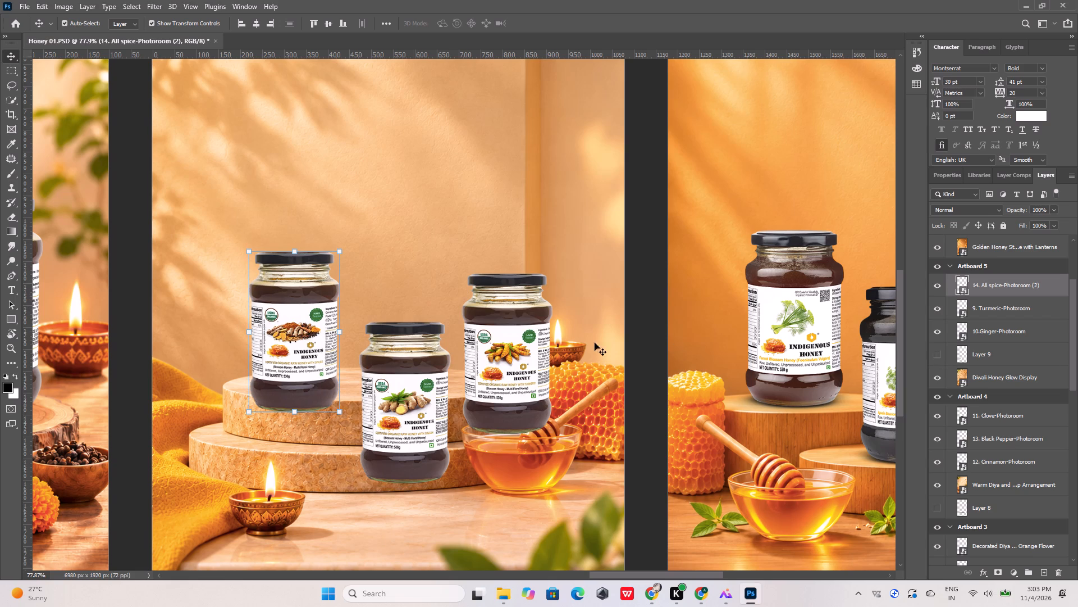
# Arrange the All spice, Ginger and Turmeric jars side by side in one row on the podium's upper tier.
pyautogui.moveTo(307, 347); pyautogui.dragTo(301, 328)
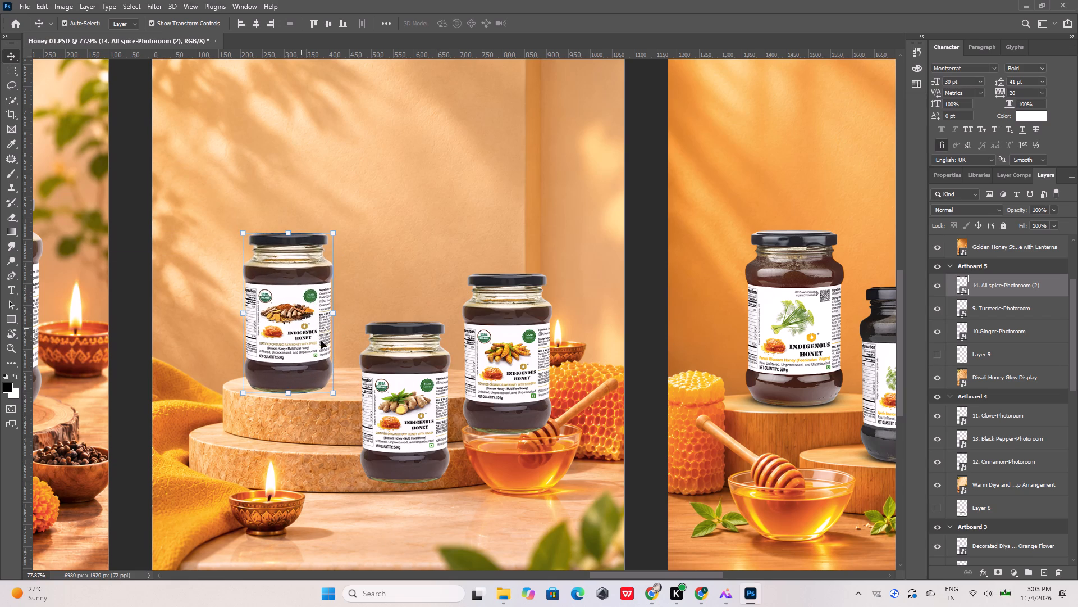
pyautogui.moveTo(409, 386); pyautogui.dragTo(398, 296)
pyautogui.moveTo(498, 362); pyautogui.dragTo(474, 315)
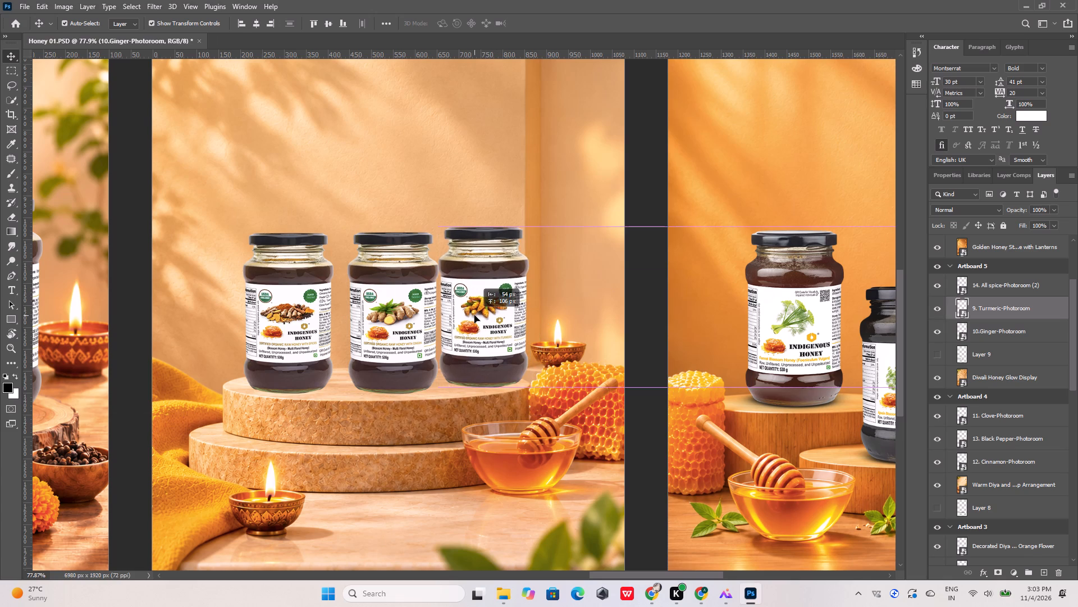
pyautogui.moveTo(474, 315); pyautogui.dragTo(476, 316)
pyautogui.moveTo(401, 327); pyautogui.dragTo(394, 327)
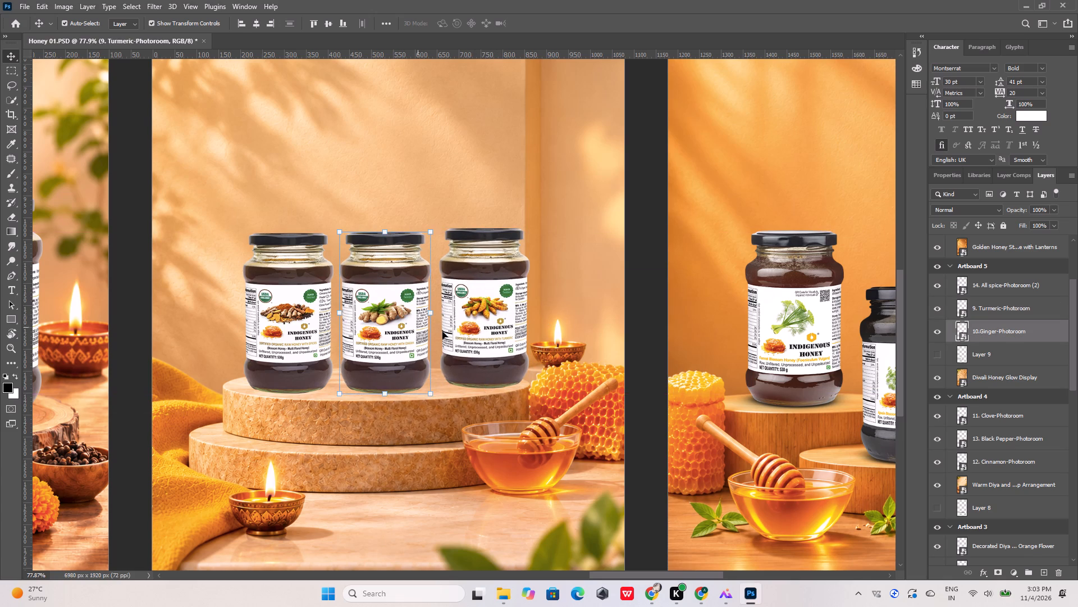
pyautogui.moveTo(478, 332); pyautogui.dragTo(472, 332)
# Nudge the Turmeric jar down until it lines up with the other two jars.
pyautogui.keyDown('alt'); pyautogui.scroll(9, 408, 325); pyautogui.keyUp('alt')
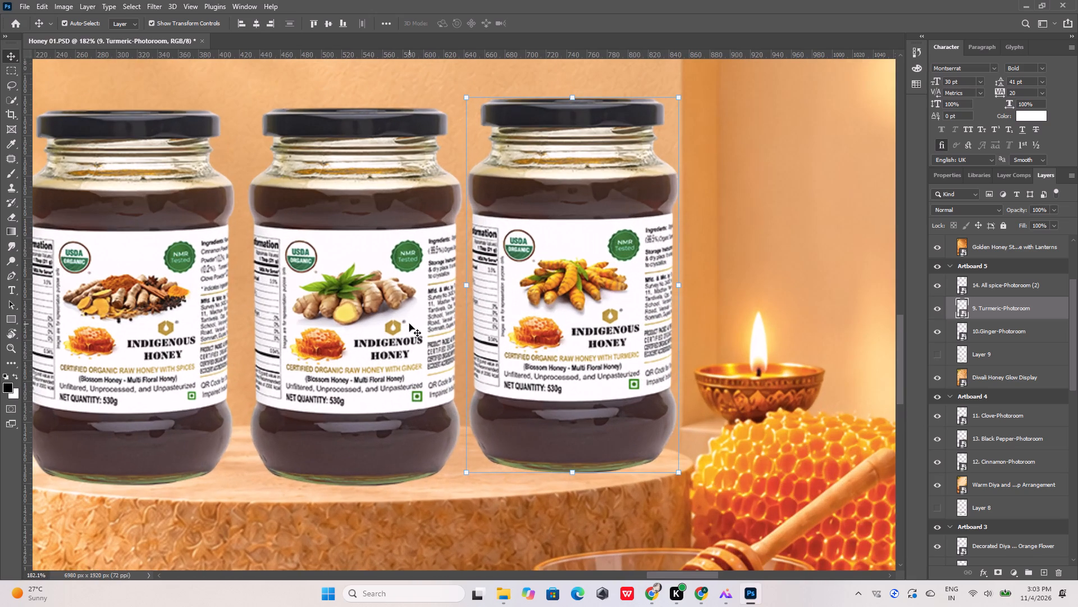
pyautogui.press('Down')
pyautogui.press('Down')
pyautogui.press('Down')
pyautogui.press('Down')
pyautogui.press('Down')
pyautogui.press('Down')
pyautogui.press('Down')
pyautogui.press('Down')
pyautogui.press('Down')
pyautogui.press('Down')
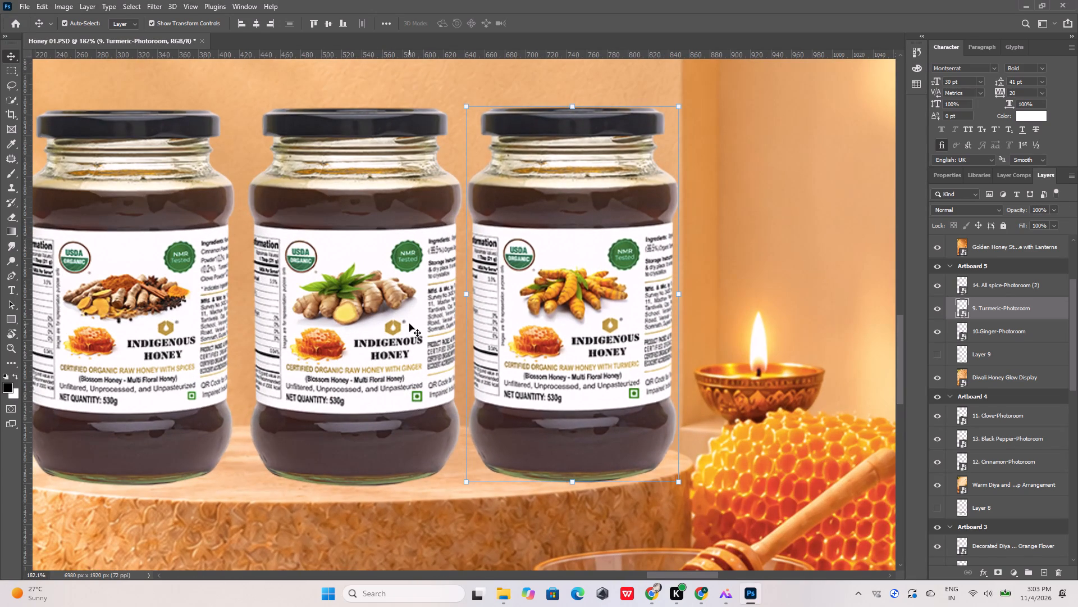
pyautogui.press('Down')
pyautogui.press('Down')
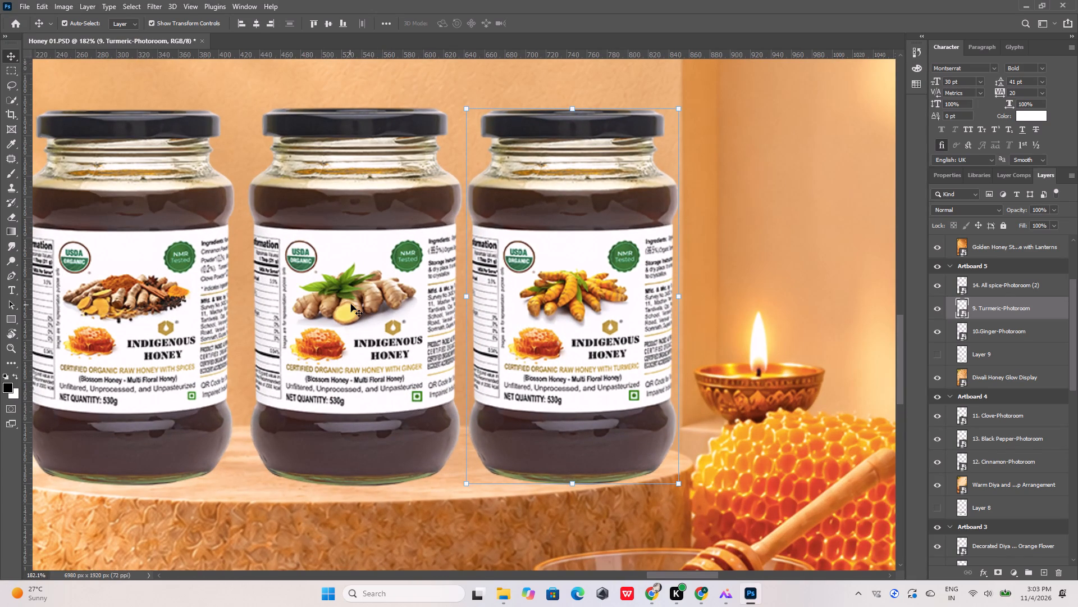
# Nudge the All spice jar right to even out its spacing from the Ginger jar.
pyautogui.click(148, 268)
pyautogui.press('Right')
pyautogui.press('Right')
pyautogui.press('Right')
pyautogui.press('Right')
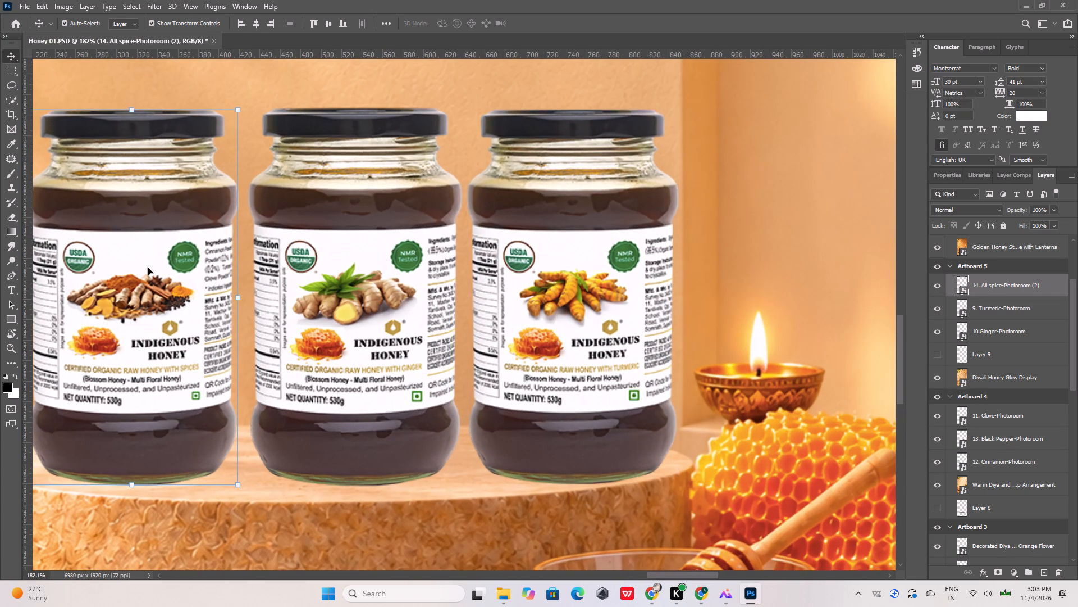
pyautogui.press('Right')
pyautogui.press('Right')
pyautogui.press('Right')
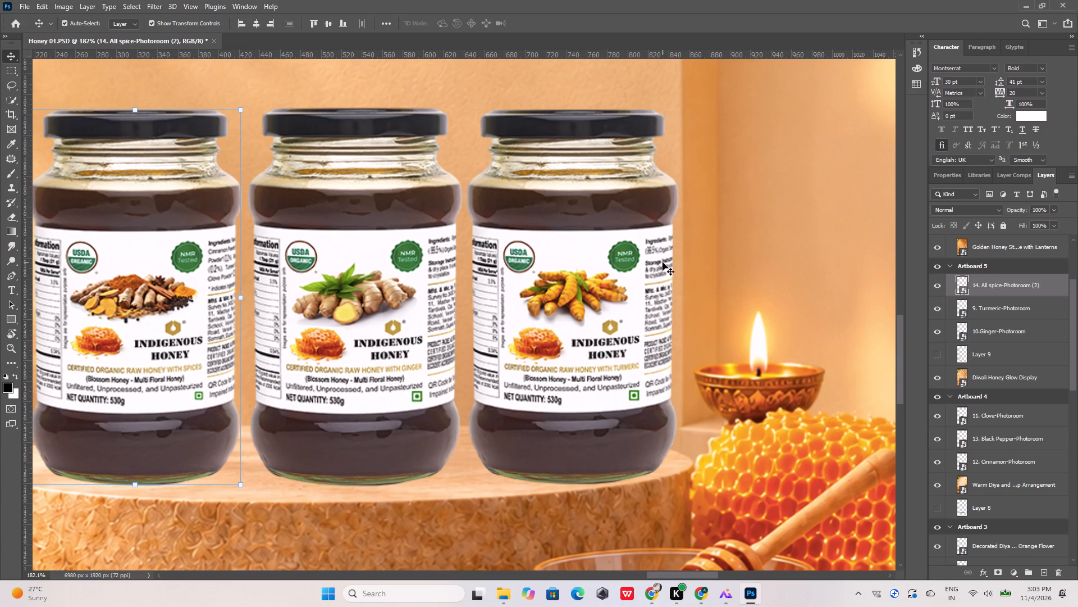
# Group the three jars, centre the group horizontally on Artboard 5, and shift it slightly left over the podium.
pyautogui.keyDown('shift'); pyautogui.click(587, 260); pyautogui.keyUp('shift')
pyautogui.keyDown('shift'); pyautogui.click(383, 253); pyautogui.keyUp('shift')
pyautogui.keyDown('alt'); pyautogui.scroll(-9, 412, 272); pyautogui.keyUp('alt')
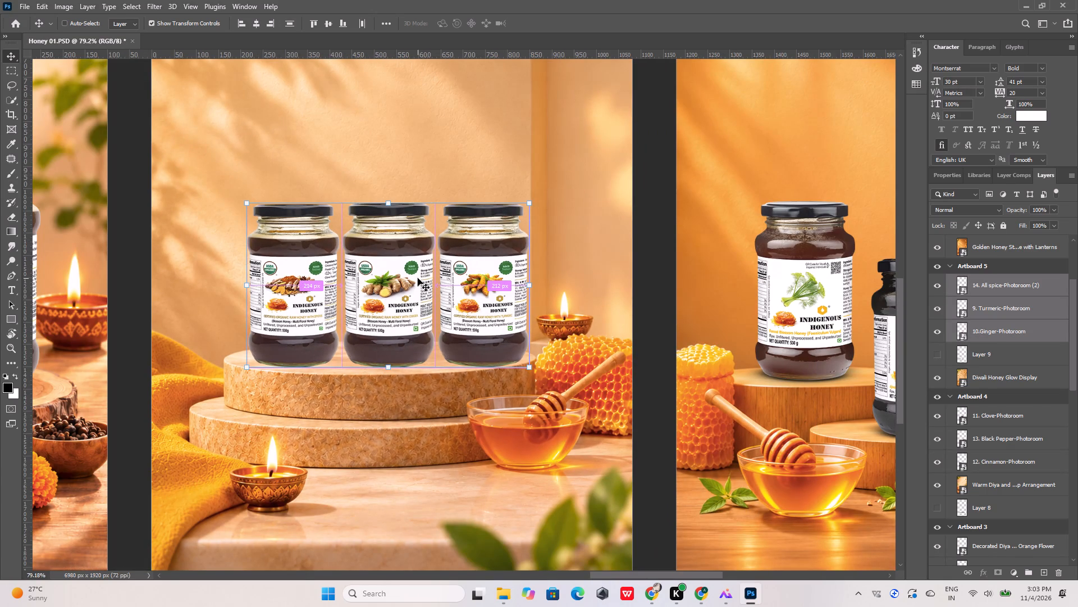
pyautogui.hotkey('ctrl', 'g')
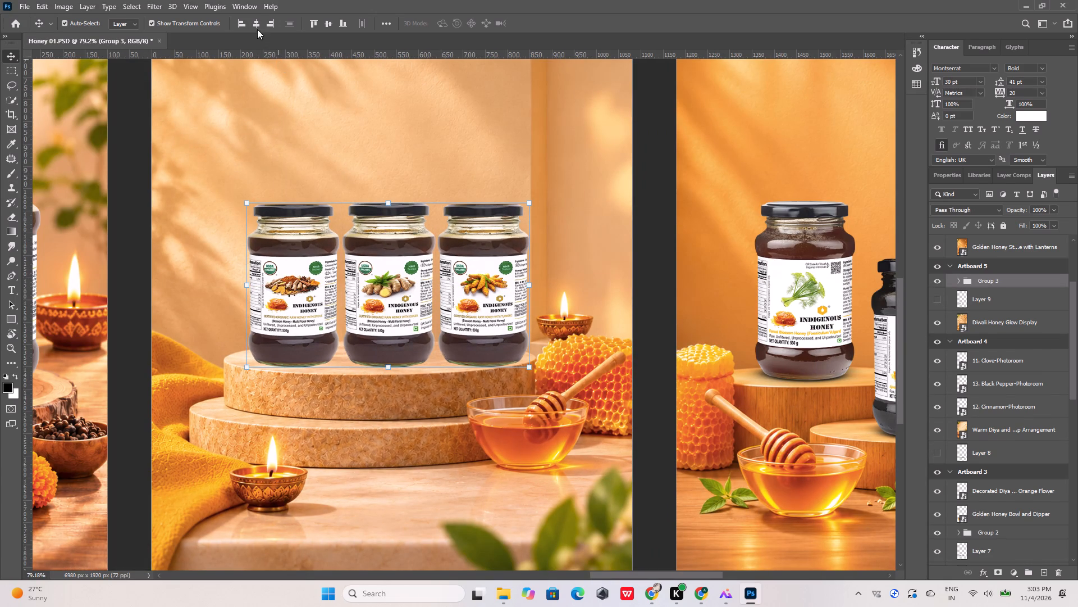
pyautogui.click(255, 22)
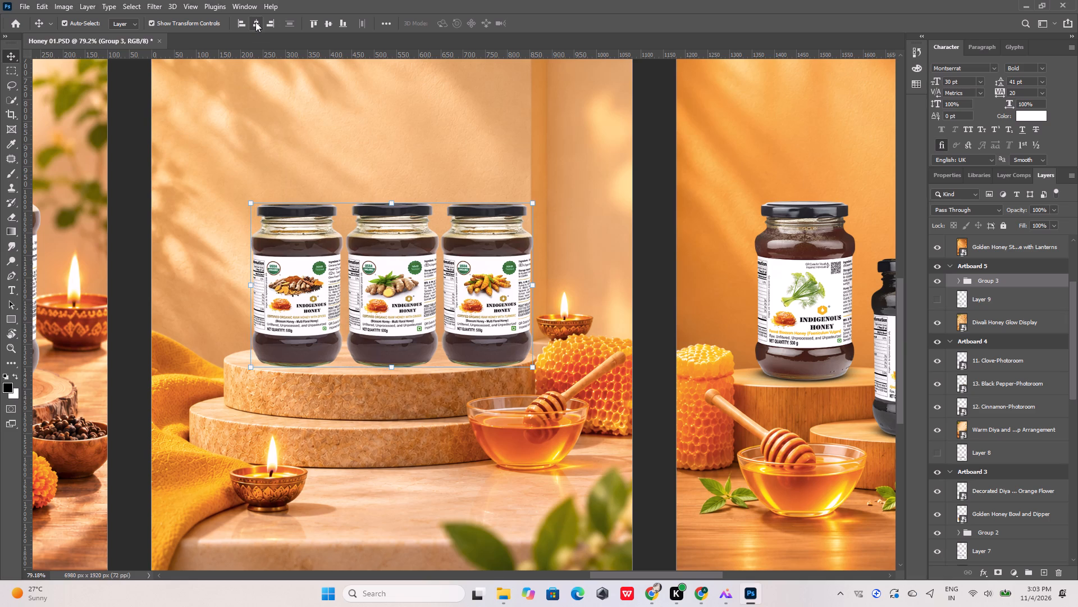
pyautogui.hotkey('shift', 'Left')
pyautogui.hotkey('shift', 'Left')
pyautogui.hotkey('shift', 'Left')
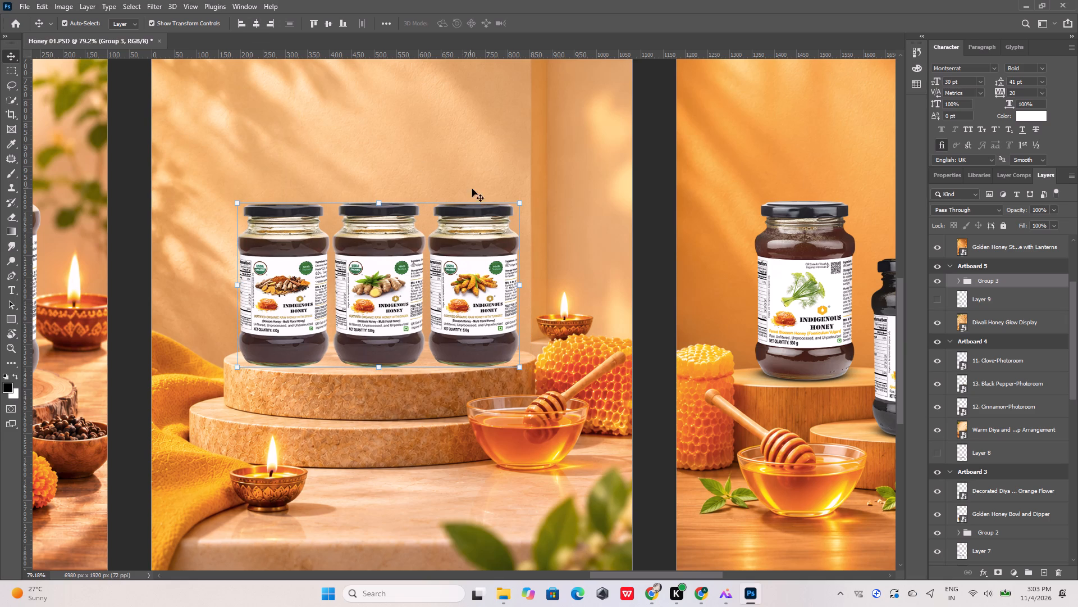
# Select the three jars on Artboard 5 and scale them up proportionally to about 117%.
pyautogui.keyDown('alt'); pyautogui.scroll(-15, 490, 212); pyautogui.keyUp('alt')
pyautogui.keyDown('alt'); pyautogui.scroll(6, 351, 262); pyautogui.keyUp('alt')
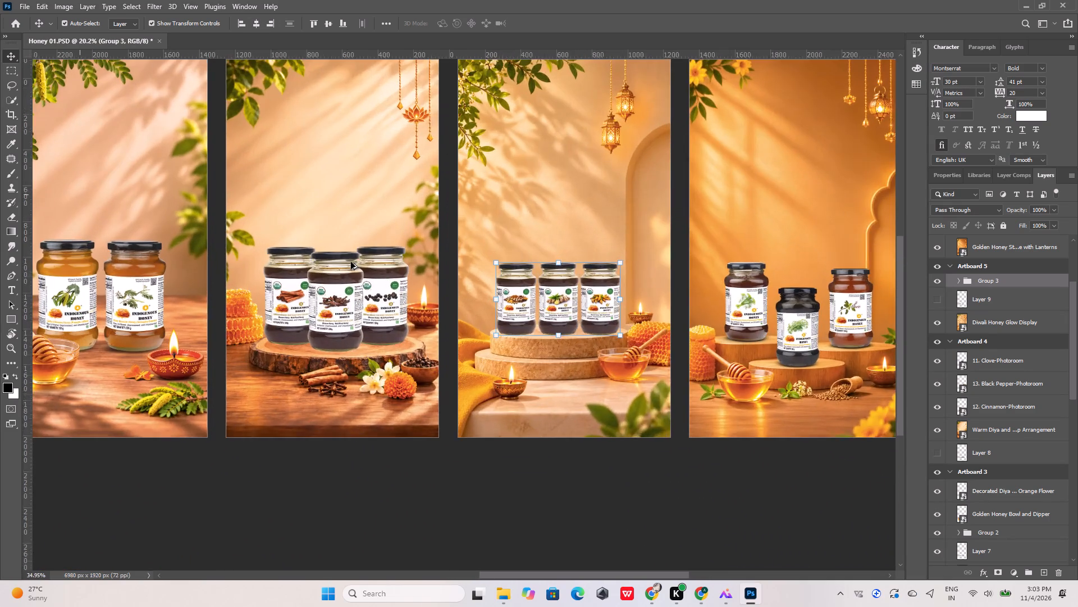
pyautogui.keyDown('alt'); pyautogui.scroll(4, 351, 262); pyautogui.keyUp('alt')
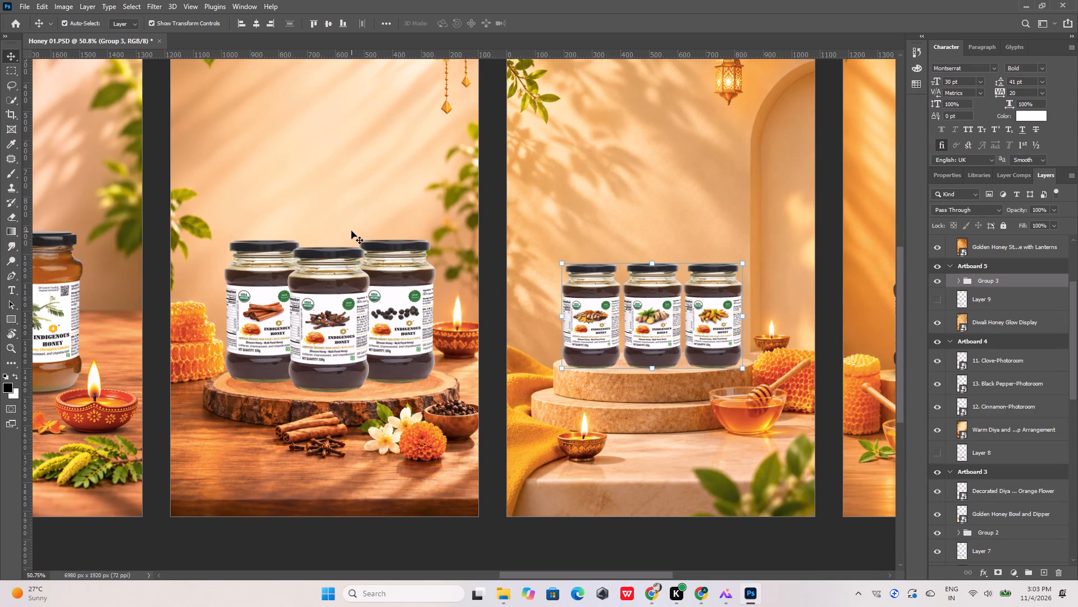
pyautogui.click(351, 229)
pyautogui.click(360, 200)
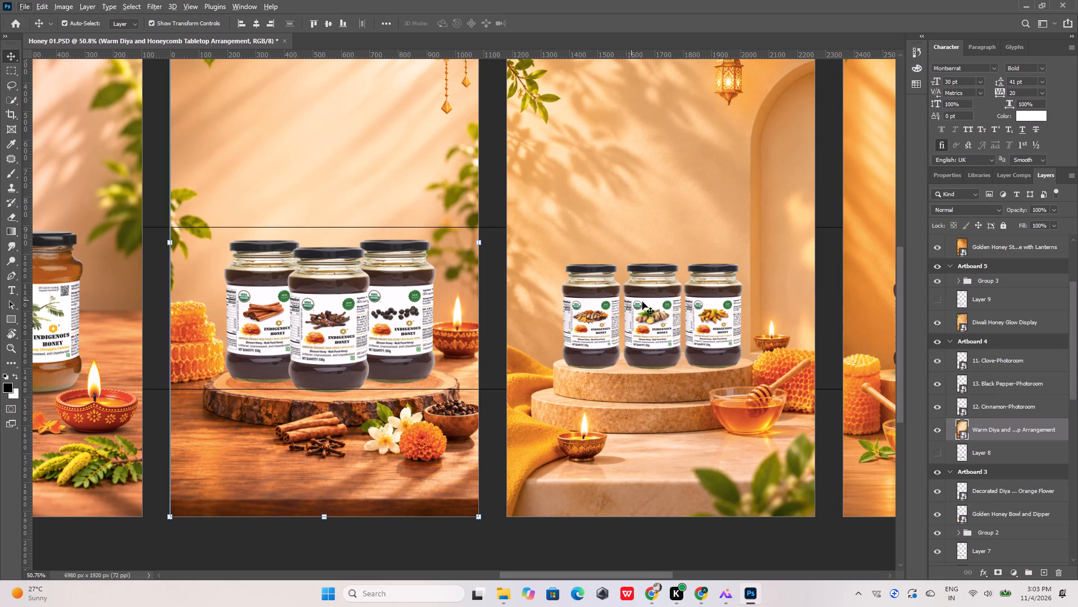
pyautogui.click(648, 302)
pyautogui.keyDown('shift'); pyautogui.click(725, 308); pyautogui.keyUp('shift')
pyautogui.keyDown('shift'); pyautogui.click(572, 305); pyautogui.keyUp('shift')
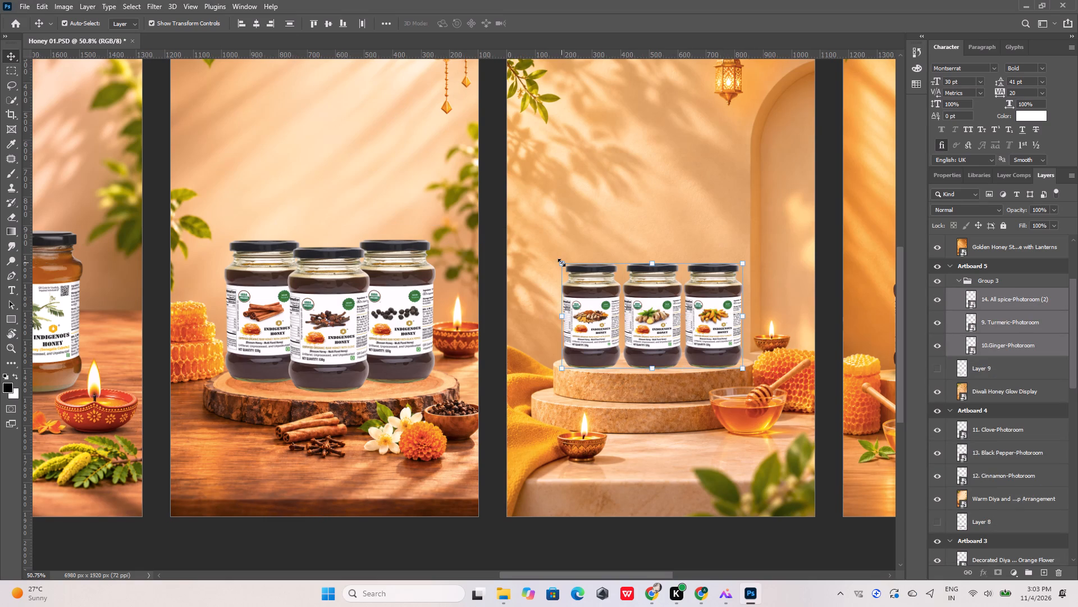
pyautogui.moveTo(561, 262); pyautogui.dragTo(540, 226)
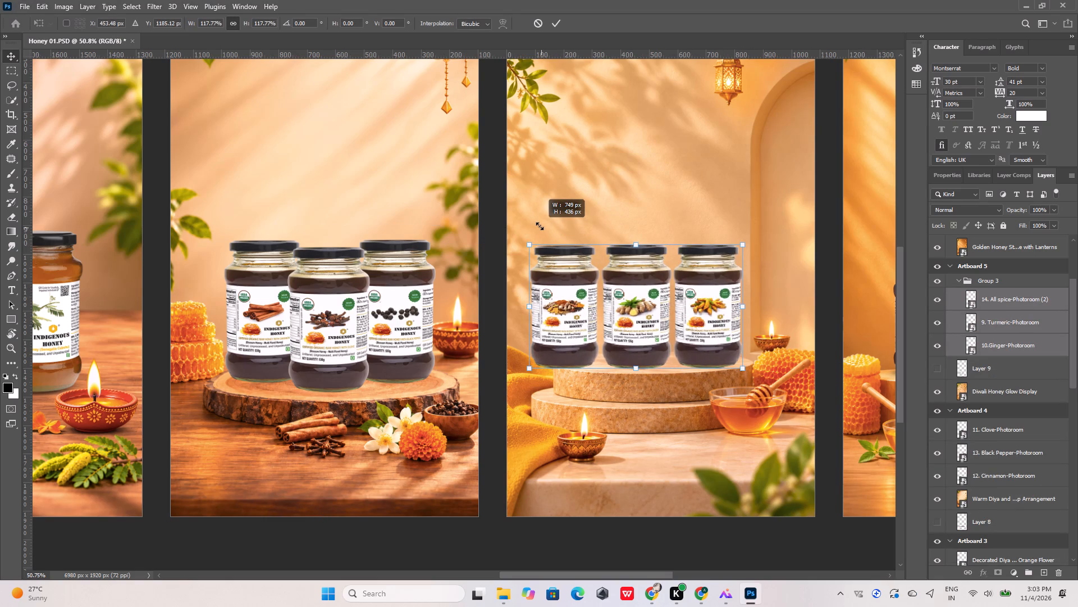
pyautogui.moveTo(540, 226); pyautogui.dragTo(542, 227)
# Move the enlarged jars right so the row sits centred over the podium's upper tier.
pyautogui.keyDown('alt'); pyautogui.scroll(-10, 453, 270); pyautogui.keyUp('alt')
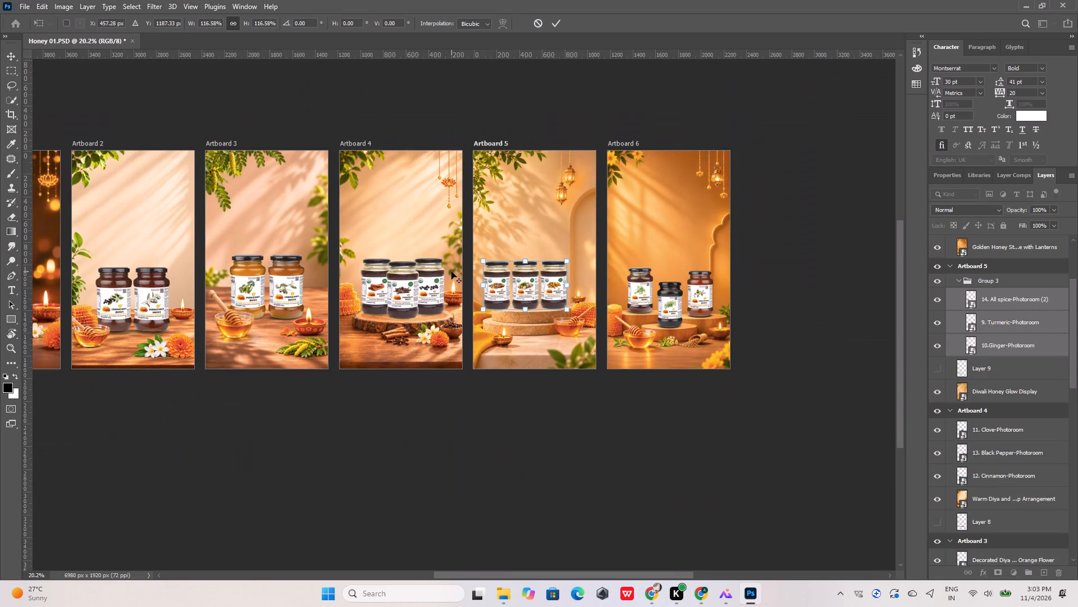
pyautogui.keyDown('alt'); pyautogui.scroll(9, 626, 298); pyautogui.keyUp('alt')
pyautogui.keyDown('alt'); pyautogui.scroll(-15, 569, 313); pyautogui.keyUp('alt')
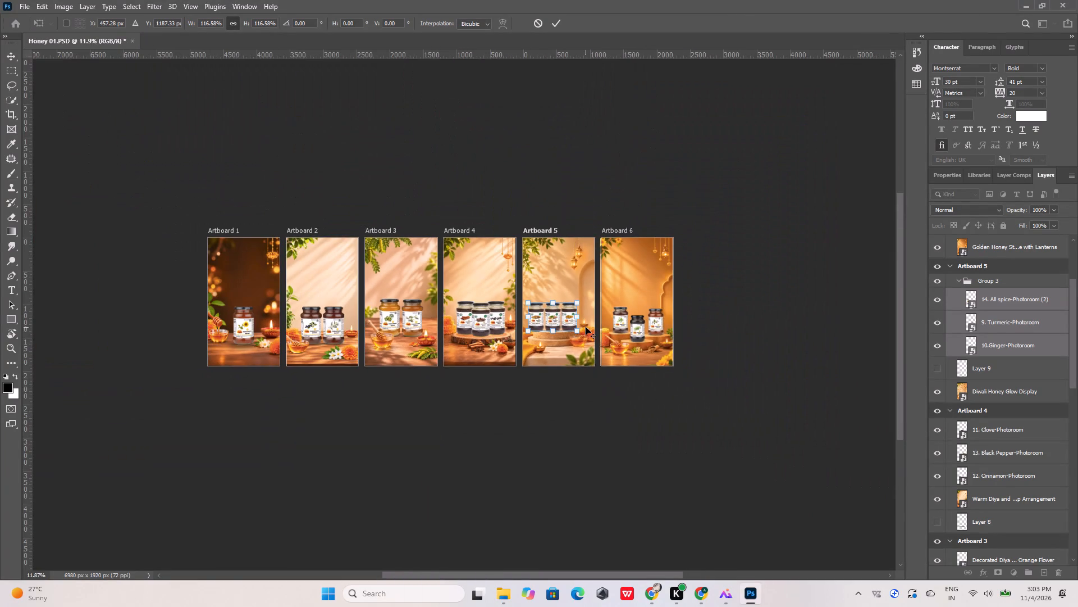
pyautogui.keyDown('alt'); pyautogui.scroll(6, 177, 345); pyautogui.keyUp('alt')
pyautogui.keyDown('alt'); pyautogui.scroll(-5, 222, 341); pyautogui.keyUp('alt')
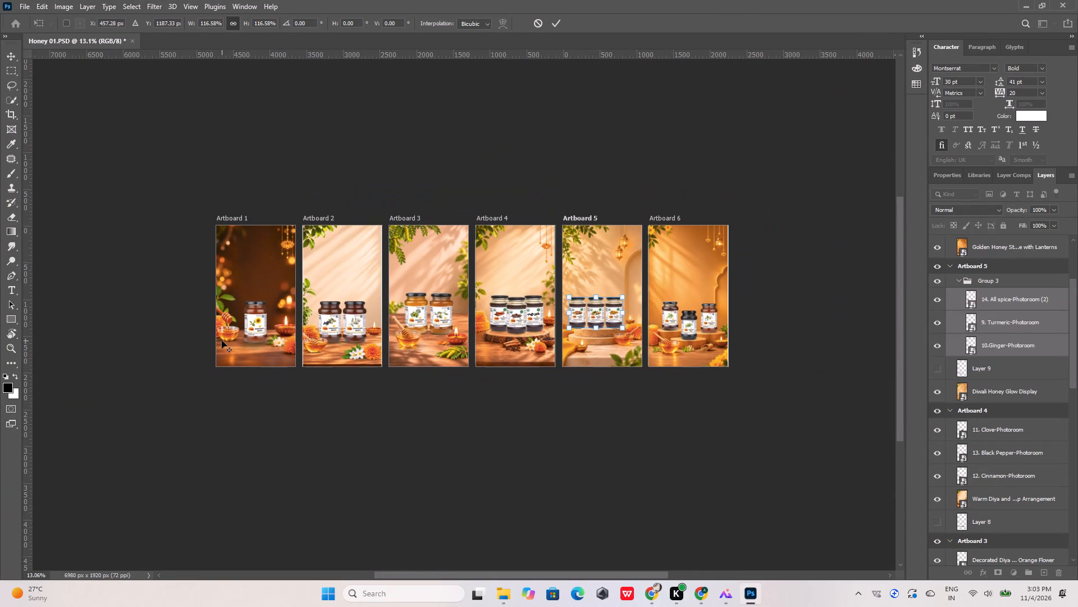
pyautogui.keyDown('alt'); pyautogui.scroll(10, 442, 315); pyautogui.keyUp('alt')
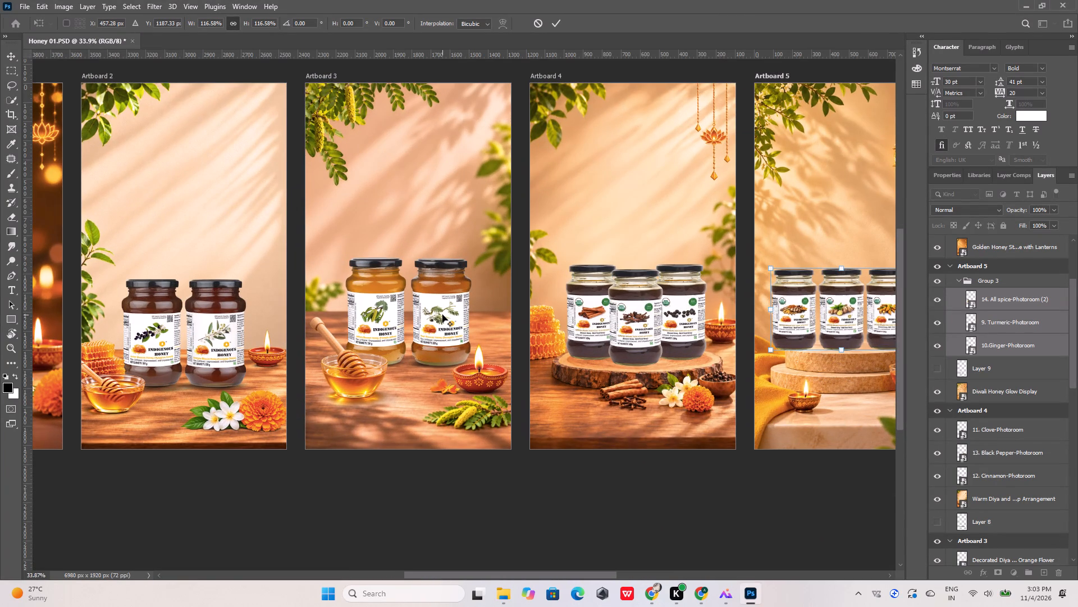
pyautogui.keyDown('alt'); pyautogui.scroll(-9, 442, 315); pyautogui.keyUp('alt')
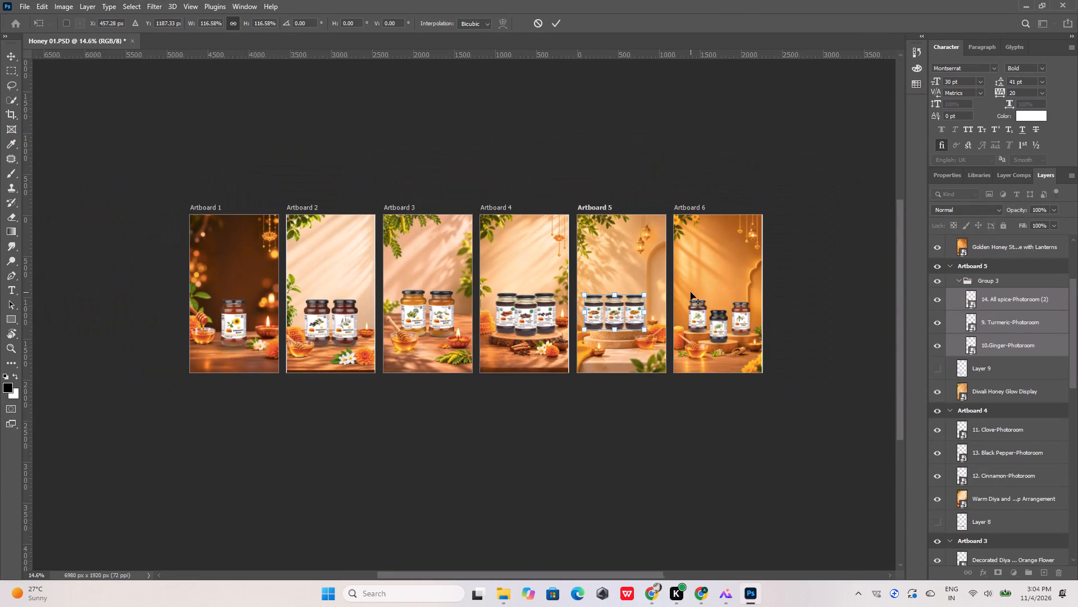
pyautogui.keyDown('alt'); pyautogui.scroll(14, 691, 292); pyautogui.keyUp('alt')
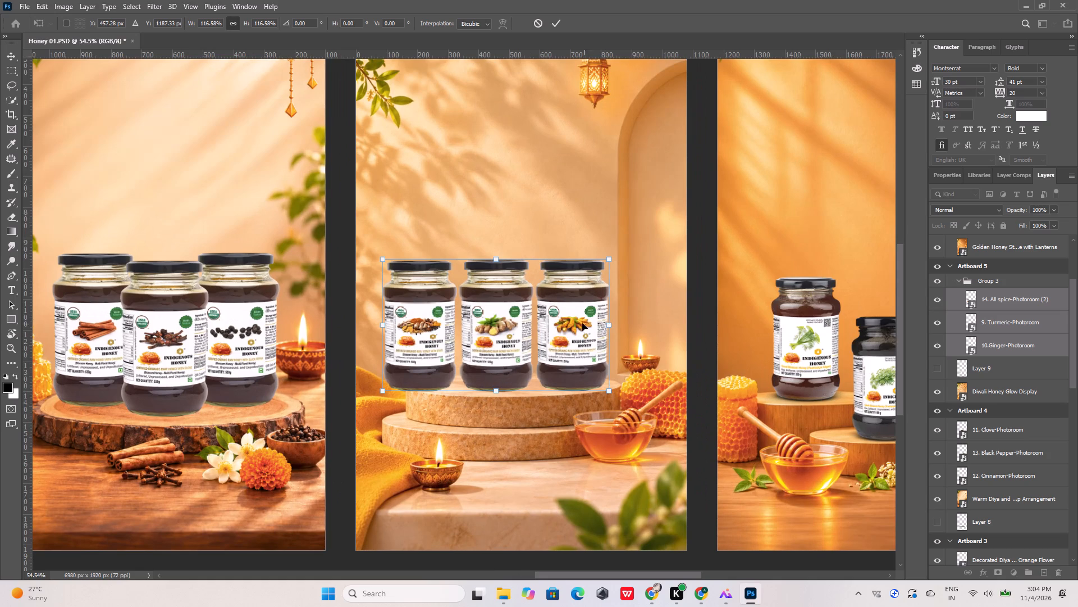
pyautogui.moveTo(577, 321); pyautogui.dragTo(598, 322)
pyautogui.click(628, 207)
pyautogui.click(622, 178)
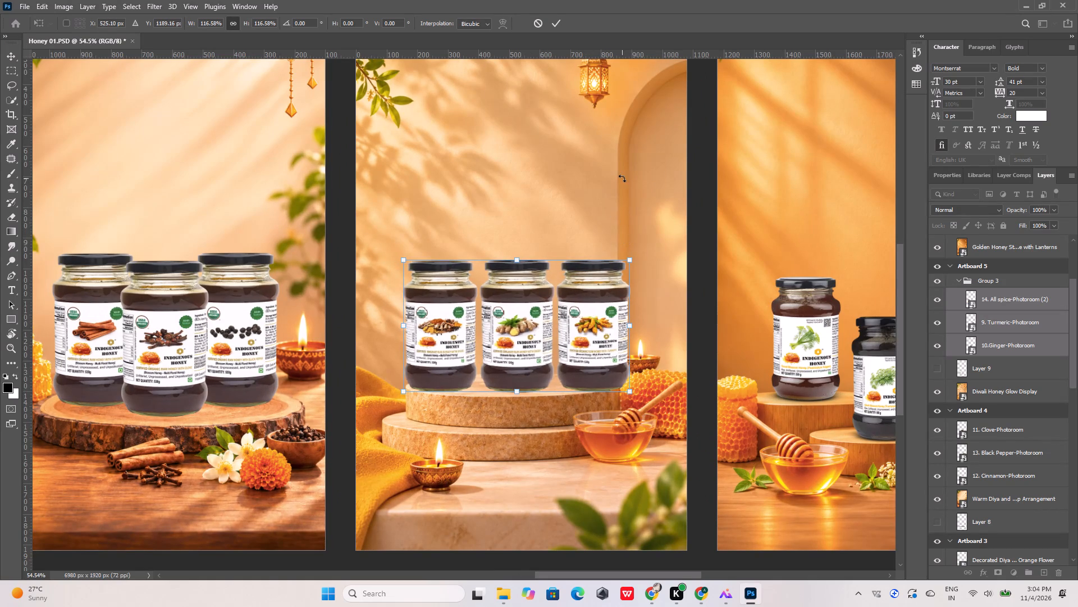
# Ungroup the three jars in Group 3 on Artboard 5.
pyautogui.click(989, 282)
pyautogui.rightClick(989, 282)
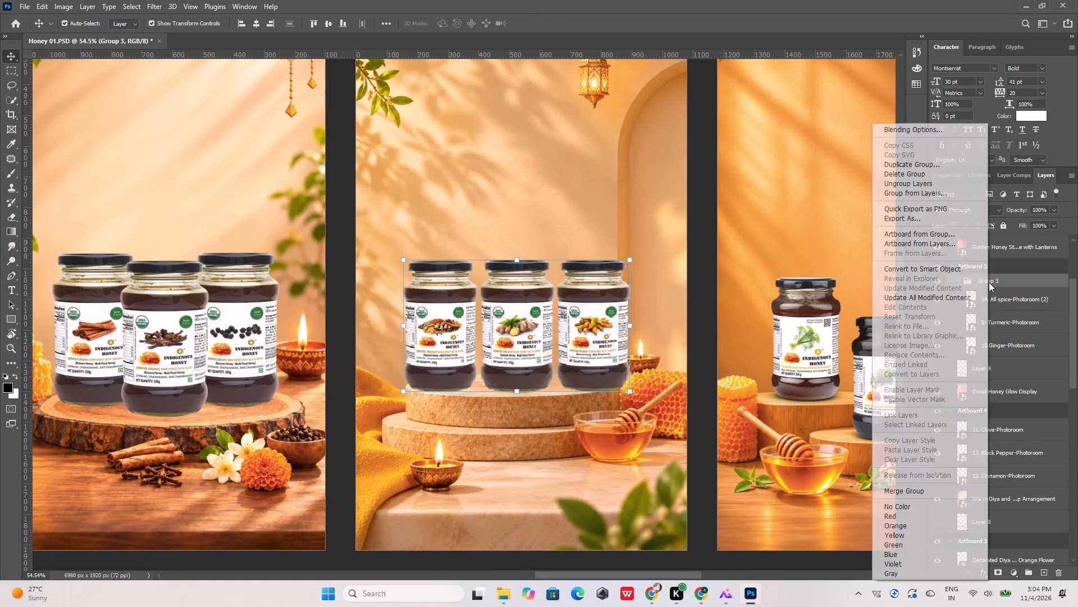
pyautogui.click(907, 183)
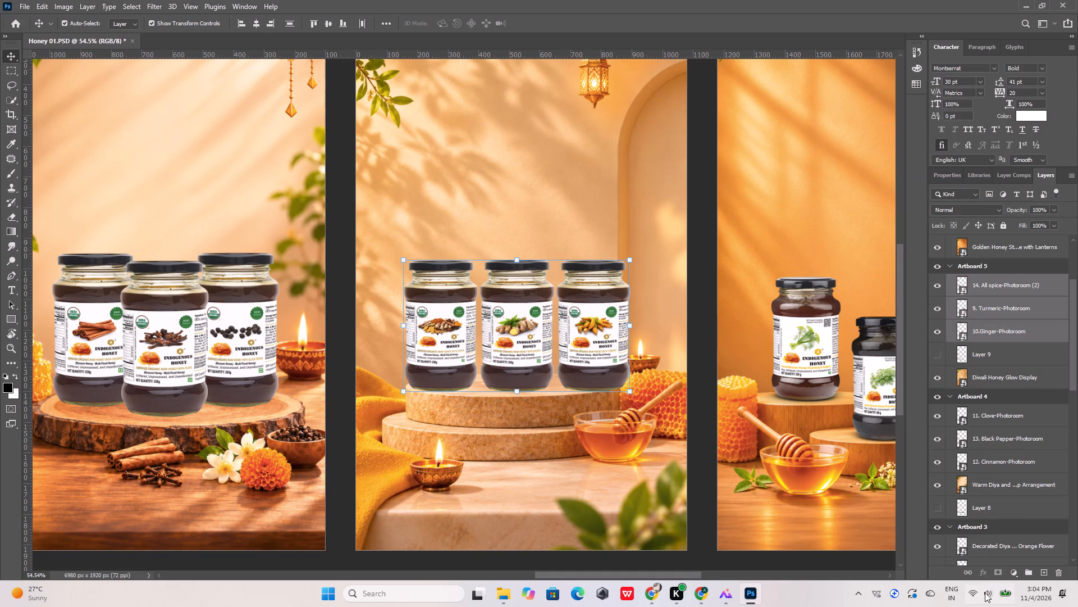
# Adjust the computer's sound volume.
pyautogui.click(985, 592)
pyautogui.click(934, 524)
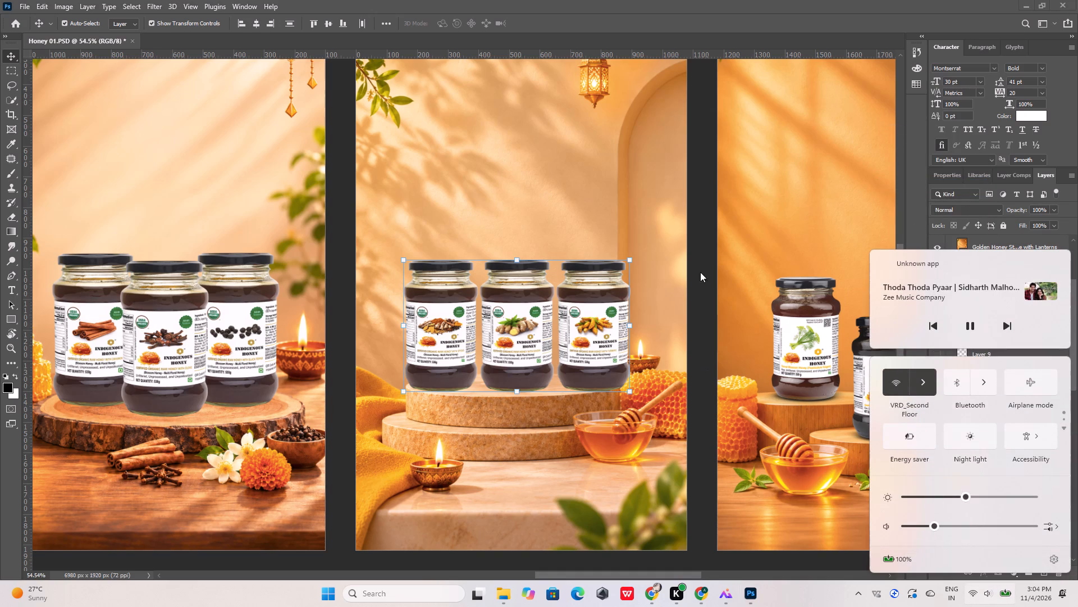
pyautogui.click(702, 270)
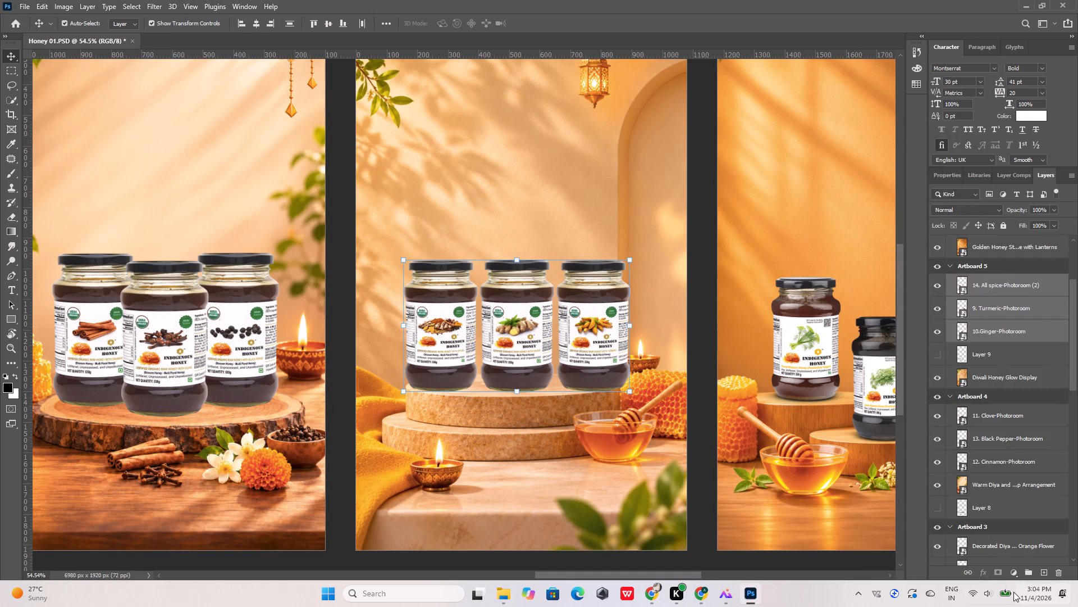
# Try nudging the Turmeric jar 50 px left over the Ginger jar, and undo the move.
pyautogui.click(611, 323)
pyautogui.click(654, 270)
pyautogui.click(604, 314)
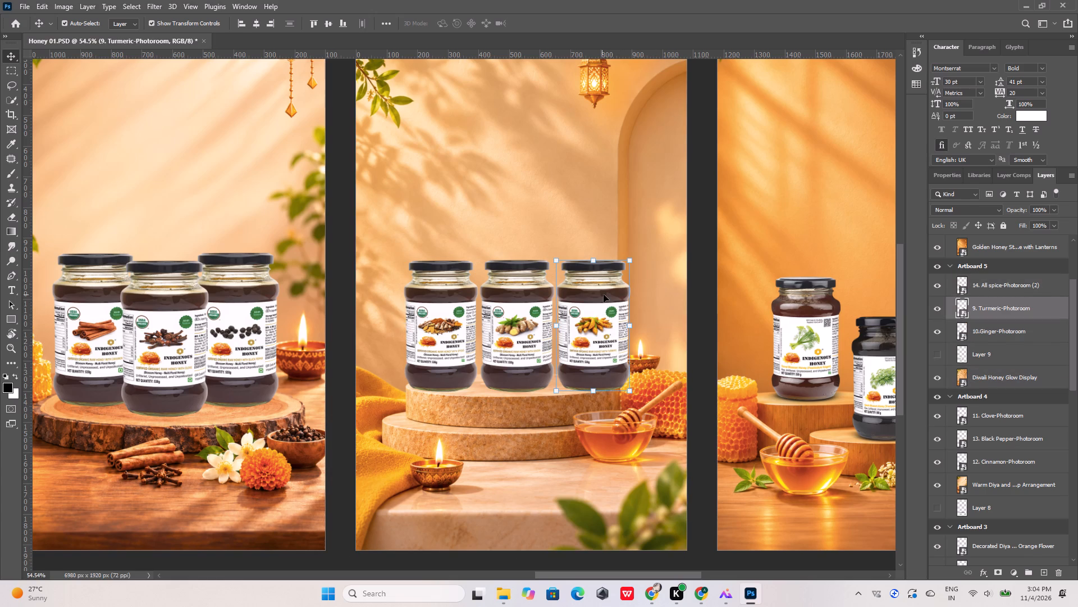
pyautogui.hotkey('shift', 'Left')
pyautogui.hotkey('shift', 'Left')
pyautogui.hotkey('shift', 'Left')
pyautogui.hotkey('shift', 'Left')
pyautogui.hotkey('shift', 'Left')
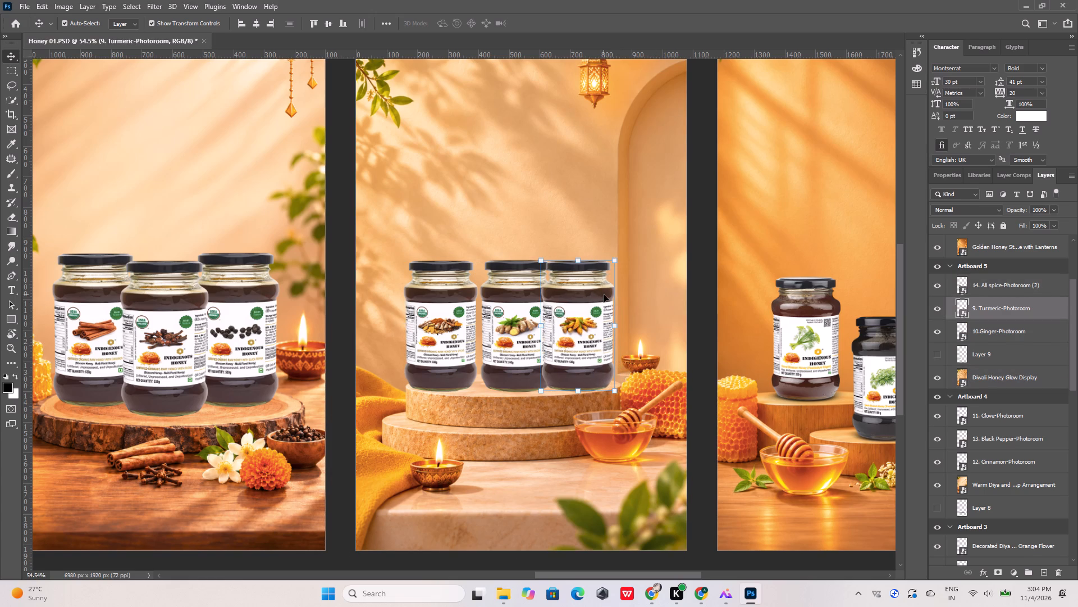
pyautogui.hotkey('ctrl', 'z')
# Place the Turmeric layer below the Ginger layer and nudge the jar 40 px left to tuck it behind the Ginger jar.
pyautogui.moveTo(1006, 316); pyautogui.dragTo(1010, 342)
pyautogui.moveTo(576, 318); pyautogui.dragTo(551, 315)
pyautogui.hotkey('ctrl', 'z')
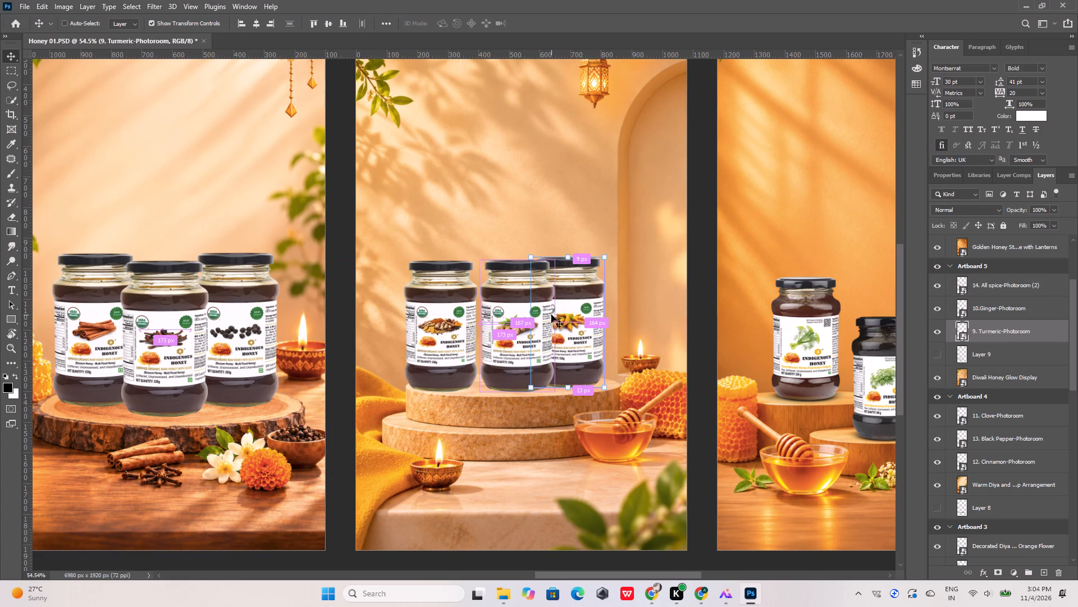
pyautogui.hotkey('shift', 'Left')
pyautogui.hotkey('shift', 'Left')
pyautogui.hotkey('shift', 'Left')
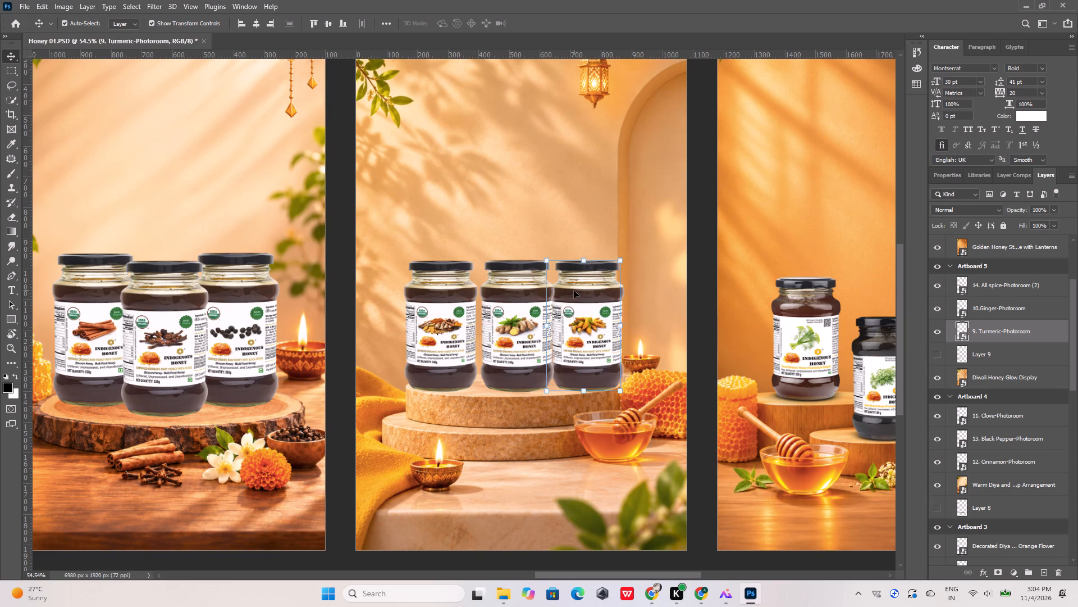
pyautogui.hotkey('shift', 'Left')
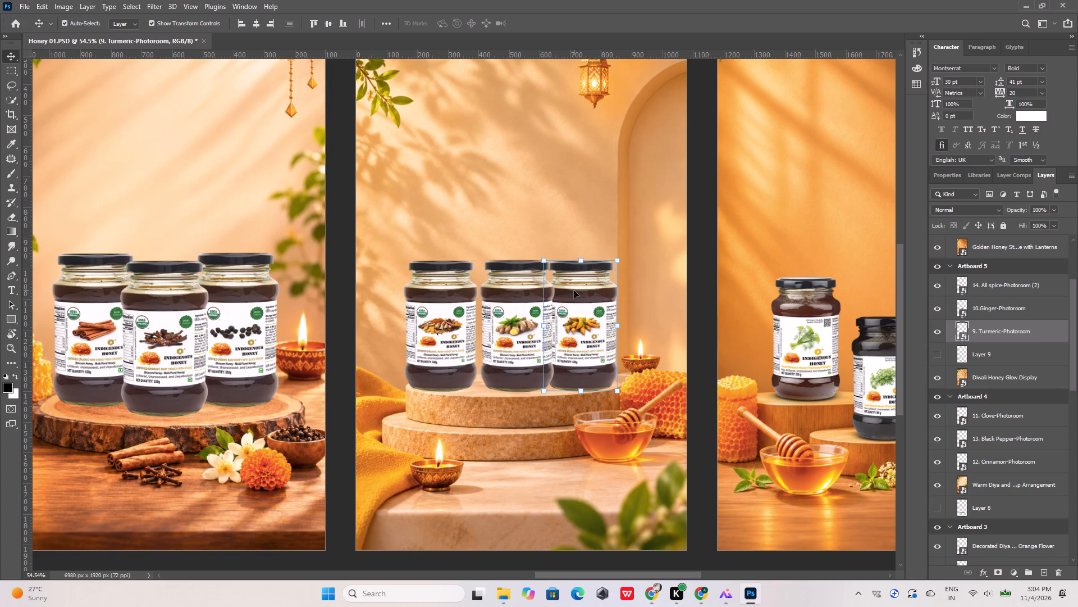
# Nudge the All spice jar 44 px right and move its layer below Turmeric so it tucks behind the Ginger jar.
pyautogui.click(985, 283)
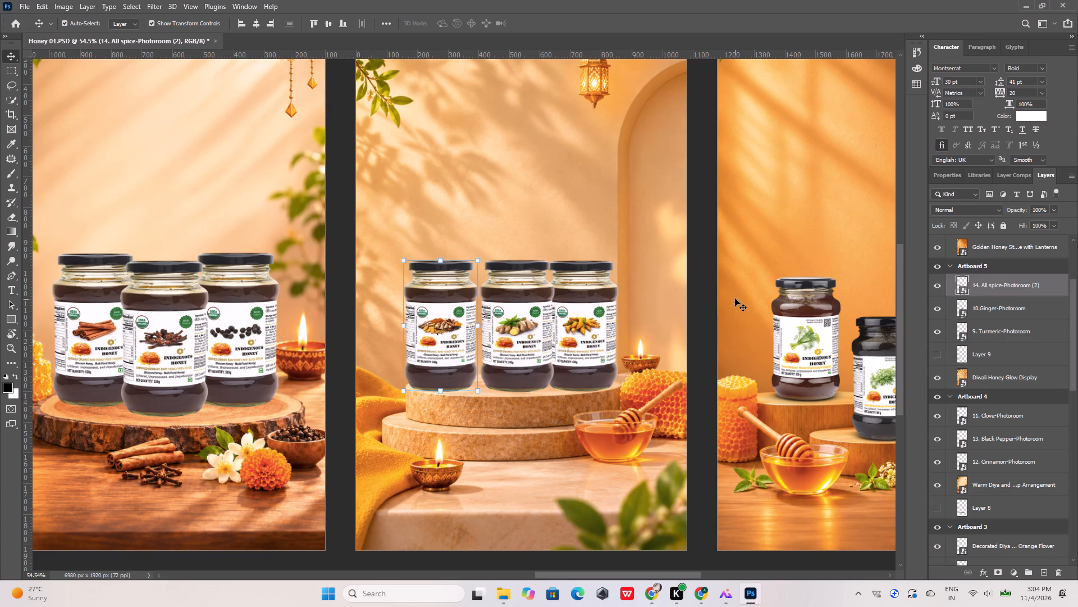
pyautogui.hotkey('shift', 'Right')
pyautogui.hotkey('shift', 'Right')
pyautogui.hotkey('shift', 'Right')
pyautogui.hotkey('shift', 'Right')
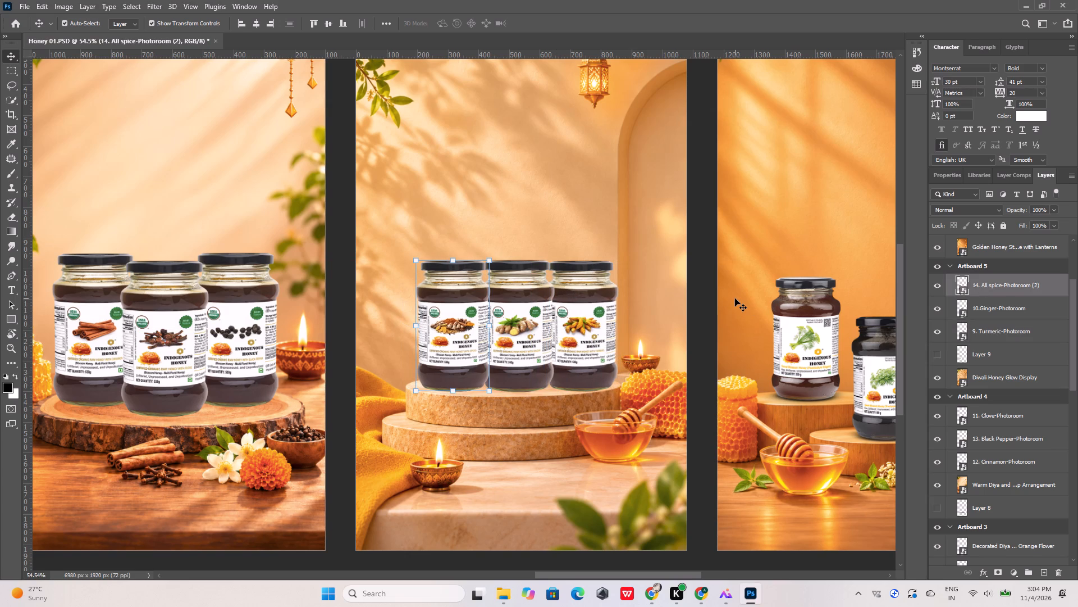
pyautogui.moveTo(969, 283); pyautogui.dragTo(983, 336)
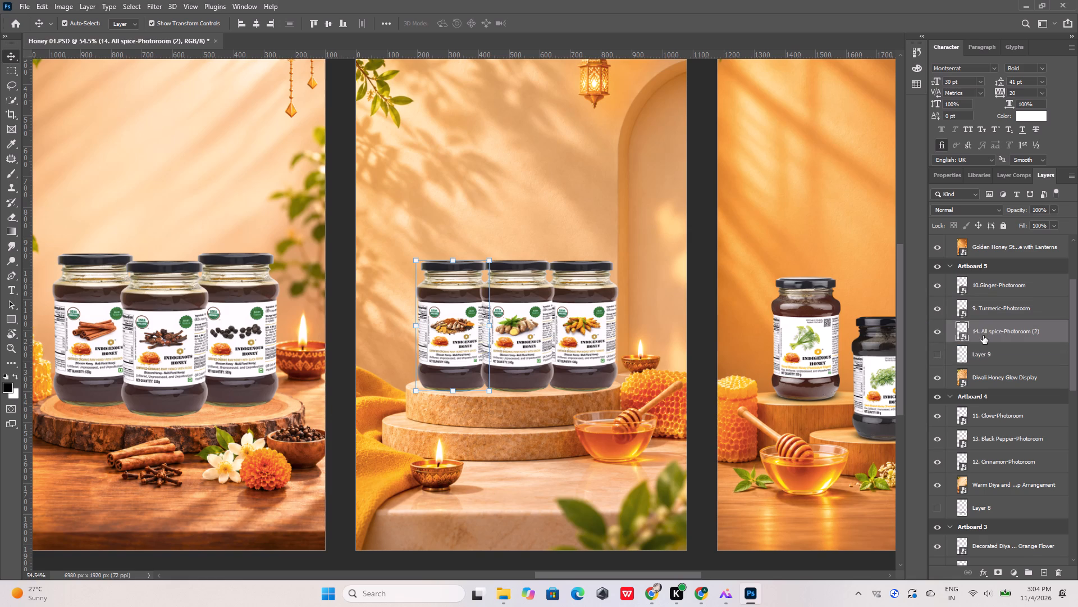
pyautogui.press('Right')
pyautogui.press('Right')
pyautogui.press('Right')
pyautogui.press('Right')
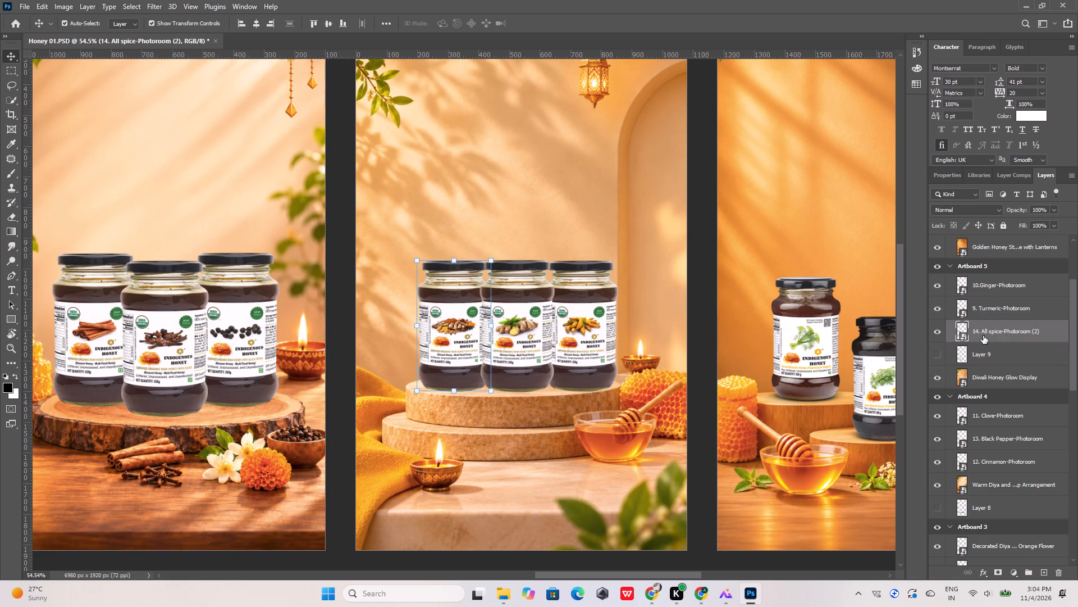
# Select the Ginger, Turmeric and All spice jars together and shift them 16 px left over the podium.
pyautogui.click(552, 188)
pyautogui.keyDown('alt'); pyautogui.scroll(9, 504, 305); pyautogui.keyUp('alt')
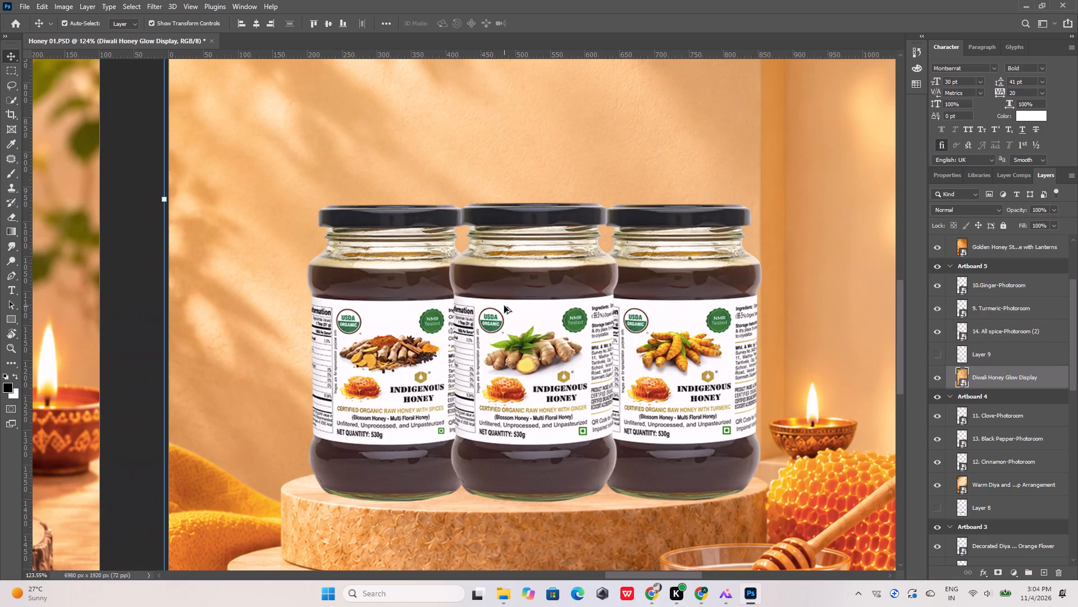
pyautogui.click(507, 306)
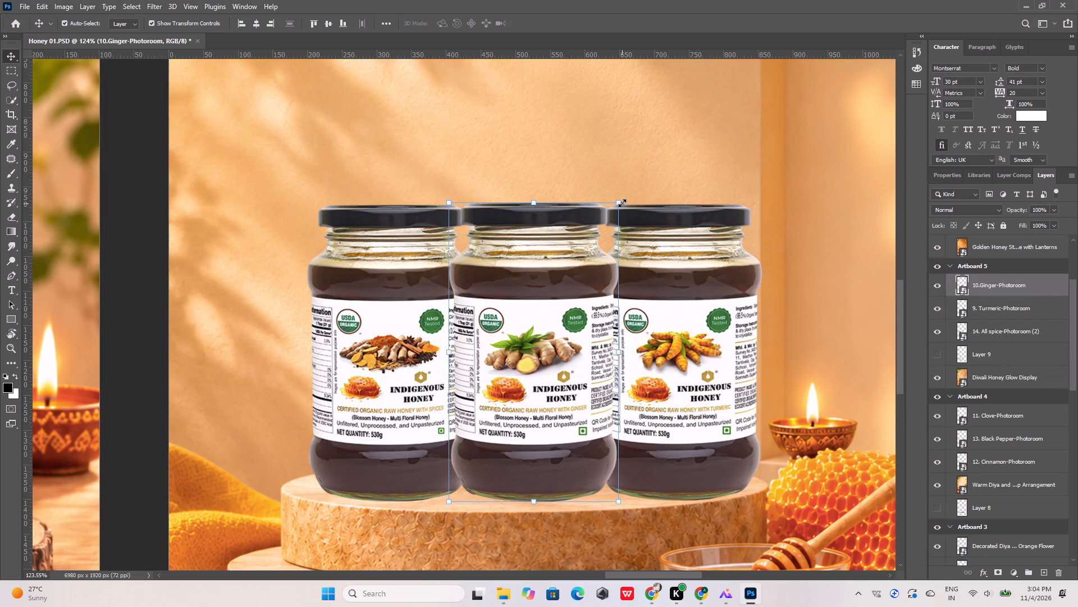
pyautogui.keyDown('shift'); pyautogui.click(687, 295); pyautogui.keyUp('shift')
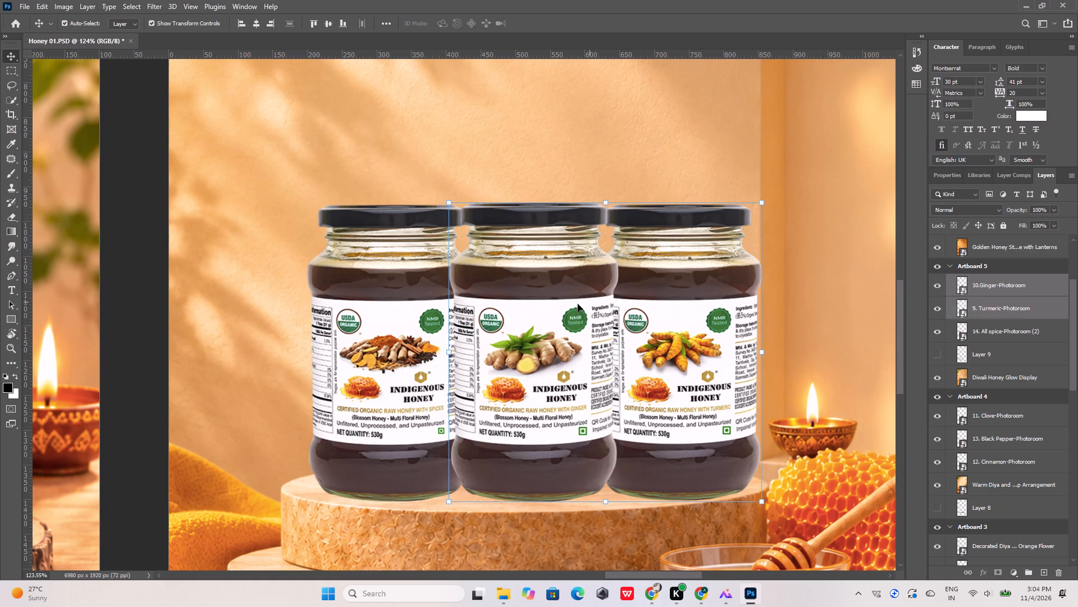
pyautogui.keyDown('shift'); pyautogui.click(403, 311); pyautogui.keyUp('shift')
pyautogui.press('Left')
pyautogui.press('Left')
pyautogui.press('Left')
pyautogui.press('Left')
pyautogui.press('Left')
pyautogui.press('Left')
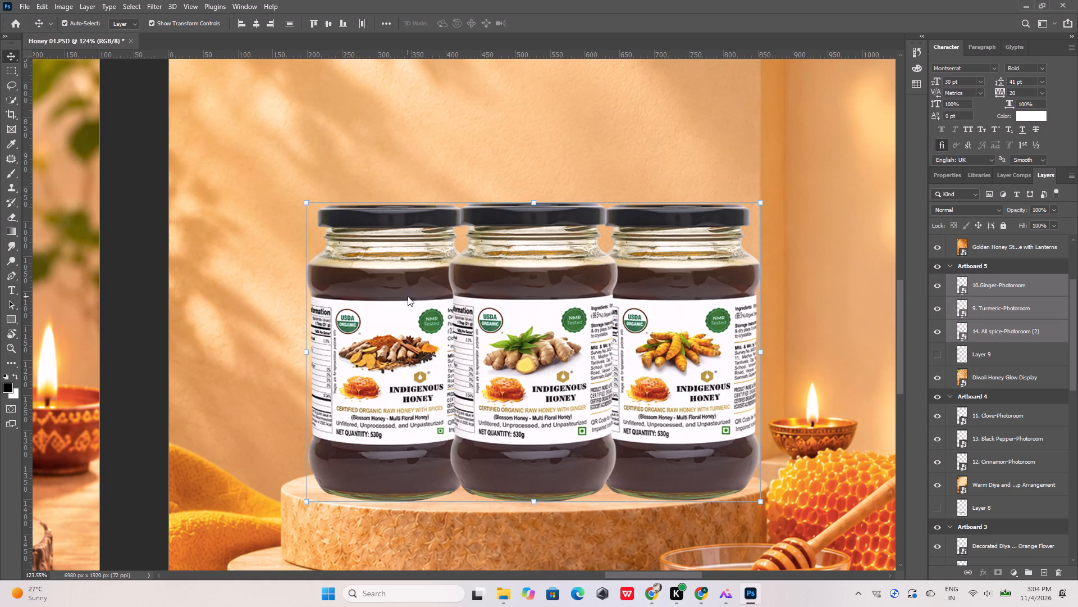
pyautogui.hotkey('shift', 'Left')
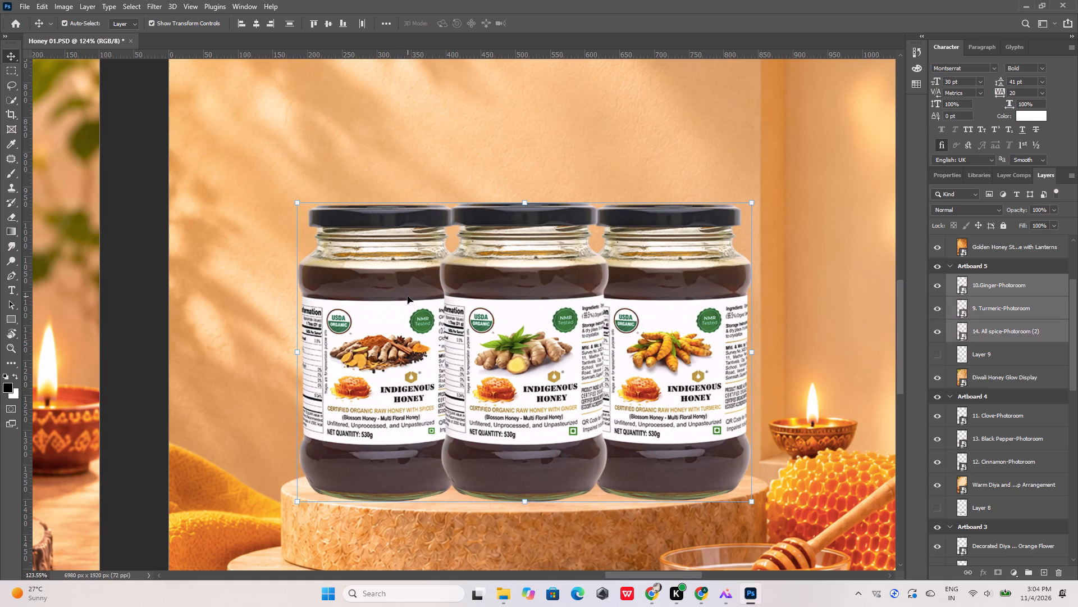
# Raise the three selected jars 12 px on the podium's upper tier.
pyautogui.press('Up')
pyautogui.press('Up')
pyautogui.press('Up')
pyautogui.press('Up')
pyautogui.press('Up')
pyautogui.press('Up')
pyautogui.press('Up')
pyautogui.press('Up')
pyautogui.press('Up')
pyautogui.press('Up')
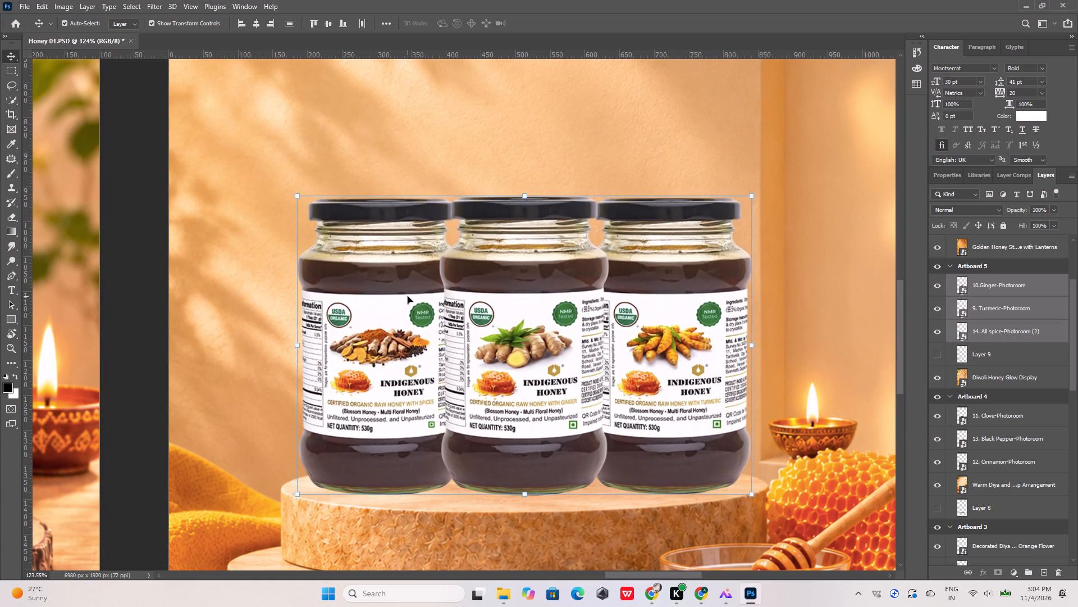
pyautogui.press('Up')
pyautogui.press('Up')
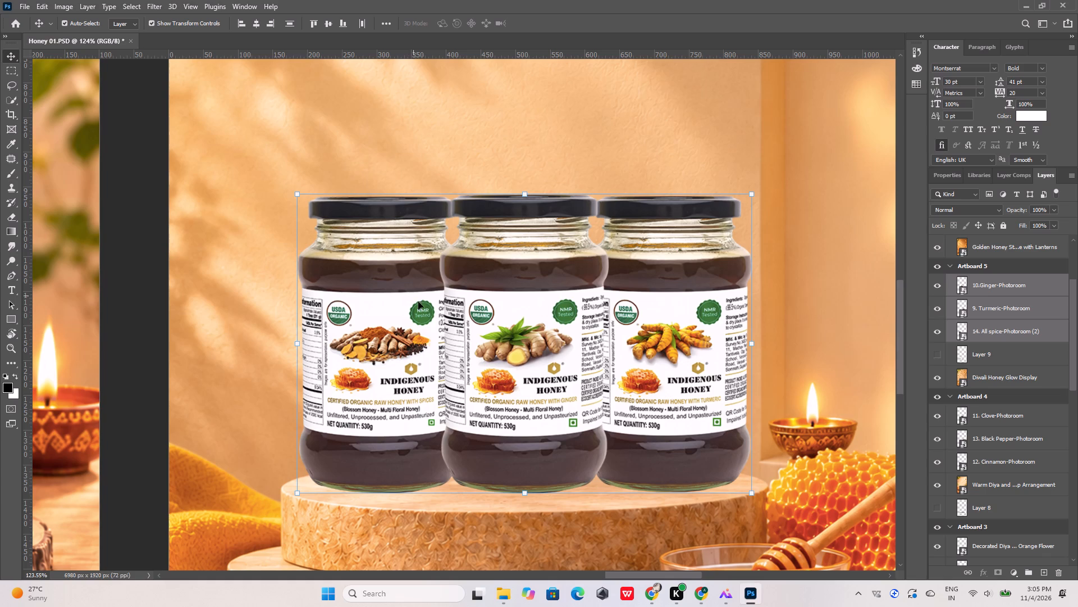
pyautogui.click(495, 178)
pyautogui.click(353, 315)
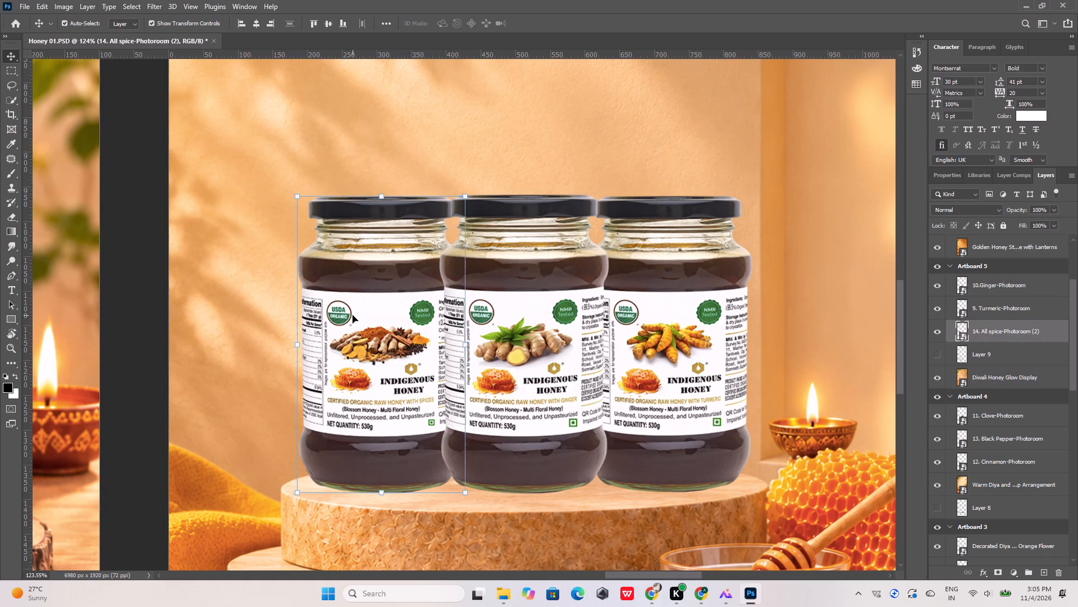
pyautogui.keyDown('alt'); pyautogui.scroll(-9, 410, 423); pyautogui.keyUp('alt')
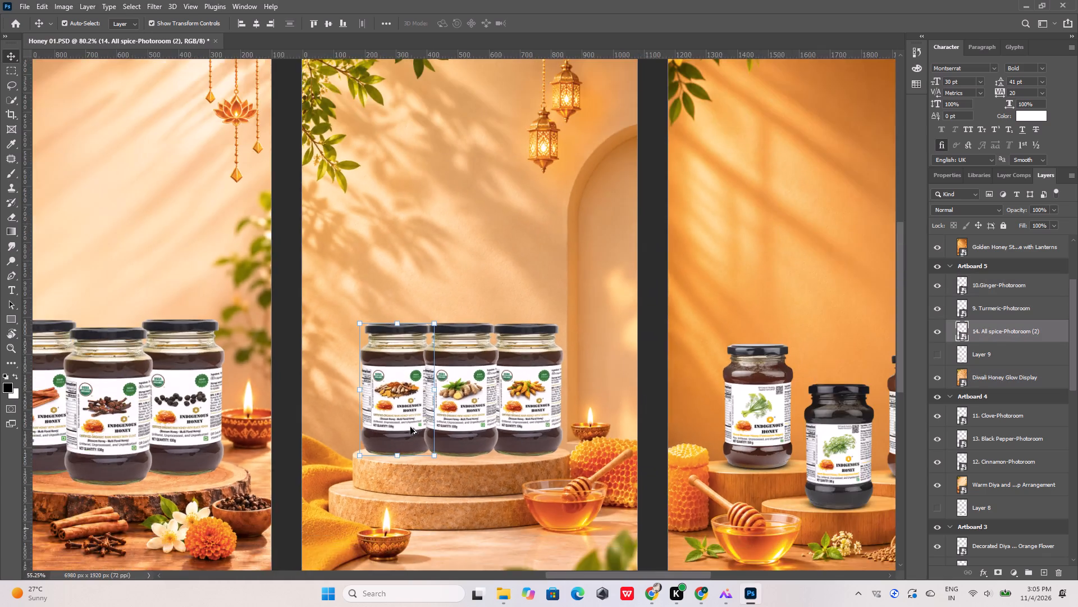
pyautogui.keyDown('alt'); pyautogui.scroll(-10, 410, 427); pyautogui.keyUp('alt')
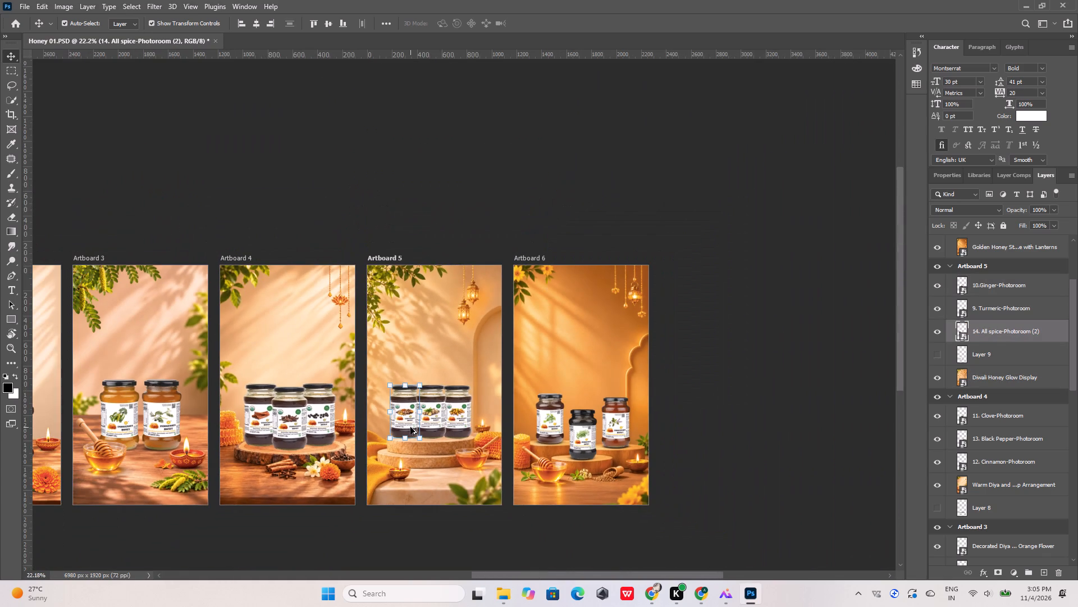
# Select Artboard 5's All spice and Turmeric jars together and raise them 30 px behind the Ginger jar.
pyautogui.keyDown('alt'); pyautogui.scroll(4, 410, 427); pyautogui.keyUp('alt')
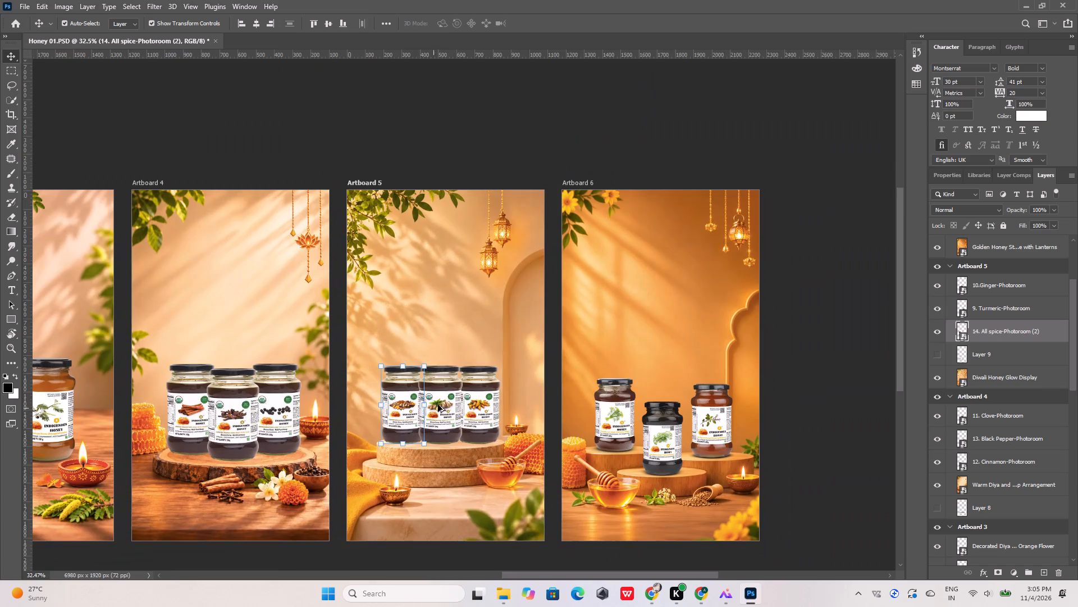
pyautogui.keyDown('alt'); pyautogui.scroll(5, 448, 397); pyautogui.keyUp('alt')
pyautogui.keyDown('shift'); pyautogui.click(513, 393); pyautogui.keyUp('shift')
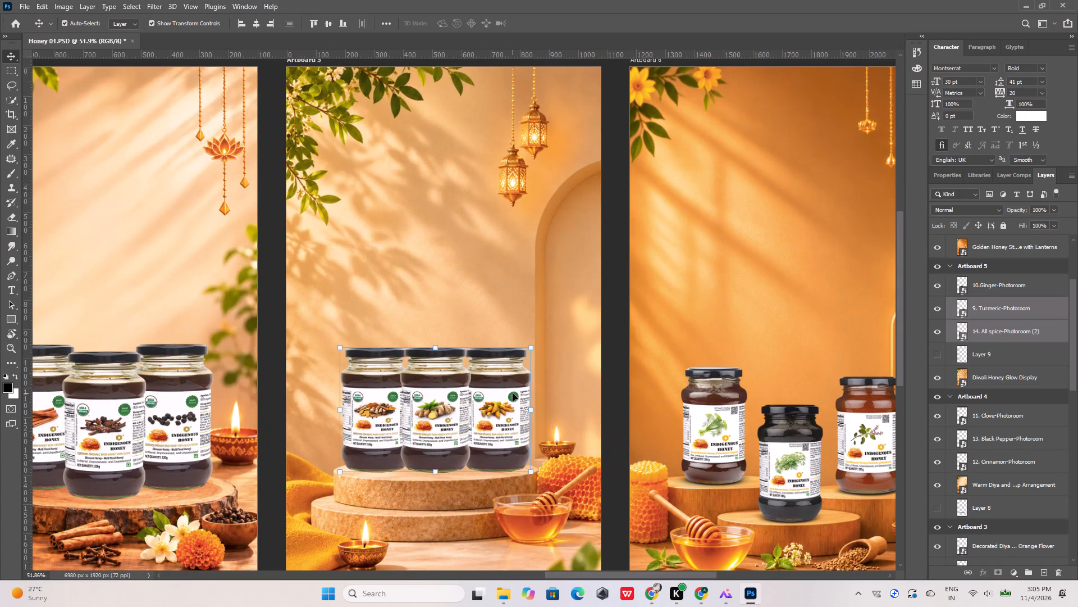
pyautogui.hotkey('shift', 'Up')
pyautogui.hotkey('shift', 'Up')
pyautogui.hotkey('shift', 'Up')
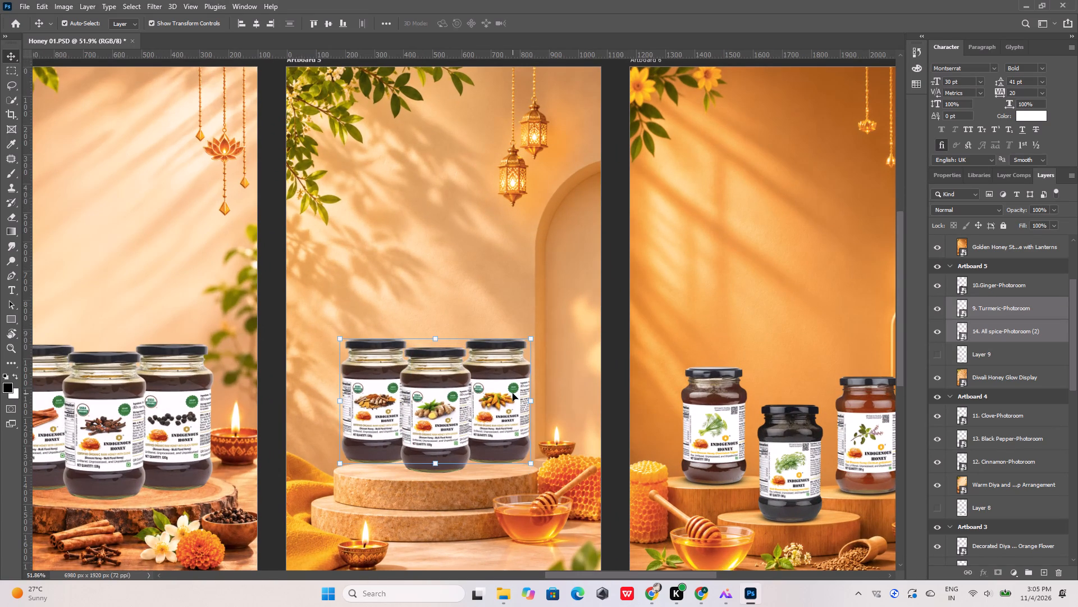
pyautogui.hotkey('shift', 'Down')
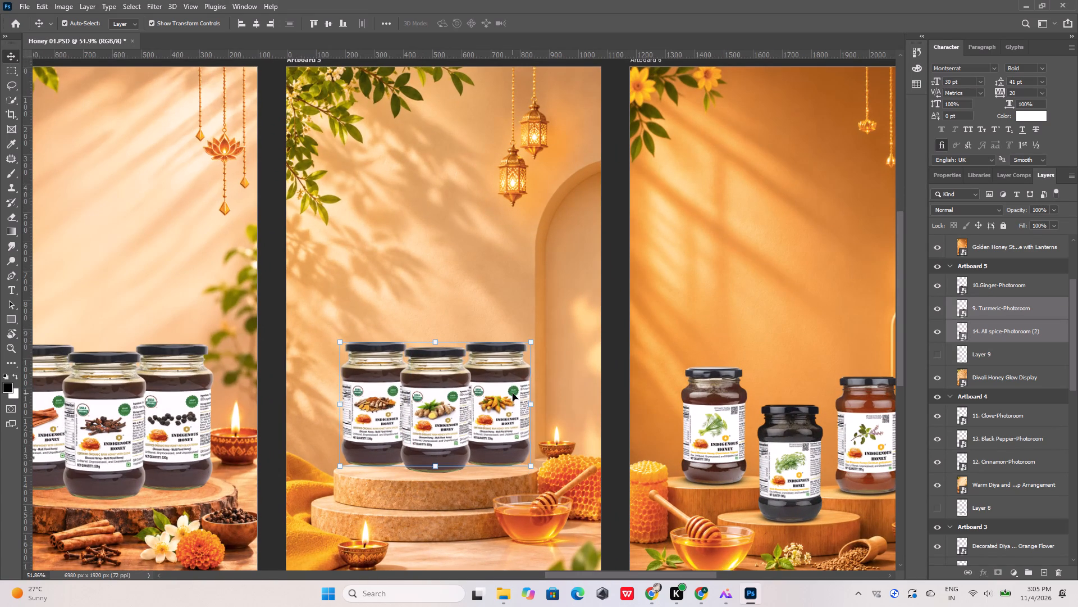
pyautogui.hotkey('shift', 'Up')
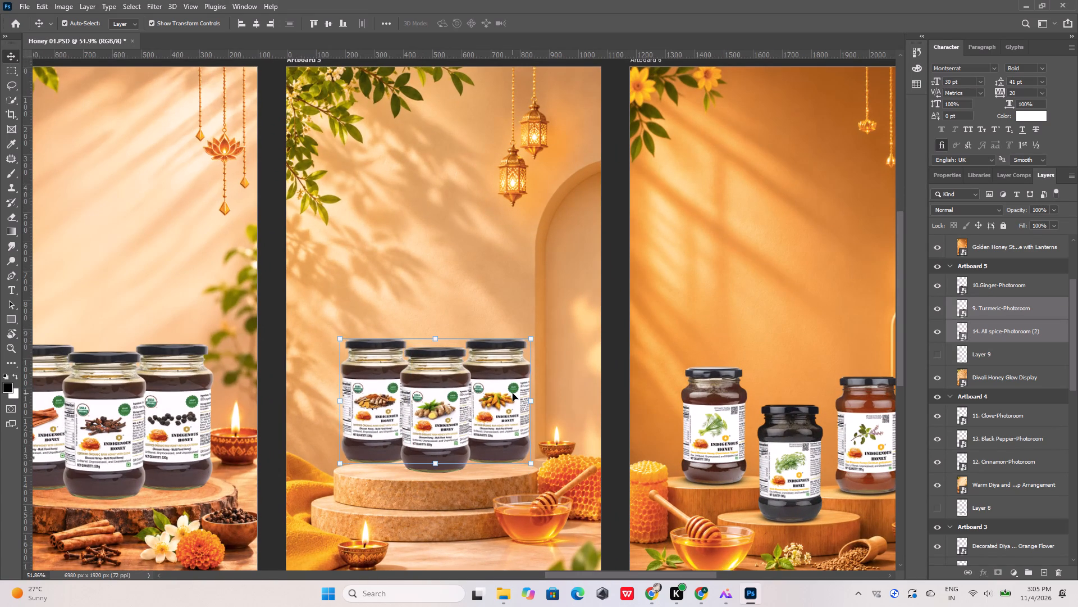
# Add the Ginger jar to the selection and lower all three jars 28 px onto the podium's upper tier.
pyautogui.keyDown('shift'); pyautogui.click(423, 383); pyautogui.keyUp('shift')
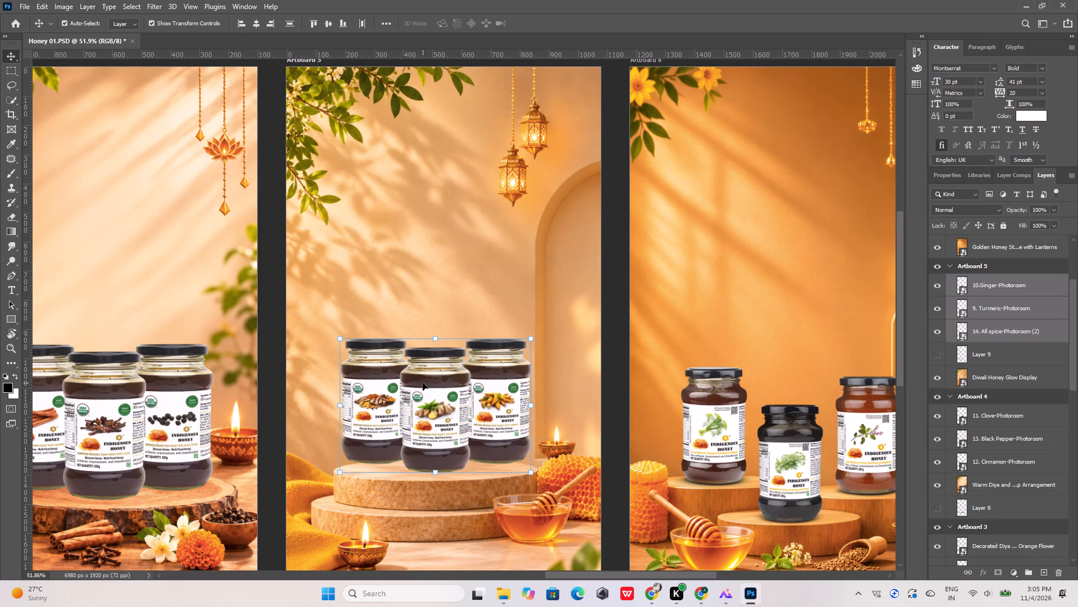
pyautogui.hotkey('shift', 'Down')
pyautogui.hotkey('shift', 'Down')
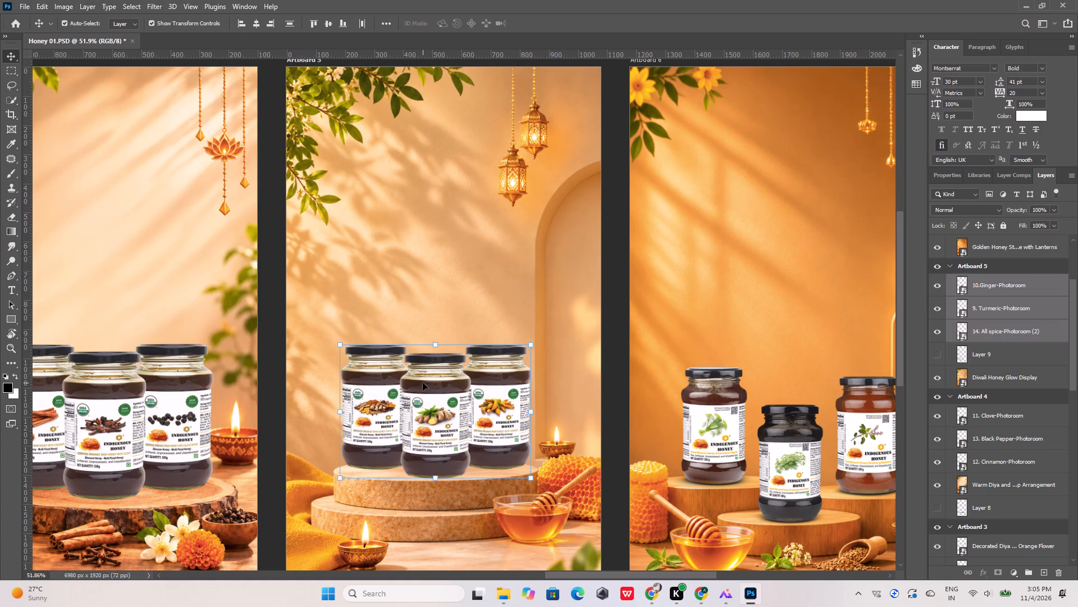
pyautogui.press('Down')
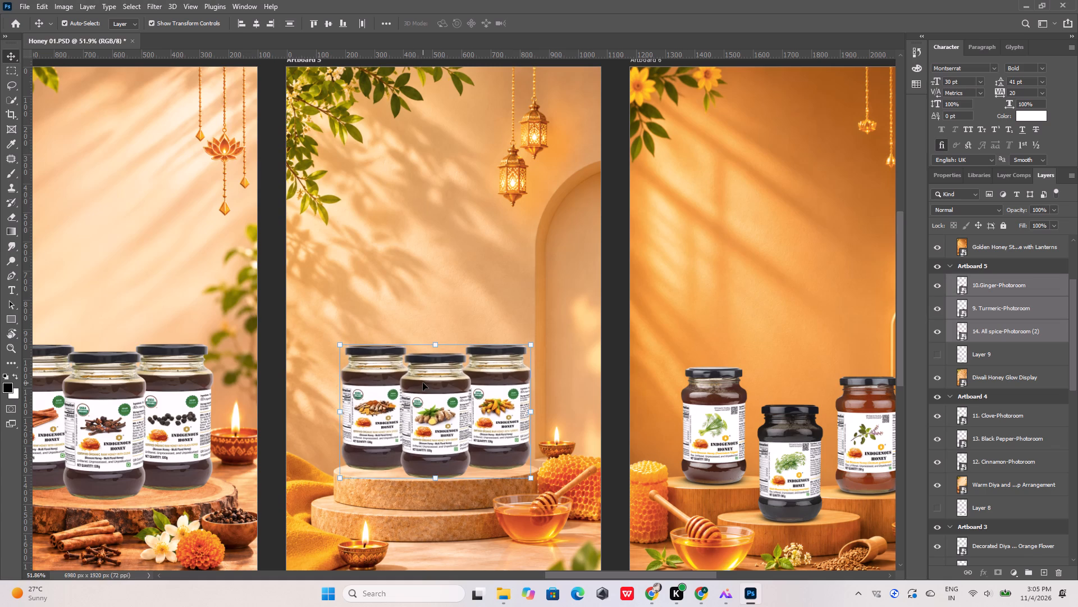
pyautogui.press('Down')
pyautogui.press('Down')
pyautogui.press('Down')
pyautogui.press('Down')
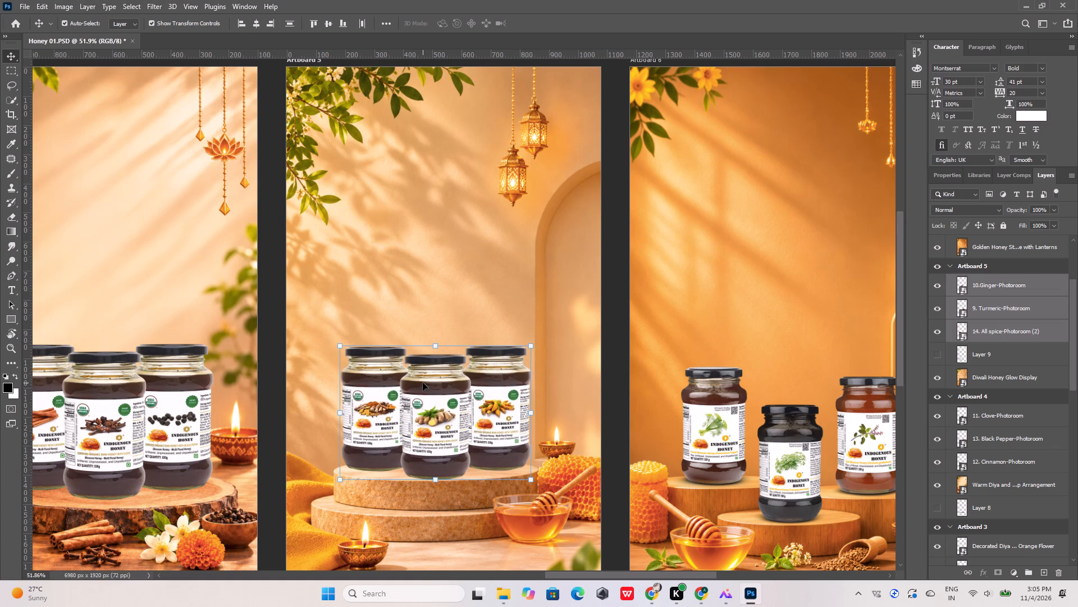
pyautogui.press('Down')
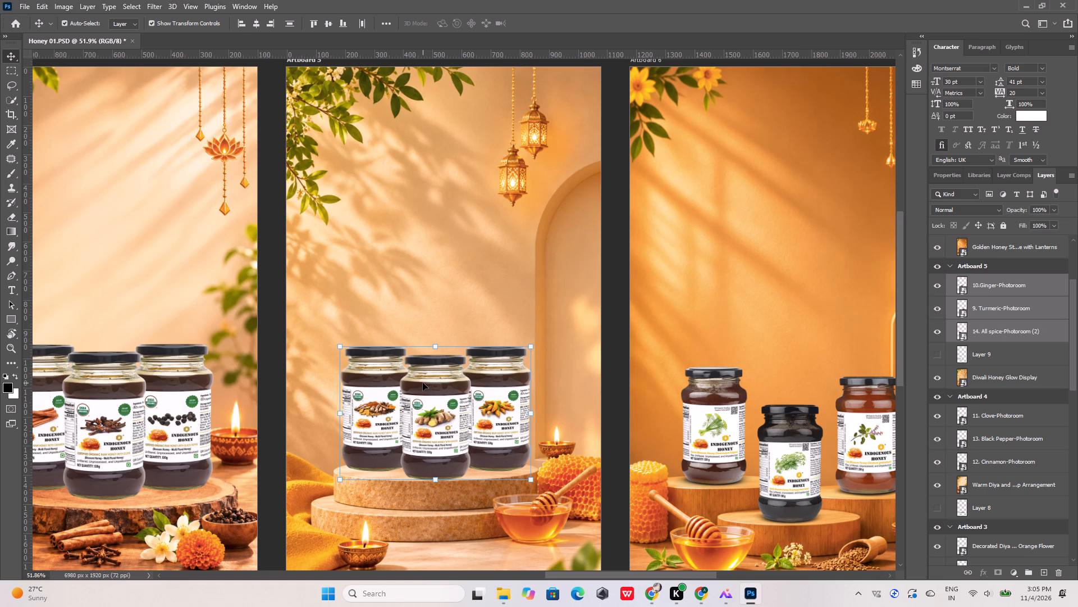
pyautogui.press('Down')
pyautogui.press('Down')
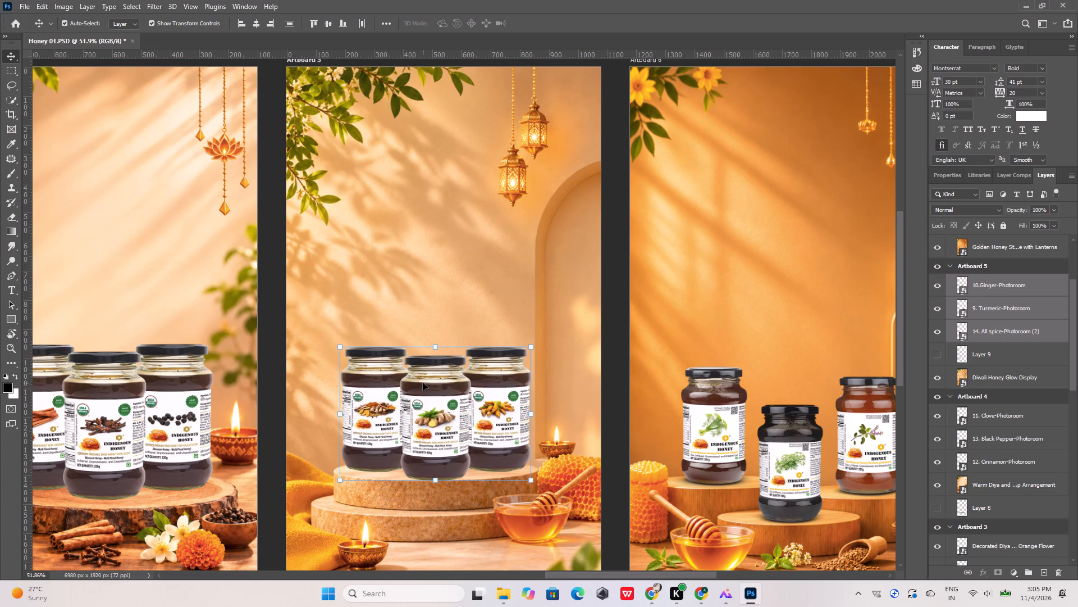
pyautogui.click(437, 261)
# Raise the Ginger jar alone by 8 px on the podium.
pyautogui.click(446, 391)
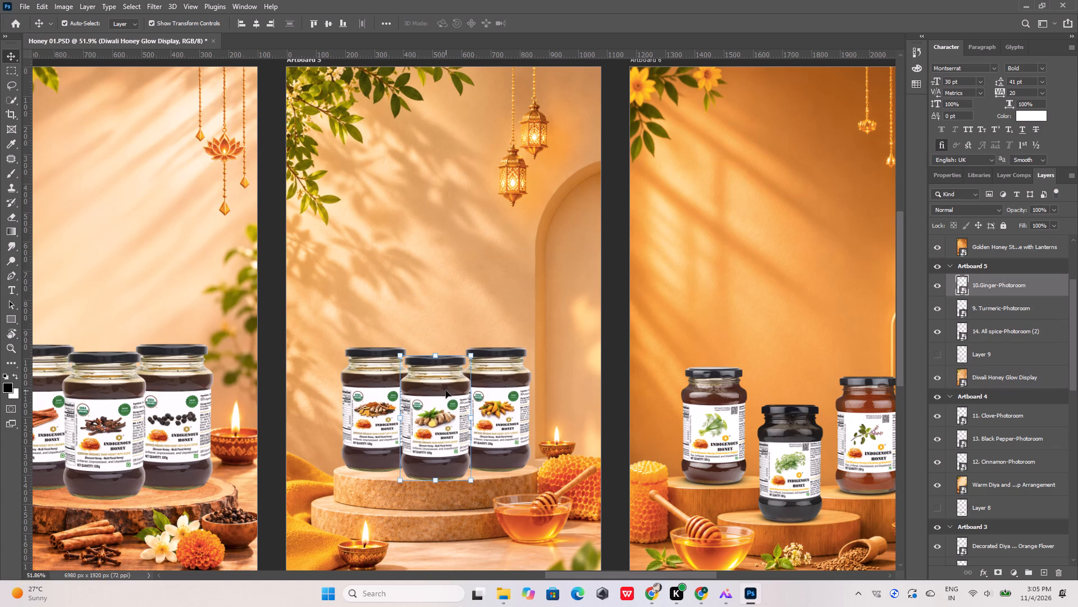
pyautogui.press('Up')
pyautogui.press('Up')
pyautogui.press('Up')
pyautogui.press('Up')
pyautogui.press('Up')
pyautogui.press('Up')
pyautogui.press('Up')
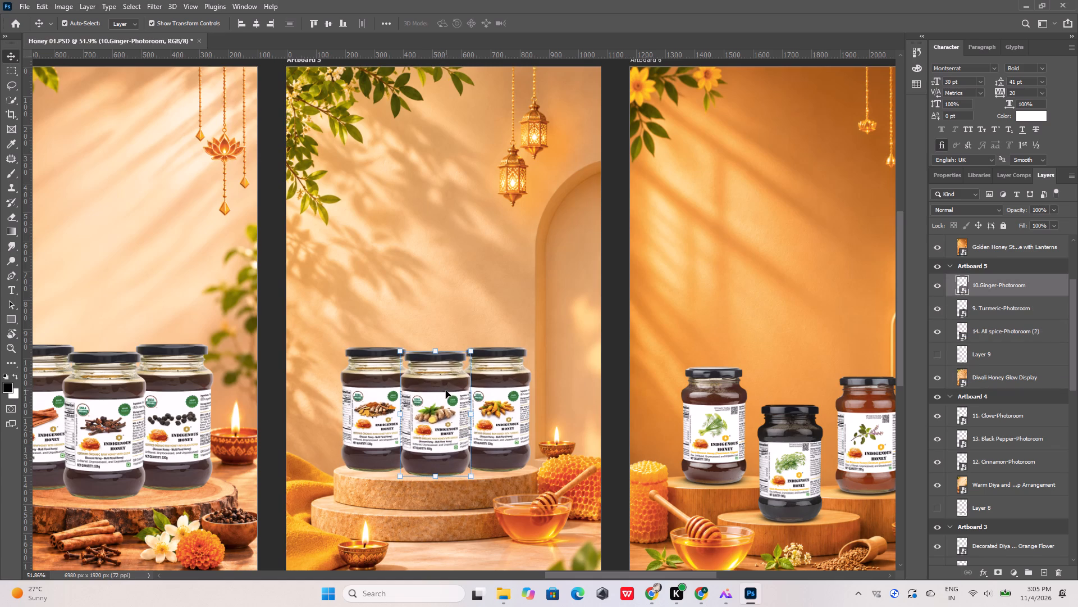
pyautogui.press('Up')
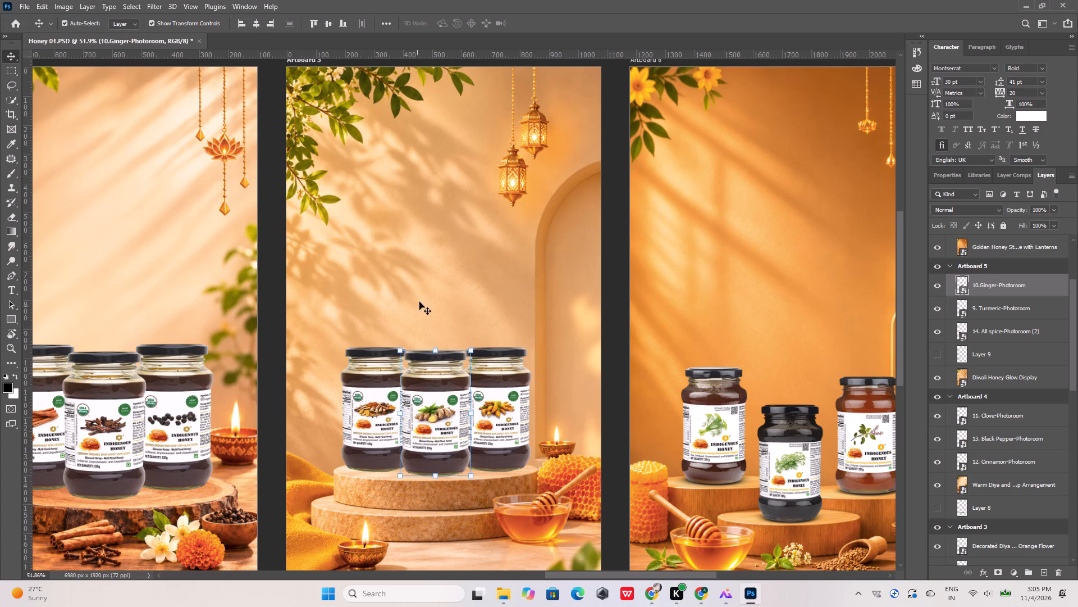
pyautogui.click(421, 301)
# Nudge Artboard 5's All spice jar 7 px right to tuck it further behind the Ginger jar.
pyautogui.keyDown('alt'); pyautogui.scroll(5, 446, 372); pyautogui.keyUp('alt')
pyautogui.keyDown('alt'); pyautogui.scroll(-2, 446, 372); pyautogui.keyUp('alt')
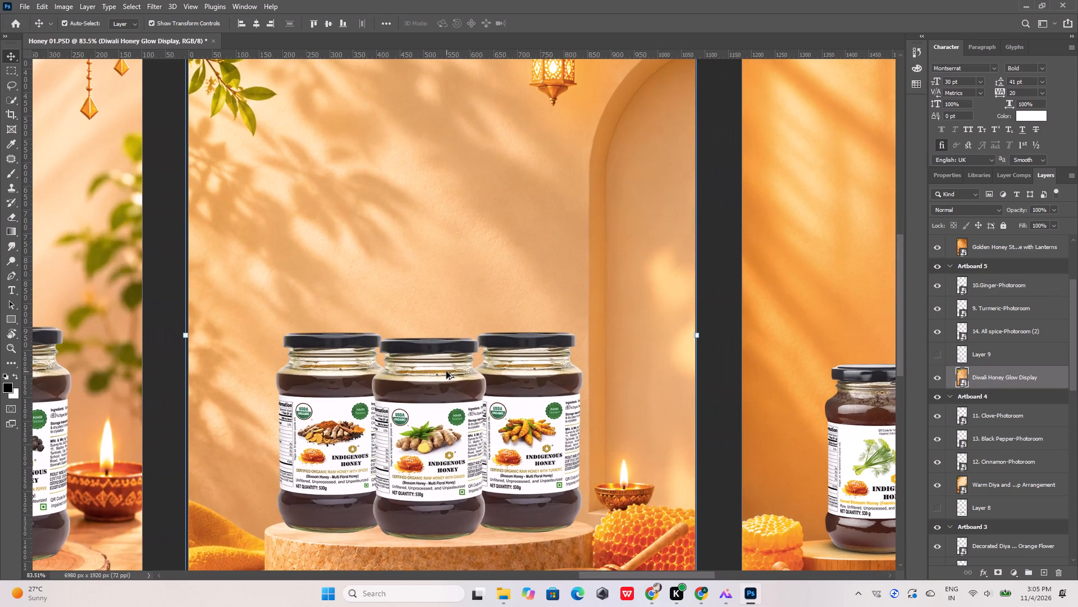
pyautogui.keyDown('alt'); pyautogui.scroll(-5, 446, 372); pyautogui.keyUp('alt')
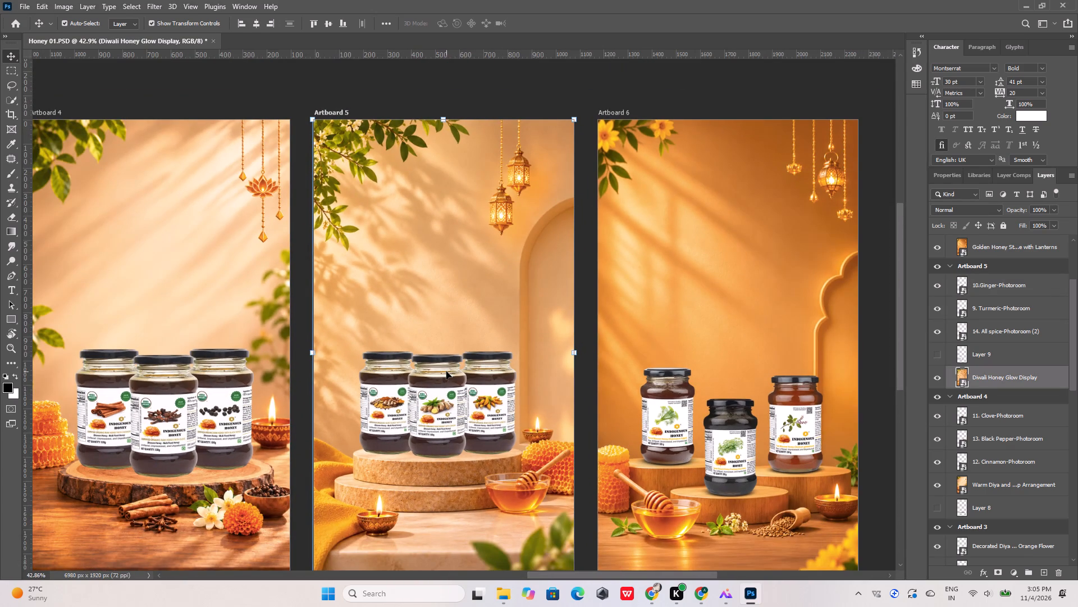
pyautogui.keyDown('alt'); pyautogui.scroll(-5, 446, 372); pyautogui.keyUp('alt')
pyautogui.click(405, 141)
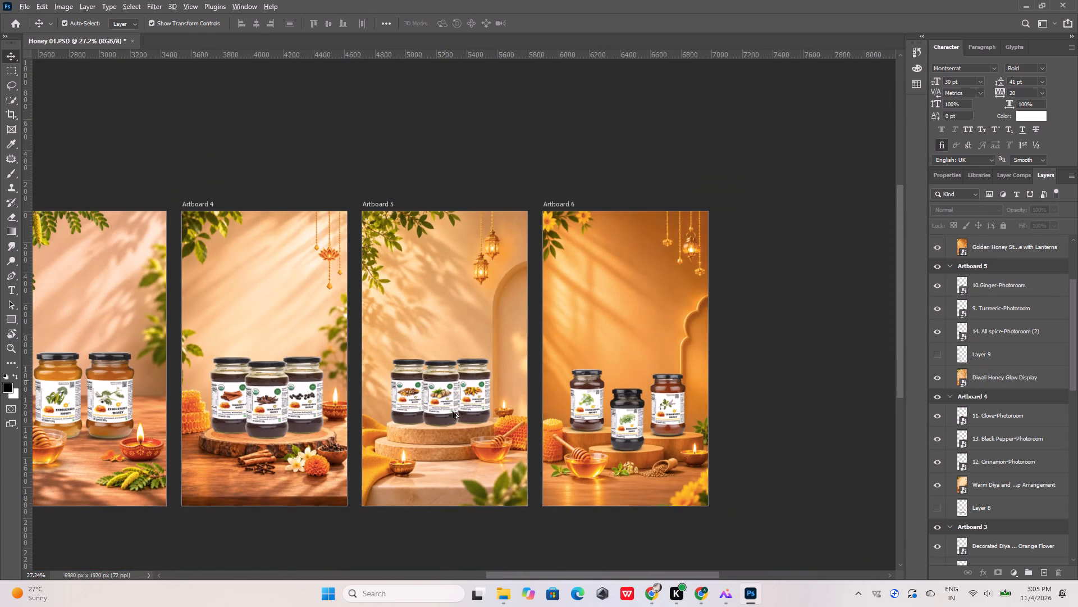
pyautogui.keyDown('alt'); pyautogui.scroll(13, 454, 422); pyautogui.keyUp('alt')
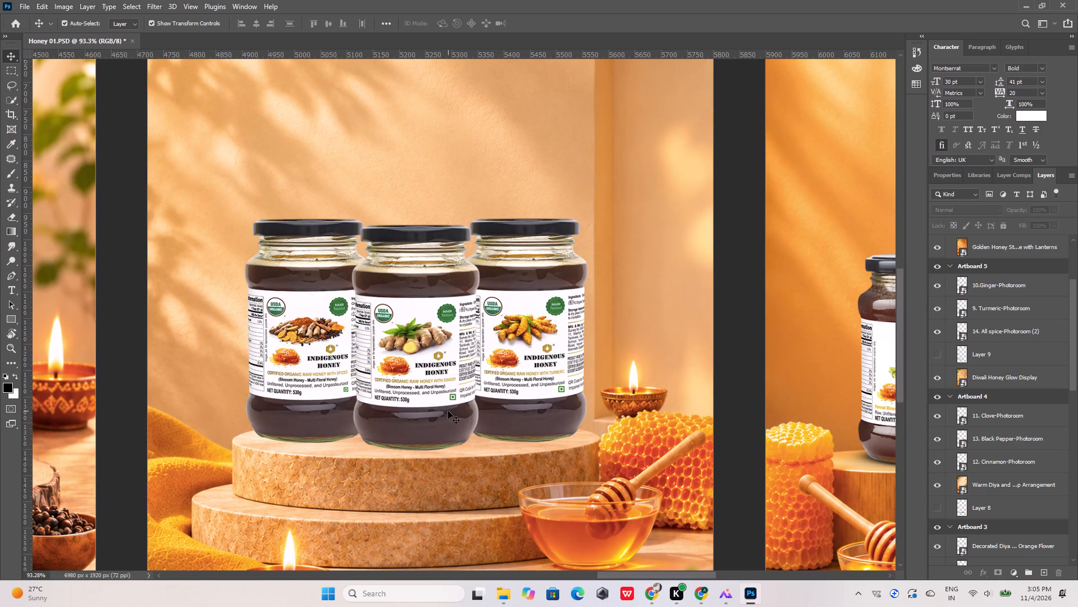
pyautogui.click(329, 342)
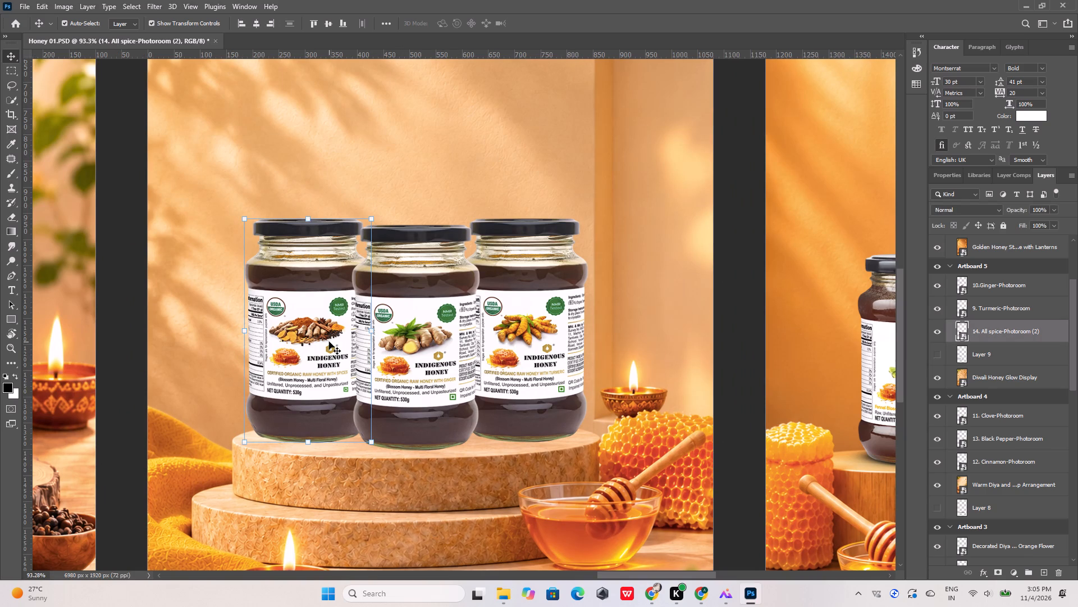
pyautogui.press('Right')
pyautogui.press('Right')
pyautogui.press('Right')
pyautogui.press('Right')
pyautogui.press('Right')
pyautogui.press('Right')
pyautogui.press('Right')
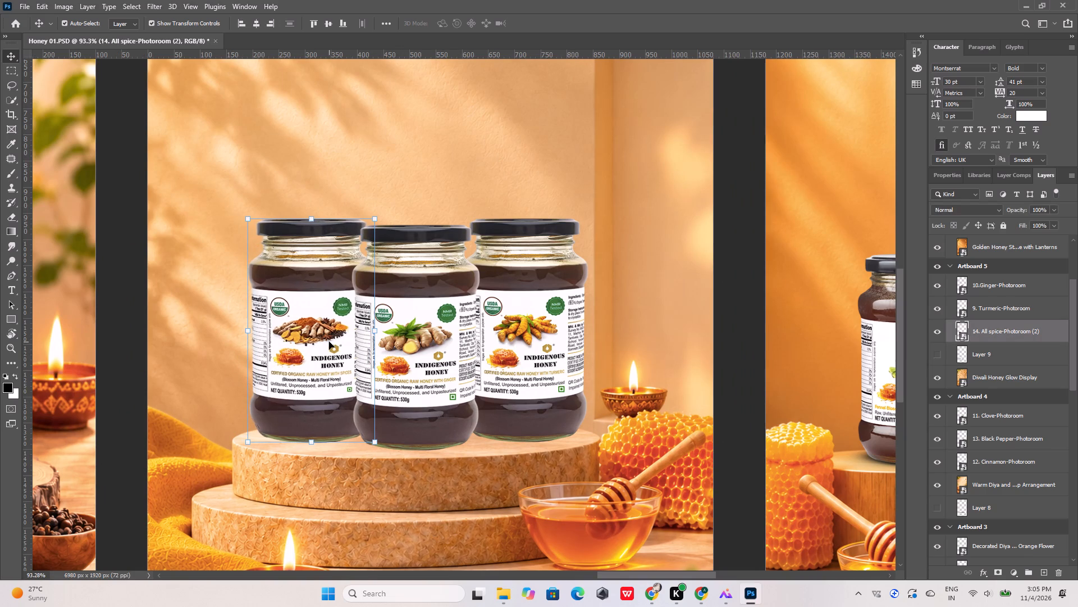
# Nudge the Turmeric jar 4 px left, closer in behind the Ginger jar.
pyautogui.click(526, 304)
pyautogui.press('Left')
pyautogui.press('Left')
pyautogui.press('Left')
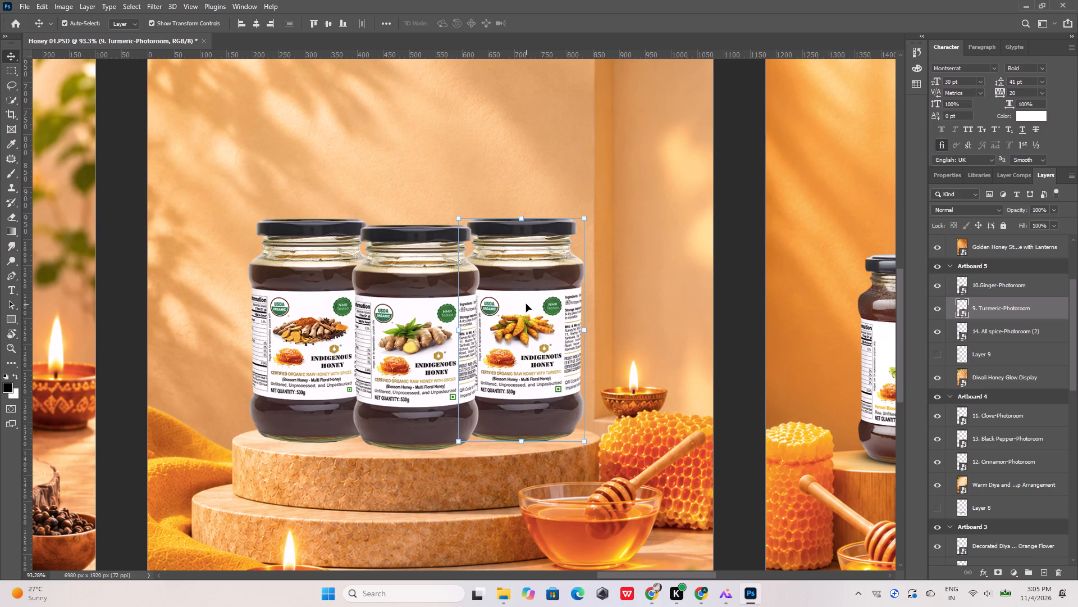
pyautogui.press('Left')
pyautogui.click(624, 239)
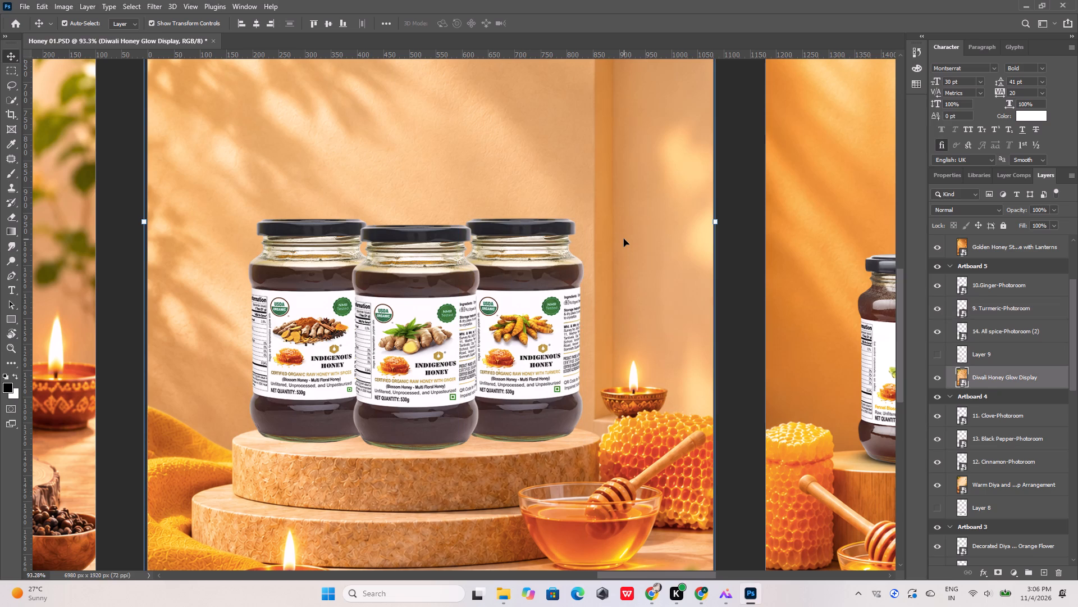
# Nudge the All spice jar another 3 px right to even the overlap on both sides of the Ginger jar.
pyautogui.click(344, 247)
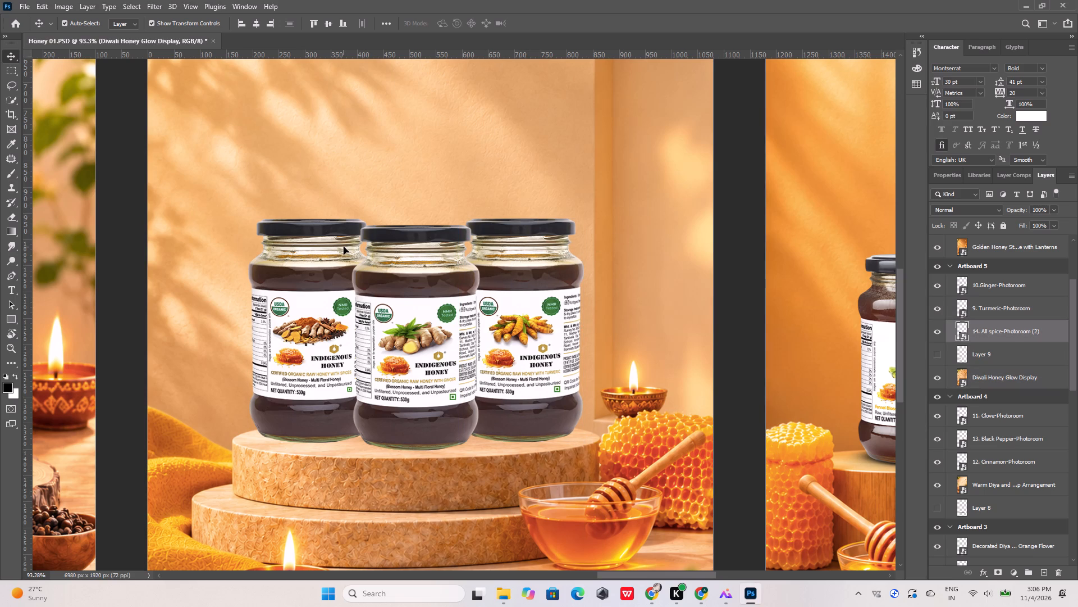
pyautogui.press('Right')
pyautogui.press('Right')
pyautogui.press('Right')
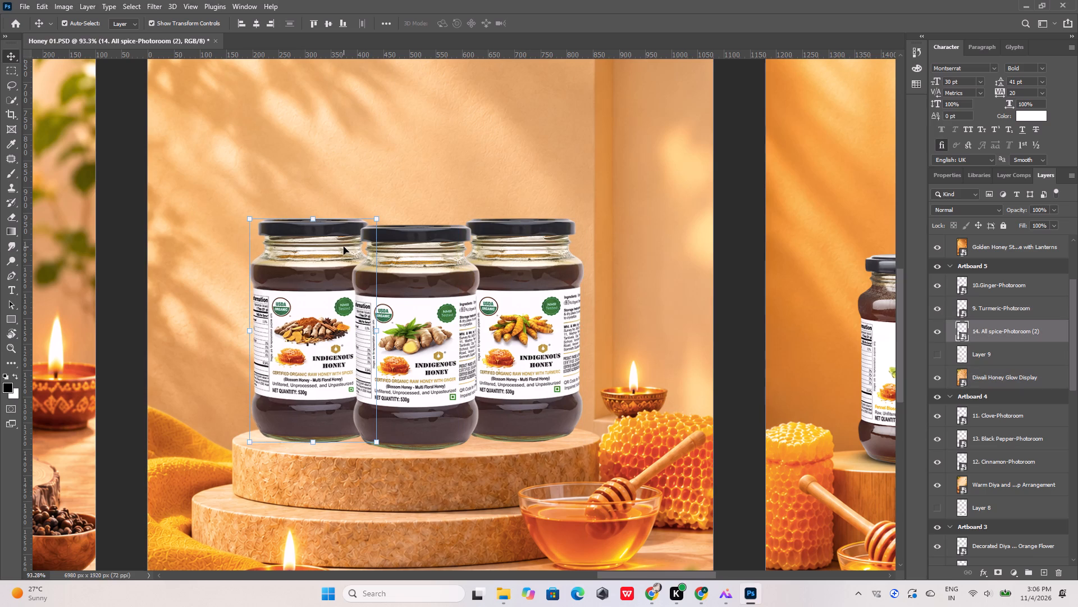
pyautogui.click(551, 188)
# Compare the jar size and placement on Artboard 5 with the other artboards.
pyautogui.keyDown('alt'); pyautogui.scroll(-9, 473, 338); pyautogui.keyUp('alt')
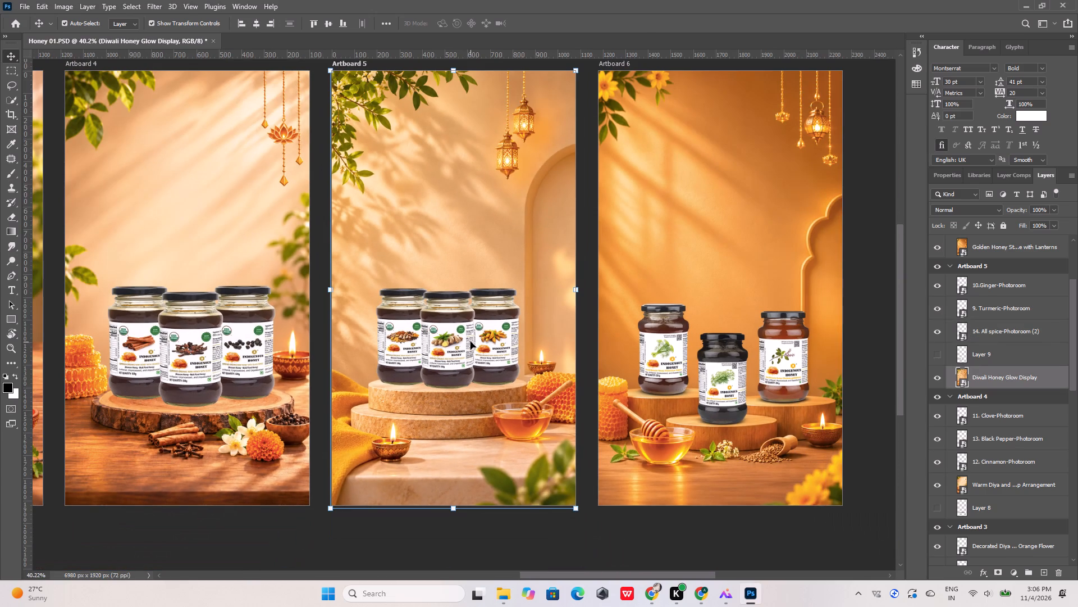
pyautogui.keyDown('alt'); pyautogui.scroll(-4, 500, 413); pyautogui.keyUp('alt')
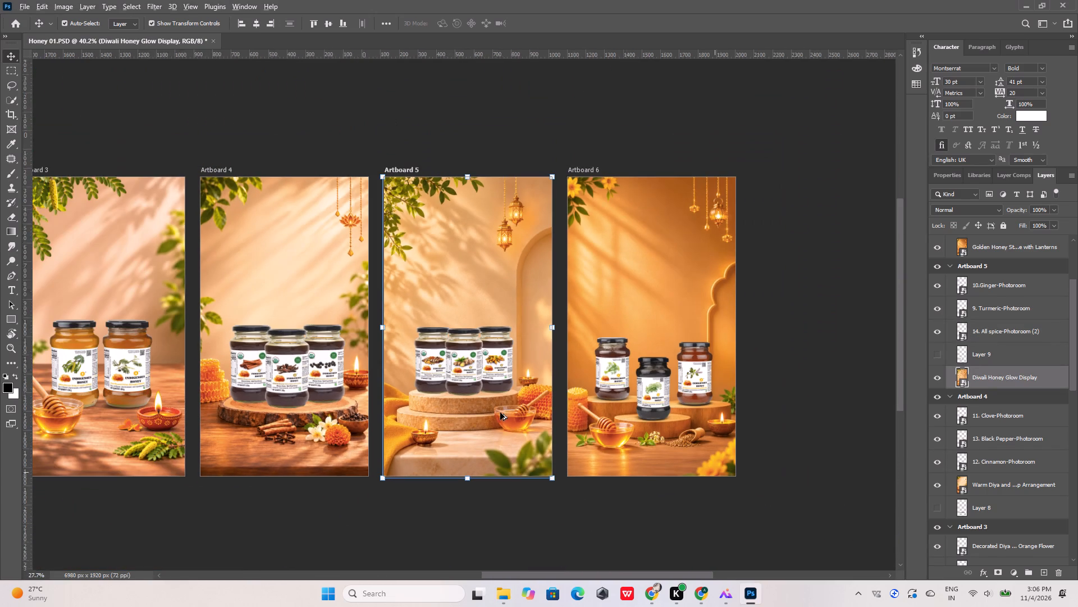
pyautogui.keyDown('alt'); pyautogui.scroll(-7, 504, 413); pyautogui.keyUp('alt')
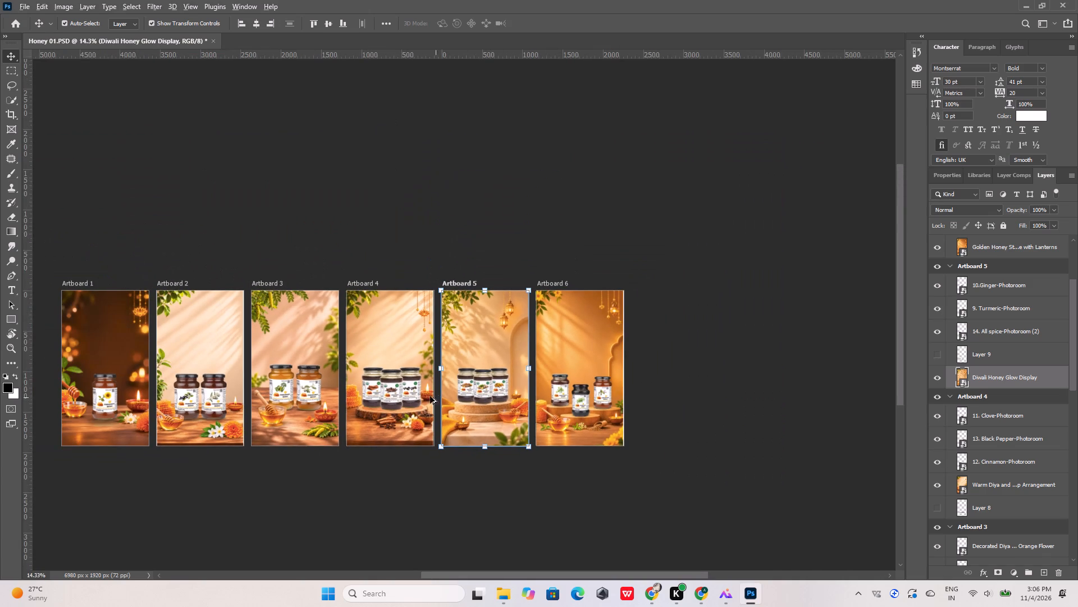
pyautogui.keyDown('alt'); pyautogui.scroll(10, 411, 395); pyautogui.keyUp('alt')
pyautogui.keyDown('alt'); pyautogui.scroll(-4, 412, 401); pyautogui.keyUp('alt')
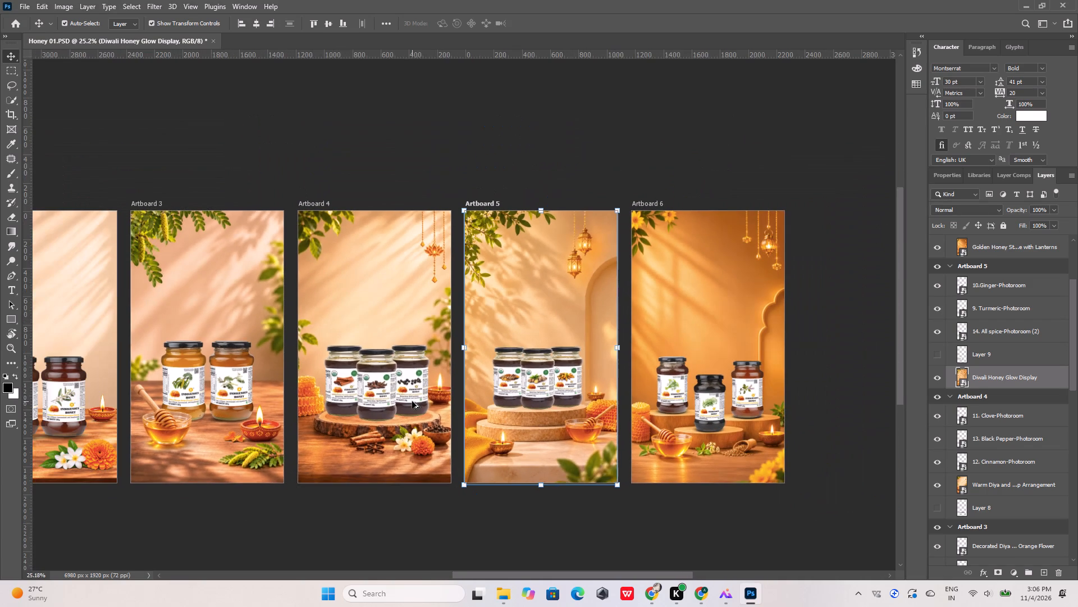
pyautogui.keyDown('alt'); pyautogui.scroll(-3, 412, 401); pyautogui.keyUp('alt')
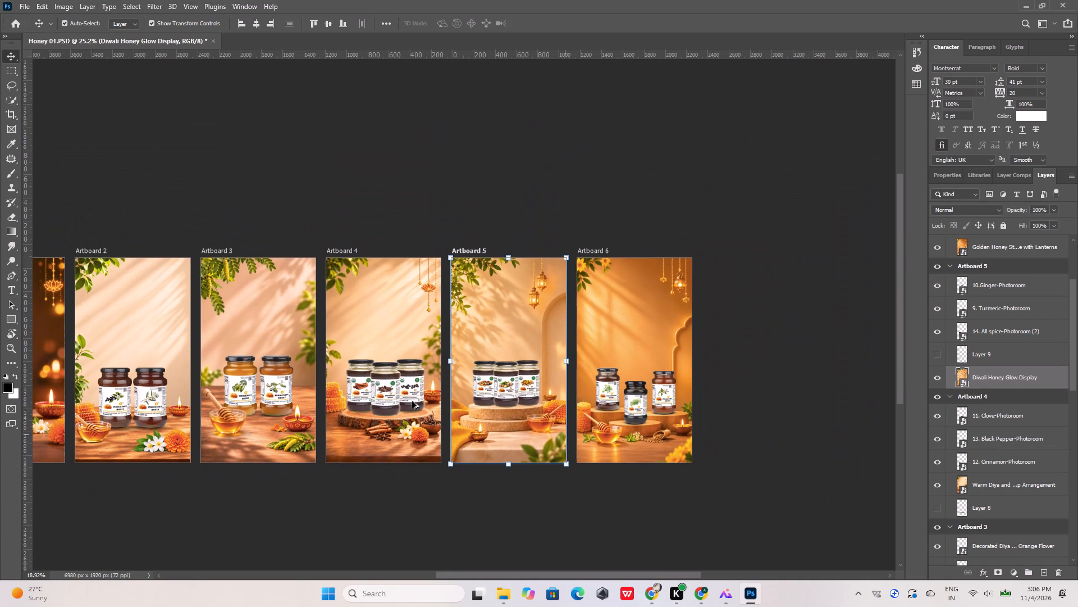
pyautogui.keyDown('alt'); pyautogui.scroll(7, 412, 401); pyautogui.keyUp('alt')
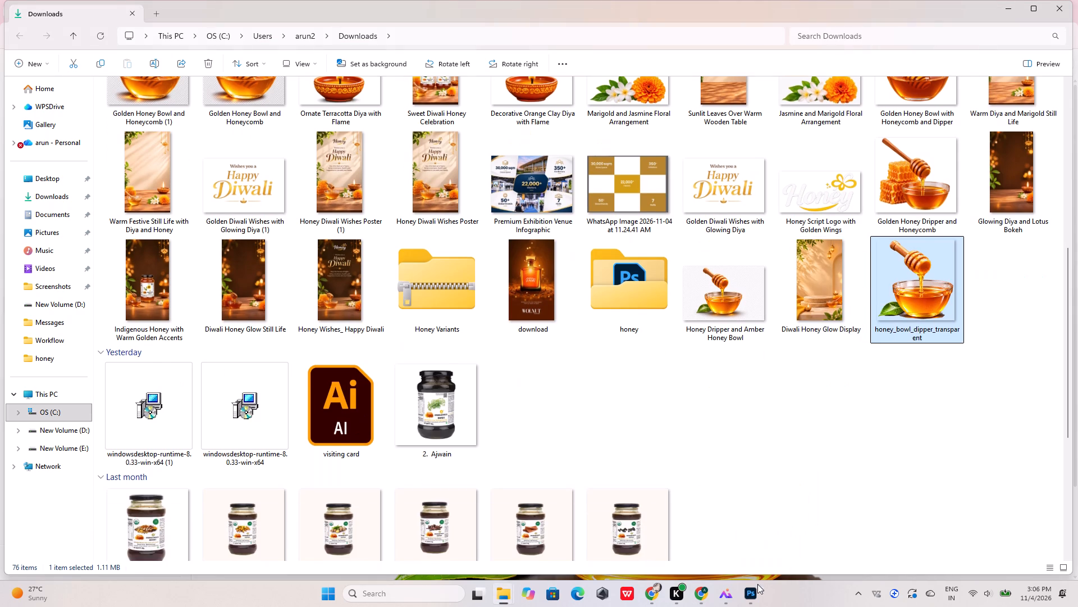
pyautogui.moveTo(757, 584); pyautogui.dragTo(334, 440)
pyautogui.moveTo(614, 292); pyautogui.dragTo(542, 327)
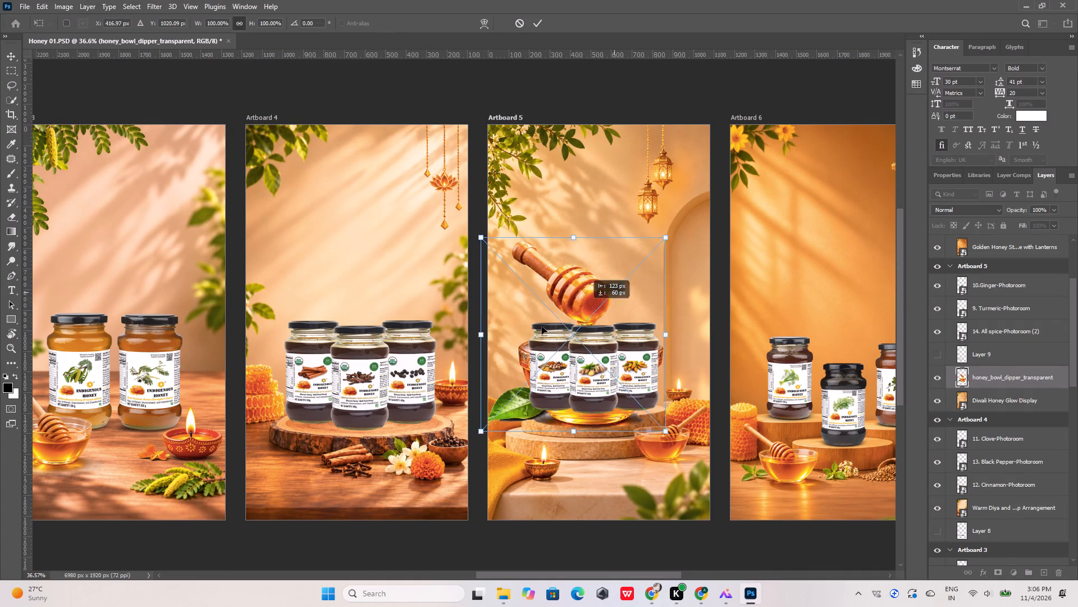
pyautogui.moveTo(542, 327); pyautogui.dragTo(355, 366)
pyautogui.click(540, 22)
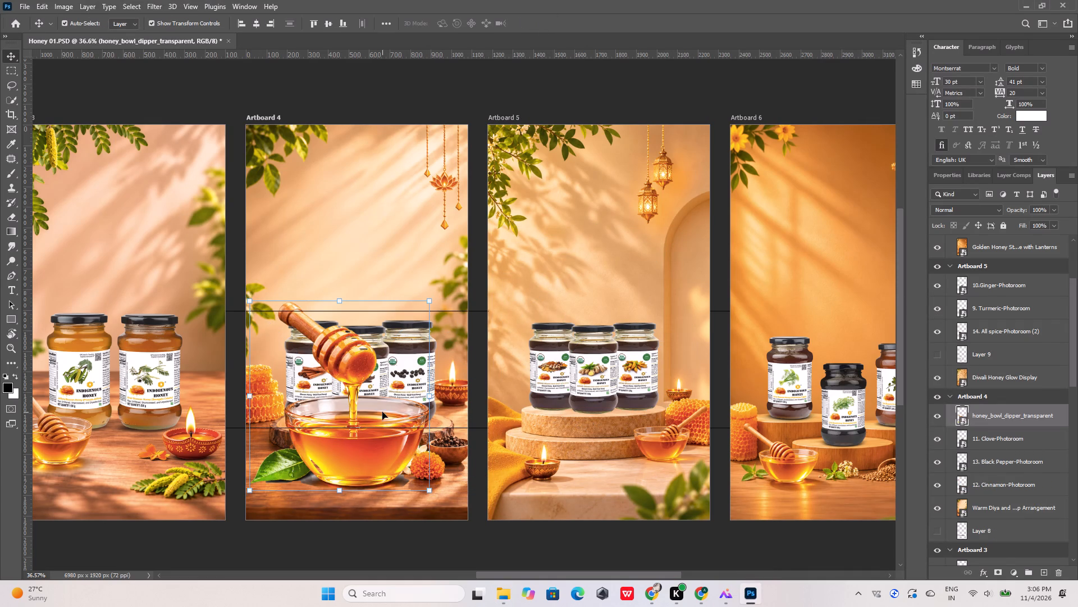
# Scale the honey bowl and dipper image to about 46% and set it on the table at Artboard 4's lower-left corner.
pyautogui.keyDown('alt'); pyautogui.scroll(5, 323, 440); pyautogui.keyUp('alt')
pyautogui.moveTo(491, 220); pyautogui.dragTo(437, 273)
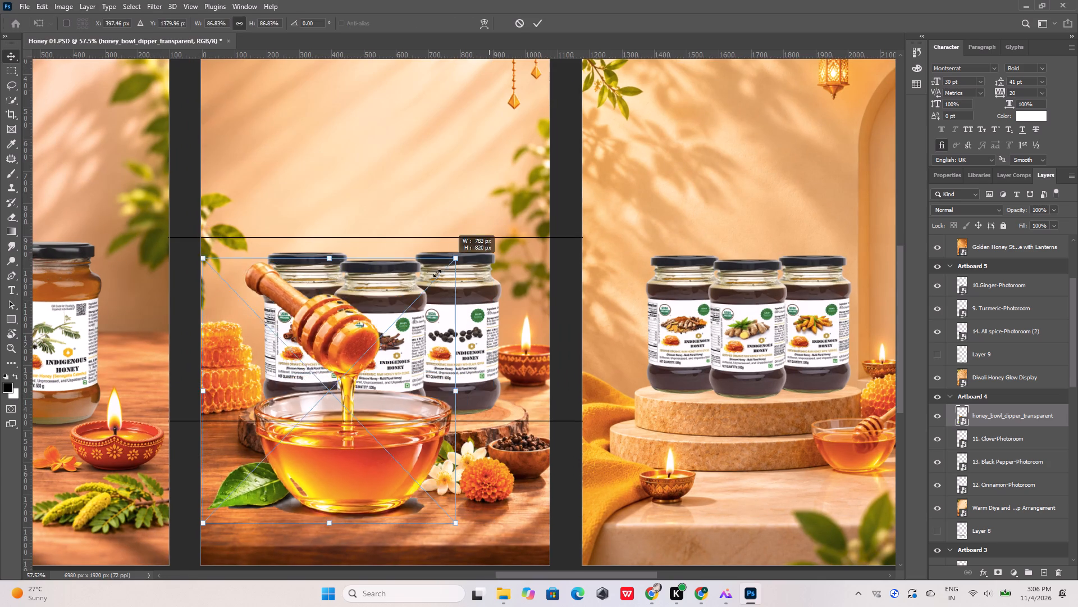
pyautogui.moveTo(437, 273); pyautogui.dragTo(323, 377)
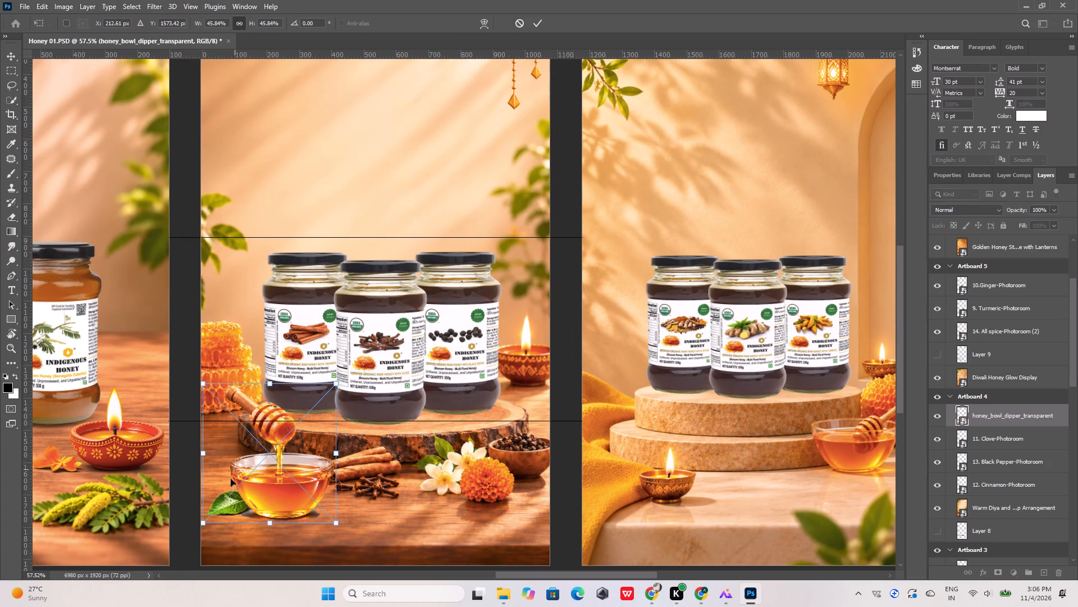
pyautogui.moveTo(295, 488); pyautogui.dragTo(284, 488)
pyautogui.keyDown('alt'); pyautogui.scroll(11, 271, 542); pyautogui.keyUp('alt')
pyautogui.click(277, 528)
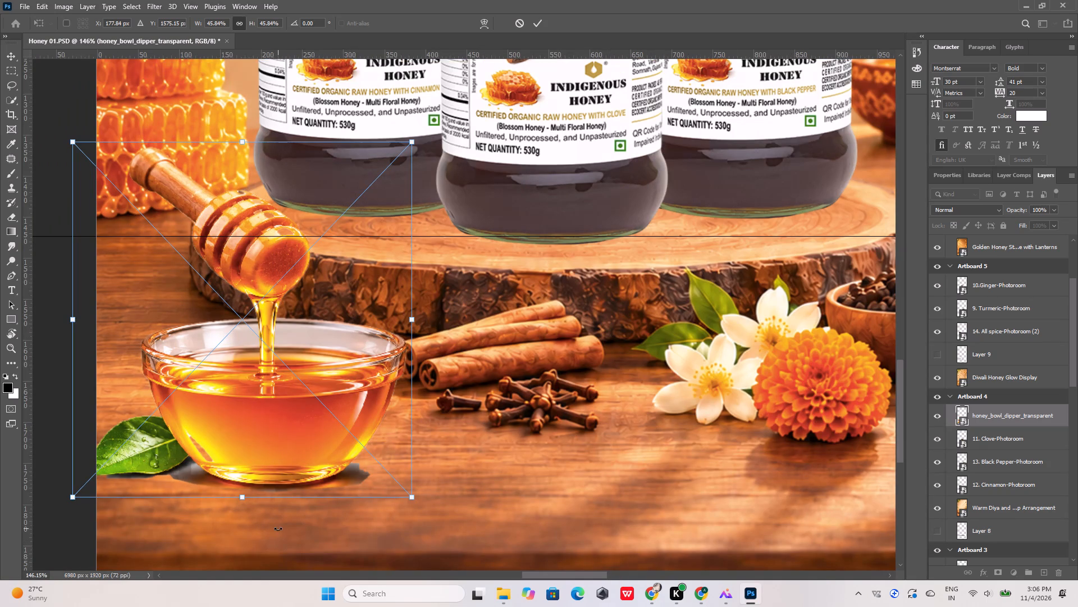
pyautogui.click(477, 499)
pyautogui.click(538, 23)
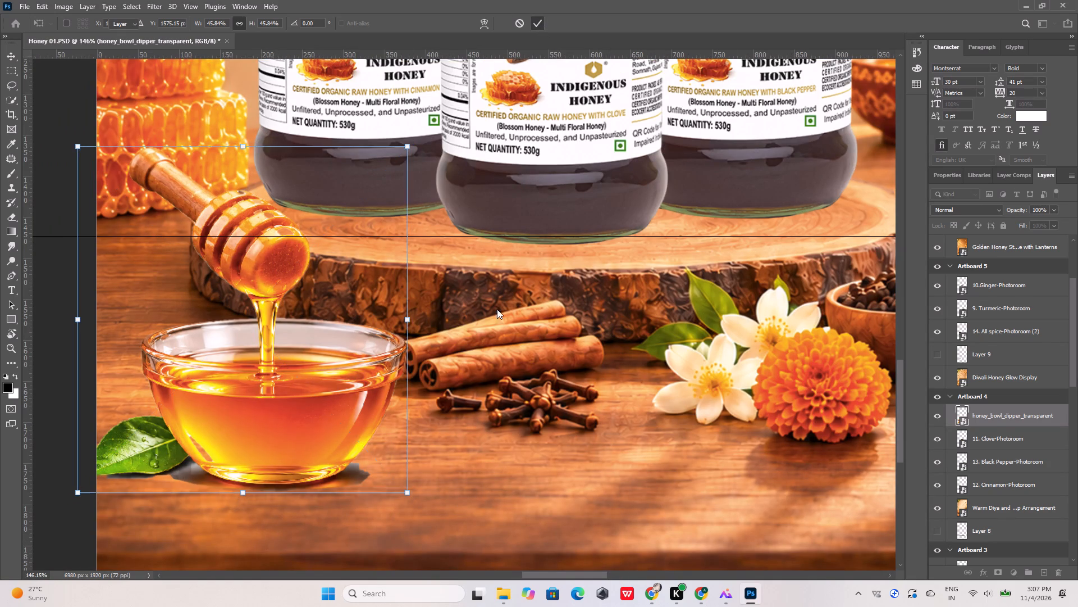
pyautogui.click(494, 345)
# Move the honey bowl and dipper further left and slightly up, so Artboard 4's left edge crops its leaf.
pyautogui.keyDown('alt'); pyautogui.scroll(-9, 399, 459); pyautogui.keyUp('alt')
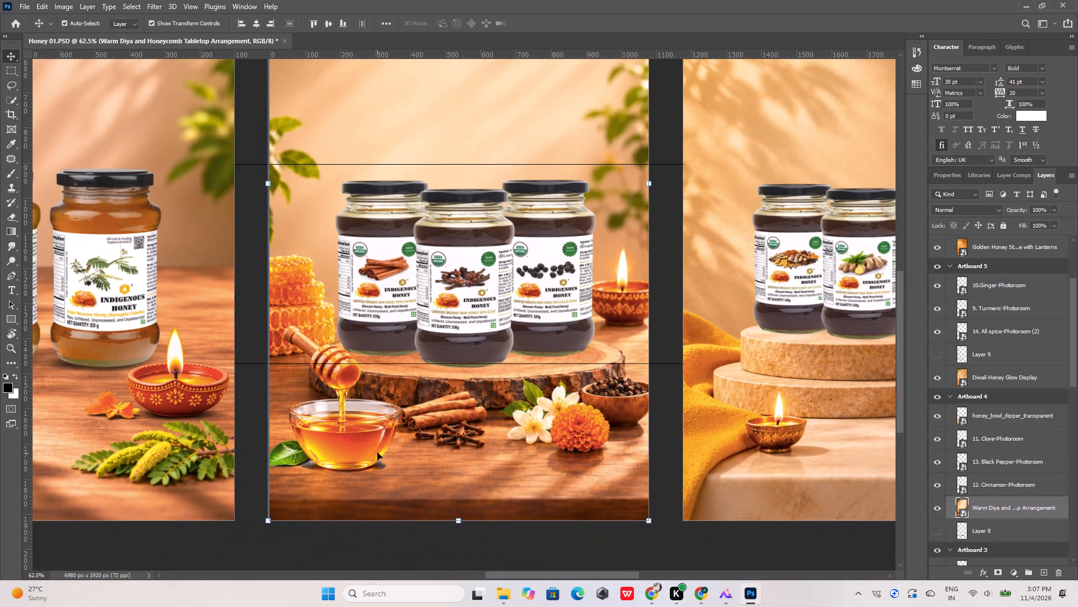
pyautogui.moveTo(367, 448); pyautogui.dragTo(363, 440)
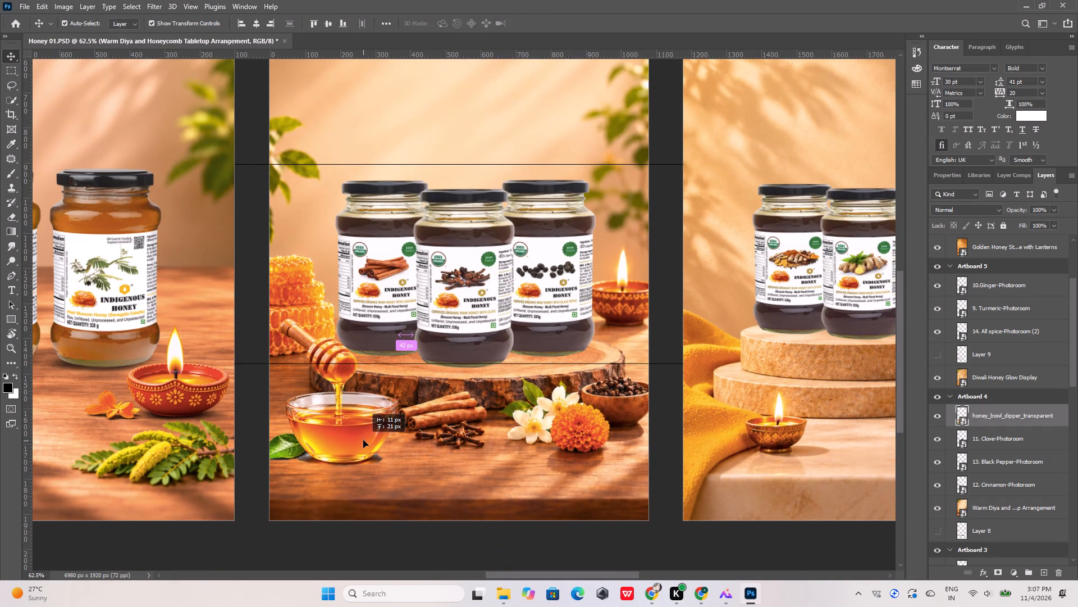
pyautogui.moveTo(363, 440); pyautogui.dragTo(350, 442)
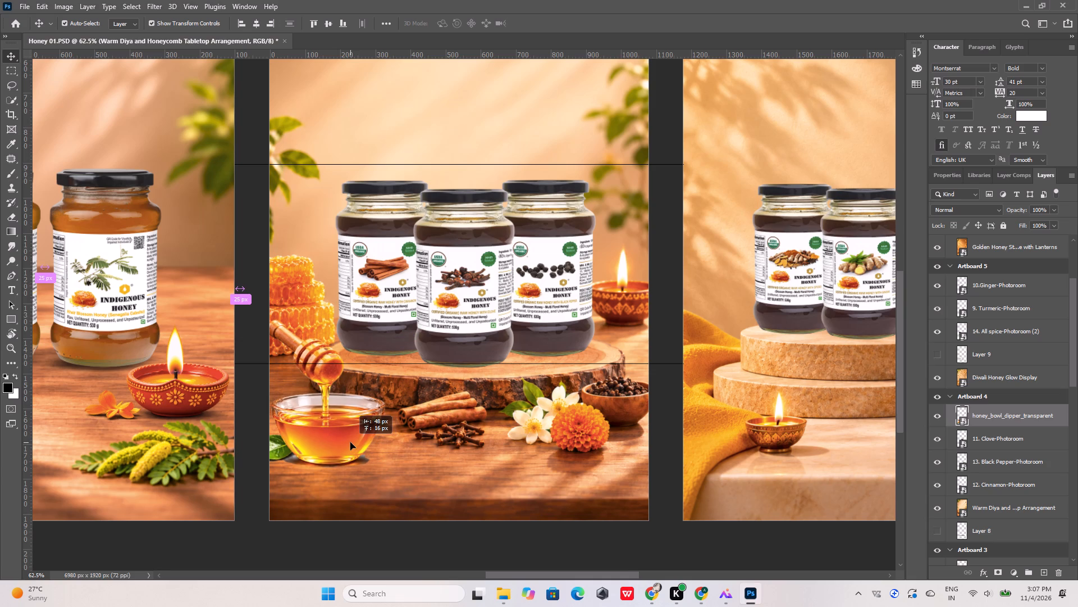
pyautogui.moveTo(350, 442); pyautogui.dragTo(345, 442)
pyautogui.click(401, 456)
pyautogui.keyDown('alt'); pyautogui.scroll(-6, 405, 440); pyautogui.keyUp('alt')
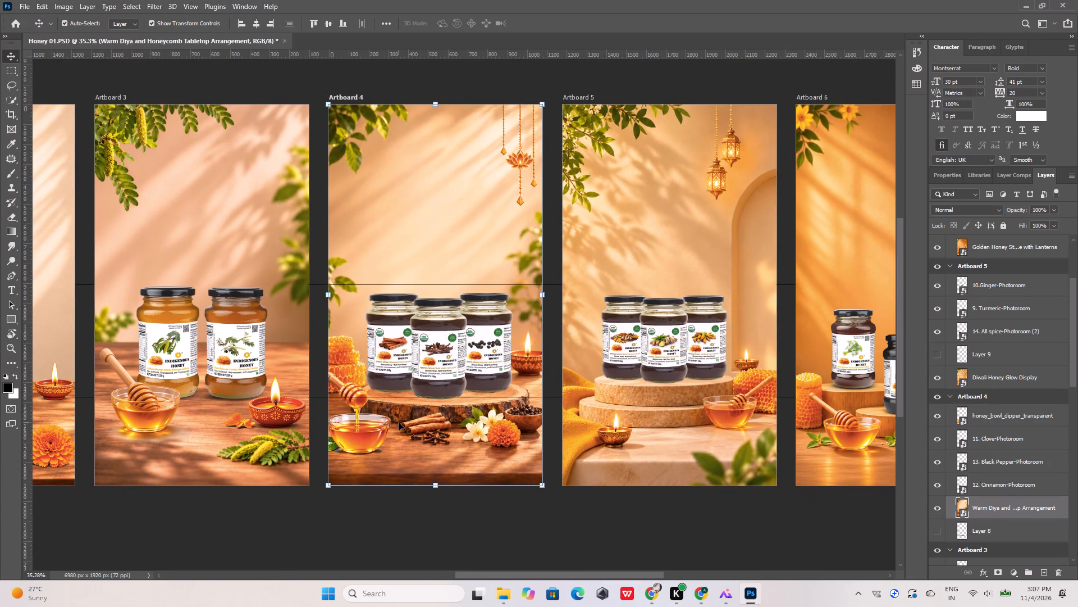
pyautogui.click(508, 524)
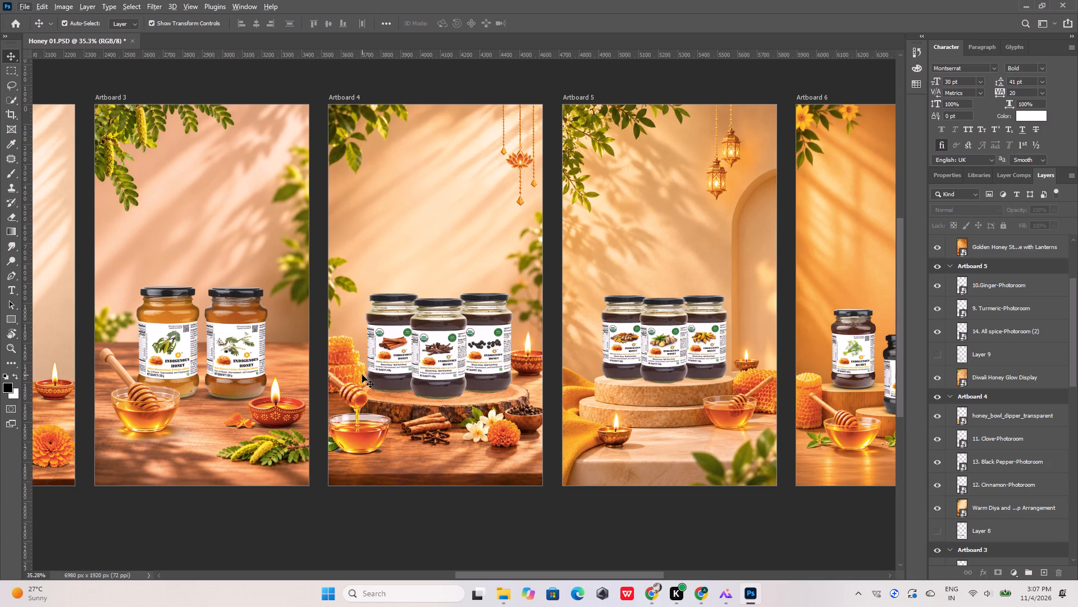
pyautogui.scroll(4, 362, 375)
pyautogui.keyDown('alt'); pyautogui.scroll(3, 363, 410); pyautogui.keyUp('alt')
pyautogui.scroll(-3, 366, 397)
pyautogui.keyDown('alt'); pyautogui.scroll(-4, 366, 397); pyautogui.keyUp('alt')
pyautogui.keyDown('alt'); pyautogui.scroll(5, 668, 368); pyautogui.keyUp('alt')
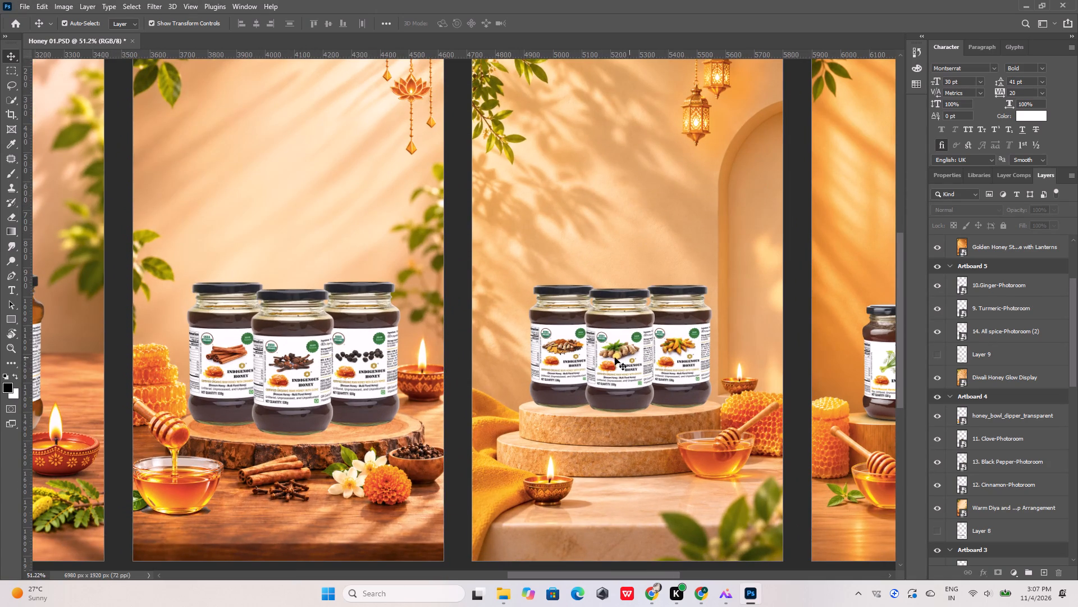
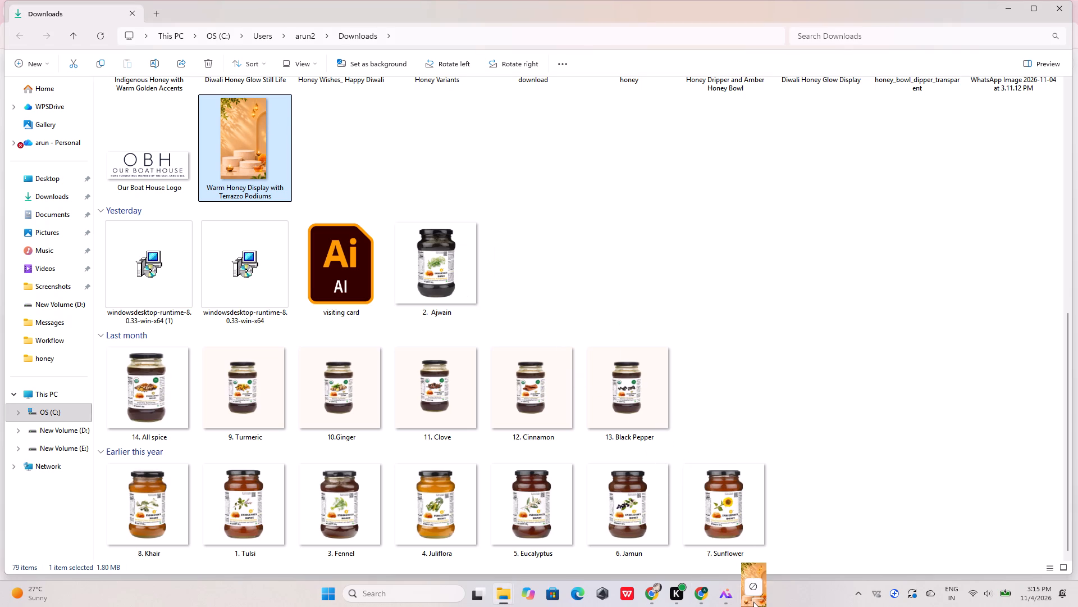
pyautogui.moveTo(753, 602); pyautogui.dragTo(393, 297)
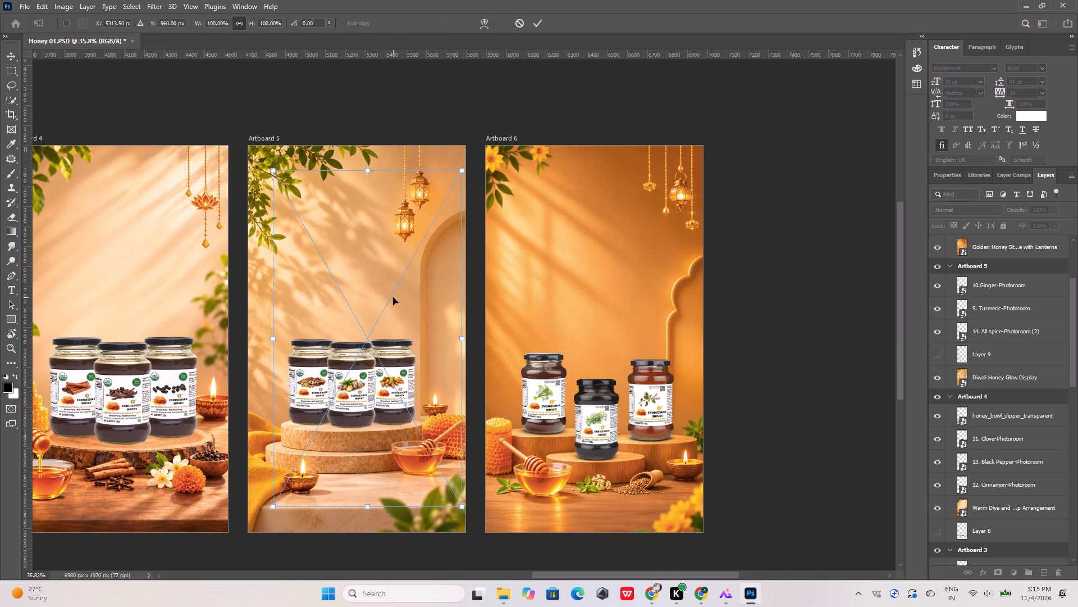
pyautogui.click(537, 21)
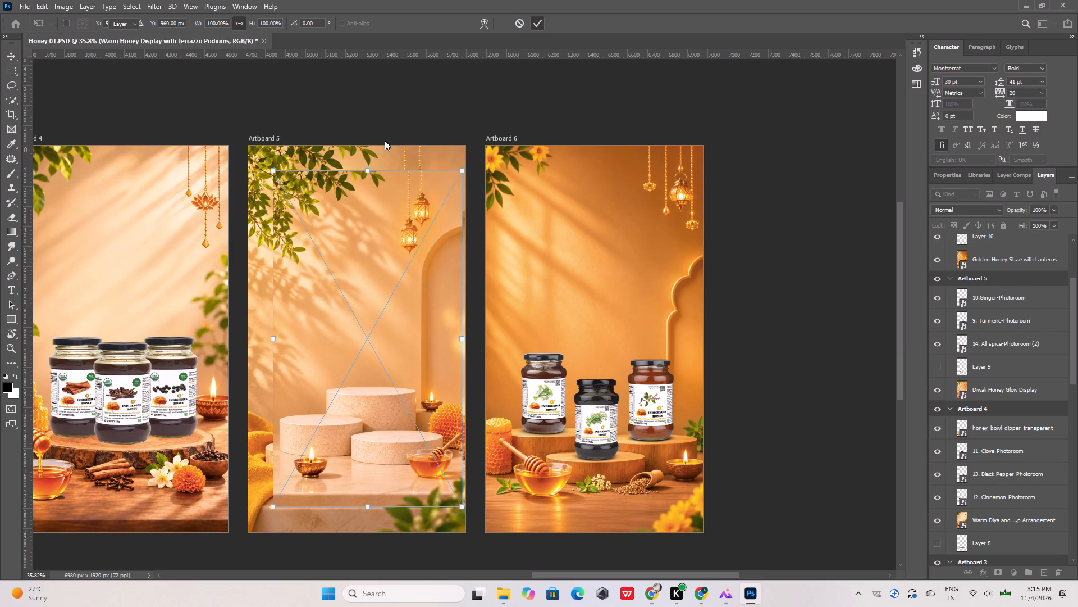
# Move the new podium background layer beneath Artboard 5's jar layers and delete the old Diwali Honey Glow Display layer.
pyautogui.click(327, 233)
pyautogui.moveTo(1012, 282); pyautogui.dragTo(1008, 384)
pyautogui.click(1004, 401)
pyautogui.press('Delete')
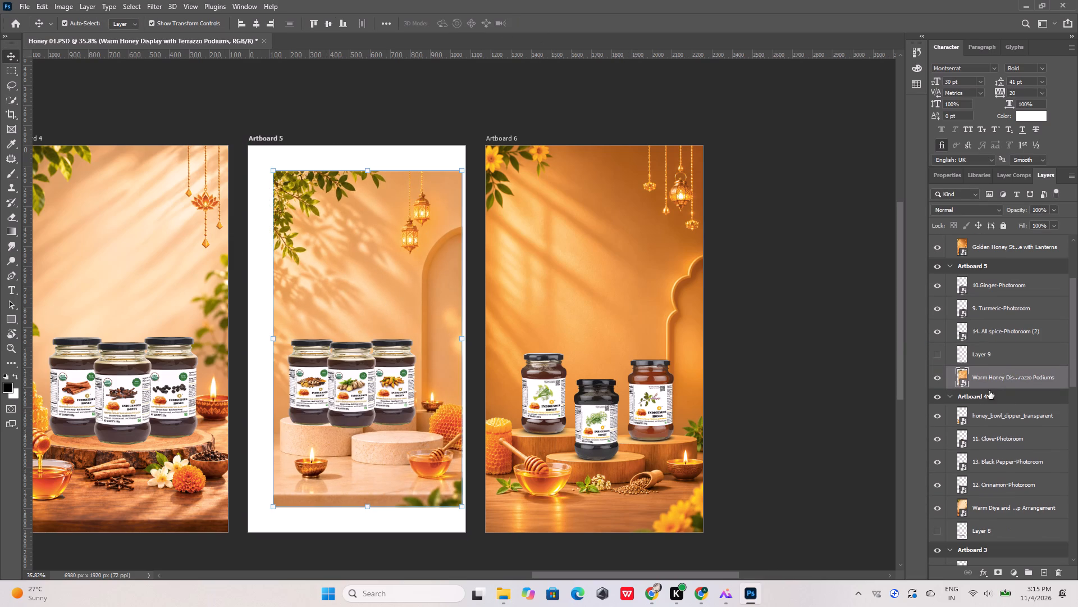
# Align the podium background's top-left corner with the top-left corner of Artboard 5.
pyautogui.click(394, 279)
pyautogui.moveTo(360, 254); pyautogui.dragTo(332, 228)
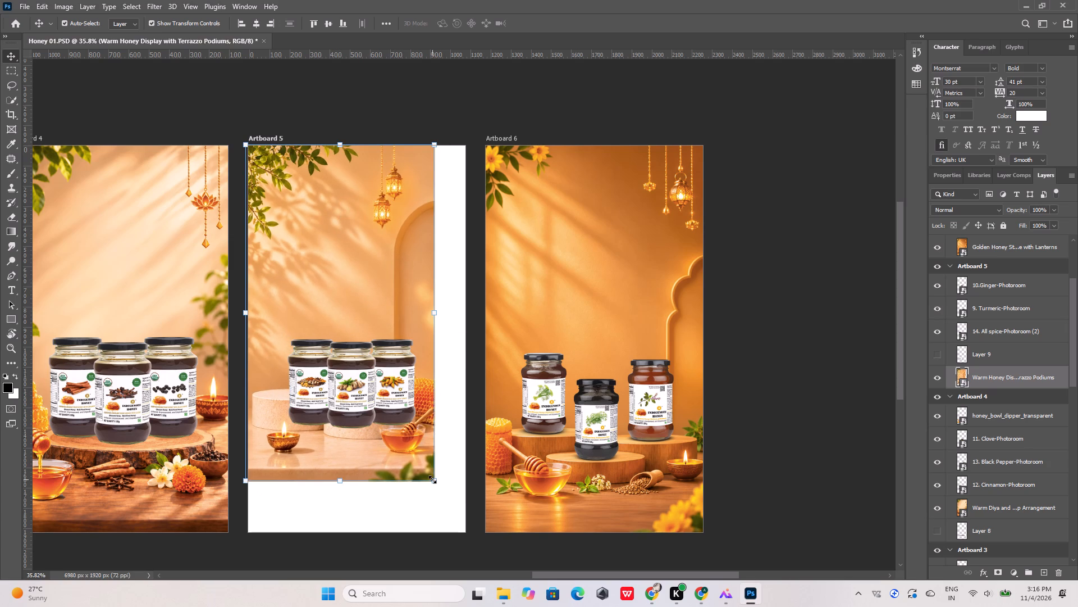
pyautogui.click(391, 319)
pyautogui.keyDown('alt'); pyautogui.scroll(3, 246, 166); pyautogui.keyUp('alt')
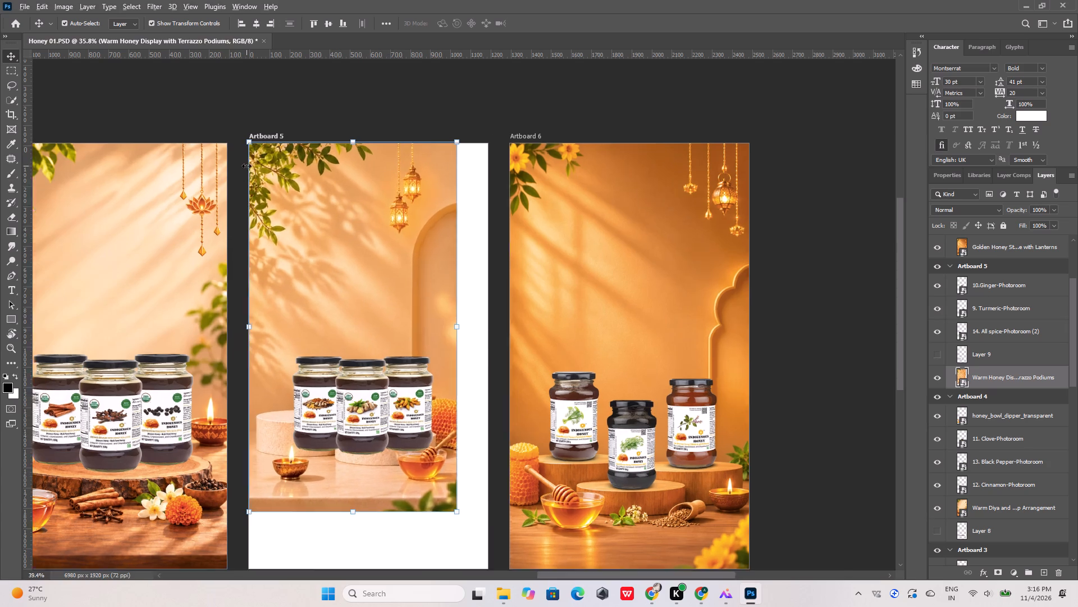
pyautogui.keyDown('alt'); pyautogui.scroll(17, 246, 166); pyautogui.keyUp('alt')
pyautogui.moveTo(256, 148); pyautogui.dragTo(254, 157)
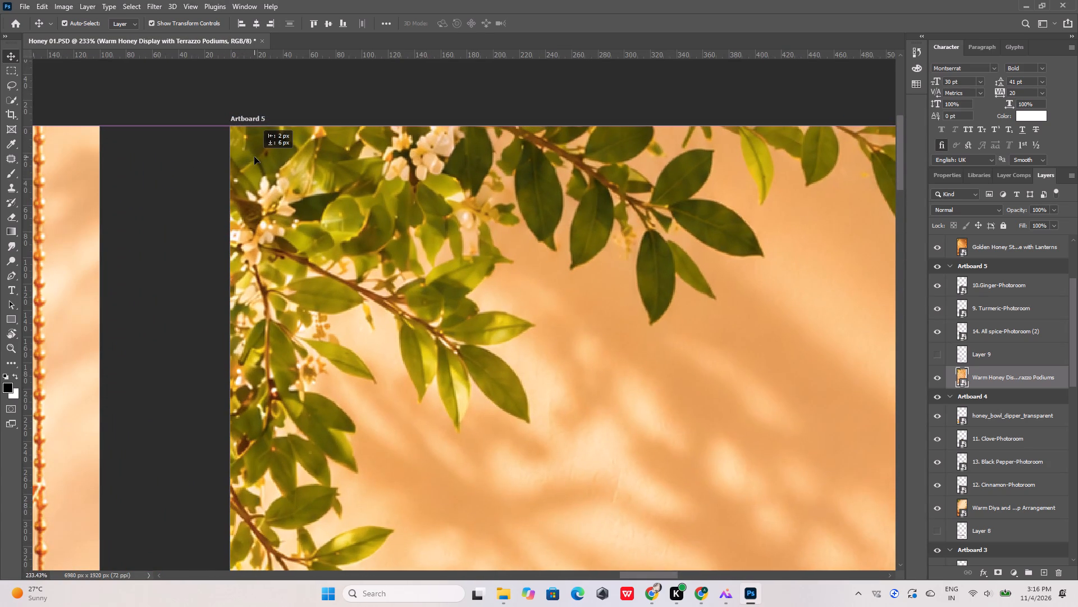
pyautogui.moveTo(254, 157); pyautogui.dragTo(257, 157)
pyautogui.keyDown('alt'); pyautogui.scroll(-6, 254, 153); pyautogui.keyUp('alt')
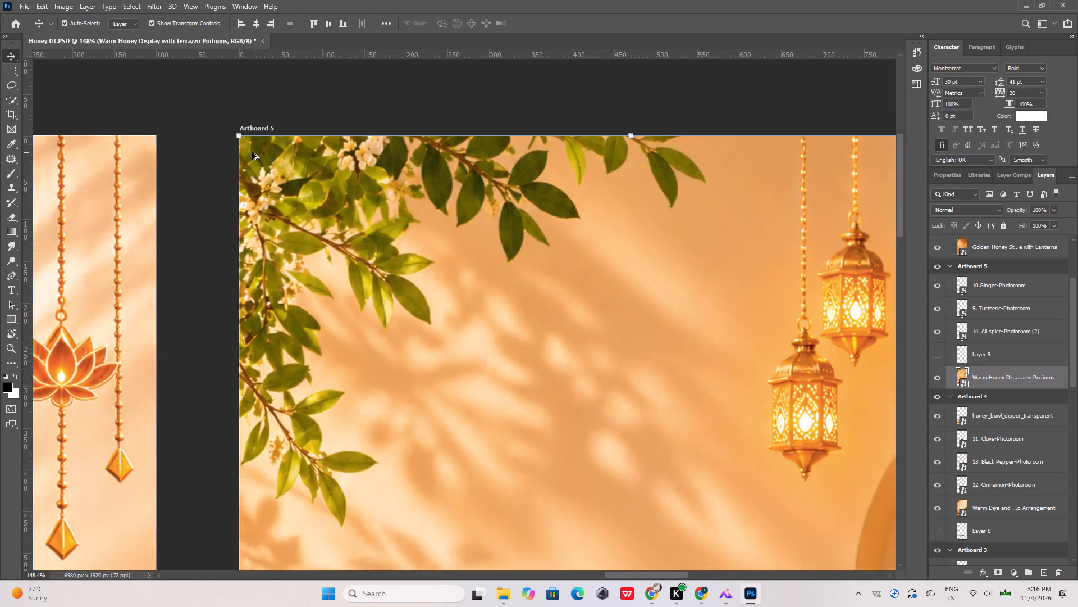
pyautogui.keyDown('alt'); pyautogui.scroll(-19, 252, 152); pyautogui.keyUp('alt')
# Scale the podium background proportionally to about 115% so that it fills Artboard 5 down to its bottom-right corner.
pyautogui.moveTo(375, 374); pyautogui.dragTo(375, 374)
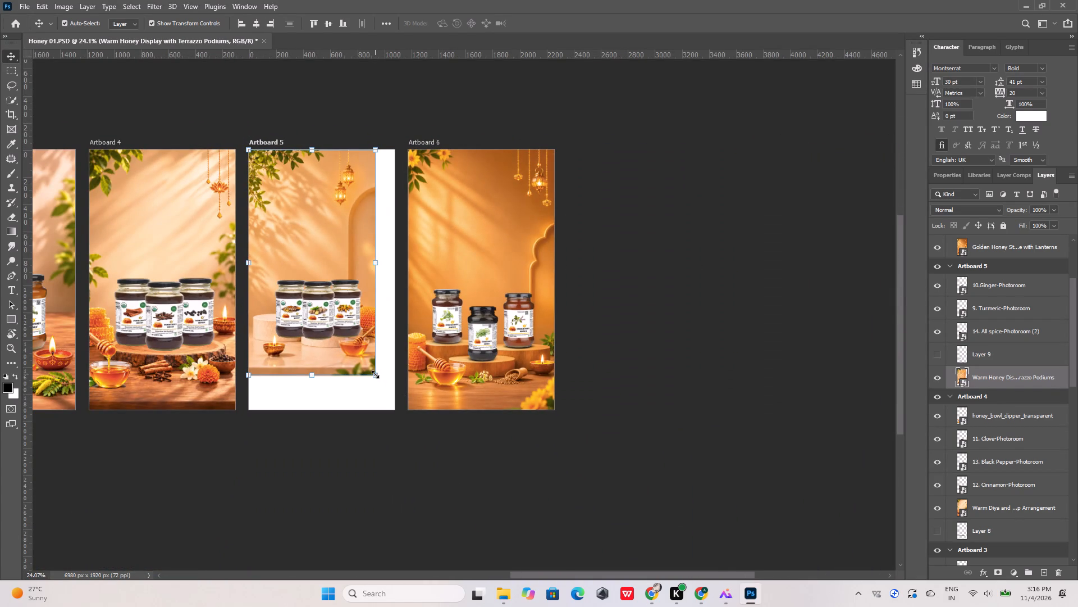
pyautogui.moveTo(375, 374); pyautogui.dragTo(392, 414)
pyautogui.keyDown('alt'); pyautogui.scroll(18, 392, 414); pyautogui.keyUp('alt')
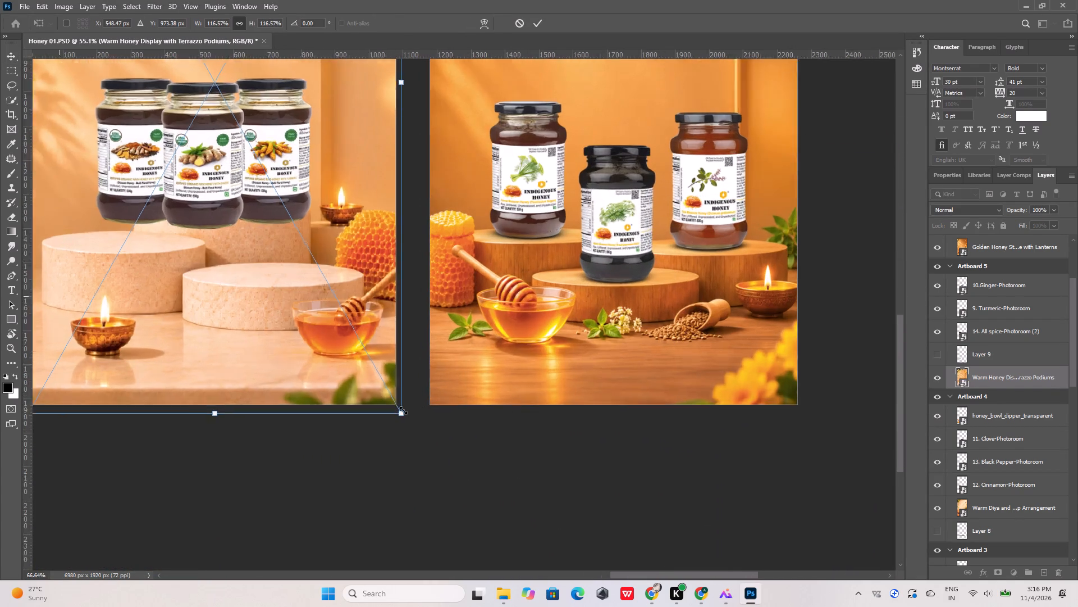
pyautogui.keyDown('alt'); pyautogui.scroll(2, 403, 410); pyautogui.keyUp('alt')
pyautogui.moveTo(403, 417); pyautogui.dragTo(395, 407)
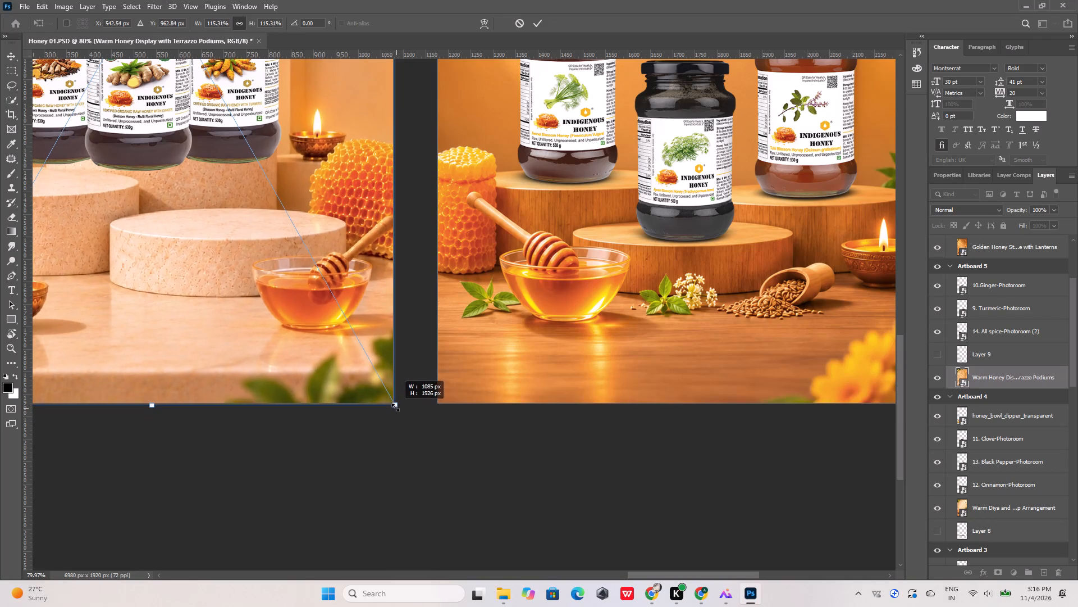
pyautogui.moveTo(395, 407); pyautogui.dragTo(394, 407)
pyautogui.keyDown('alt'); pyautogui.scroll(-6, 385, 437); pyautogui.keyUp('alt')
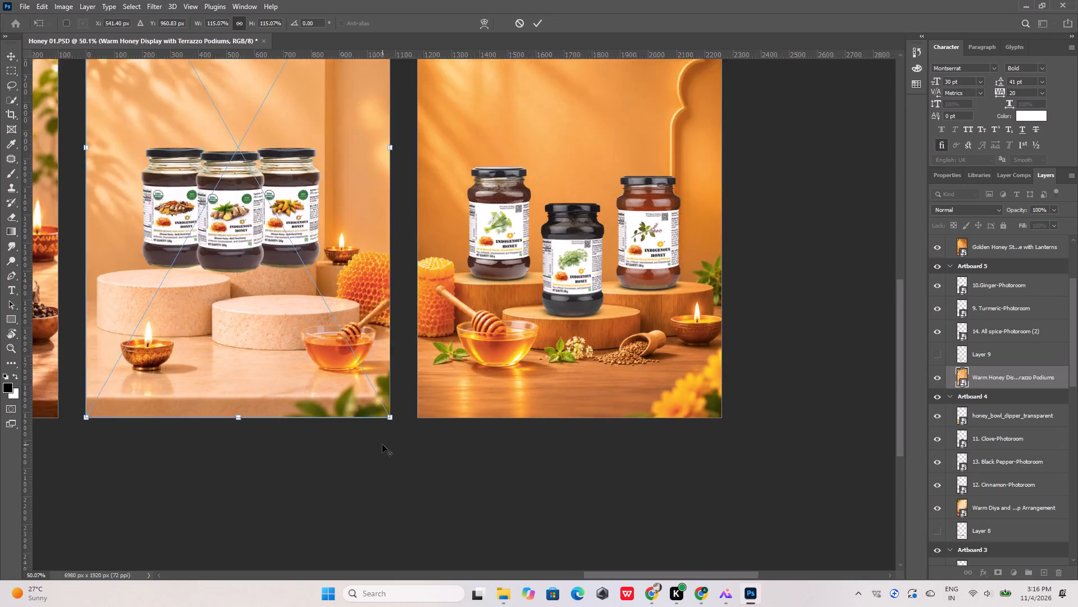
pyautogui.keyDown('alt'); pyautogui.scroll(-8, 382, 445); pyautogui.keyUp('alt')
pyautogui.click(540, 19)
pyautogui.click(537, 71)
# Stand the All spice jar on the left podium, the Turmeric jar on the front podium and the Ginger jar on the rear podium.
pyautogui.keyDown('alt'); pyautogui.scroll(6, 257, 350); pyautogui.keyUp('alt')
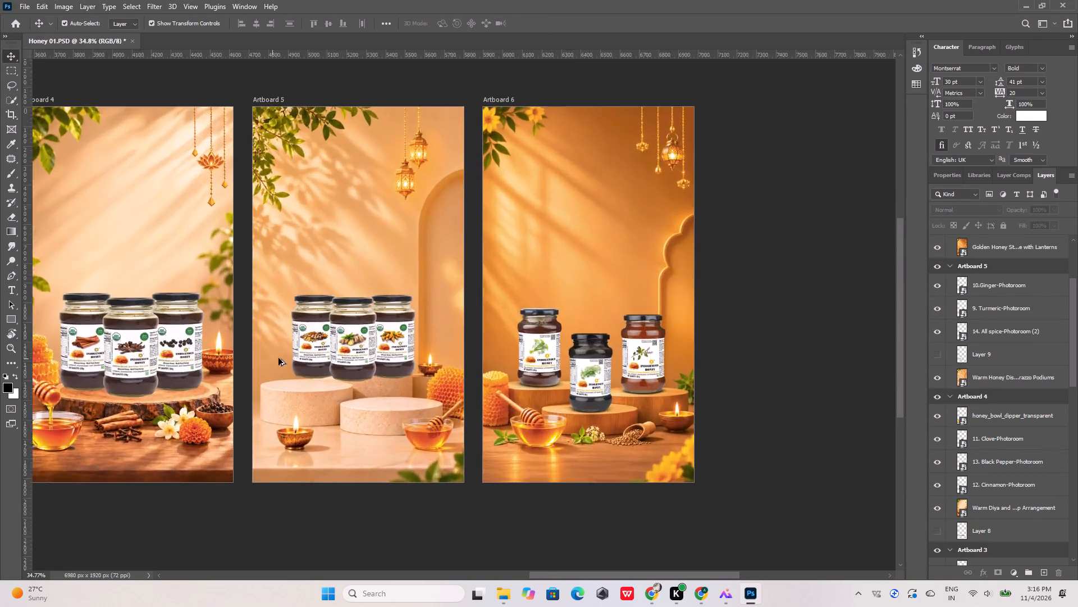
pyautogui.keyDown('alt'); pyautogui.scroll(7, 278, 358); pyautogui.keyUp('alt')
pyautogui.keyDown('alt'); pyautogui.middleClick(303, 356); pyautogui.keyUp('alt')
pyautogui.moveTo(331, 324); pyautogui.dragTo(308, 344)
pyautogui.moveTo(505, 312); pyautogui.dragTo(518, 377)
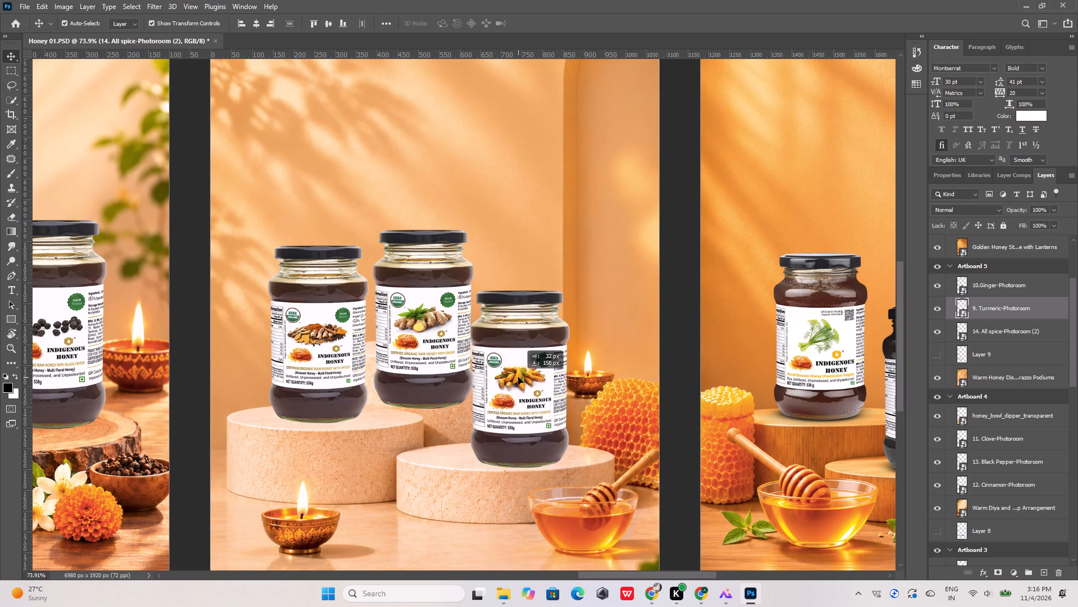
pyautogui.moveTo(518, 377); pyautogui.dragTo(518, 375)
pyautogui.moveTo(432, 323); pyautogui.dragTo(442, 258)
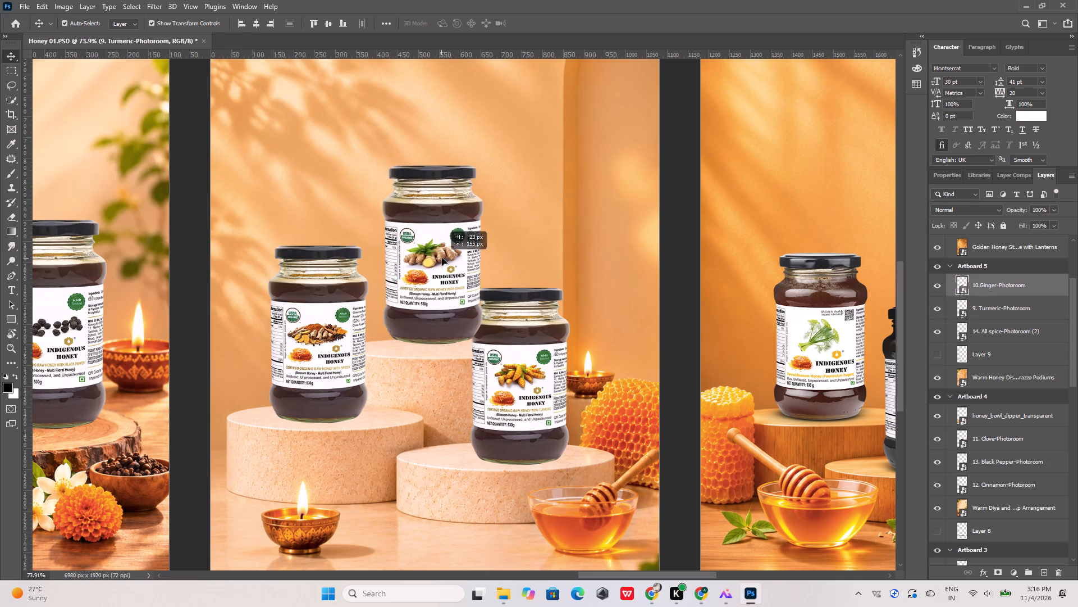
pyautogui.moveTo(442, 258); pyautogui.dragTo(442, 259)
# Swap the Ginger and Turmeric jars so that Turmeric stands on the rear podium and Ginger on the front podium.
pyautogui.keyDown('alt'); pyautogui.scroll(3, 509, 330); pyautogui.keyUp('alt')
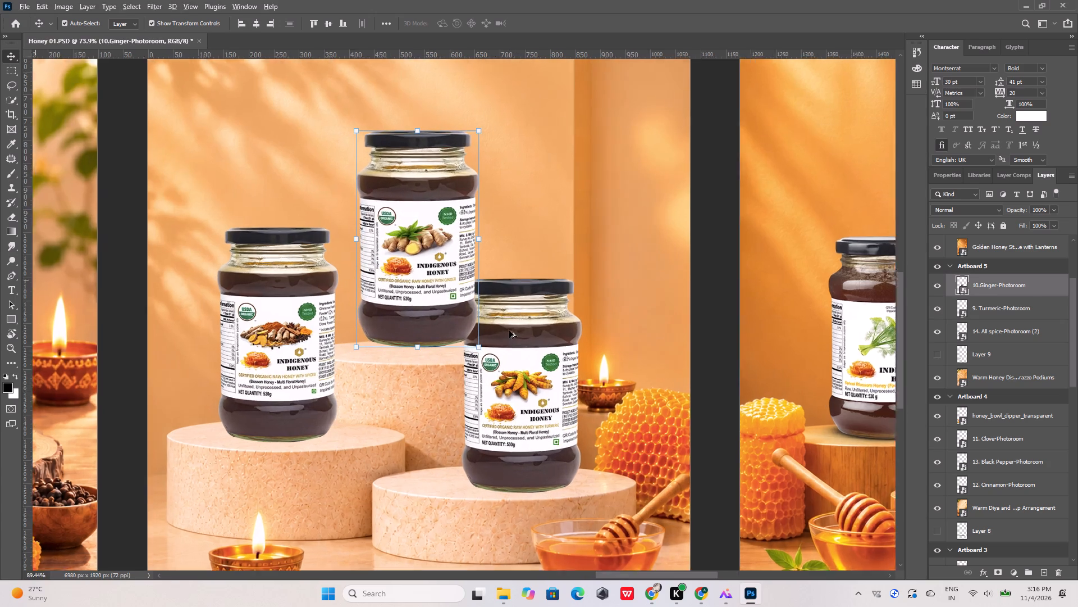
pyautogui.keyDown('alt'); pyautogui.scroll(2, 509, 330); pyautogui.keyUp('alt')
pyautogui.moveTo(405, 232); pyautogui.dragTo(416, 409)
pyautogui.moveTo(532, 388); pyautogui.dragTo(528, 365)
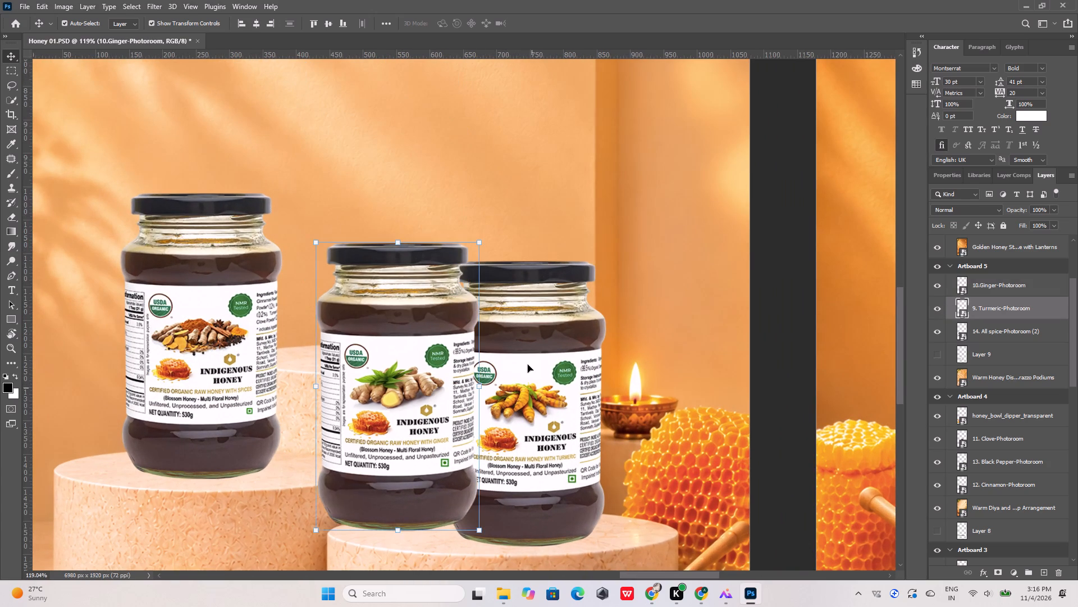
pyautogui.moveTo(528, 365); pyautogui.dragTo(409, 221)
pyautogui.moveTo(389, 350); pyautogui.dragTo(518, 370)
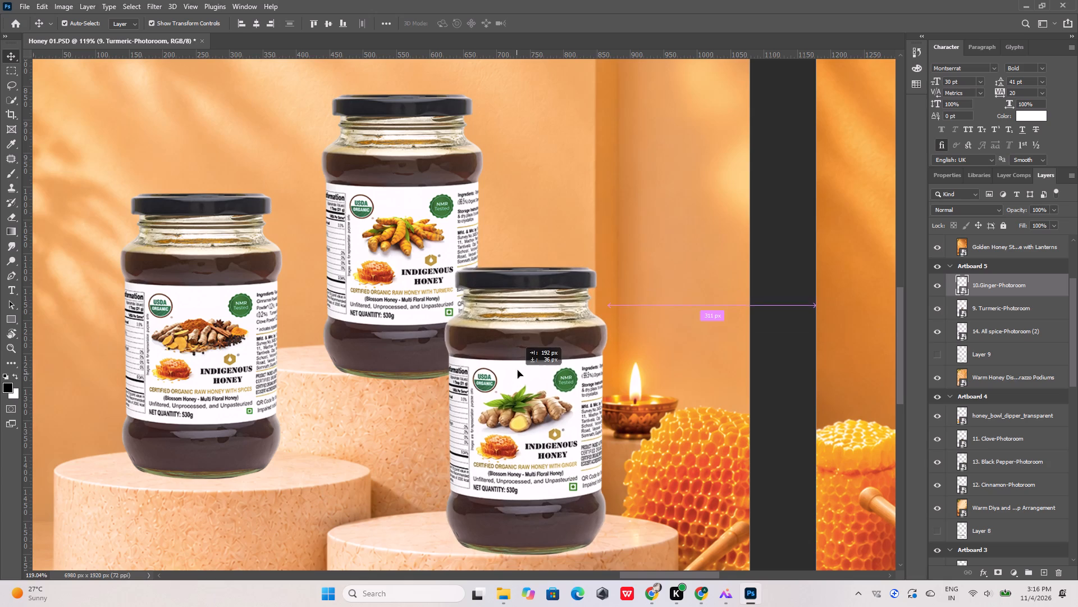
pyautogui.moveTo(518, 370); pyautogui.dragTo(518, 366)
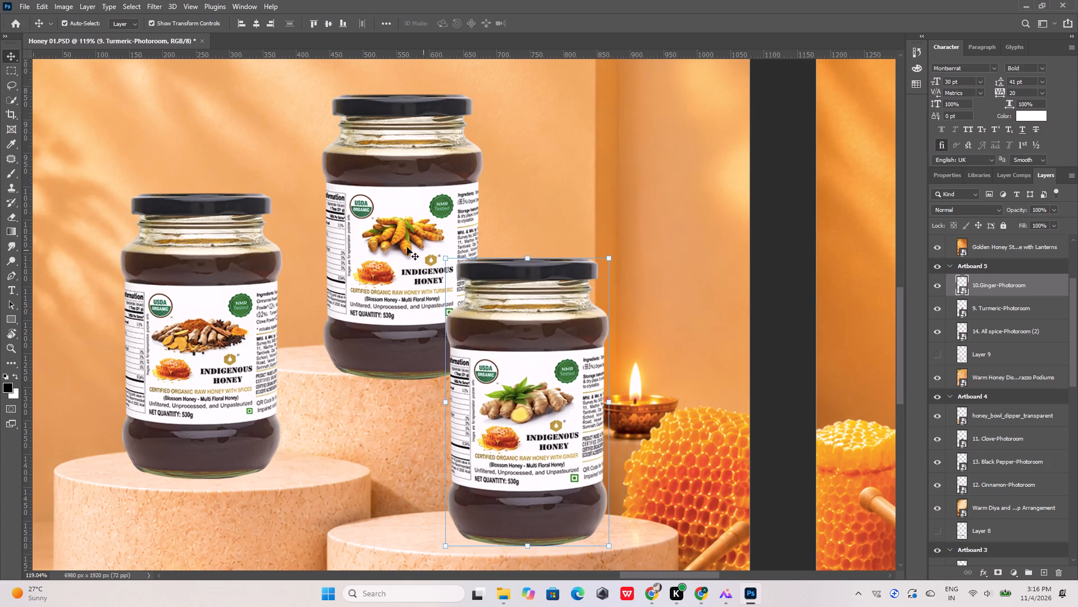
pyautogui.moveTo(399, 246); pyautogui.dragTo(396, 230)
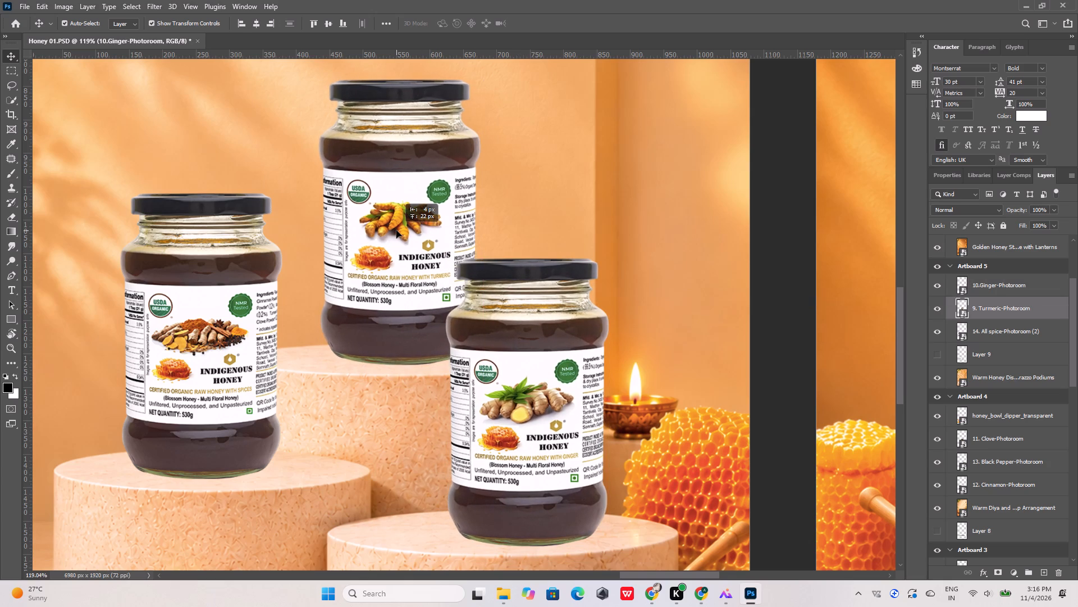
pyautogui.moveTo(396, 230); pyautogui.dragTo(396, 230)
# Fine-tune the Turmeric jar on the rear podium and shift the Ginger jar left on the front podium, slightly overlapping Turmeric.
pyautogui.keyDown('alt'); pyautogui.scroll(-10, 493, 409); pyautogui.keyUp('alt')
pyautogui.keyDown('alt'); pyautogui.scroll(6, 518, 436); pyautogui.keyUp('alt')
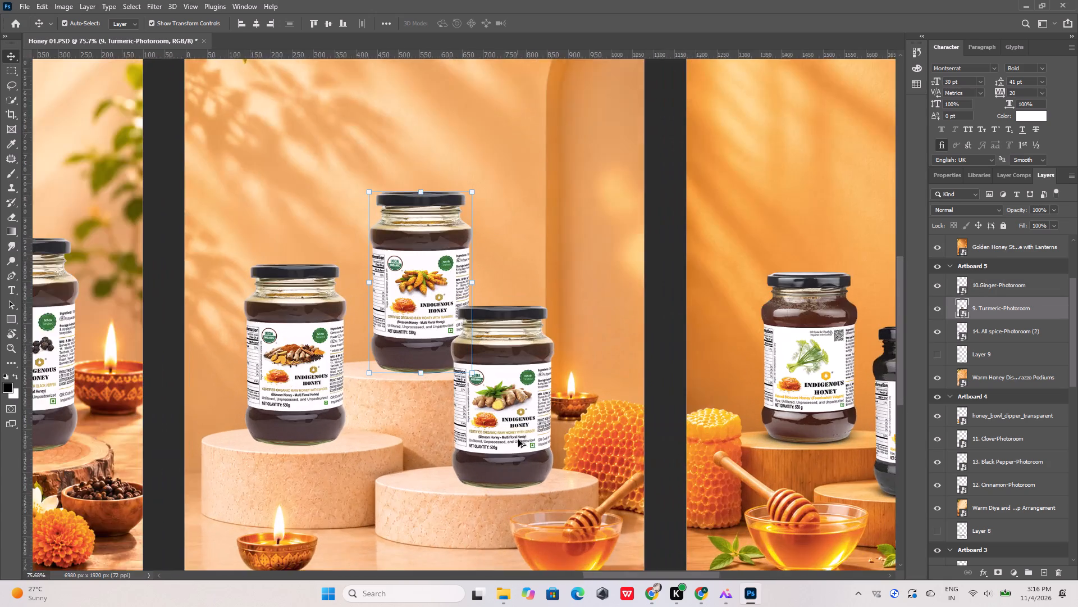
pyautogui.keyDown('alt'); pyautogui.scroll(2, 518, 440); pyautogui.keyUp('alt')
pyautogui.moveTo(513, 440); pyautogui.dragTo(536, 439)
pyautogui.moveTo(386, 282); pyautogui.dragTo(378, 282)
pyautogui.moveTo(508, 378); pyautogui.dragTo(503, 379)
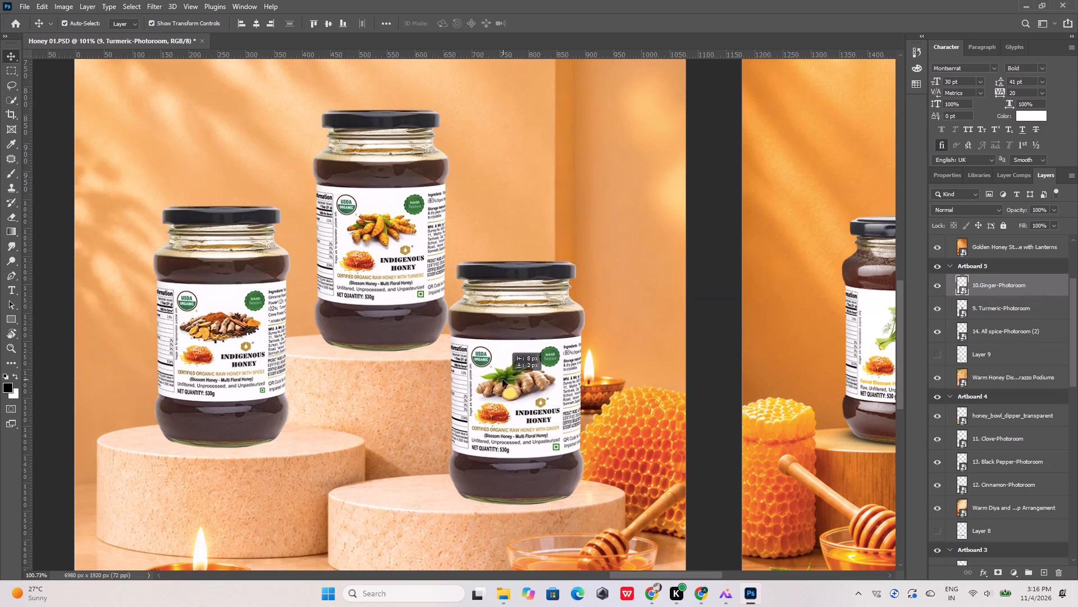
pyautogui.moveTo(503, 379); pyautogui.dragTo(468, 379)
pyautogui.click(387, 256)
pyautogui.click(381, 244)
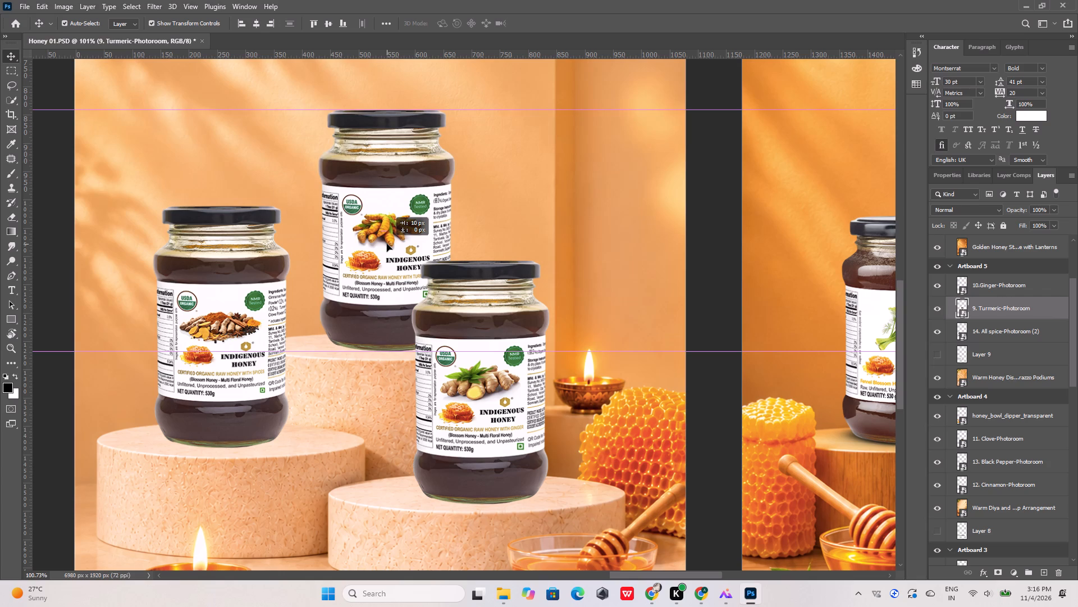
pyautogui.click(488, 251)
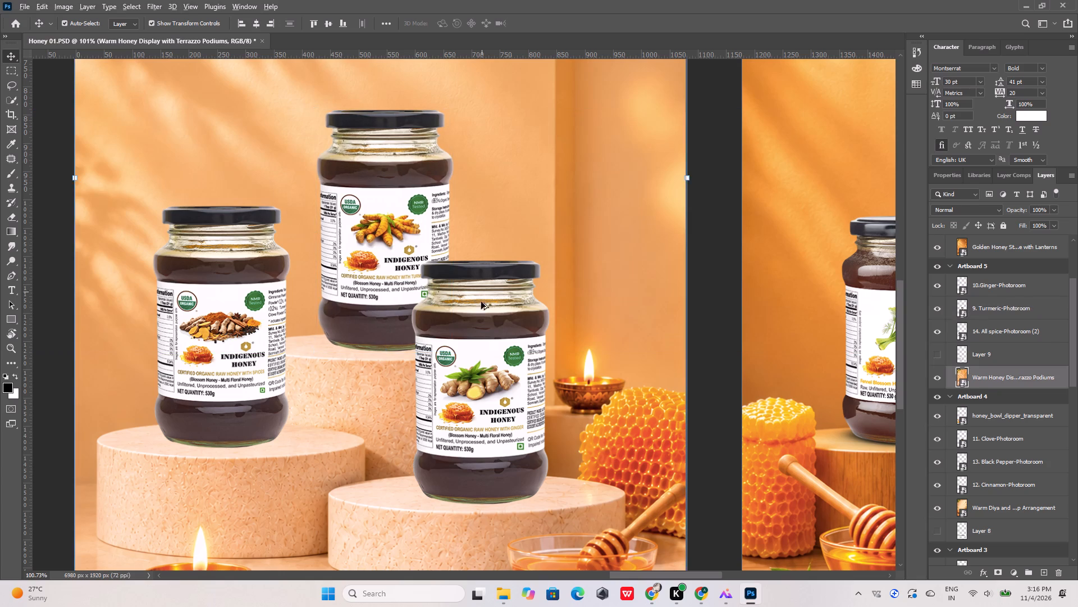
# Nudge the Ginger jar slightly left on Artboard 5's front podium.
pyautogui.keyDown('alt'); pyautogui.scroll(-12, 481, 311); pyautogui.keyUp('alt')
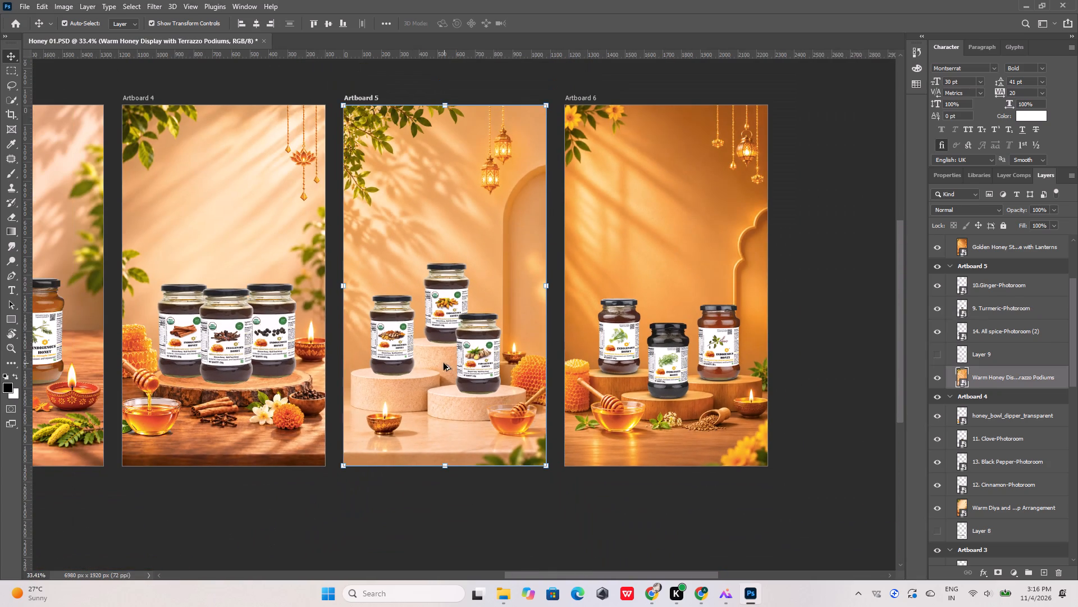
pyautogui.keyDown('alt'); pyautogui.scroll(9, 435, 364); pyautogui.keyUp('alt')
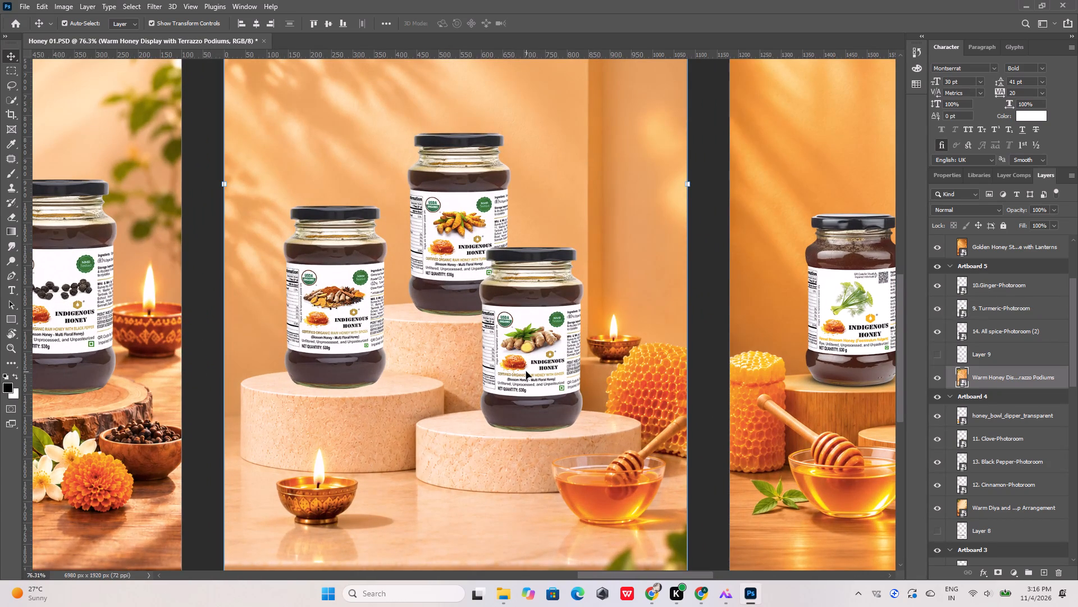
pyautogui.click(531, 372)
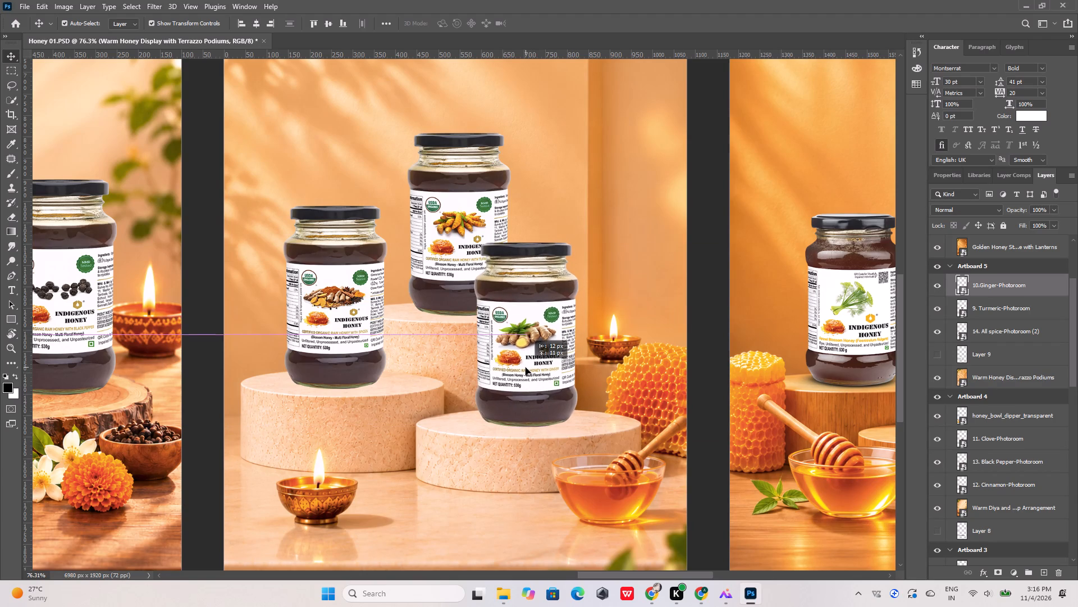
pyautogui.click(611, 251)
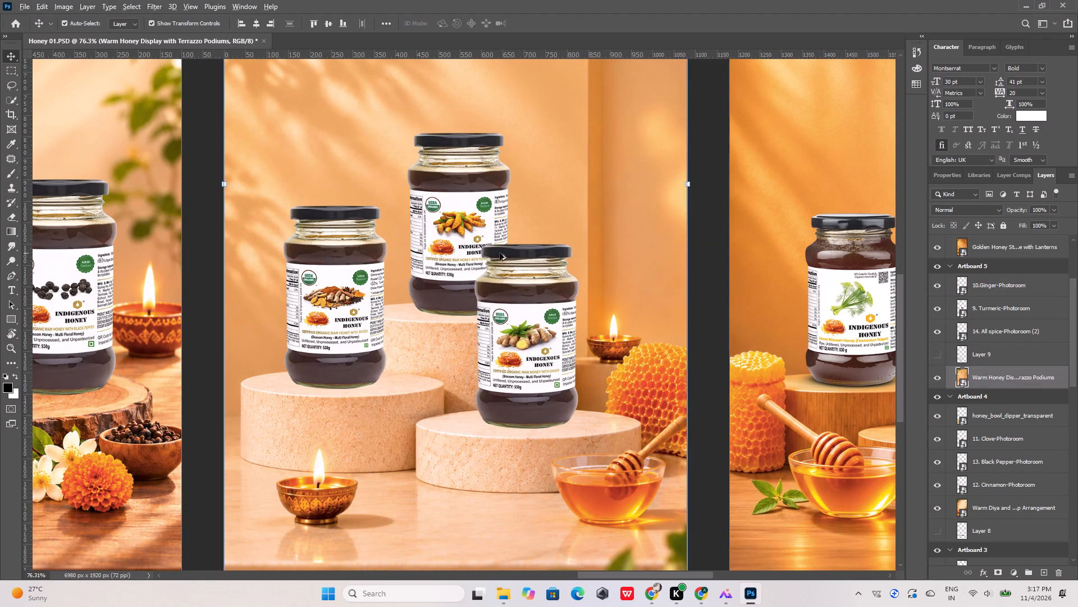
# Examine the jar placement on Artboard 5's podiums and compare the composition with the neighbouring artboards.
pyautogui.keyDown('alt'); pyautogui.scroll(5, 355, 305); pyautogui.keyUp('alt')
pyautogui.keyDown('alt'); pyautogui.scroll(4, 342, 365); pyautogui.keyUp('alt')
pyautogui.keyDown('alt'); pyautogui.scroll(-15, 316, 384); pyautogui.keyUp('alt')
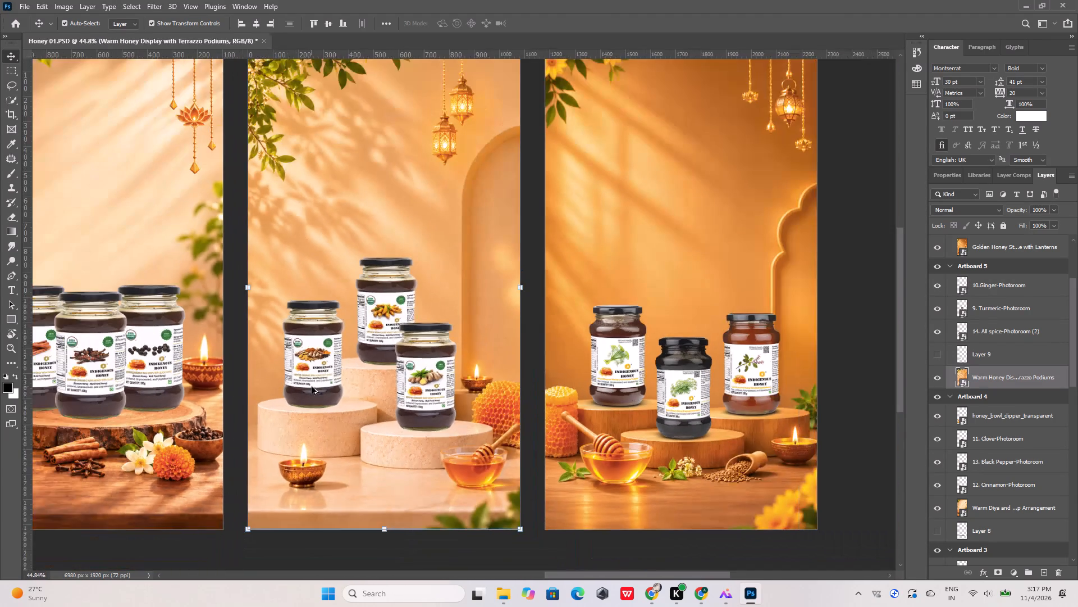
pyautogui.keyDown('alt'); pyautogui.click(388, 301); pyautogui.keyUp('alt')
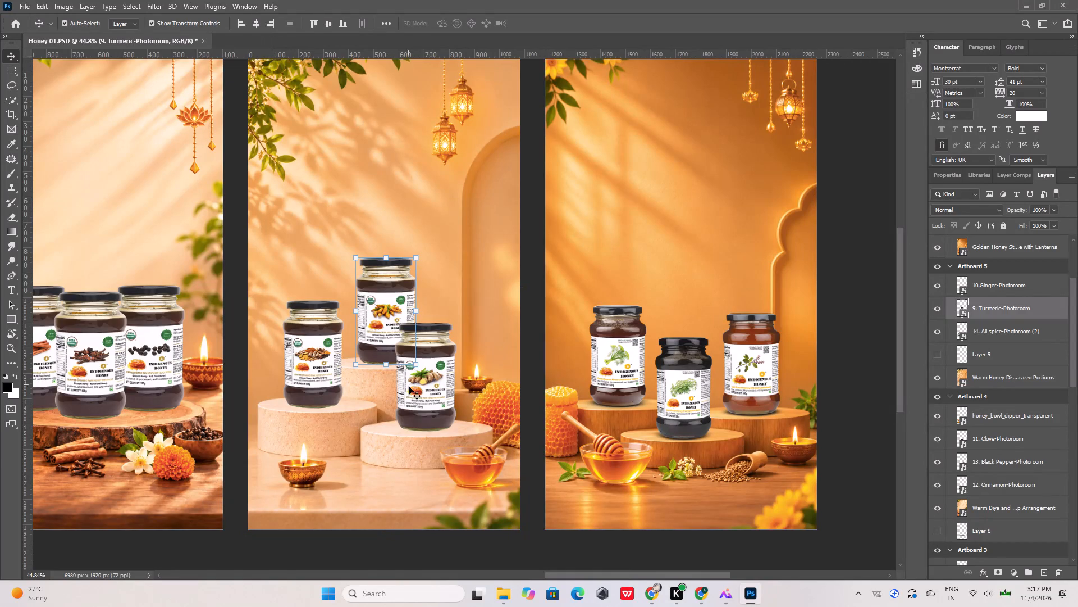
pyautogui.click(411, 389)
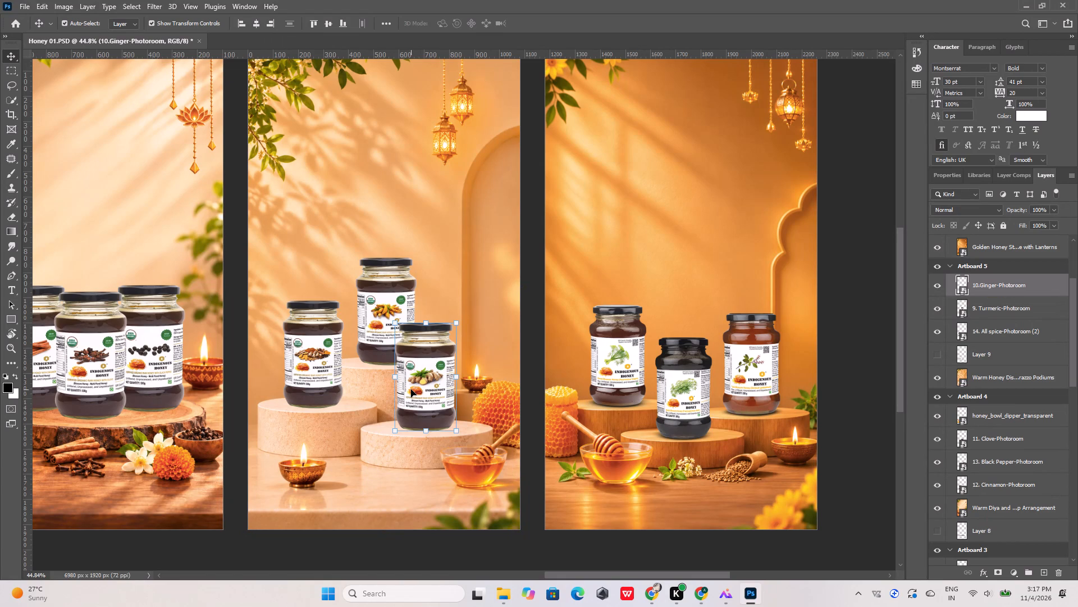
pyautogui.click(508, 280)
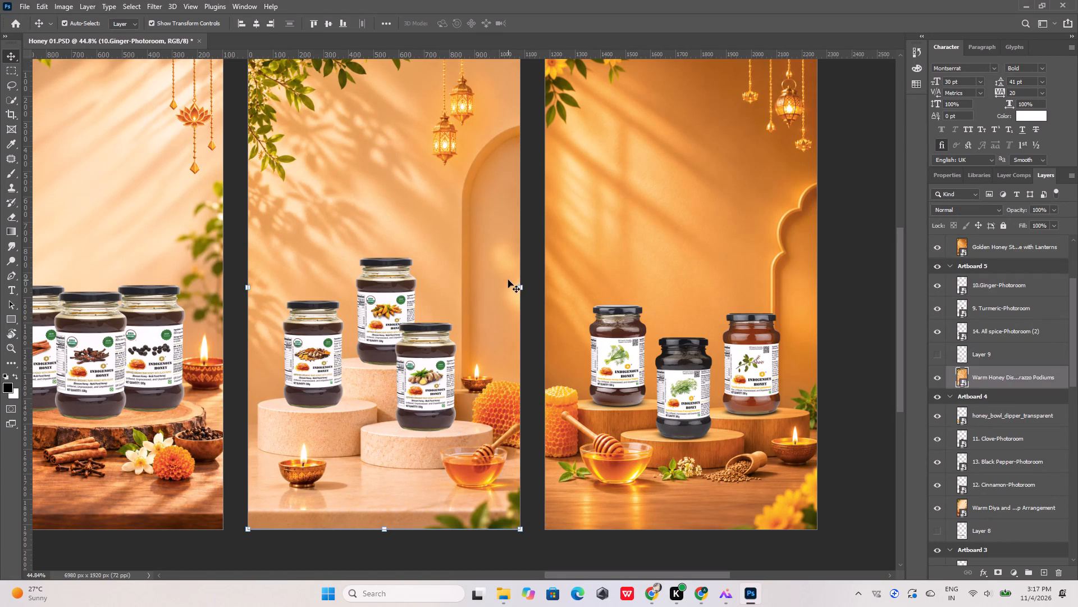
pyautogui.keyDown('alt'); pyautogui.scroll(4, 368, 320); pyautogui.keyUp('alt')
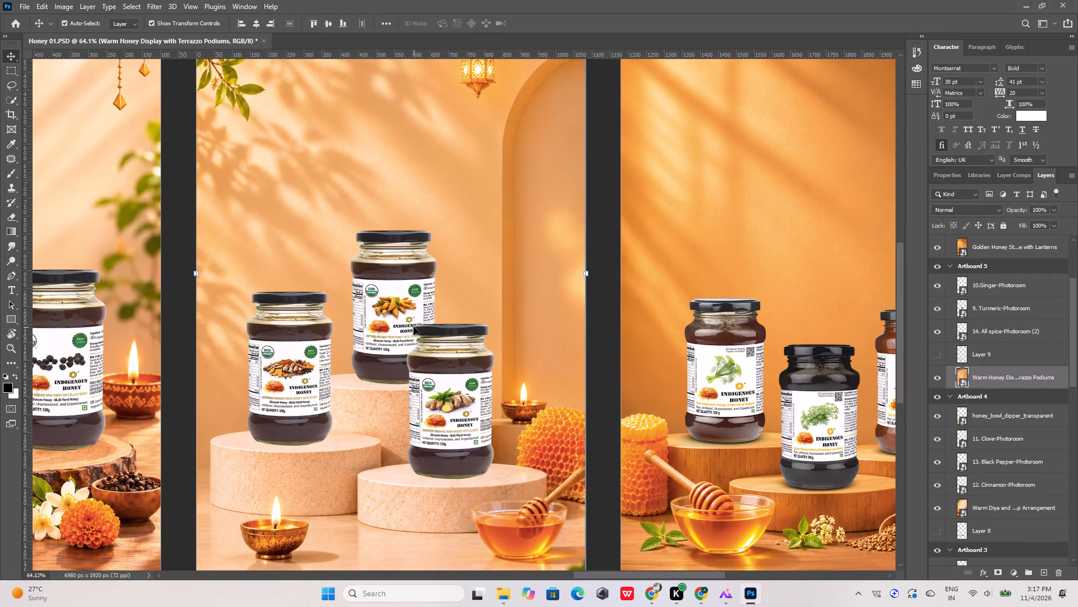
pyautogui.click(446, 402)
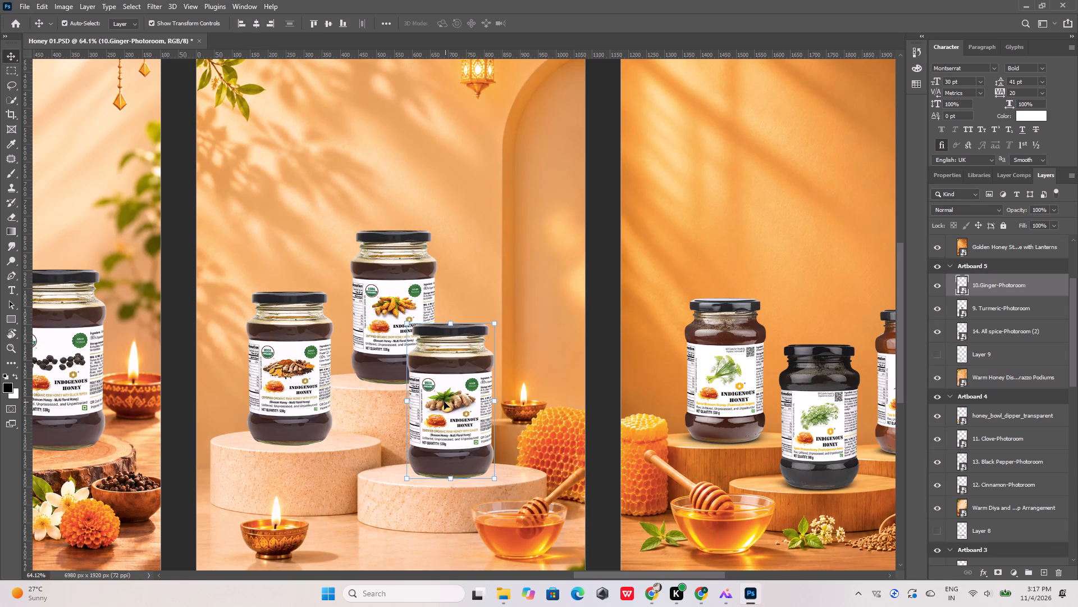
pyautogui.keyDown('alt'); pyautogui.scroll(-9, 450, 391); pyautogui.keyUp('alt')
pyautogui.click(814, 372)
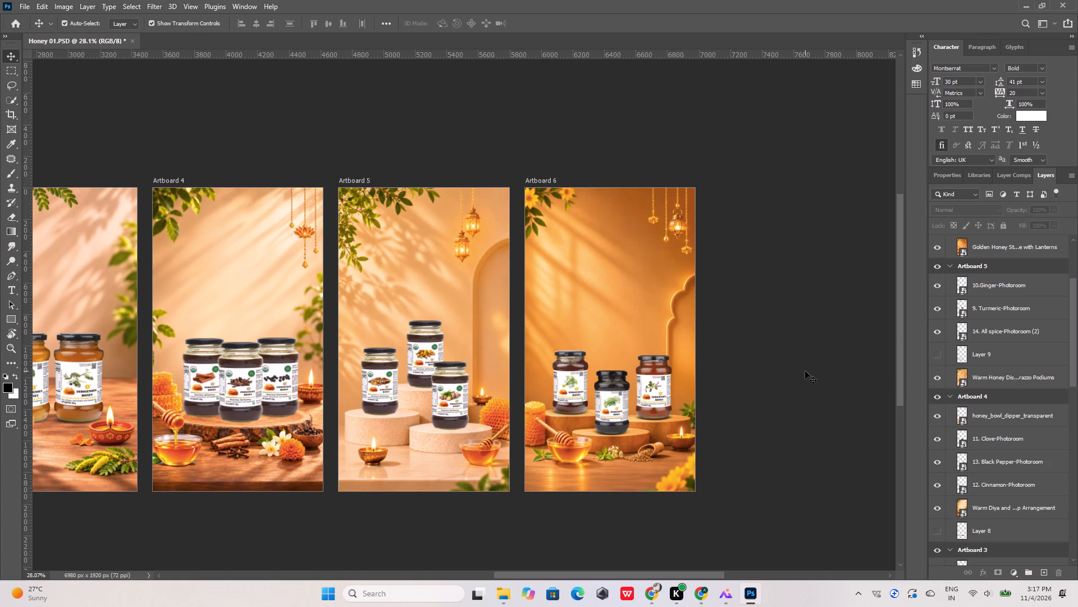
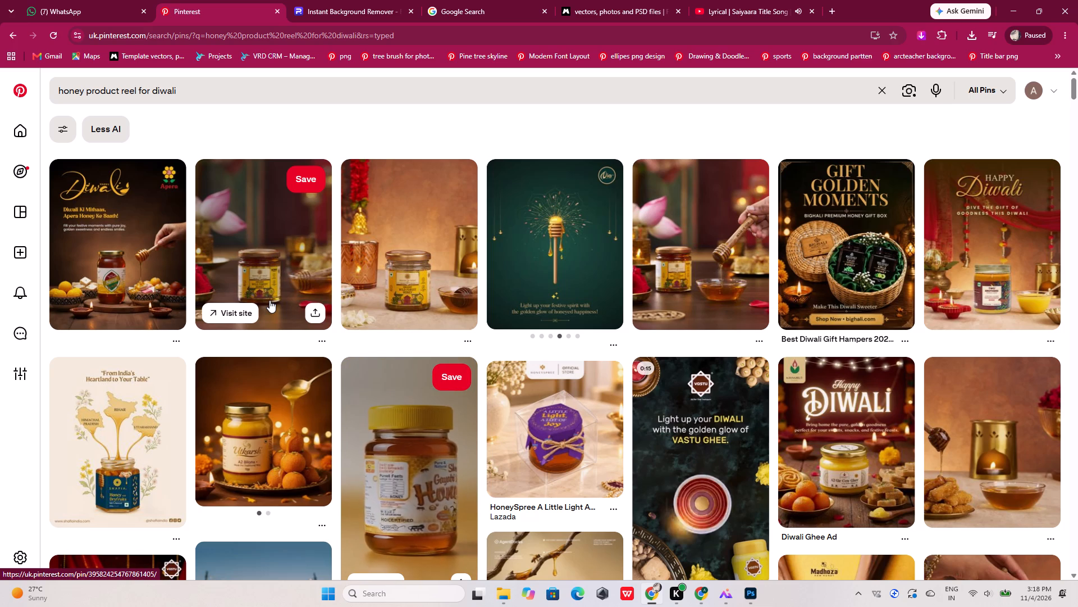
# Browse the Pinterest results for honey product Diwali reels and the home feed for design references.
pyautogui.scroll(-2, 345, 314)
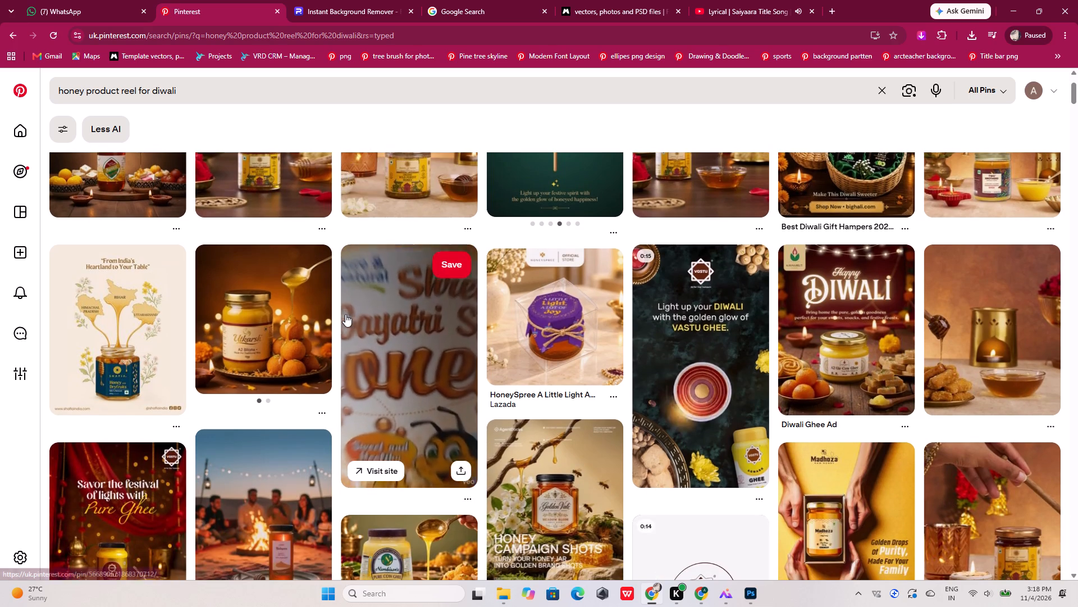
pyautogui.scroll(-4, 345, 314)
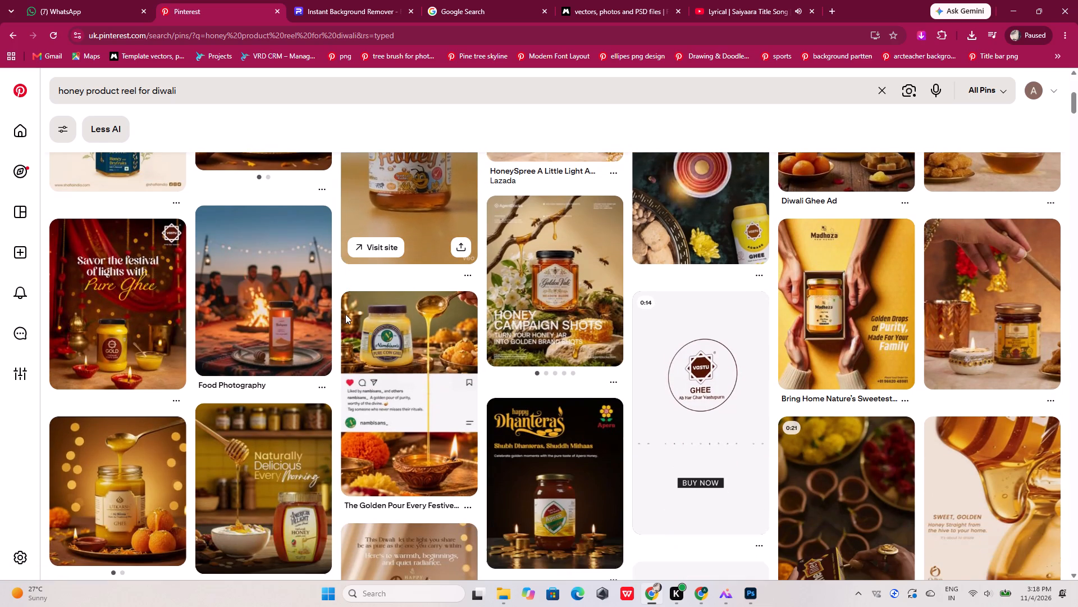
pyautogui.scroll(-3, 345, 312)
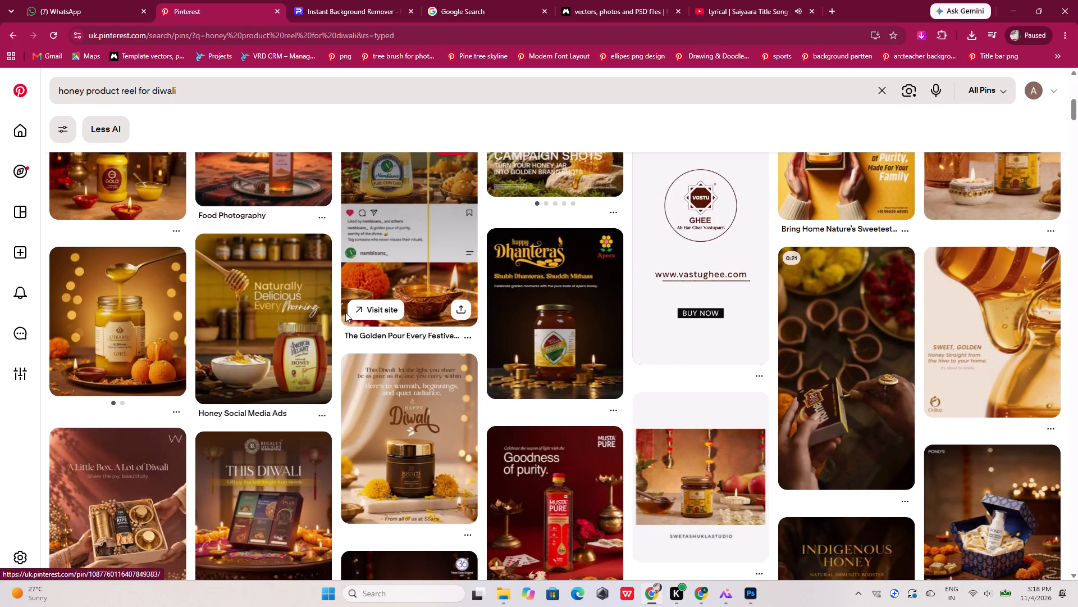
pyautogui.scroll(-2, 345, 312)
pyautogui.click(22, 130)
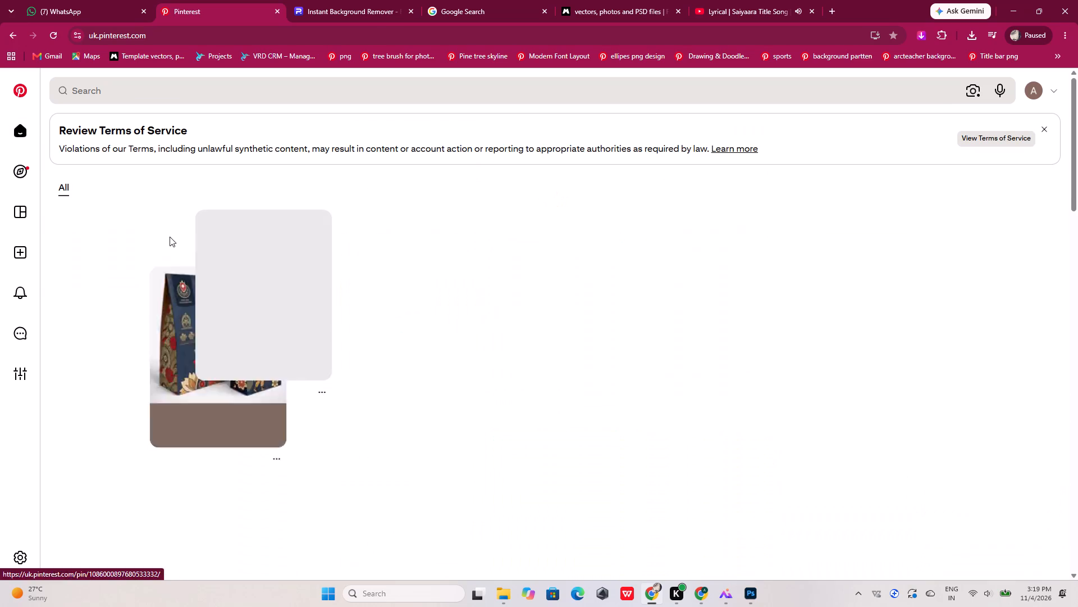
pyautogui.scroll(-7, 170, 236)
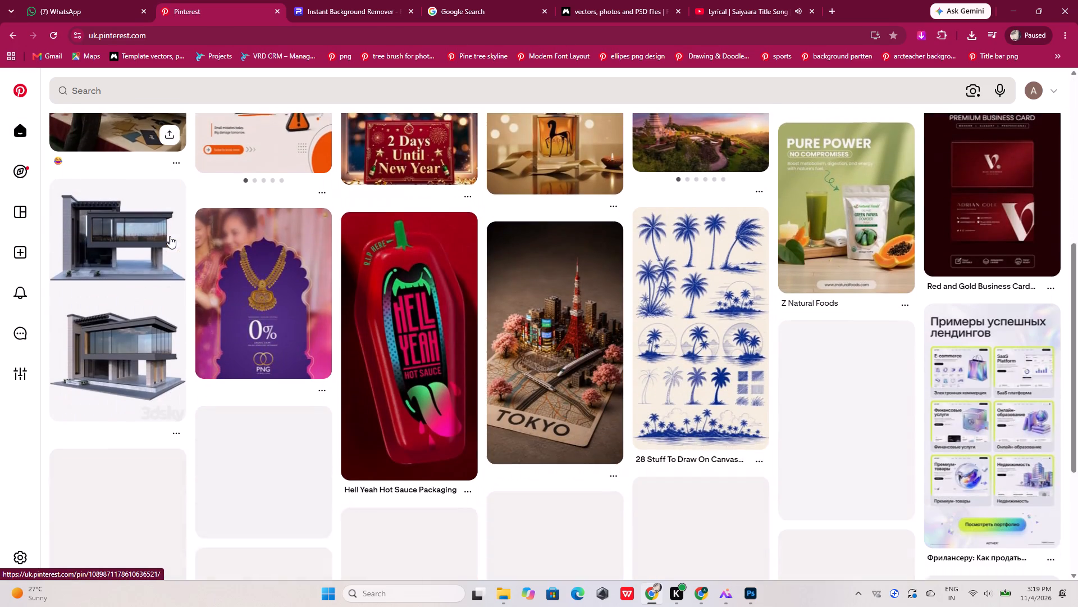
pyautogui.scroll(-3, 170, 236)
pyautogui.scroll(3, 170, 236)
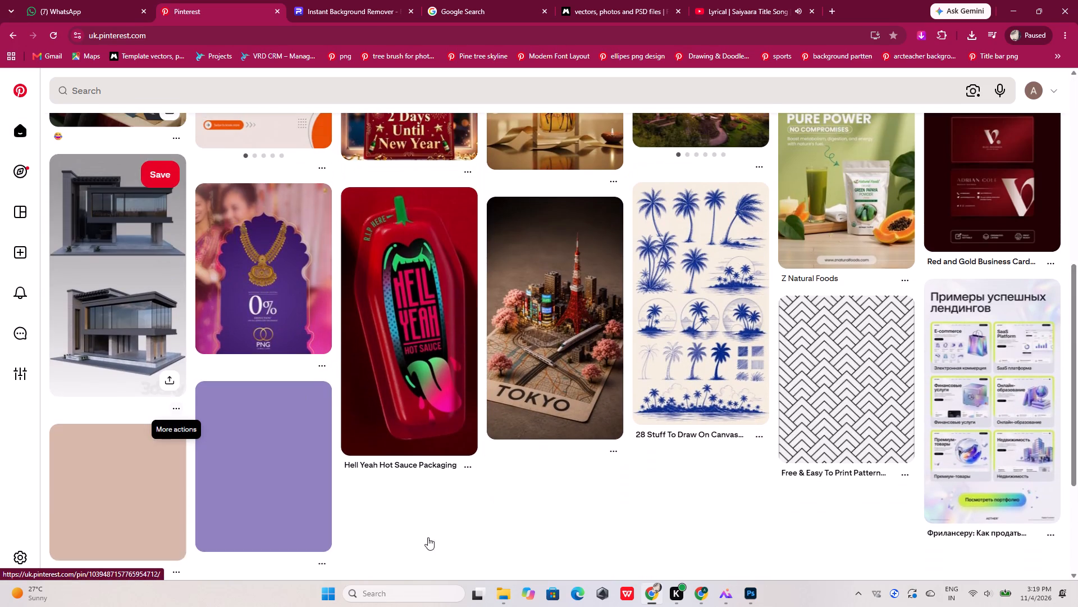
# Look through the Downloads folder and open the Wolnut perfume Diwali reference image named "download".
pyautogui.click(509, 590)
pyautogui.click(594, 535)
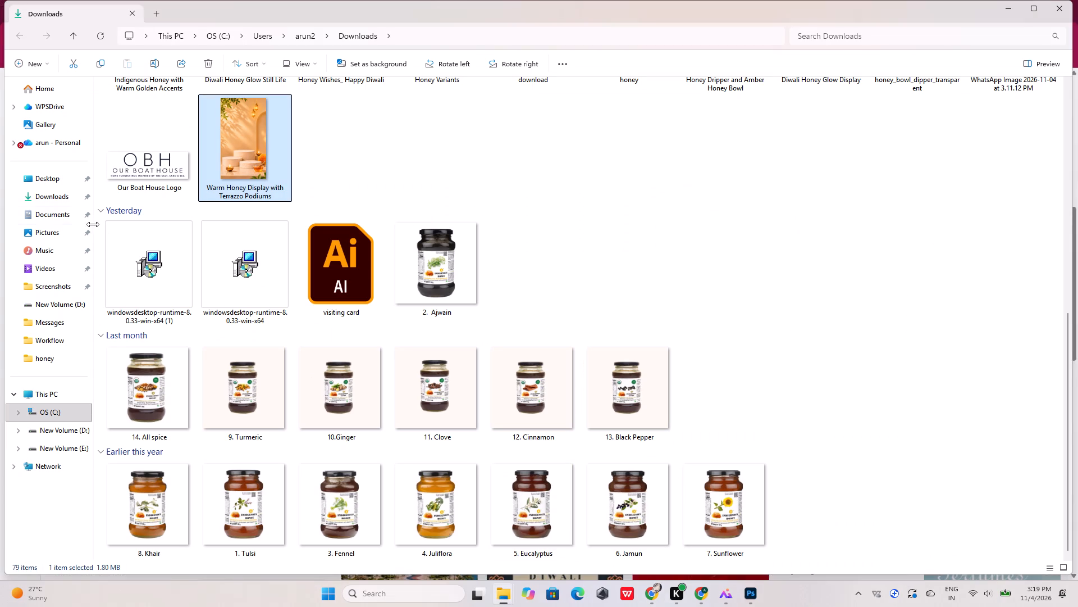
pyautogui.click(58, 196)
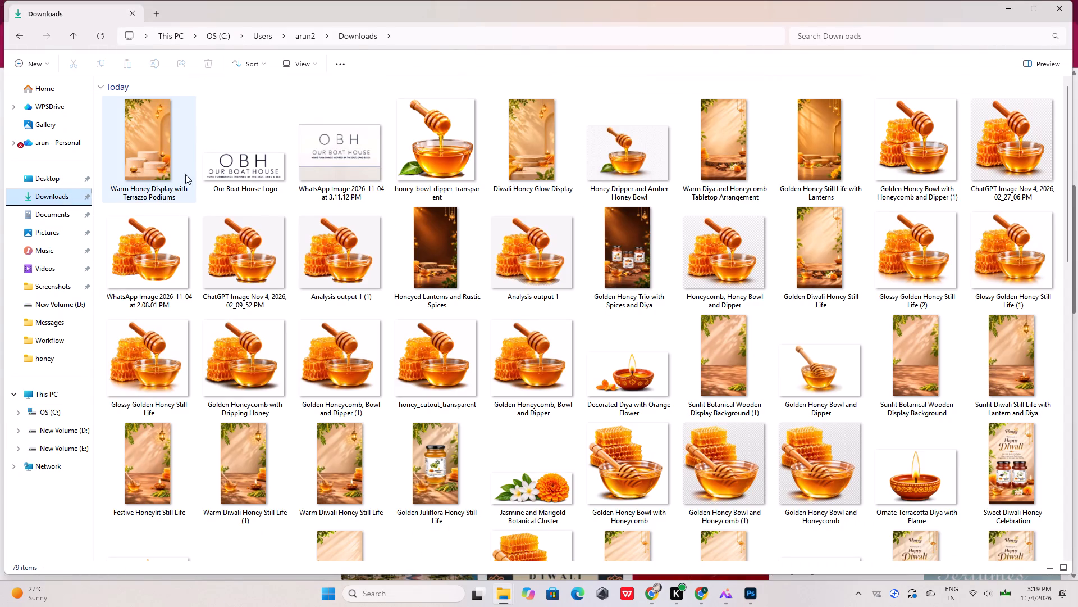
pyautogui.scroll(-4, 317, 234)
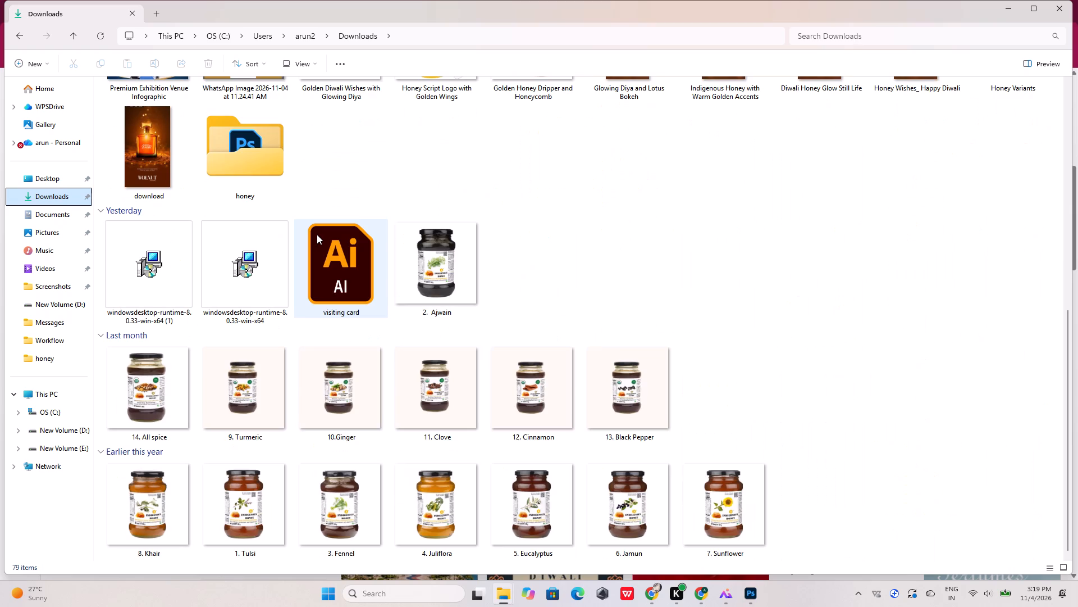
pyautogui.scroll(1, 124, 158)
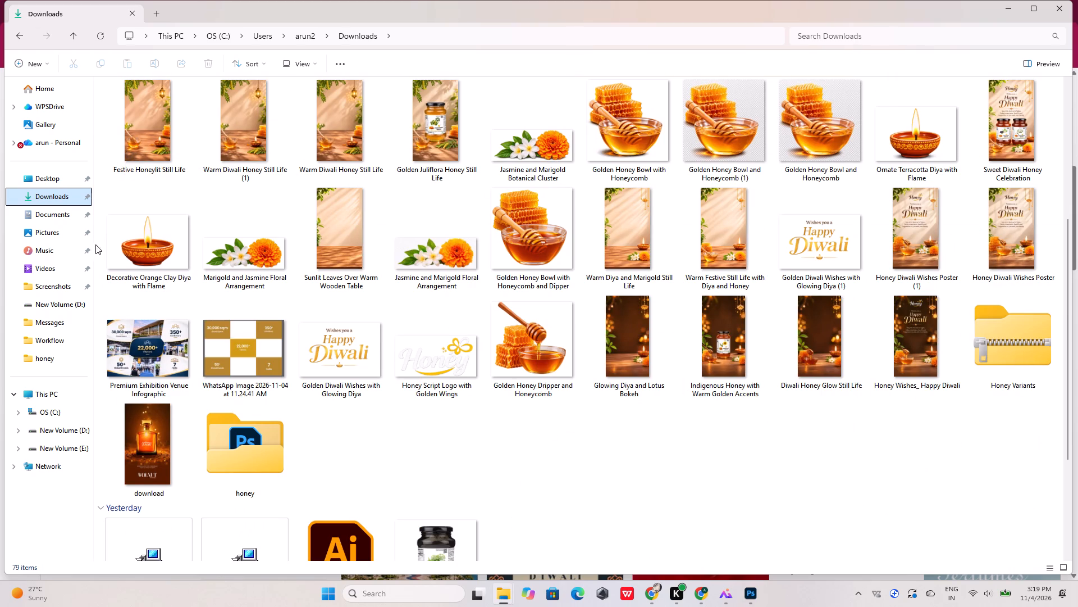
pyautogui.scroll(-2, 170, 393)
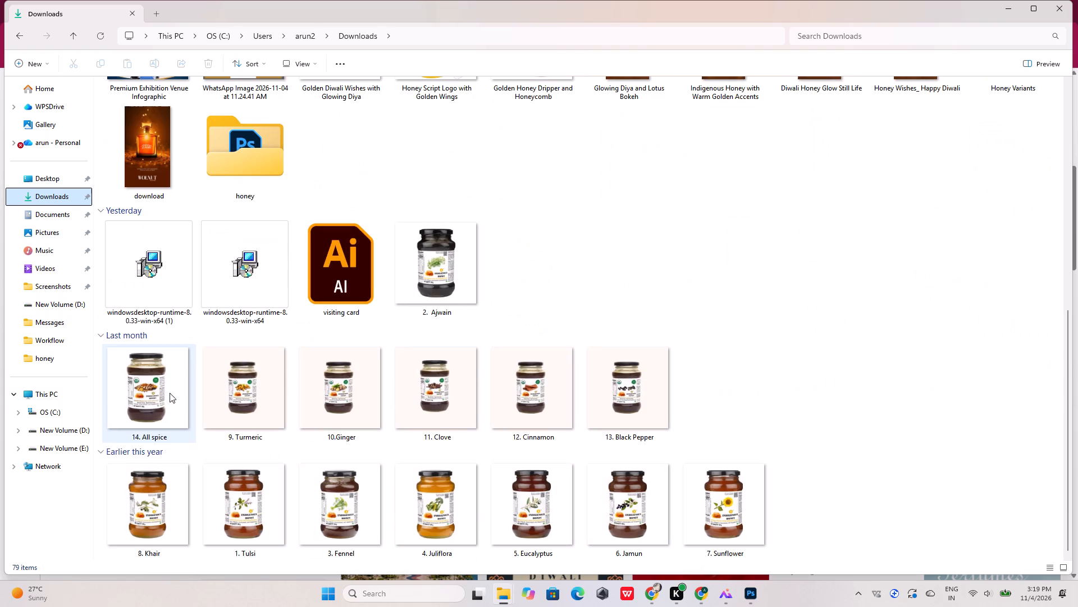
pyautogui.scroll(-3, 179, 382)
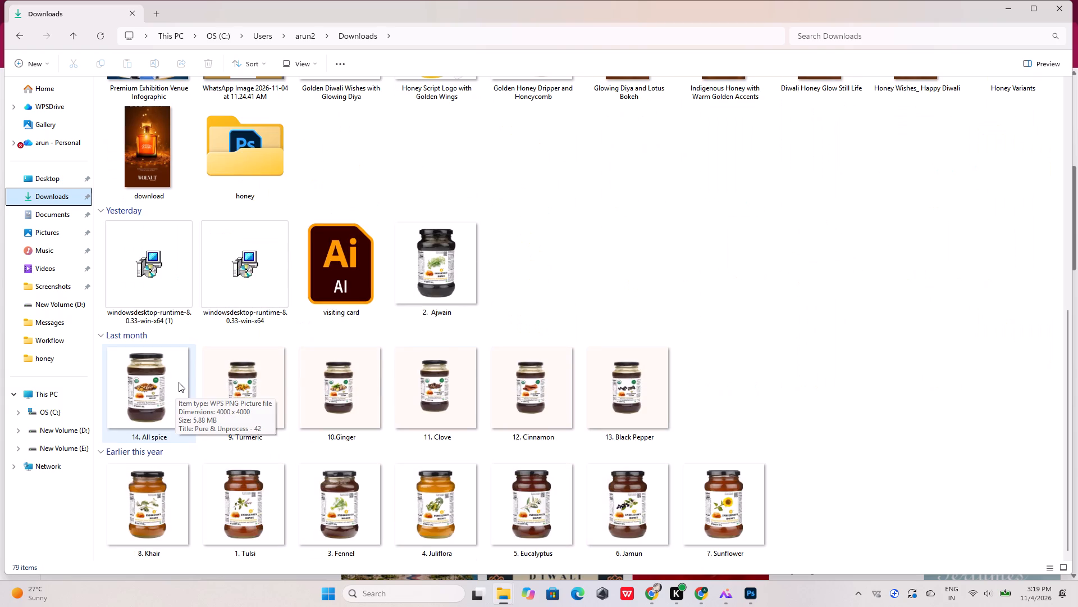
pyautogui.scroll(2, 179, 382)
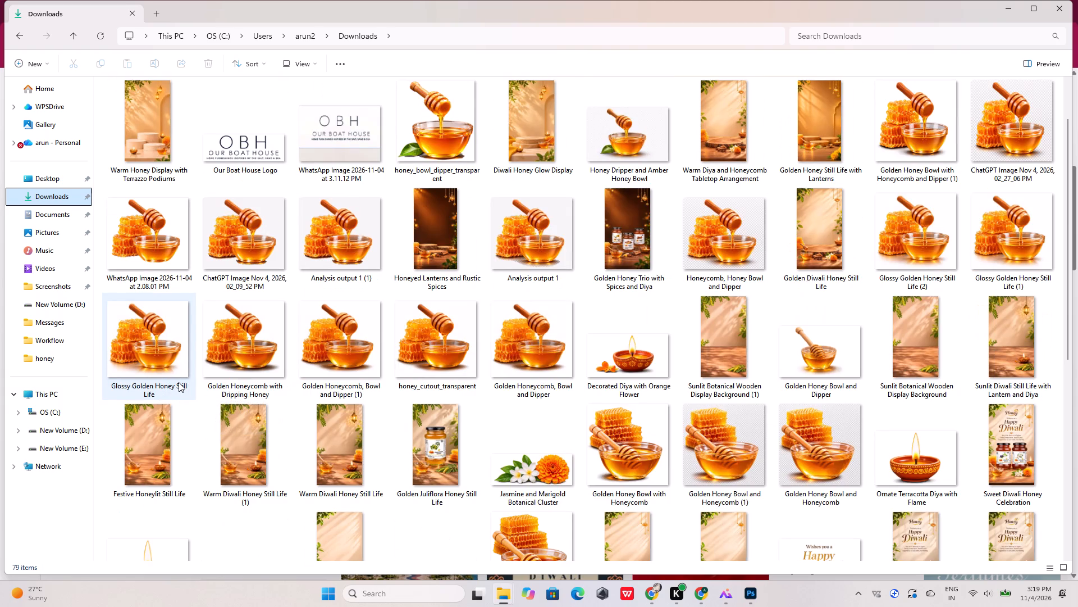
pyautogui.scroll(2, 179, 382)
pyautogui.scroll(-3, 179, 382)
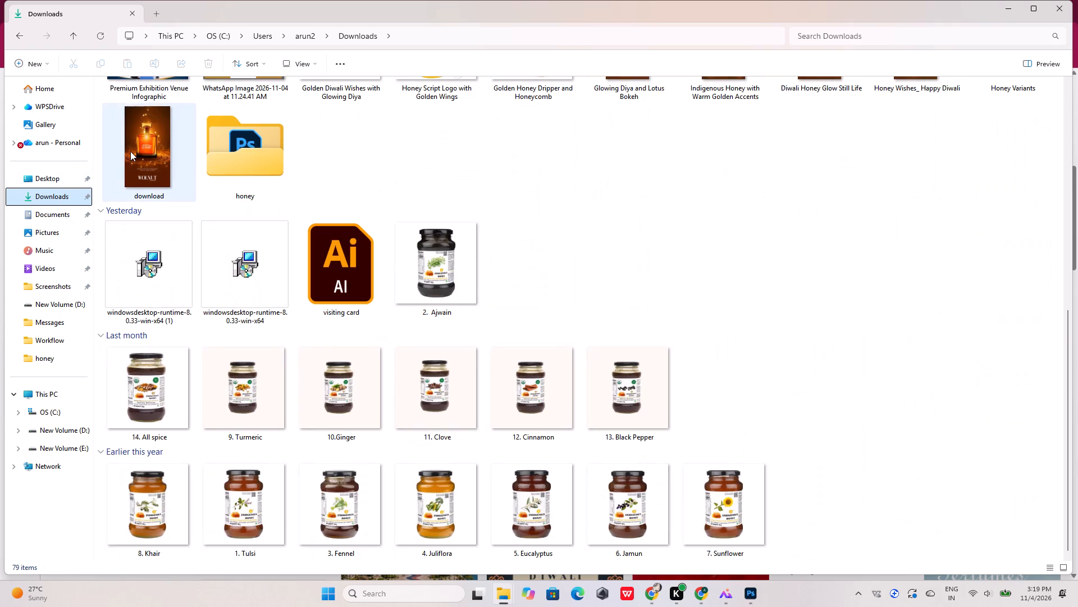
pyautogui.doubleClick(130, 151)
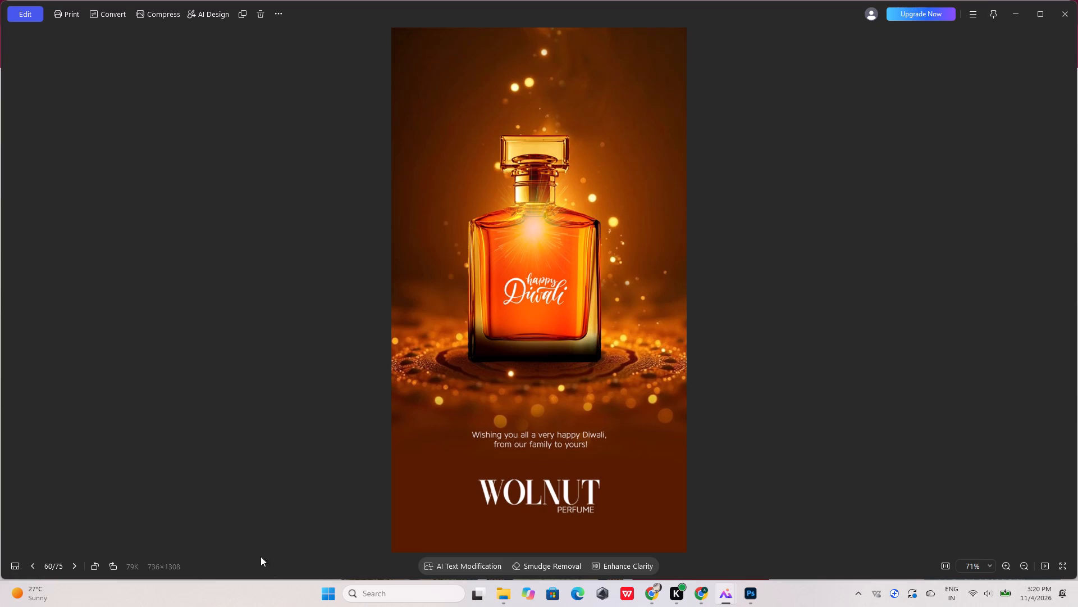
# In ChatGPT's Product Background Request chat, download the newly generated short-podium background and show it in its Downloads folder.
pyautogui.click(704, 594)
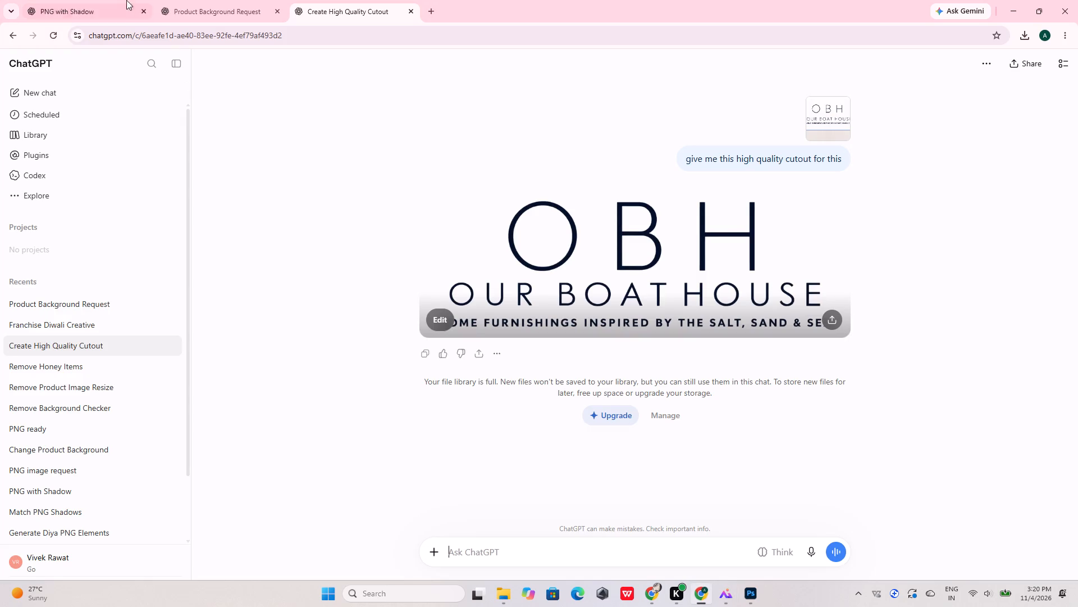
pyautogui.click(185, 0)
pyautogui.scroll(-4, 374, 362)
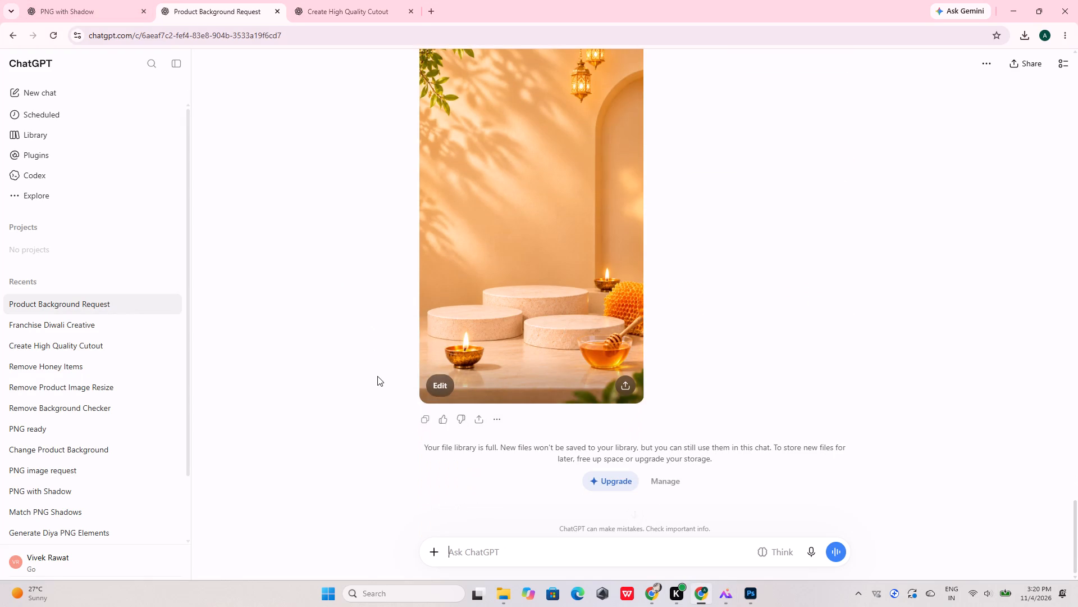
pyautogui.scroll(3, 421, 376)
pyautogui.click(511, 363)
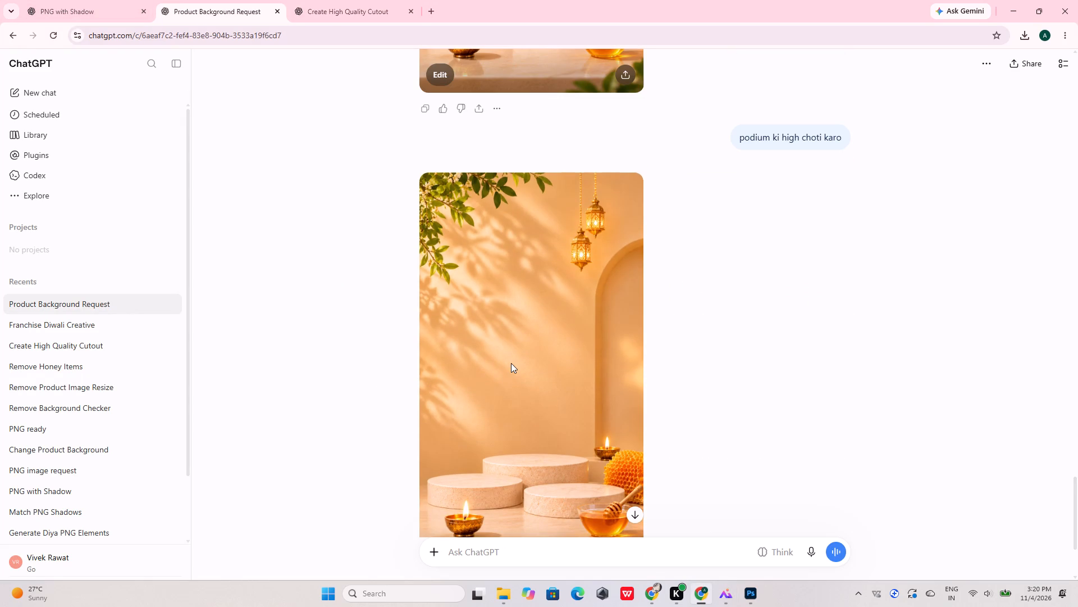
pyautogui.click(892, 62)
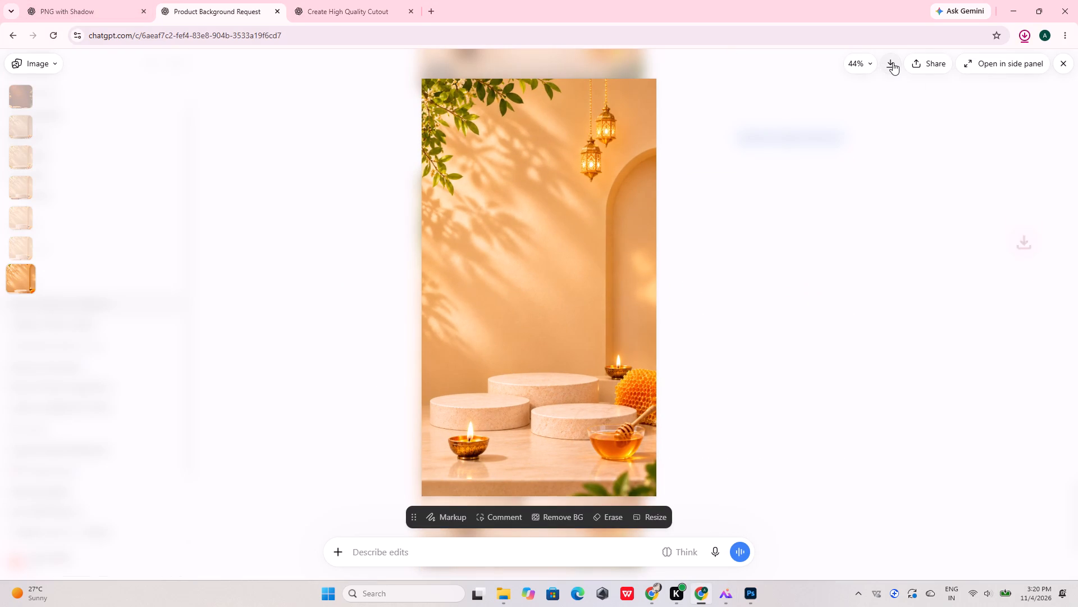
pyautogui.click(986, 64)
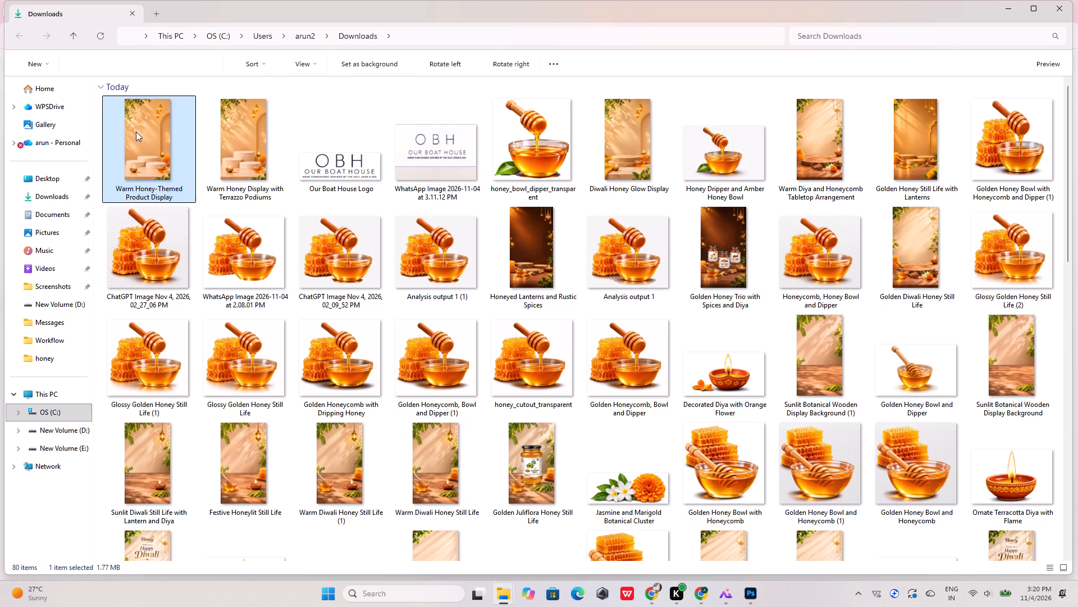
# Place the Warm Honey-Themed Product Display image from Downloads onto Artboard 5 in the Honey 01 Photoshop document.
pyautogui.moveTo(138, 132); pyautogui.dragTo(744, 587)
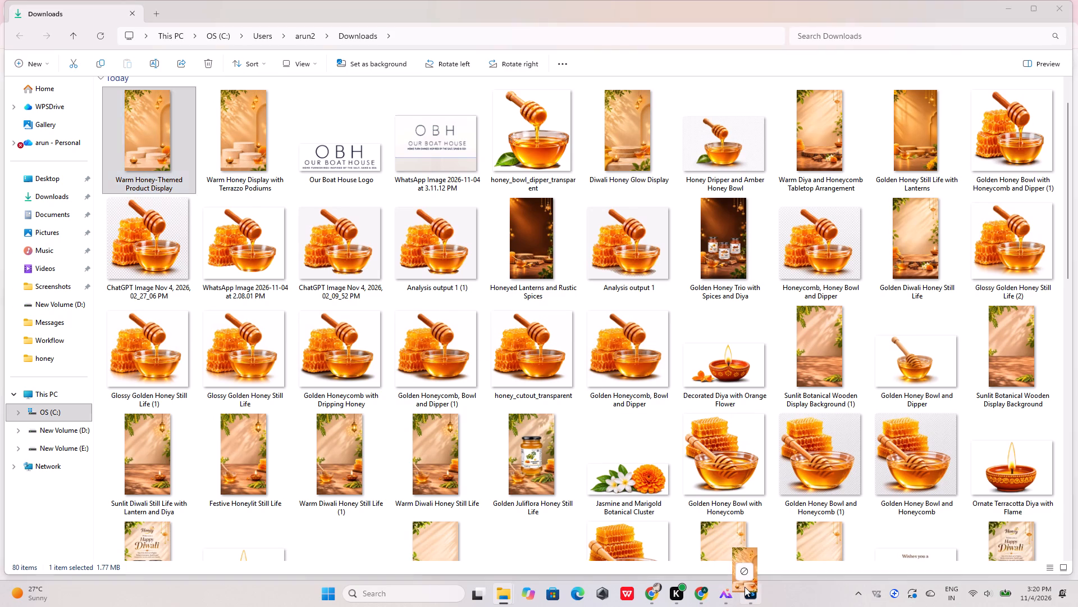
pyautogui.moveTo(744, 587); pyautogui.dragTo(419, 278)
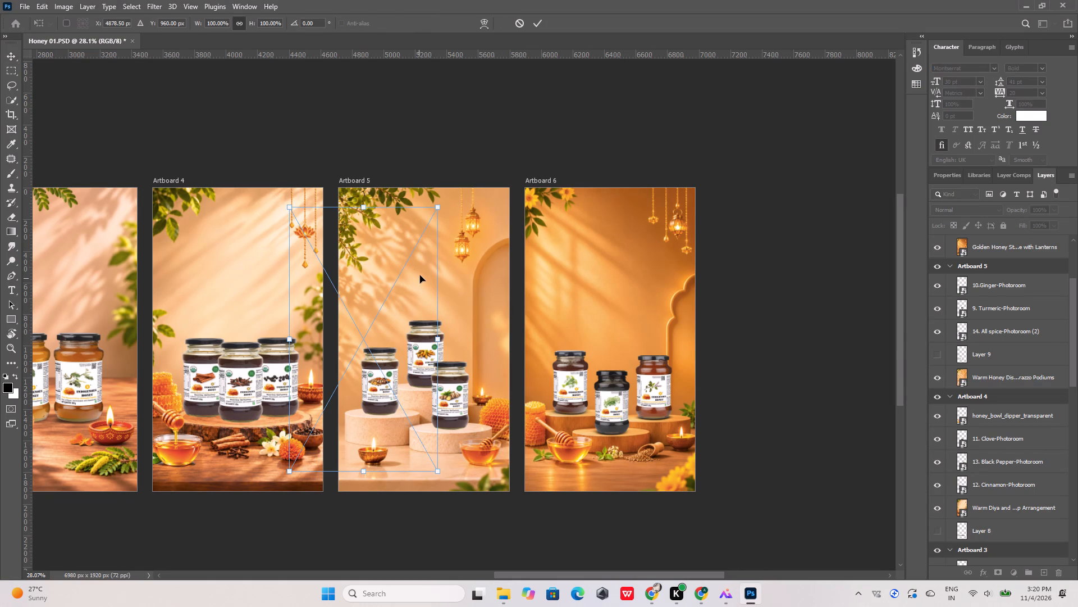
pyautogui.moveTo(386, 271); pyautogui.dragTo(430, 334)
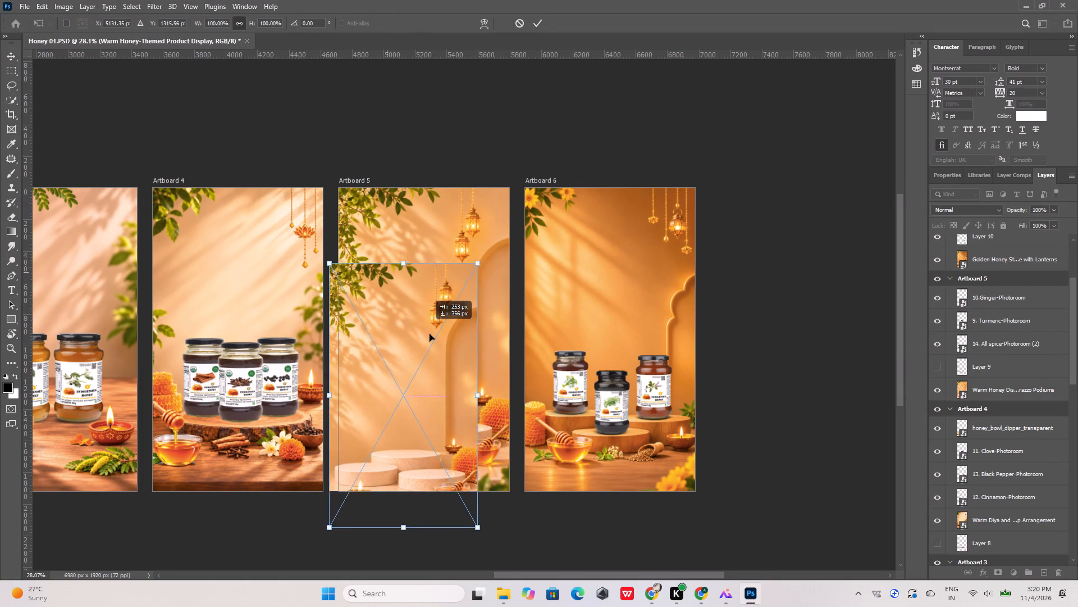
pyautogui.moveTo(430, 334); pyautogui.dragTo(439, 332)
pyautogui.click(537, 22)
# Delete the old Warm Honey Display with Terrazzo Podiums background from Artboard 5.
pyautogui.click(447, 215)
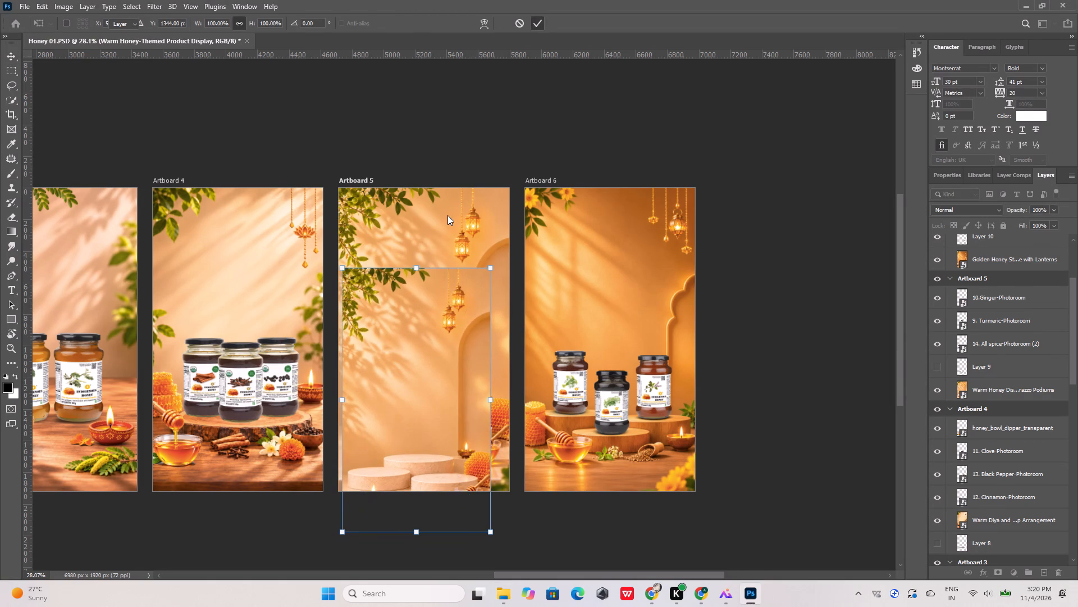
pyautogui.press('Delete')
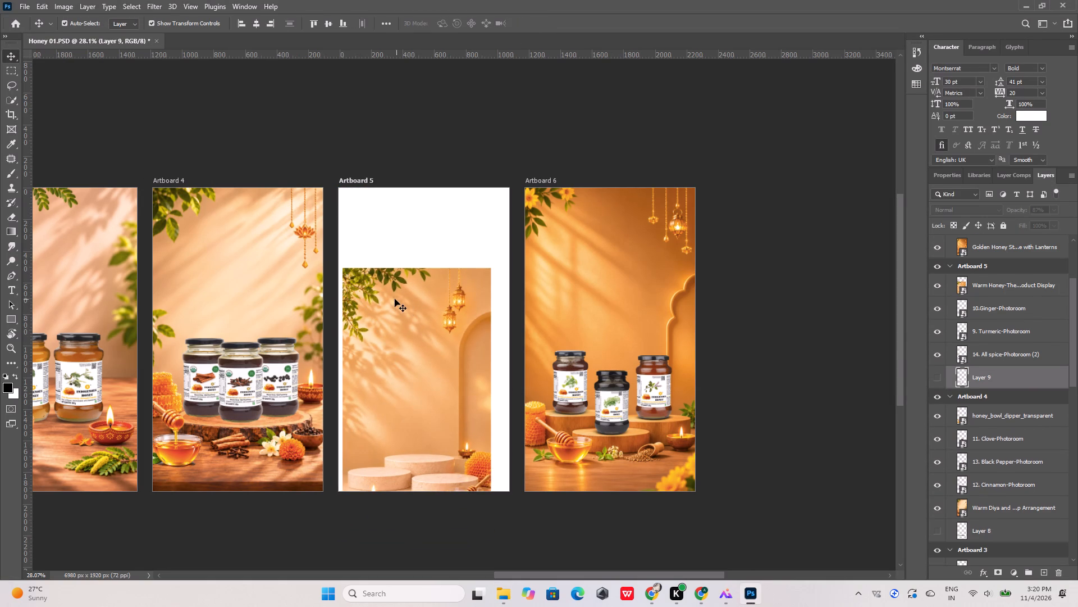
# Move the Warm Honey-Themed Product Display layer below the jars and Layer 9 in Artboard 5's layer stack.
pyautogui.keyDown('alt'); pyautogui.scroll(4, 355, 313); pyautogui.keyUp('alt')
pyautogui.click(1012, 282)
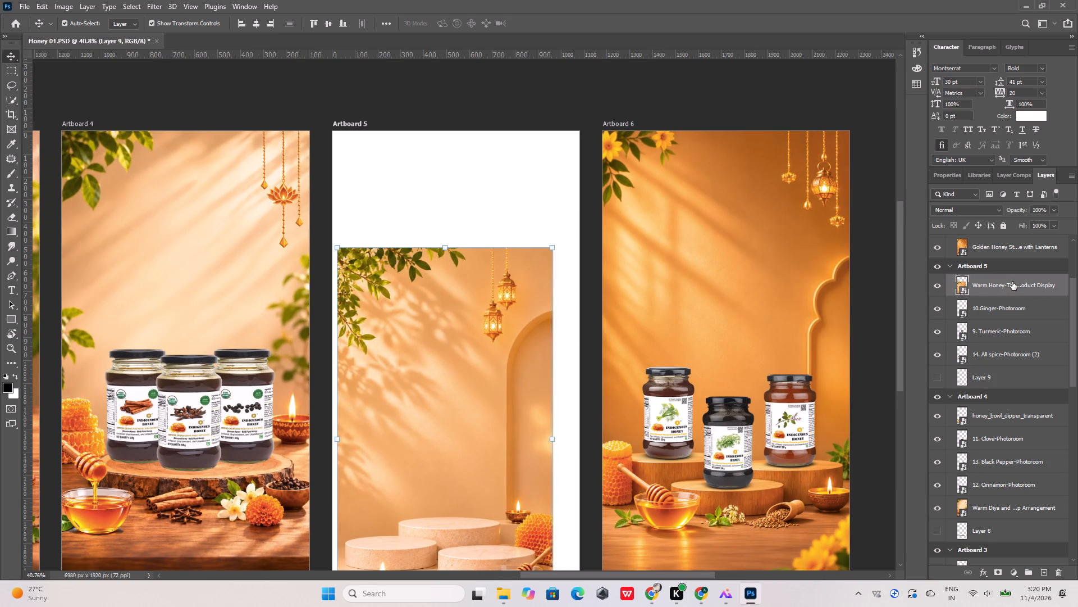
pyautogui.moveTo(1006, 286); pyautogui.dragTo(1011, 379)
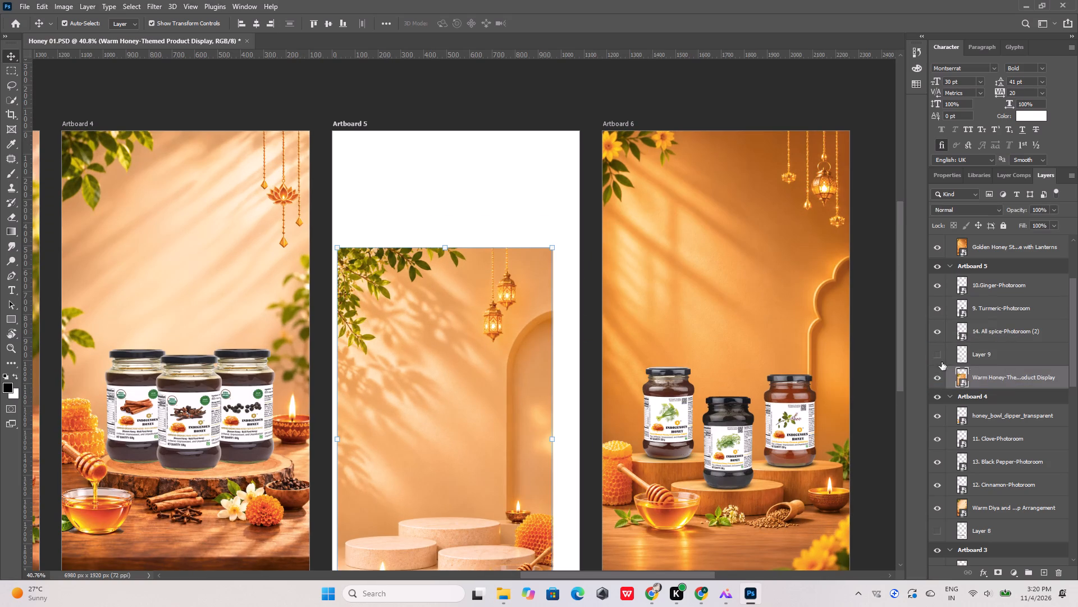
# Align the new podium background with Artboard 5's top-left corner.
pyautogui.keyDown('alt'); pyautogui.scroll(5, 386, 266); pyautogui.keyUp('alt')
pyautogui.moveTo(368, 282); pyautogui.dragTo(345, 102)
pyautogui.keyDown('alt'); pyautogui.scroll(-3, 379, 264); pyautogui.keyUp('alt')
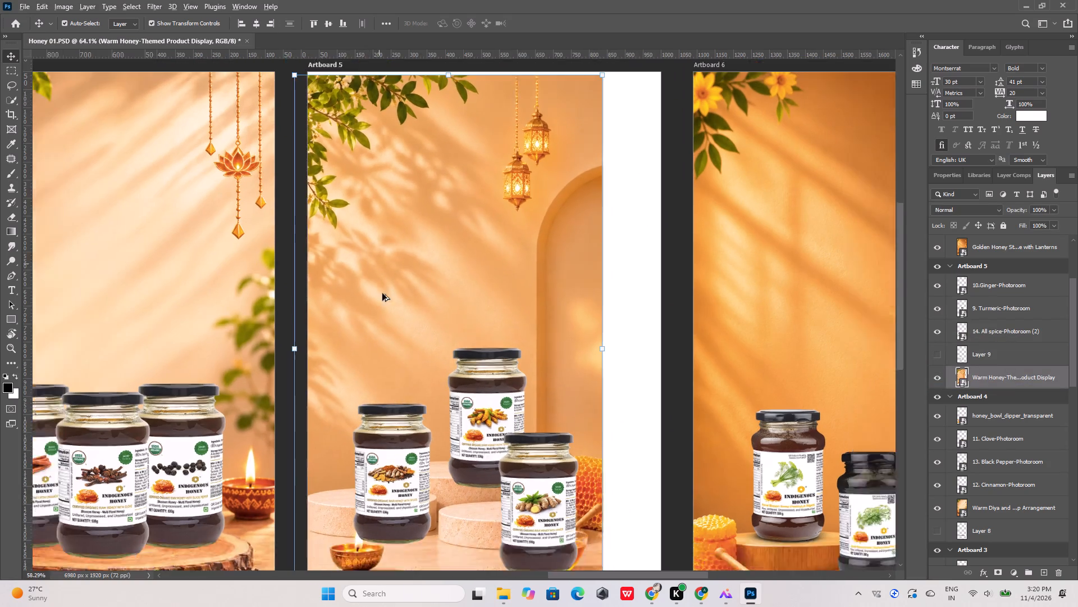
pyautogui.keyDown('alt'); pyautogui.scroll(-2, 382, 293); pyautogui.keyUp('alt')
pyautogui.keyDown('alt'); pyautogui.scroll(12, 307, 97); pyautogui.keyUp('alt')
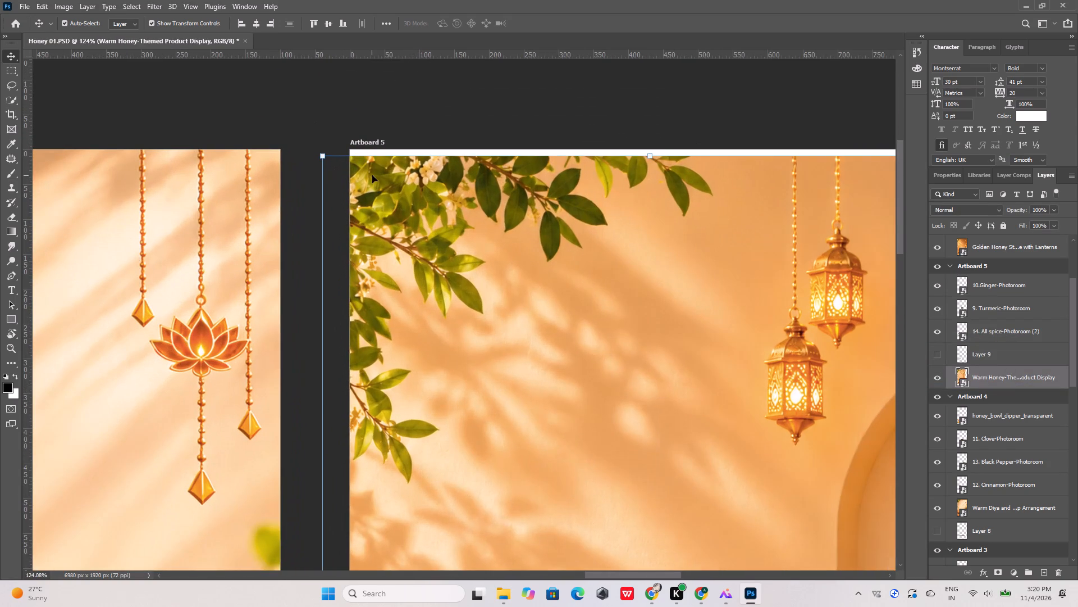
pyautogui.moveTo(372, 175); pyautogui.dragTo(399, 169)
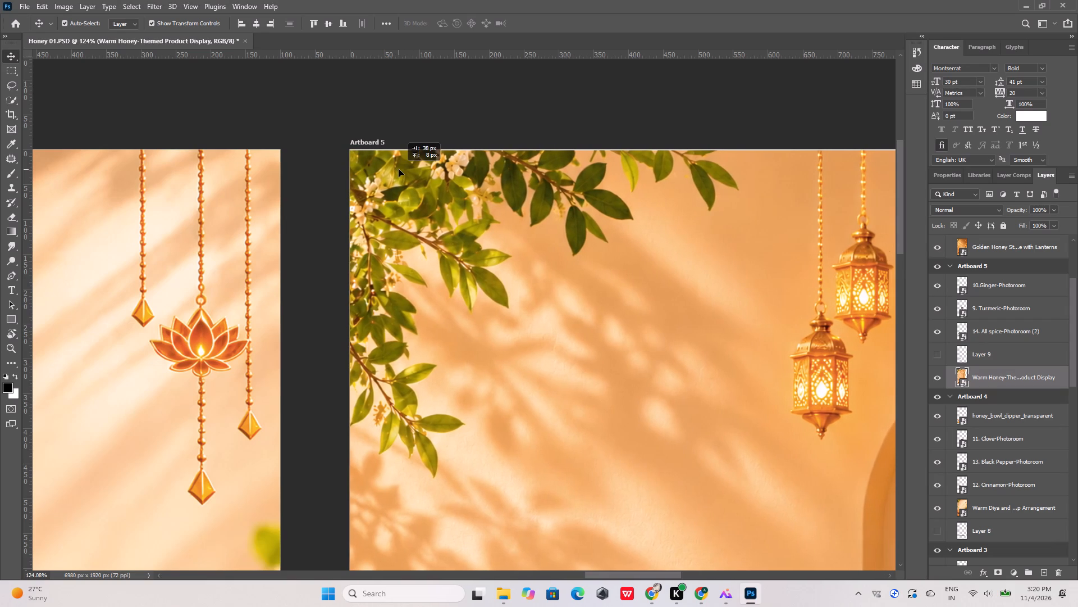
pyautogui.moveTo(399, 169); pyautogui.dragTo(399, 167)
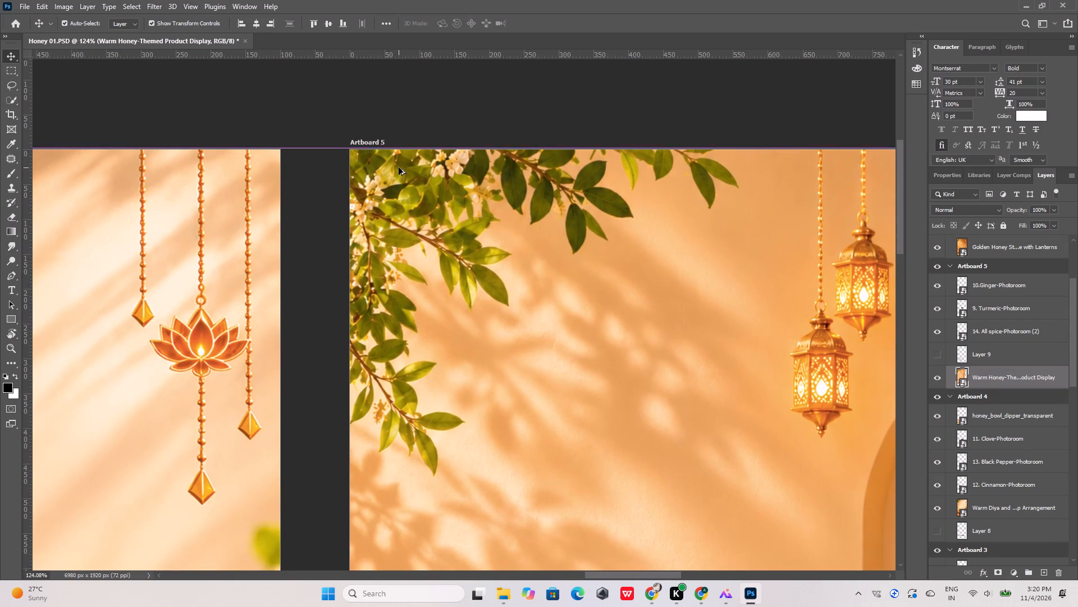
# Scale the Warm Honey-Themed Product Display background proportionally to about 115% so it fills Artboard 5 to its bottom-right corner.
pyautogui.keyDown('alt'); pyautogui.scroll(-17, 261, 154); pyautogui.keyUp('alt')
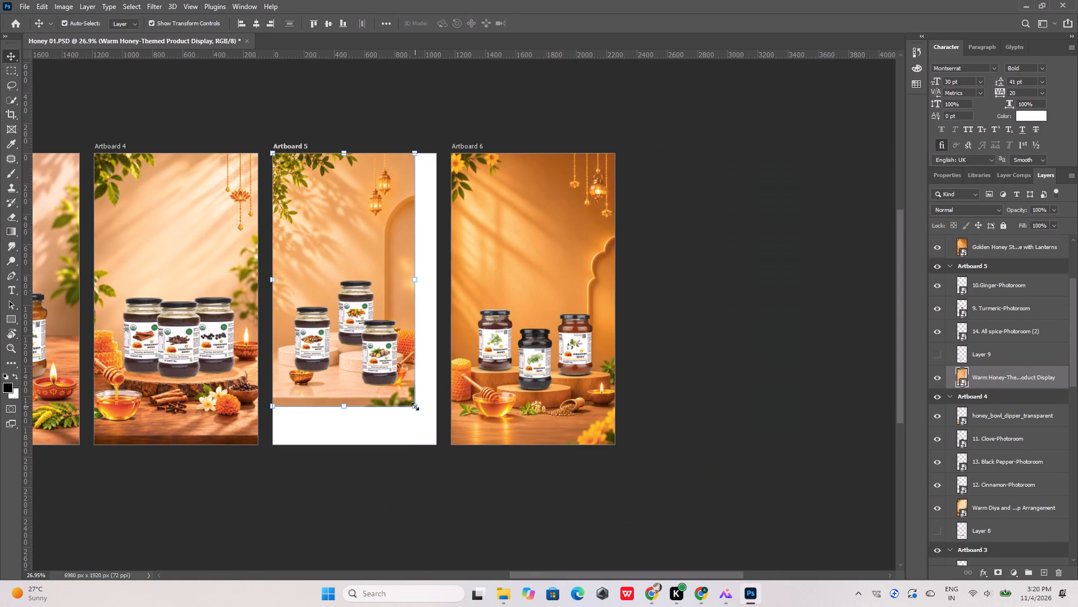
pyautogui.moveTo(415, 406); pyautogui.dragTo(434, 447)
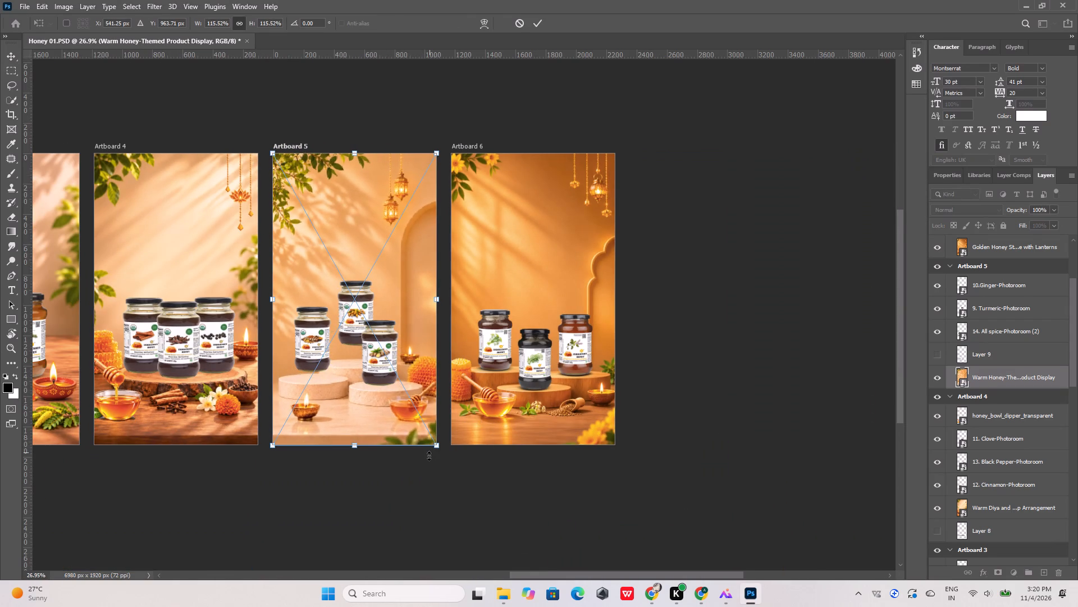
pyautogui.keyDown('alt'); pyautogui.scroll(12, 429, 456); pyautogui.keyUp('alt')
pyautogui.keyDown('alt'); pyautogui.scroll(14, 439, 431); pyautogui.keyUp('alt')
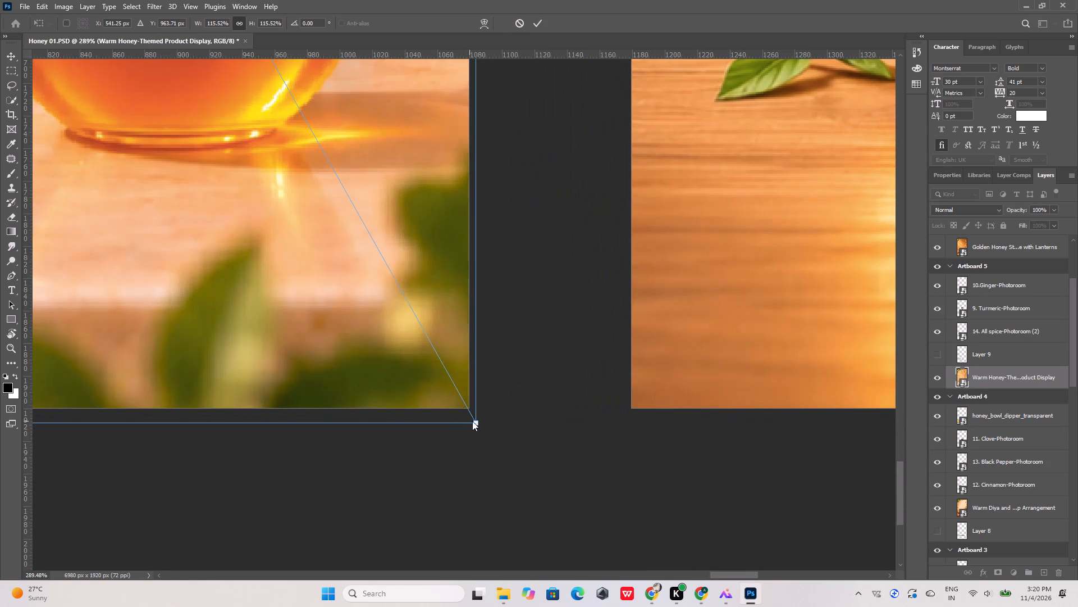
pyautogui.click(476, 422)
pyautogui.moveTo(476, 422); pyautogui.dragTo(472, 410)
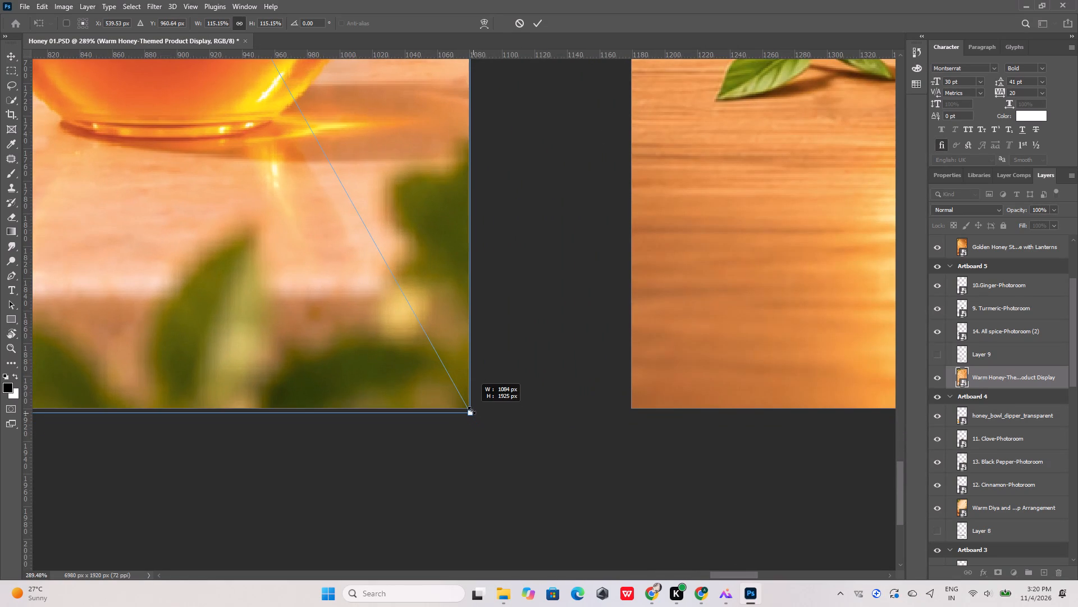
pyautogui.moveTo(472, 410); pyautogui.dragTo(471, 409)
pyautogui.keyDown('alt'); pyautogui.scroll(-2, 469, 412); pyautogui.keyUp('alt')
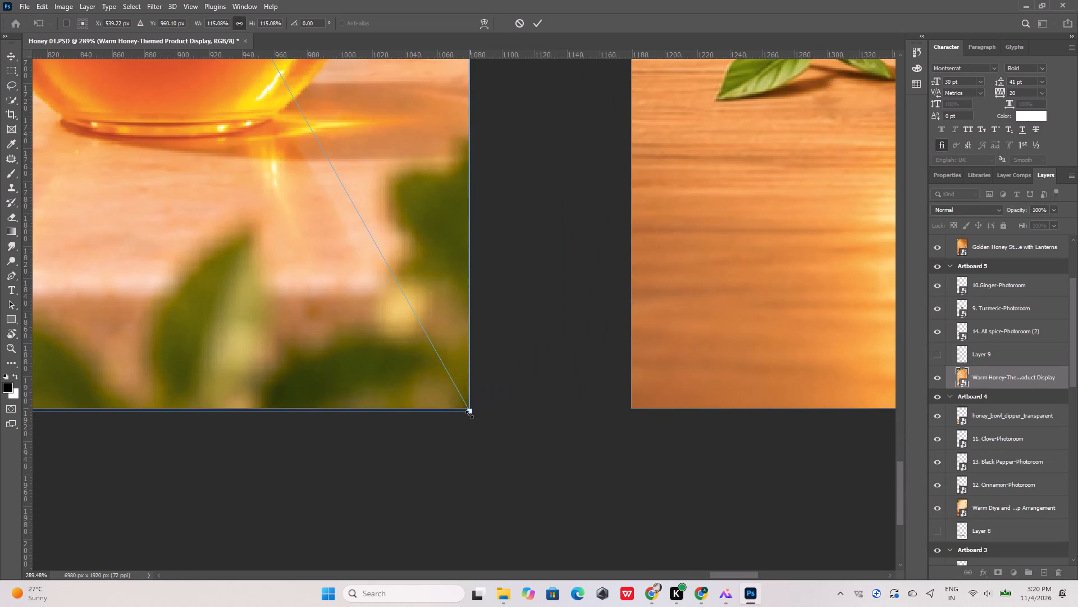
pyautogui.keyDown('alt'); pyautogui.scroll(-20, 469, 414); pyautogui.keyUp('alt')
pyautogui.keyDown('alt'); pyautogui.scroll(-1, 469, 414); pyautogui.keyUp('alt')
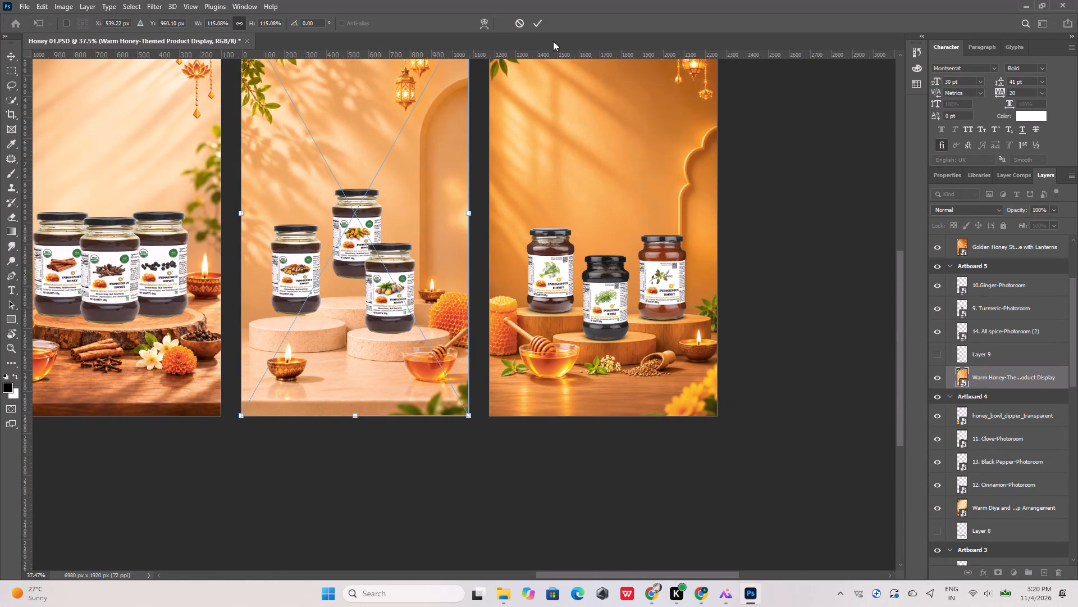
pyautogui.click(546, 24)
pyautogui.click(540, 21)
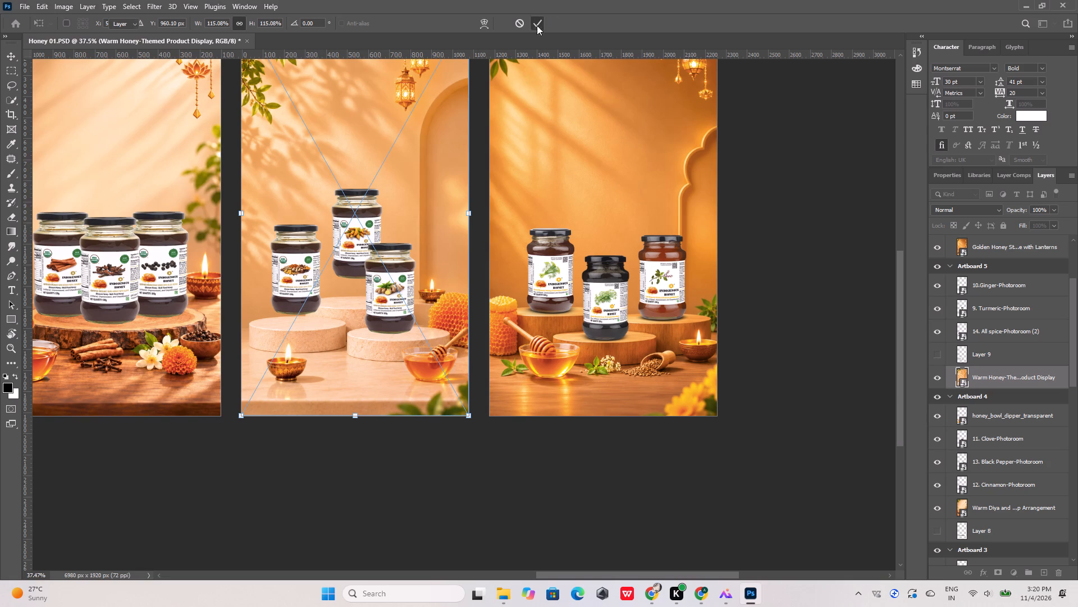
# Seat the ginger, turmeric and all spice jars on the three terrazzo podiums in Artboard 5.
pyautogui.keyDown('alt'); pyautogui.scroll(9, 359, 275); pyautogui.keyUp('alt')
pyautogui.moveTo(403, 296); pyautogui.dragTo(423, 296)
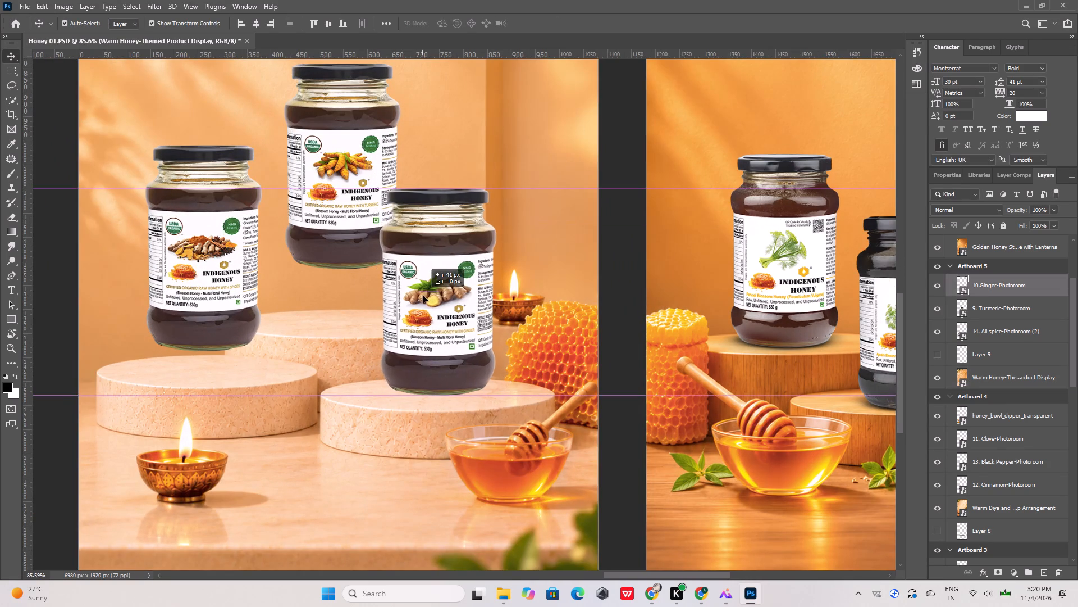
pyautogui.moveTo(423, 296); pyautogui.dragTo(423, 302)
pyautogui.moveTo(351, 146); pyautogui.dragTo(349, 166)
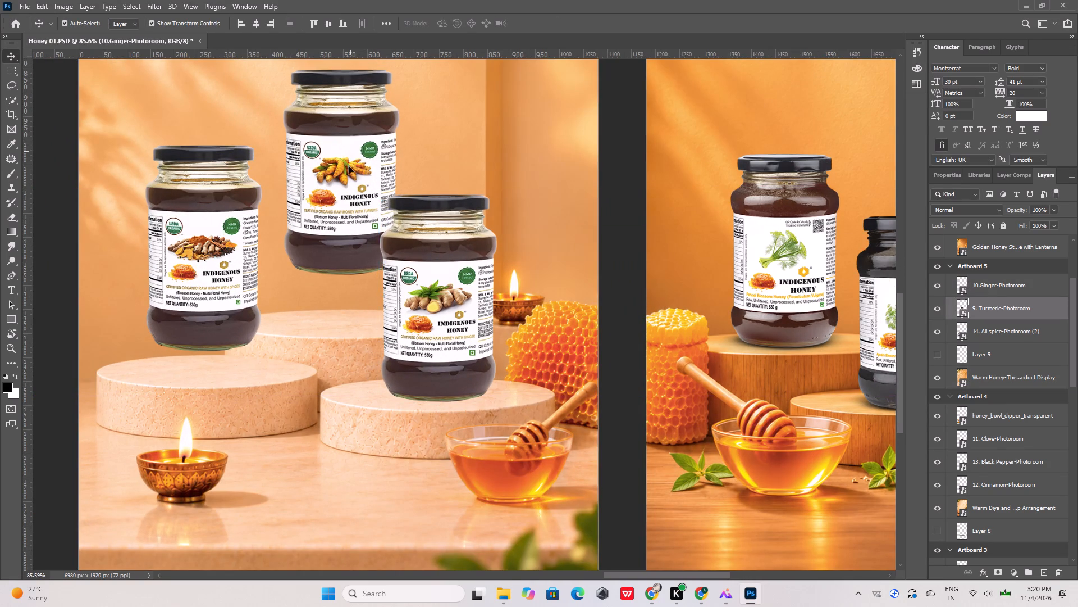
pyautogui.moveTo(349, 166); pyautogui.dragTo(344, 207)
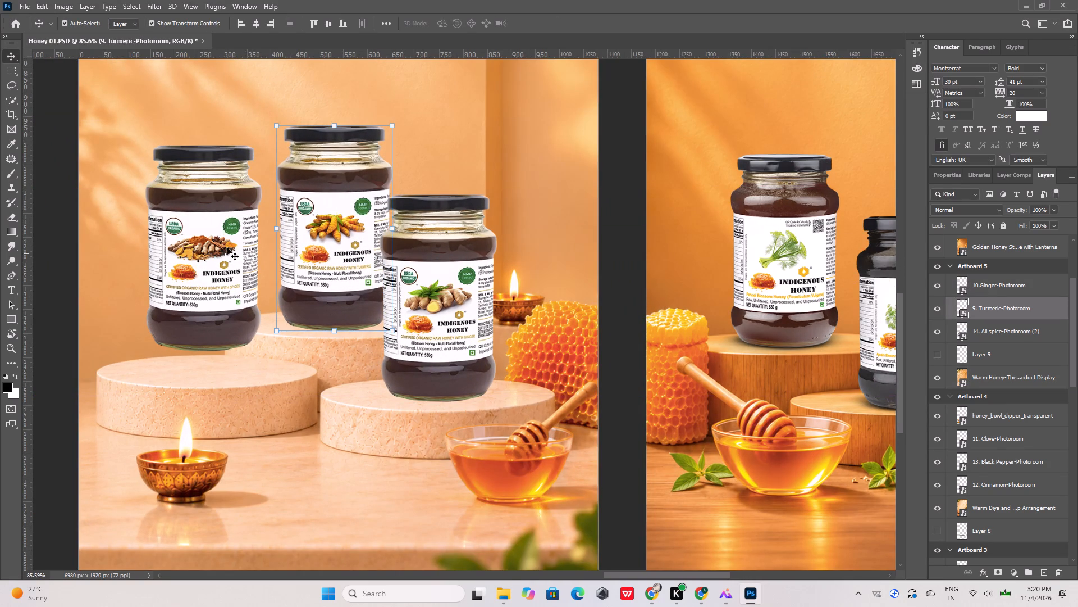
pyautogui.moveTo(211, 242); pyautogui.dragTo(207, 270)
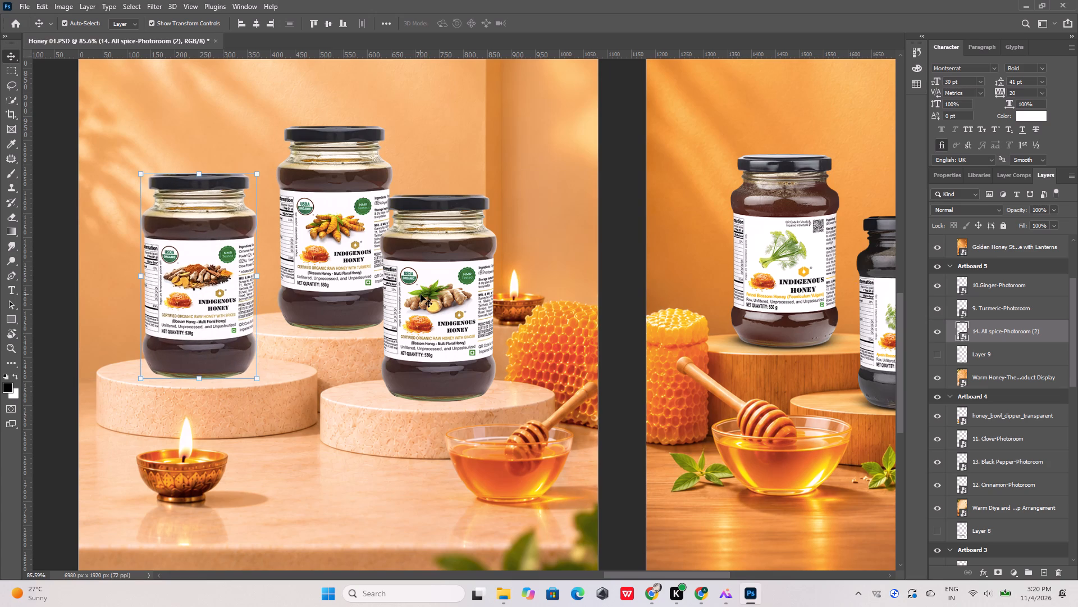
# Refine the jar spacing by moving the ginger jar about 40 px right and nudging the turmeric and all spice jars slightly right.
pyautogui.moveTo(421, 295); pyautogui.dragTo(440, 296)
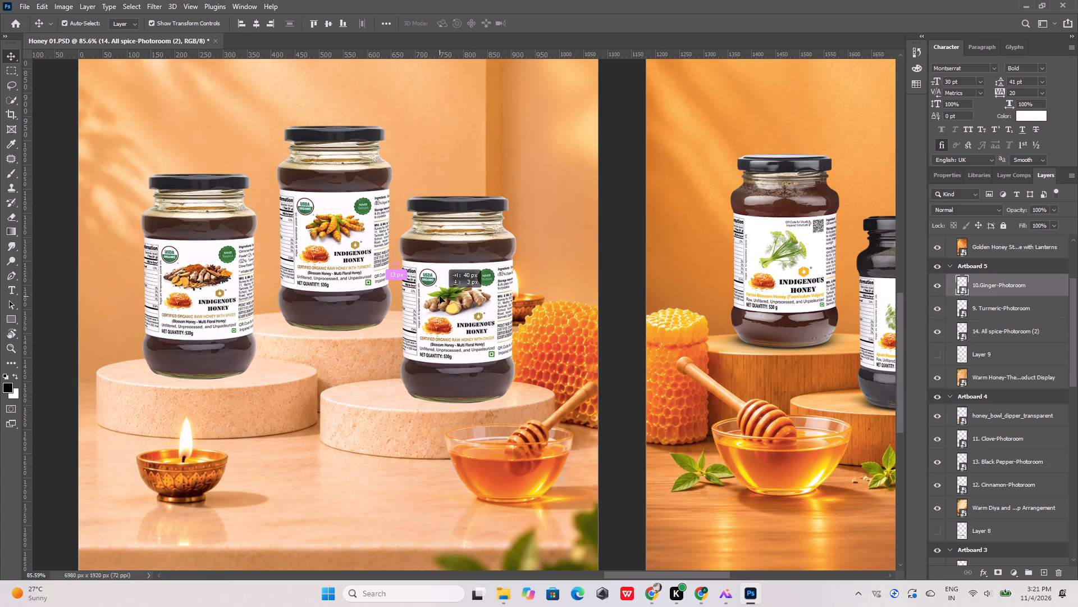
pyautogui.moveTo(440, 296); pyautogui.dragTo(441, 296)
pyautogui.click(335, 264)
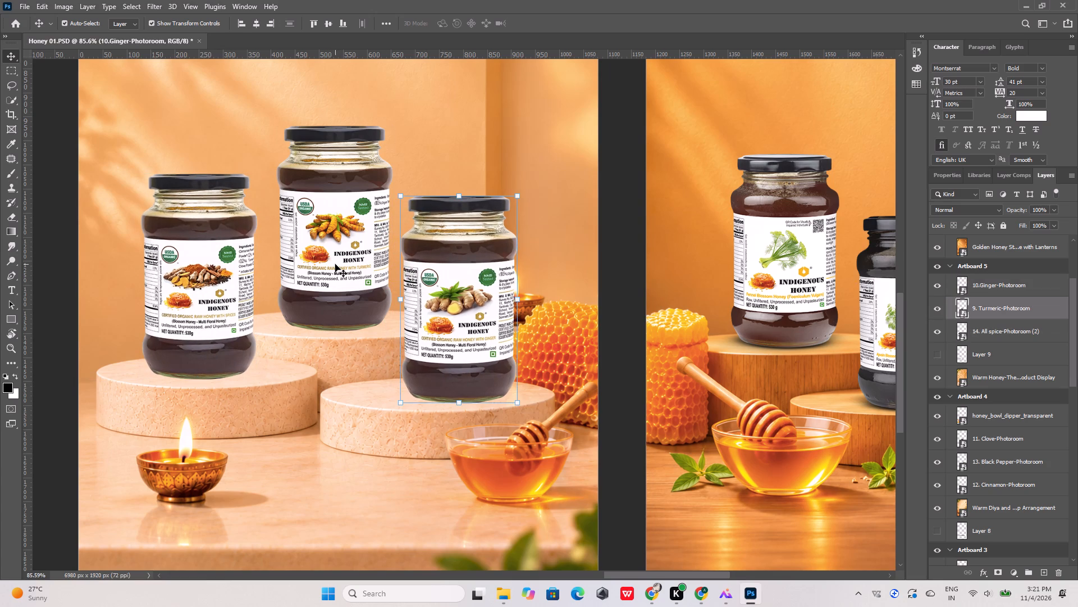
pyautogui.click(500, 174)
pyautogui.keyDown('alt'); pyautogui.scroll(-15, 474, 244); pyautogui.keyUp('alt')
pyautogui.keyDown('alt'); pyautogui.scroll(6, 431, 283); pyautogui.keyUp('alt')
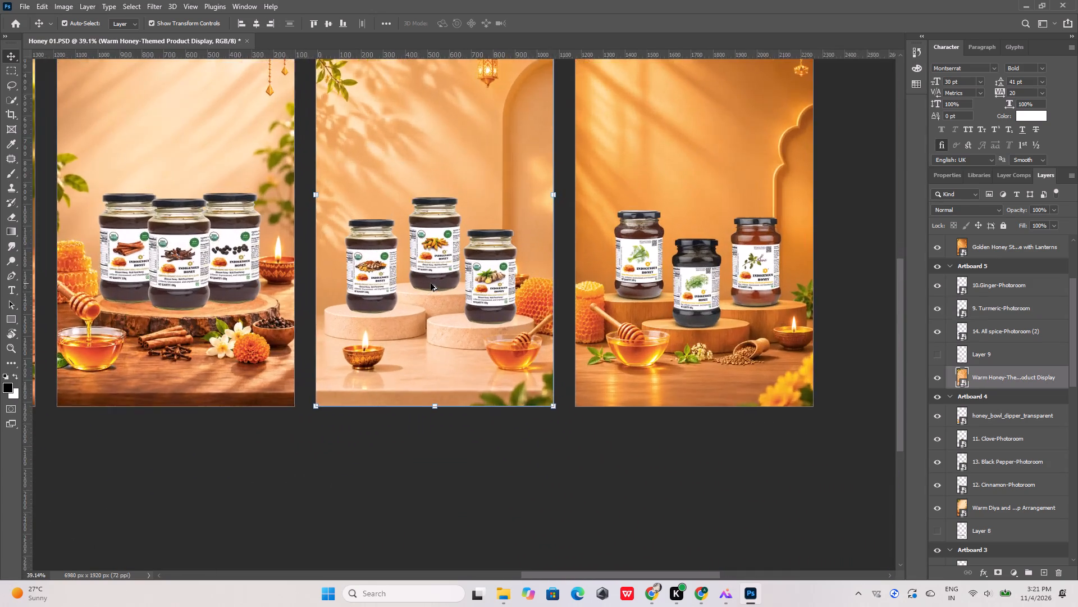
pyautogui.keyDown('alt'); pyautogui.scroll(4, 431, 283); pyautogui.keyUp('alt')
pyautogui.keyDown('alt'); pyautogui.scroll(14, 350, 320); pyautogui.keyUp('alt')
pyautogui.click(346, 303)
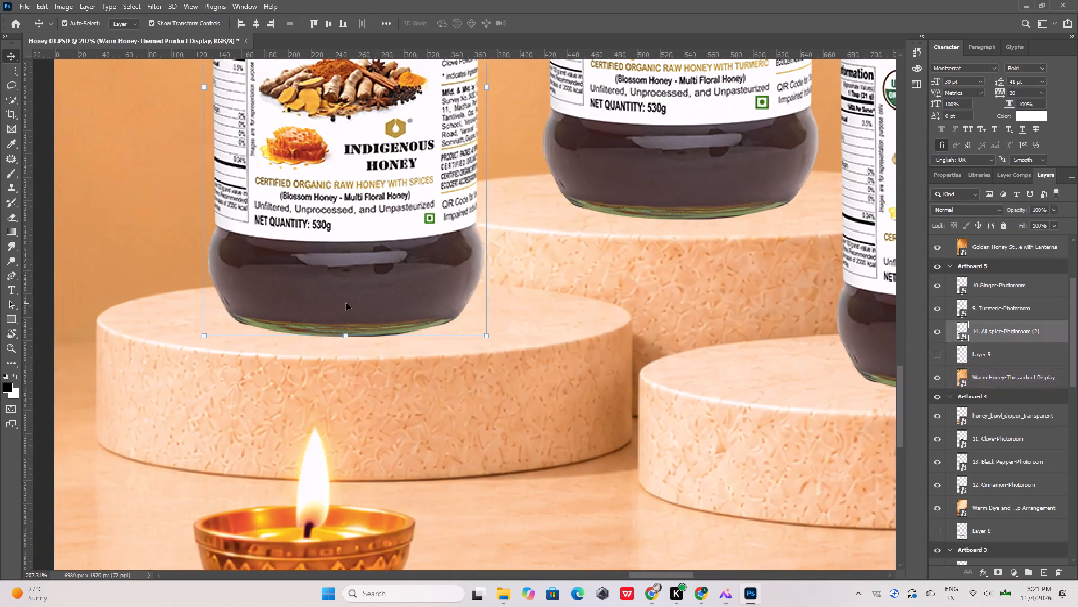
pyautogui.moveTo(346, 303); pyautogui.dragTo(351, 303)
# Delete the hidden Layer 9 from Artboard 5.
pyautogui.keyDown('alt'); pyautogui.scroll(-10, 351, 303); pyautogui.keyUp('alt')
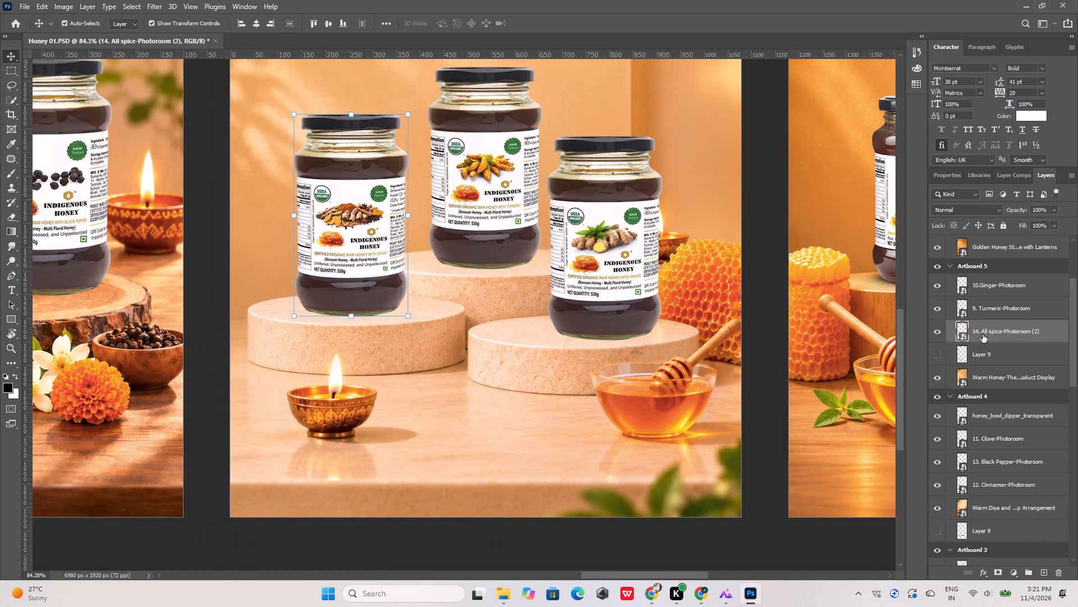
pyautogui.click(990, 356)
pyautogui.moveTo(986, 355); pyautogui.dragTo(1061, 570)
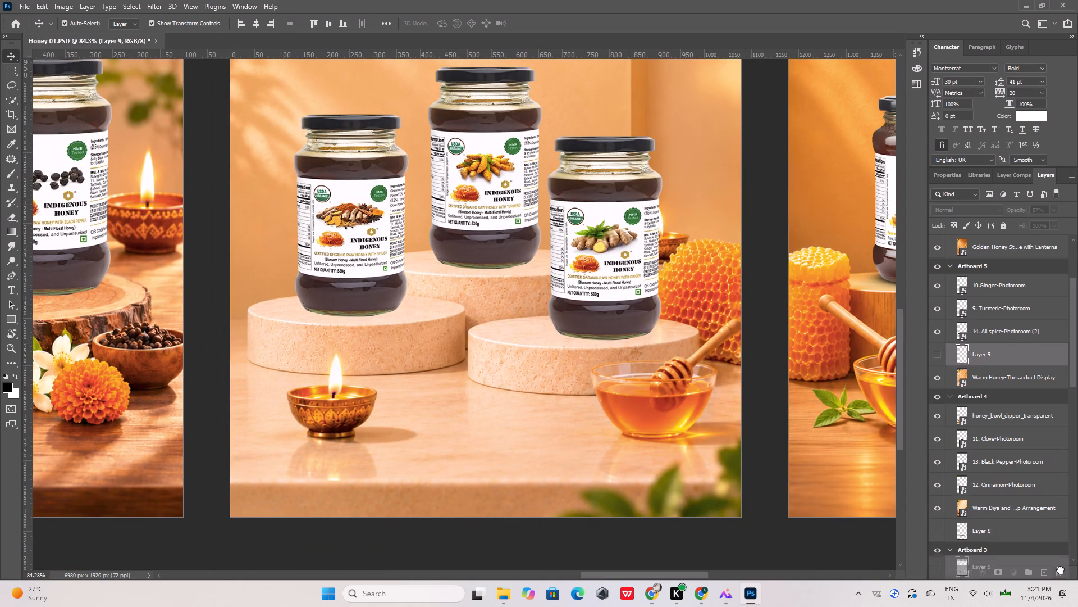
pyautogui.moveTo(1061, 570); pyautogui.dragTo(1062, 574)
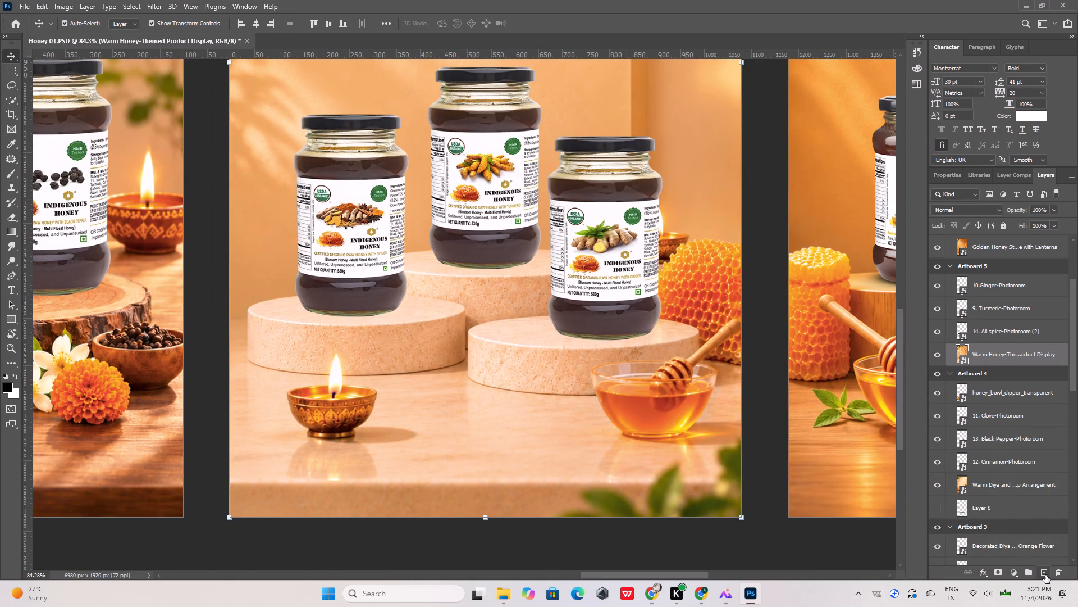
# Add a new layer above Artboard 5's background and brush a soft black contact shadow under the all spice jar.
pyautogui.click(1045, 575)
pyautogui.press('b')
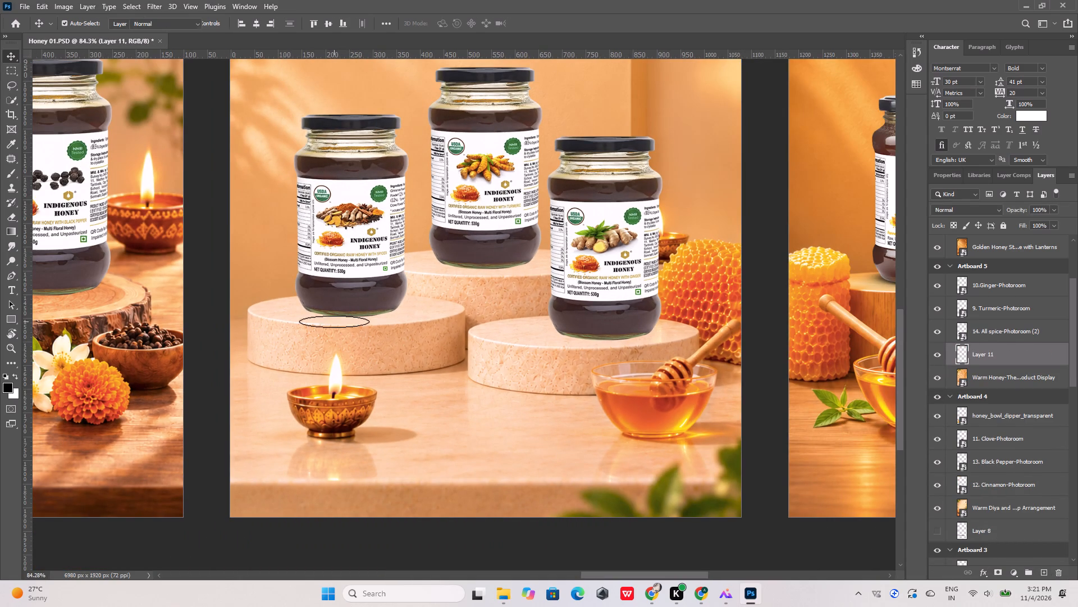
pyautogui.keyDown('alt'); pyautogui.scroll(10, 346, 313); pyautogui.keyUp('alt')
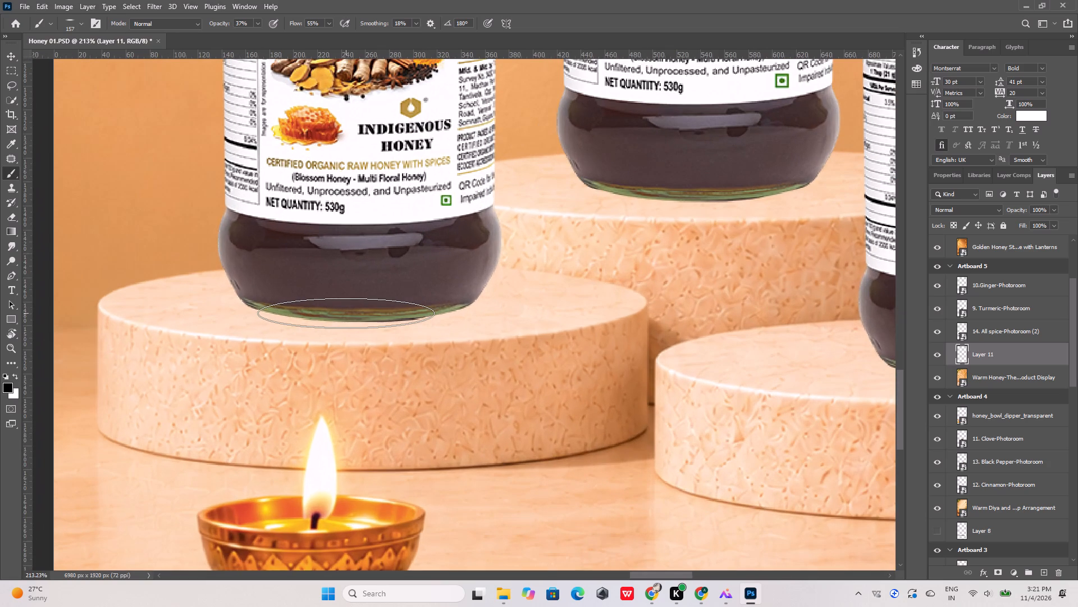
pyautogui.click(353, 313)
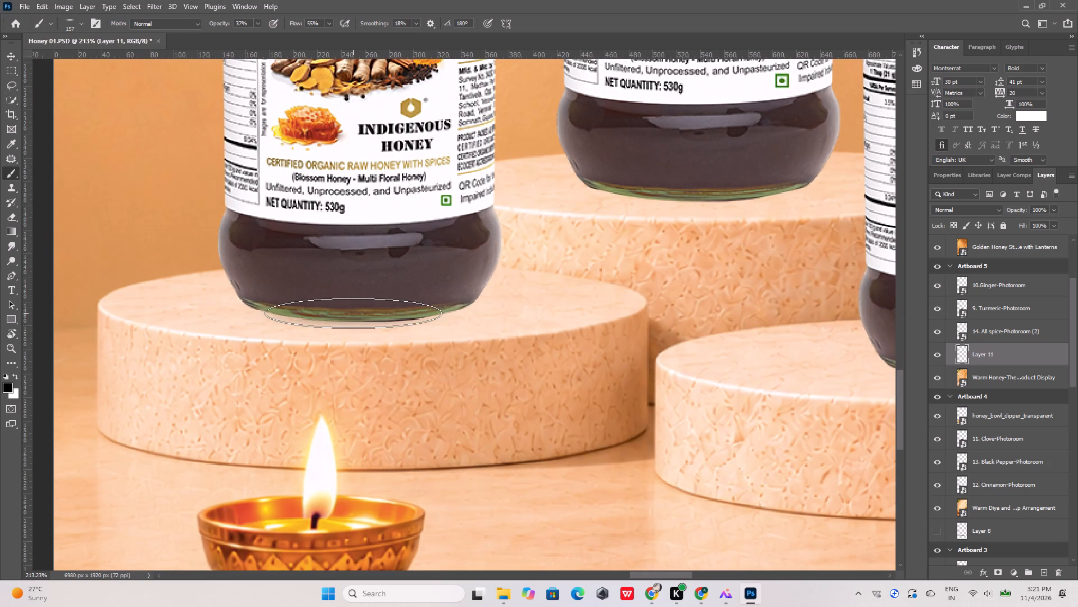
pyautogui.tripleClick(355, 313)
pyautogui.click(381, 311)
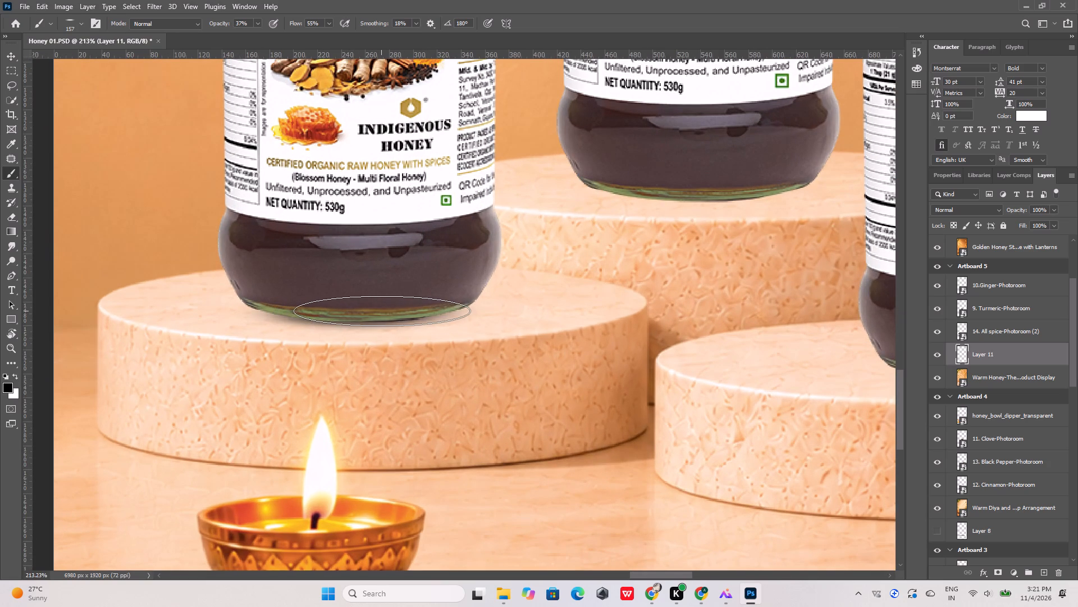
pyautogui.tripleClick(382, 311)
pyautogui.doubleClick(384, 310)
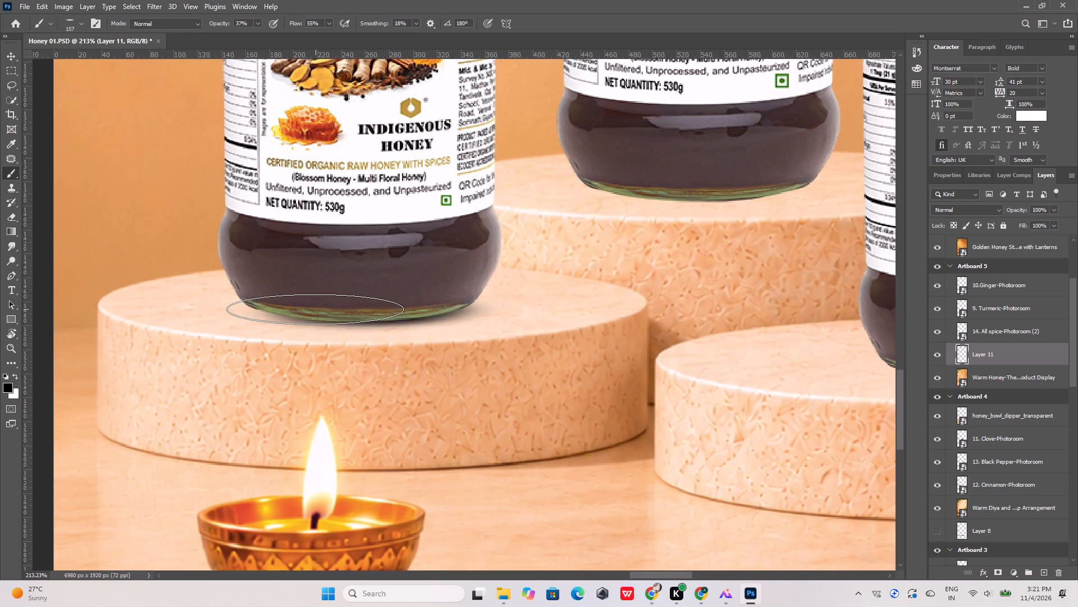
pyautogui.click(321, 307)
pyautogui.tripleClick(321, 307)
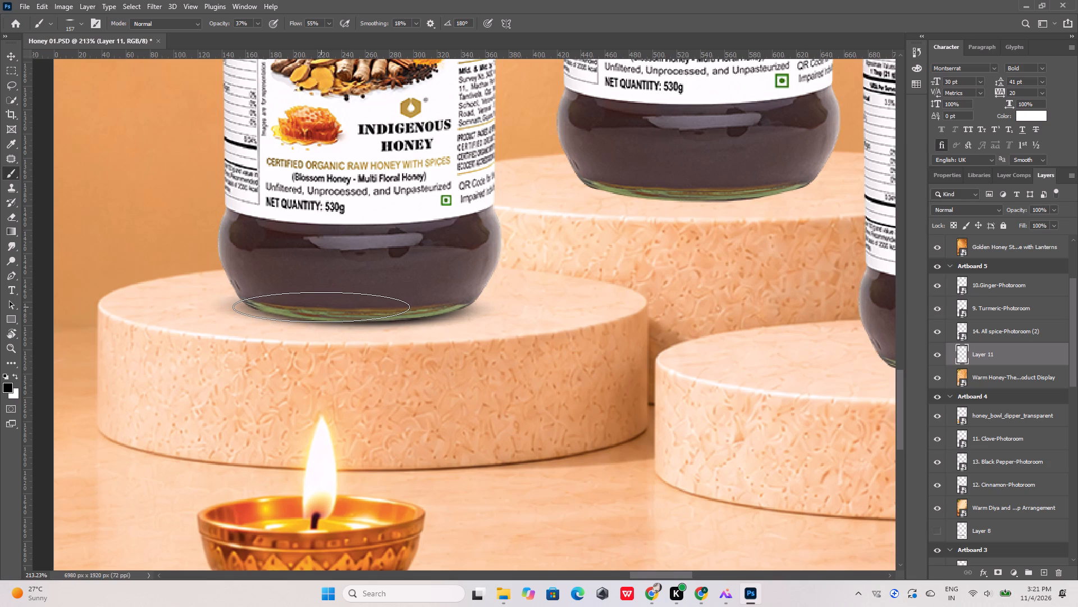
pyautogui.click(324, 308)
pyautogui.click(338, 311)
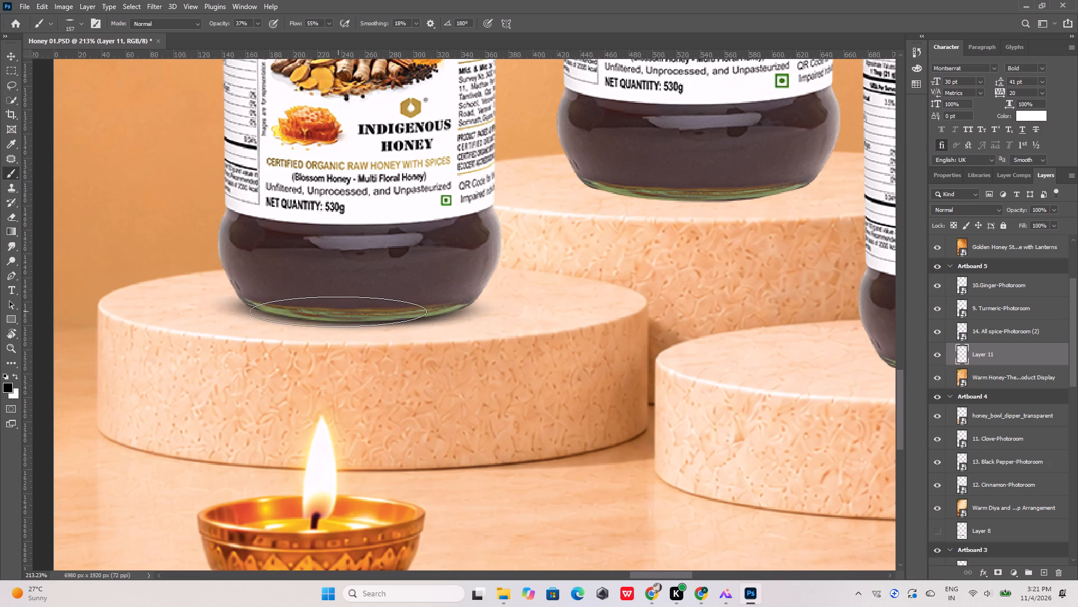
pyautogui.click(406, 306)
pyautogui.click(411, 301)
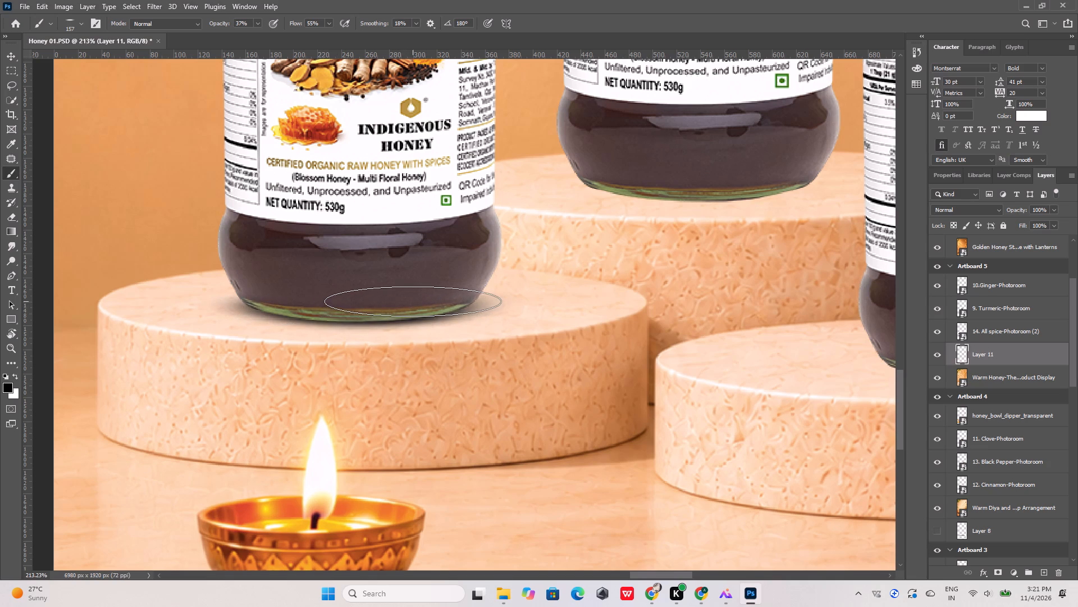
pyautogui.click(302, 301)
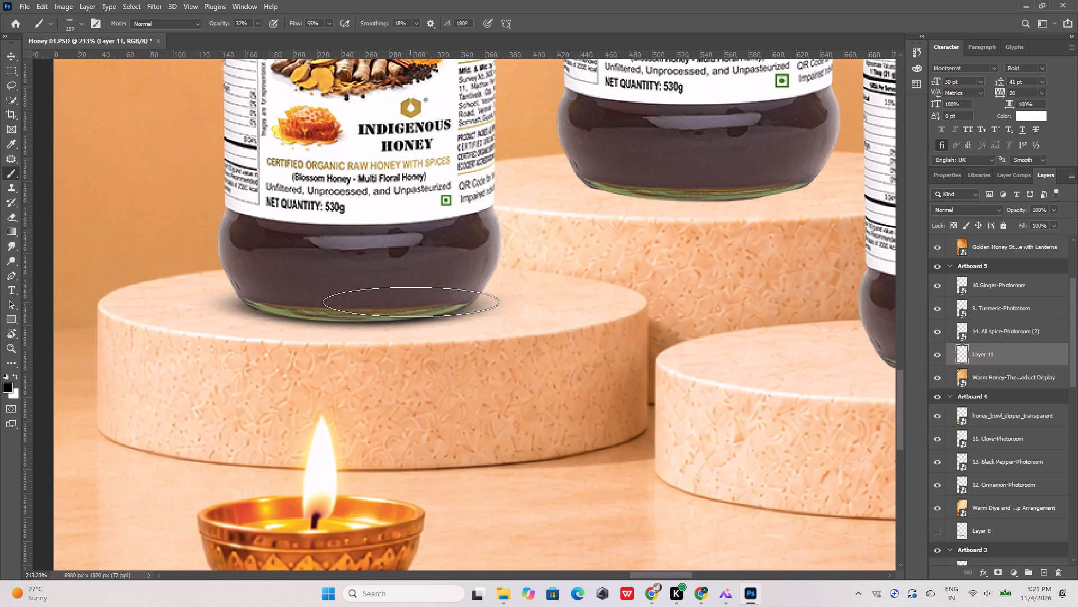
pyautogui.click(415, 300)
# Darken the middle of the contact shadow beneath the all spice jar with extra brush dabs.
pyautogui.keyDown('alt'); pyautogui.scroll(-9, 248, 302); pyautogui.keyUp('alt')
pyautogui.keyDown('alt'); pyautogui.scroll(2, 303, 306); pyautogui.keyUp('alt')
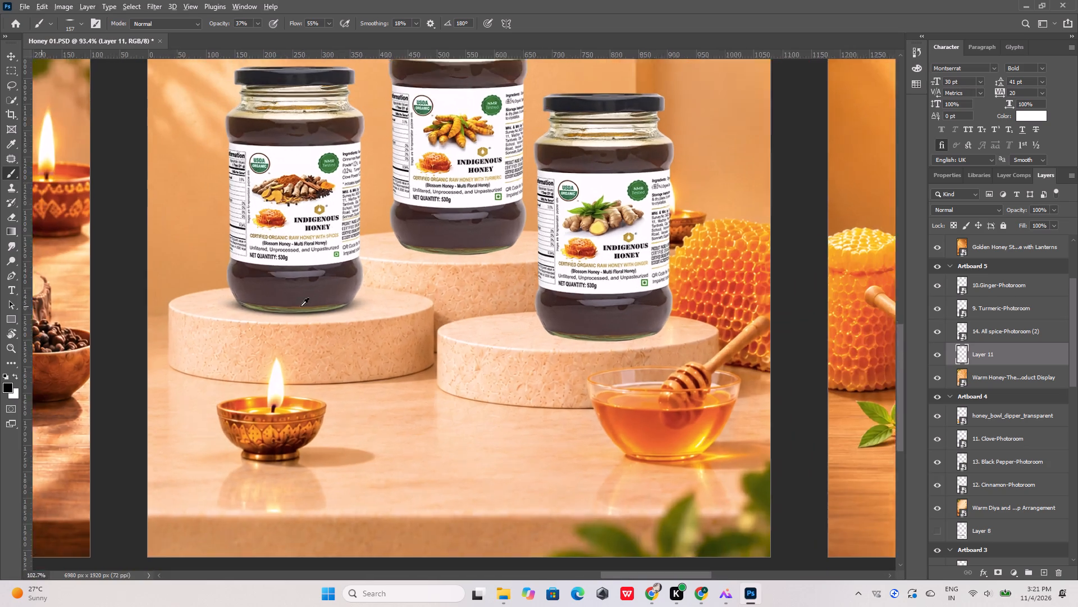
pyautogui.keyDown('alt'); pyautogui.scroll(10, 300, 306); pyautogui.keyUp('alt')
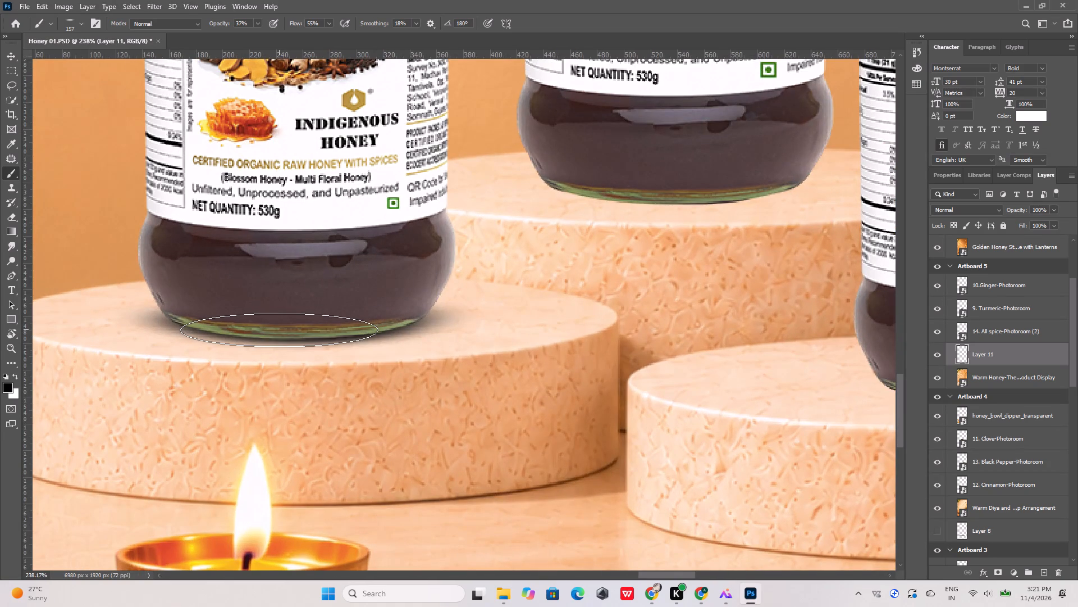
pyautogui.click(279, 330)
pyautogui.click(316, 331)
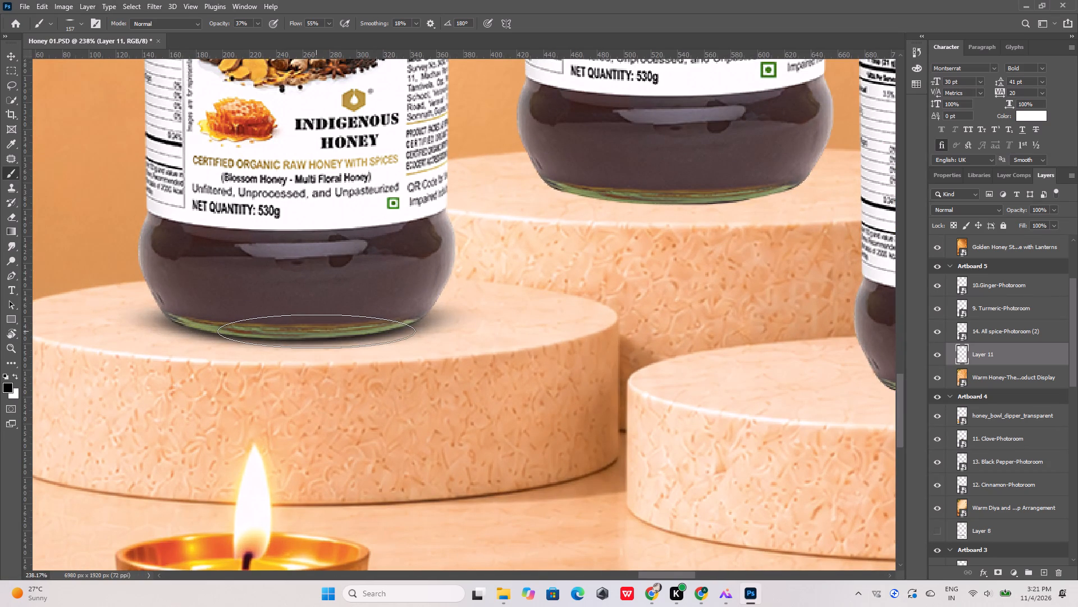
# Brush a soft black contact shadow along the base of the turmeric jar on Layer 11.
pyautogui.keyDown('alt'); pyautogui.scroll(-11, 252, 327); pyautogui.keyUp('alt')
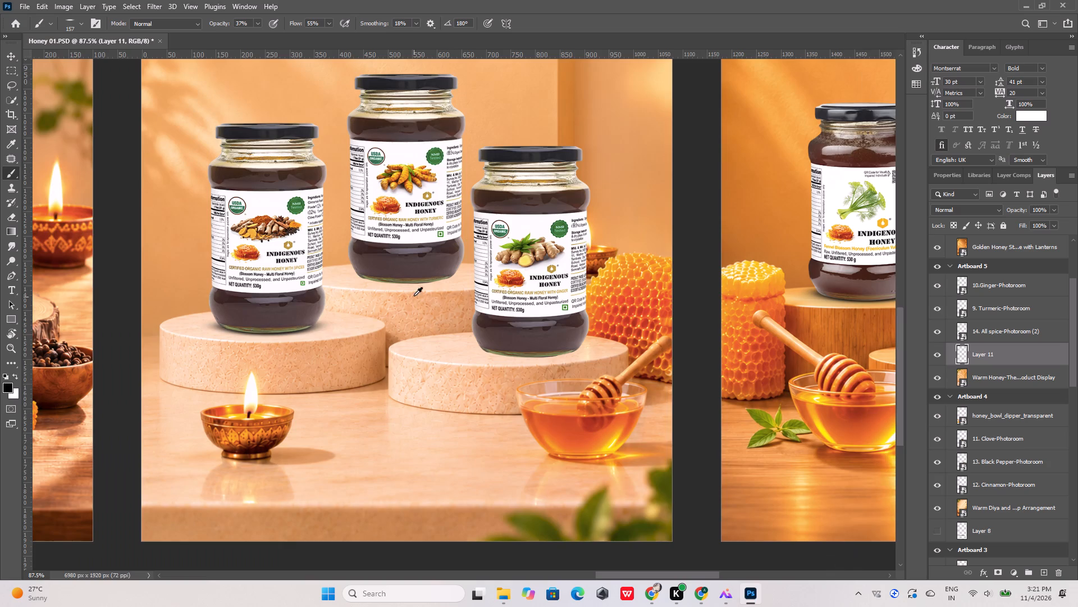
pyautogui.keyDown('alt'); pyautogui.scroll(13, 414, 296); pyautogui.keyUp('alt')
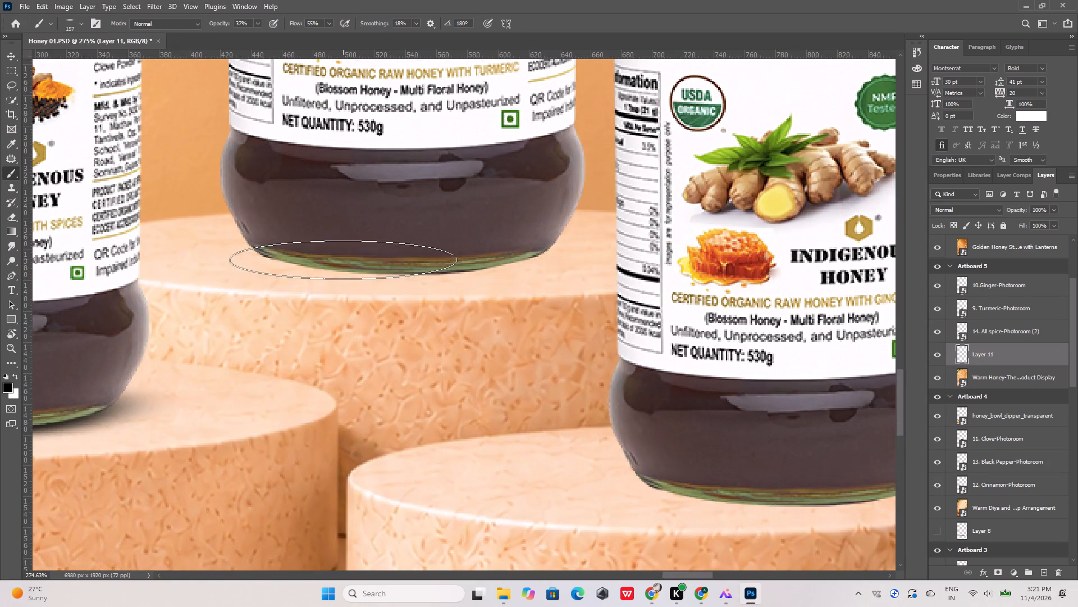
pyautogui.tripleClick(345, 260)
pyautogui.doubleClick(373, 261)
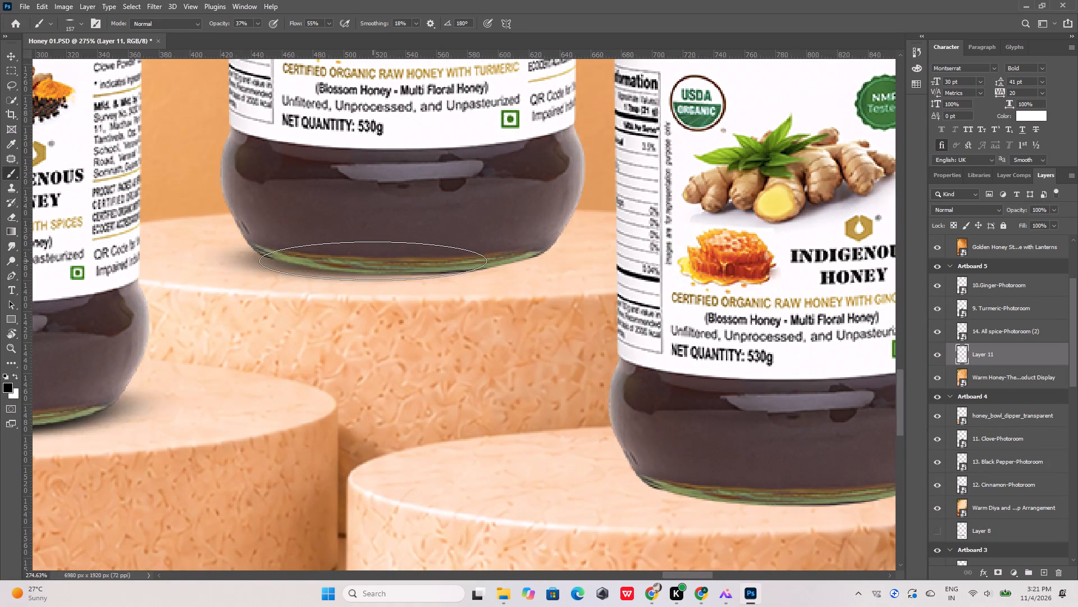
pyautogui.doubleClick(387, 261)
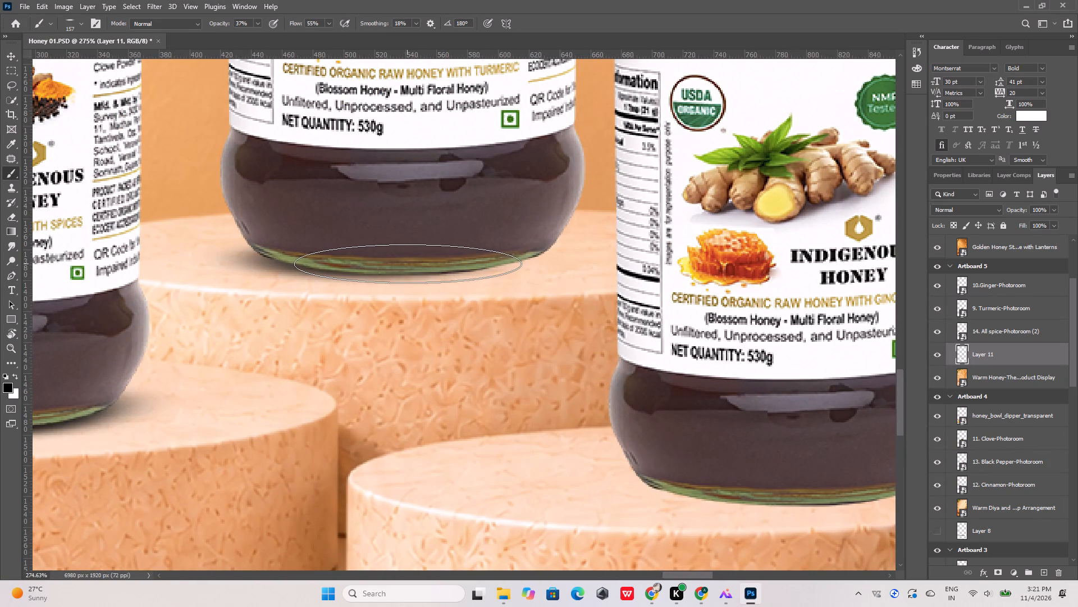
pyautogui.doubleClick(408, 262)
pyautogui.tripleClick(427, 261)
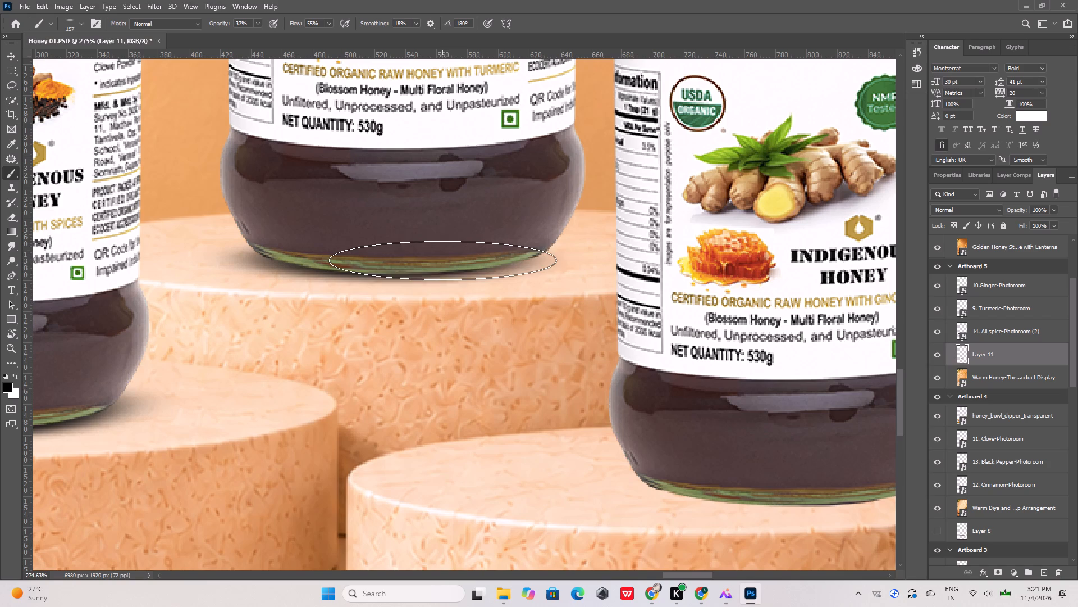
pyautogui.click(445, 258)
pyautogui.click(454, 255)
pyautogui.click(465, 252)
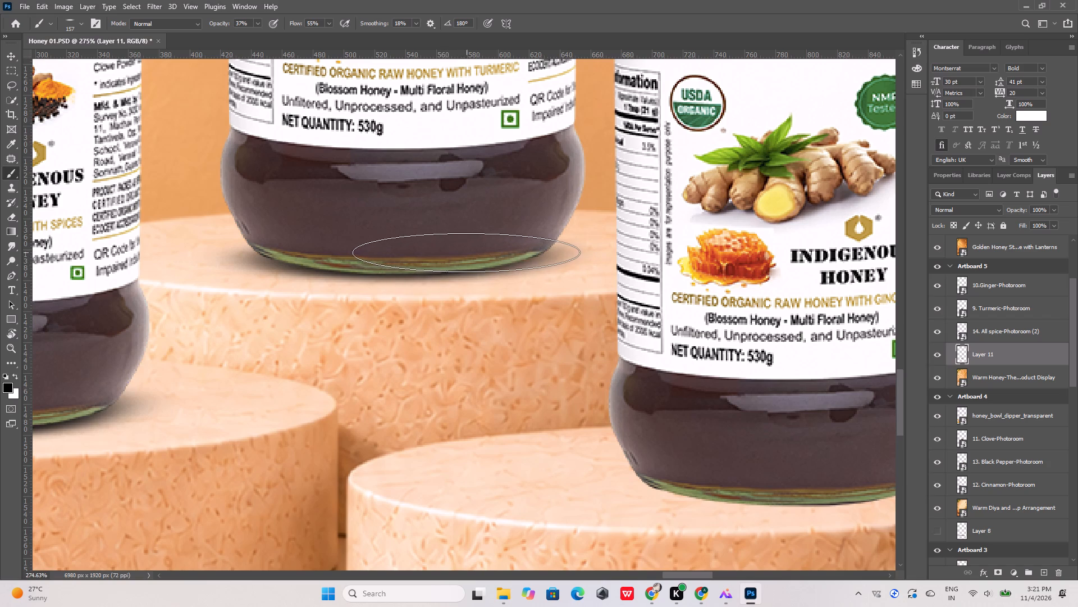
# Darken the contact shadow beneath the turmeric jar with extra brush dabs along its base.
pyautogui.click(398, 261)
pyautogui.click(392, 261)
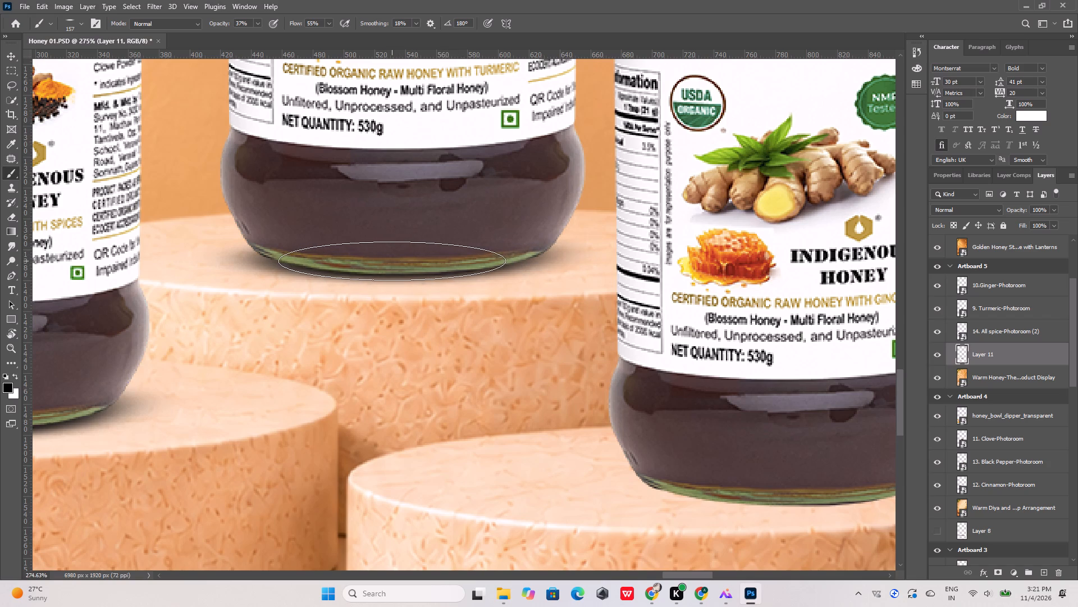
pyautogui.click(369, 259)
pyautogui.click(340, 252)
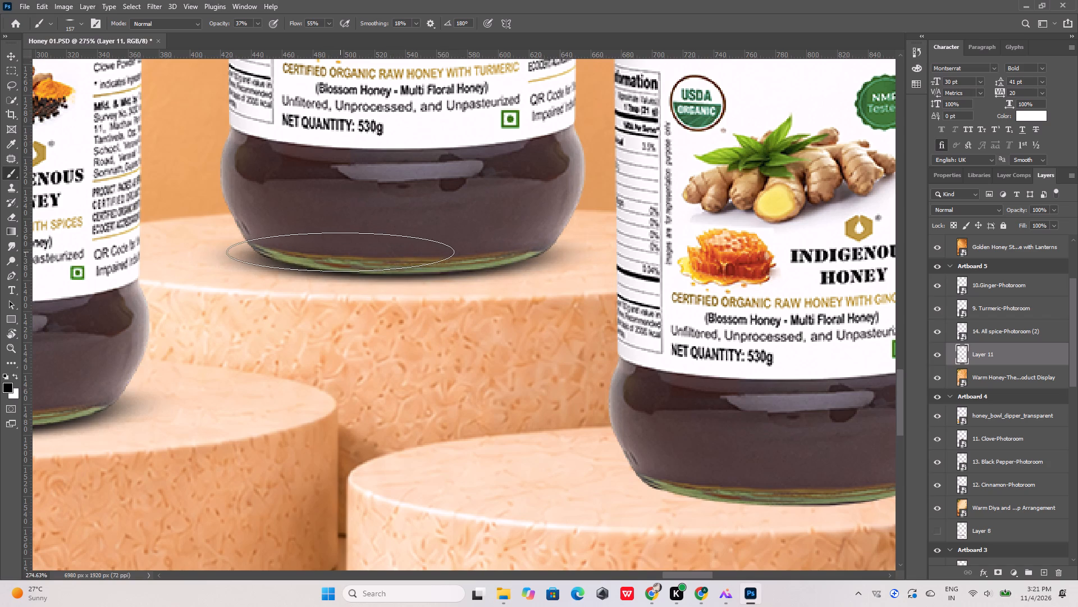
pyautogui.keyDown('alt'); pyautogui.scroll(-4, 223, 247); pyautogui.keyUp('alt')
pyautogui.keyDown('alt'); pyautogui.scroll(8, 392, 255); pyautogui.keyUp('alt')
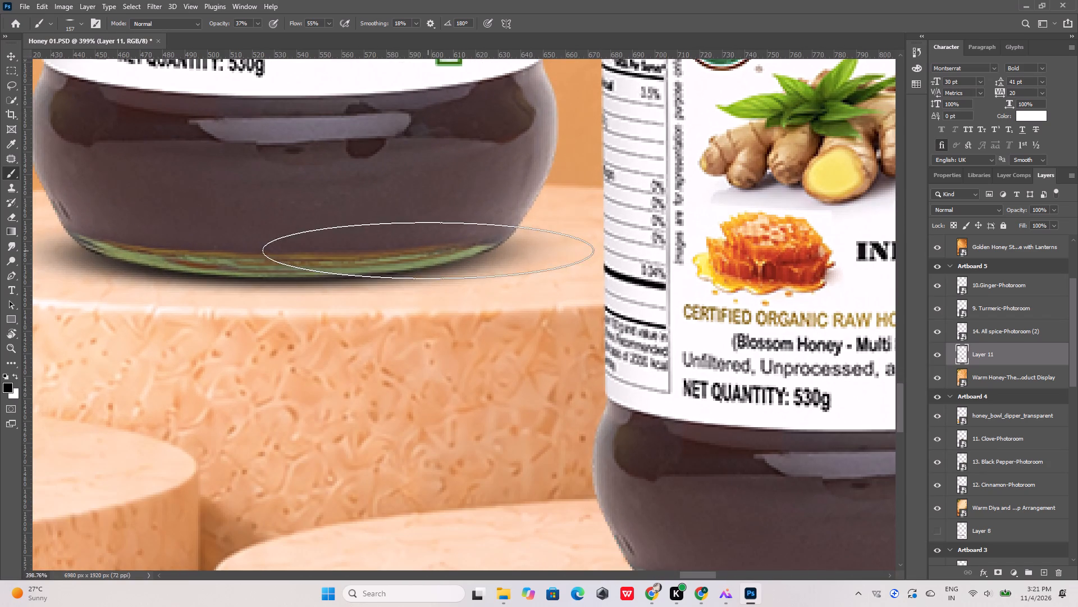
pyautogui.click(392, 247)
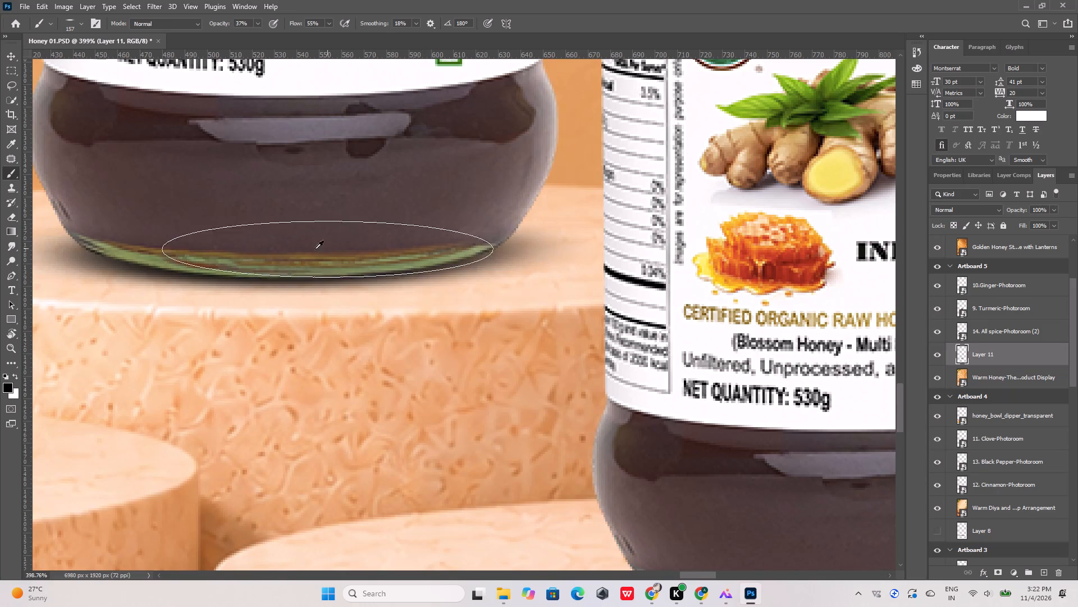
# Brush a soft black contact shadow along the base of the ginger jar on Layer 11.
pyautogui.keyDown('alt'); pyautogui.scroll(-16, 269, 255); pyautogui.keyUp('alt')
pyautogui.keyDown('alt'); pyautogui.scroll(15, 381, 350); pyautogui.keyUp('alt')
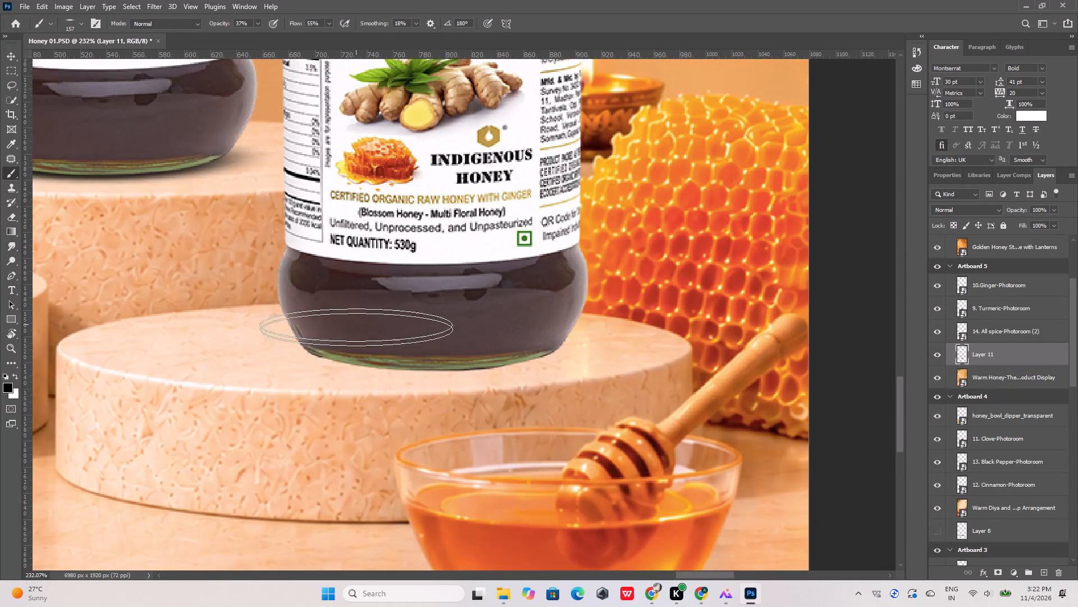
pyautogui.doubleClick(400, 361)
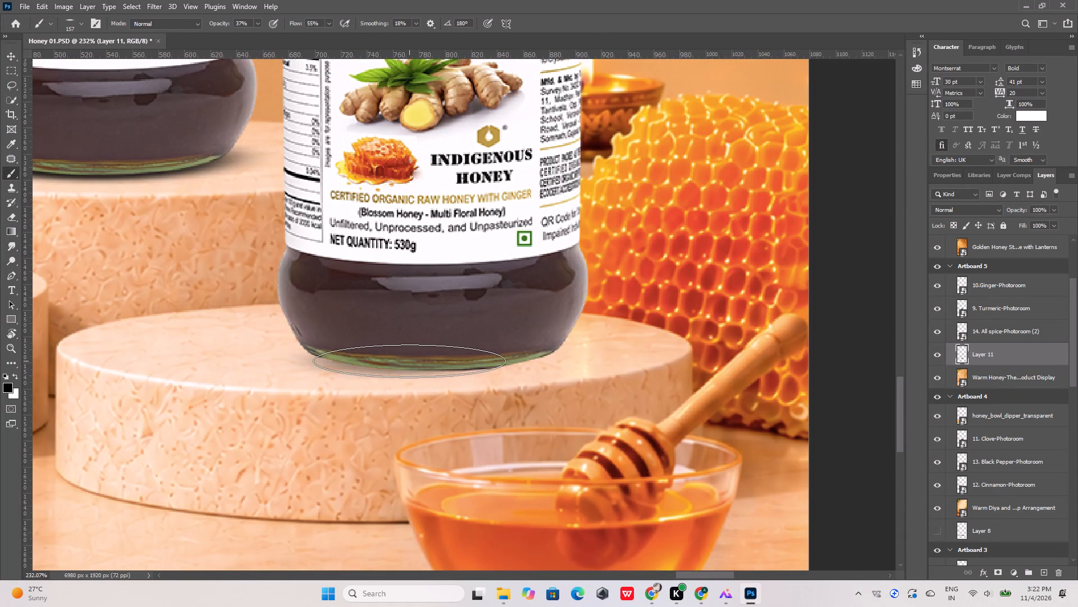
pyautogui.tripleClick(410, 361)
pyautogui.doubleClick(433, 359)
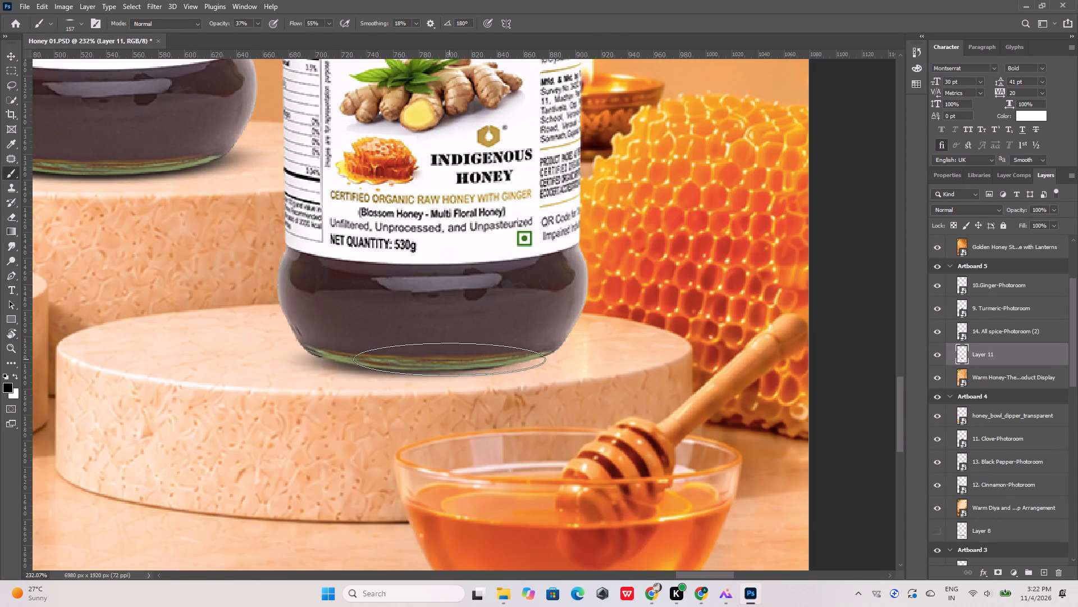
pyautogui.doubleClick(452, 359)
pyautogui.tripleClick(475, 355)
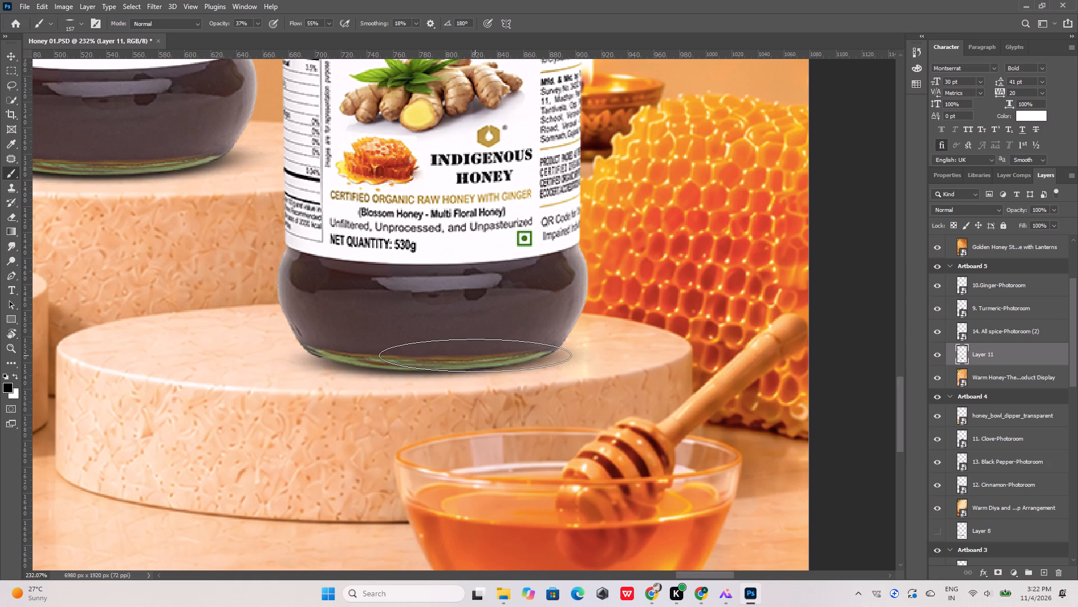
pyautogui.click(476, 355)
pyautogui.click(482, 353)
pyautogui.click(492, 351)
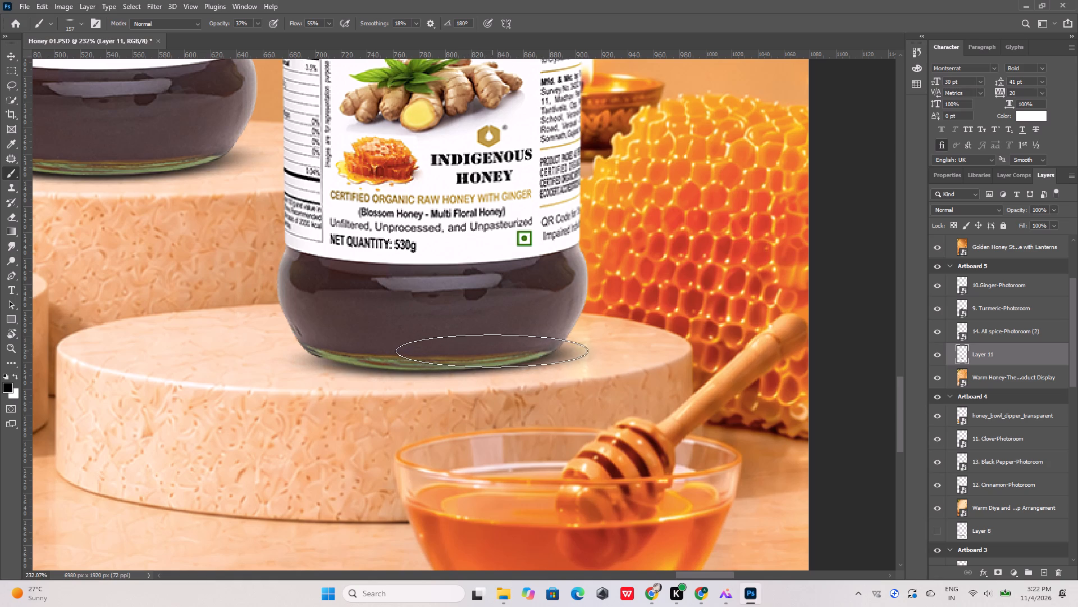
# Deepen the ginger jar's contact shadow with extra brush dabs across both sides and the middle of its base.
pyautogui.click(445, 359)
pyautogui.click(386, 355)
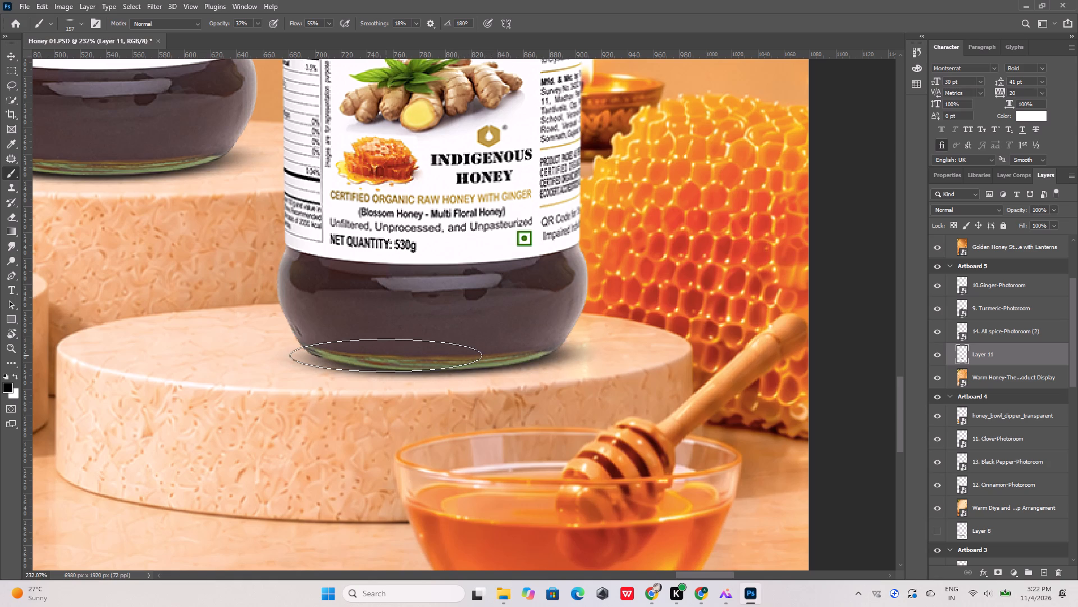
pyautogui.click(375, 355)
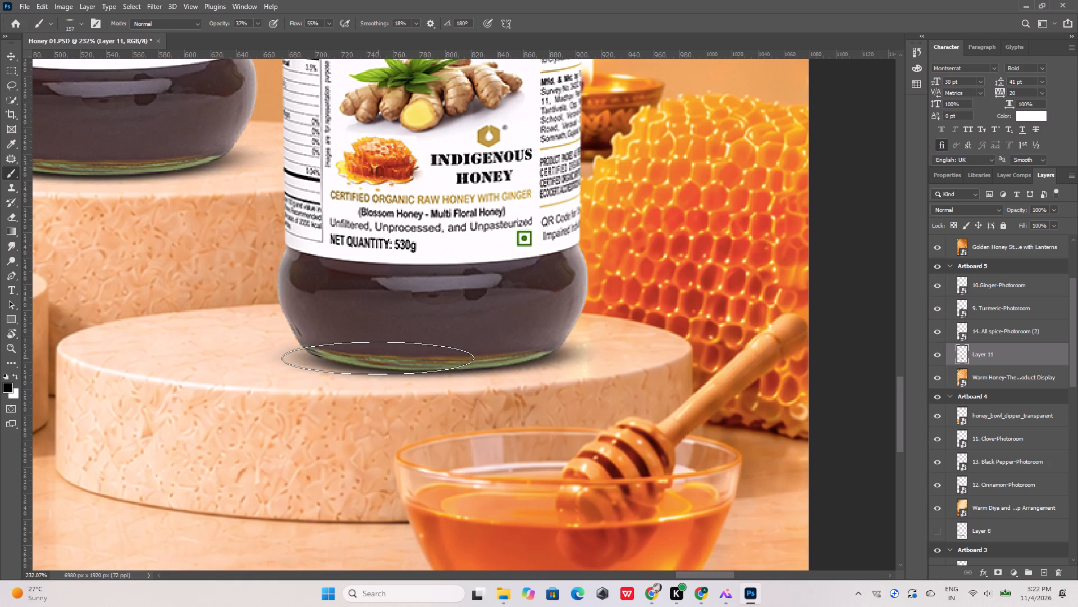
pyautogui.click(378, 358)
pyautogui.click(432, 358)
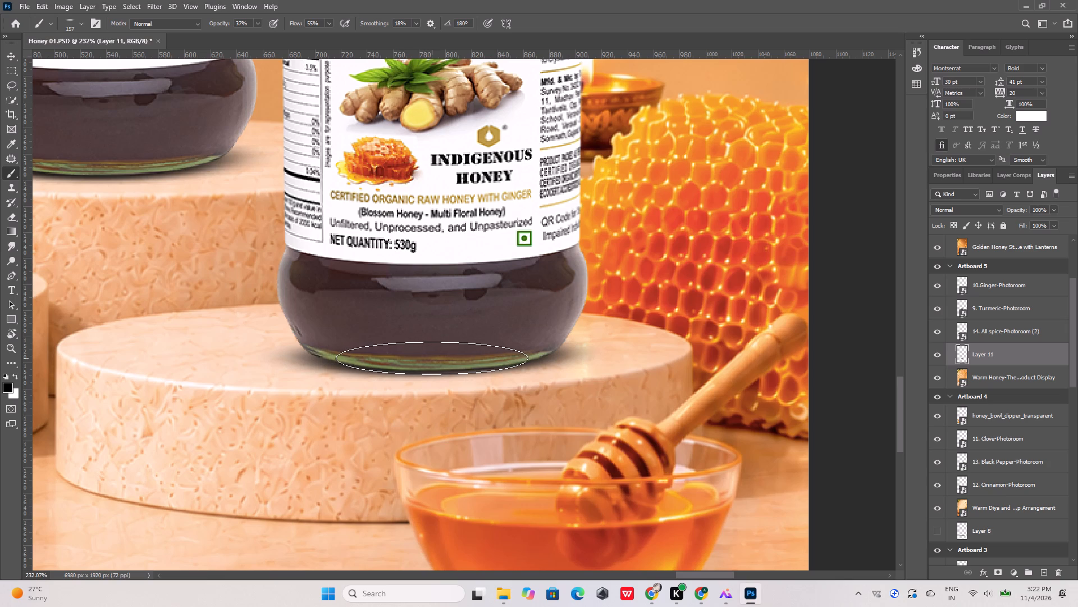
pyautogui.click(442, 359)
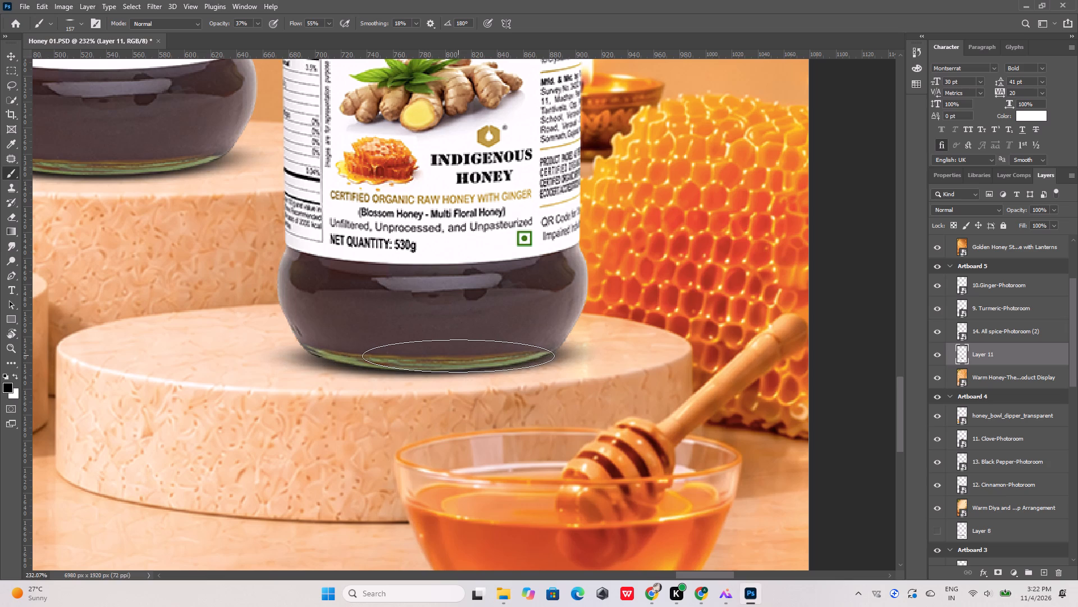
pyautogui.click(459, 356)
# Touch up the contact shadows under the all spice, ginger and turmeric jars with a few more brush dabs.
pyautogui.keyDown('alt'); pyautogui.scroll(-16, 378, 356); pyautogui.keyUp('alt')
pyautogui.keyDown('alt'); pyautogui.scroll(-11, 376, 357); pyautogui.keyUp('alt')
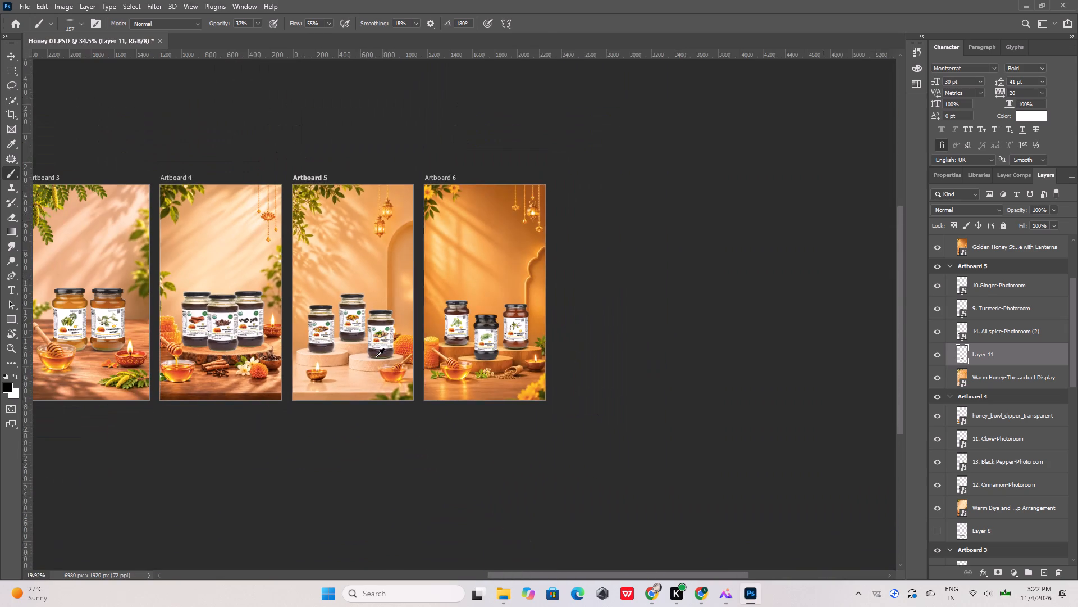
pyautogui.keyDown('alt'); pyautogui.scroll(15, 362, 360); pyautogui.keyUp('alt')
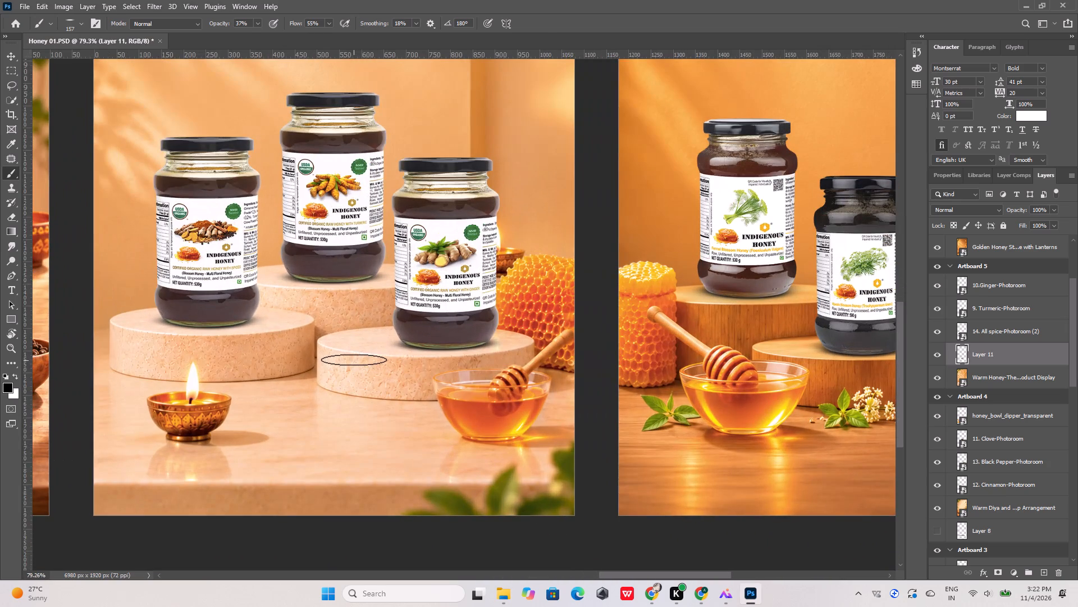
pyautogui.keyDown('alt'); pyautogui.scroll(10, 208, 330); pyautogui.keyUp('alt')
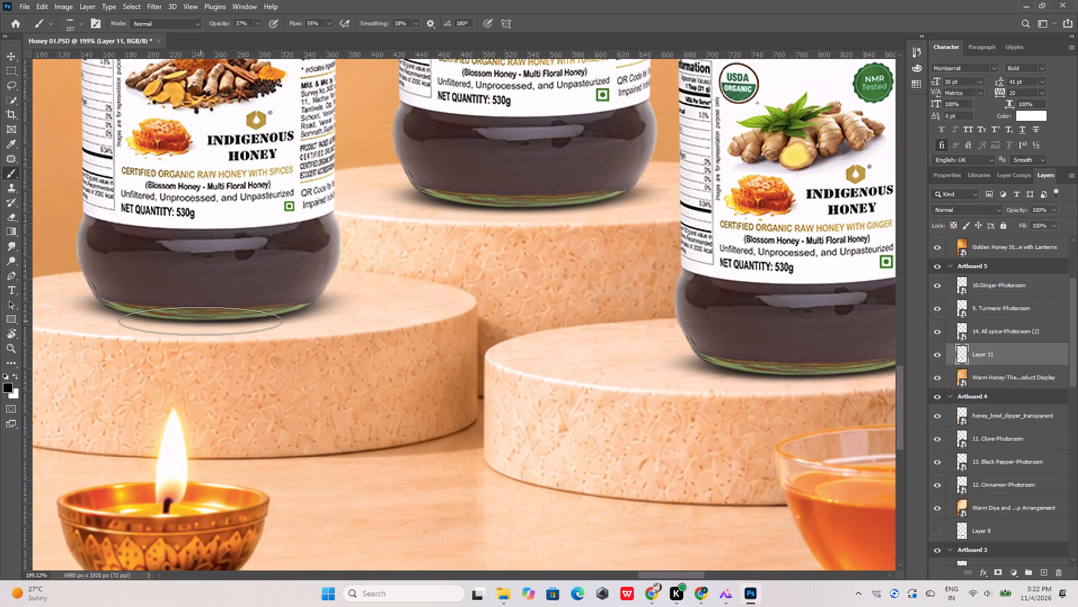
pyautogui.click(201, 316)
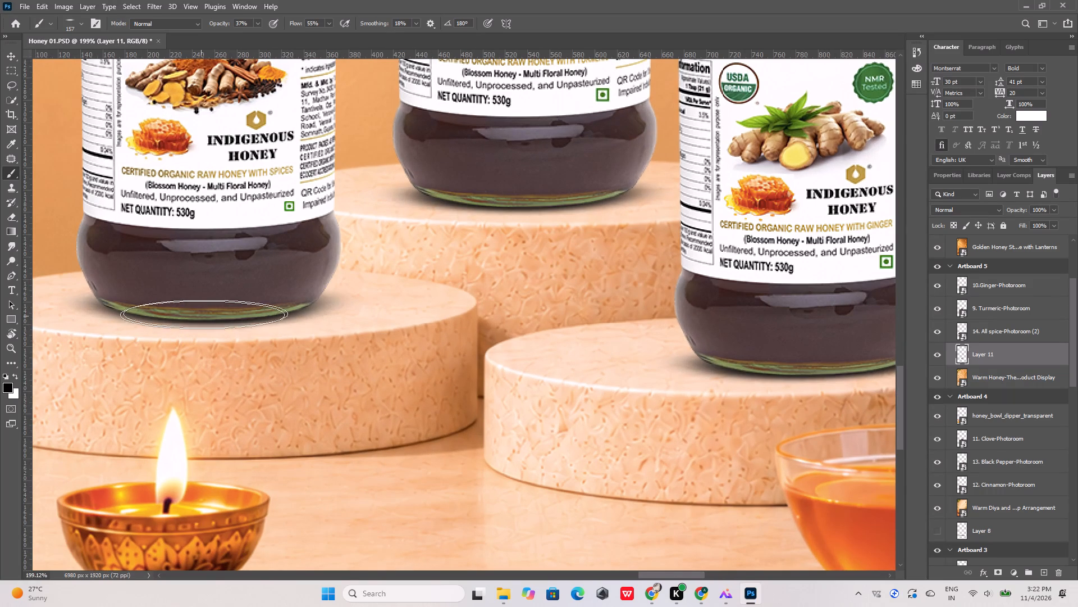
pyautogui.click(808, 368)
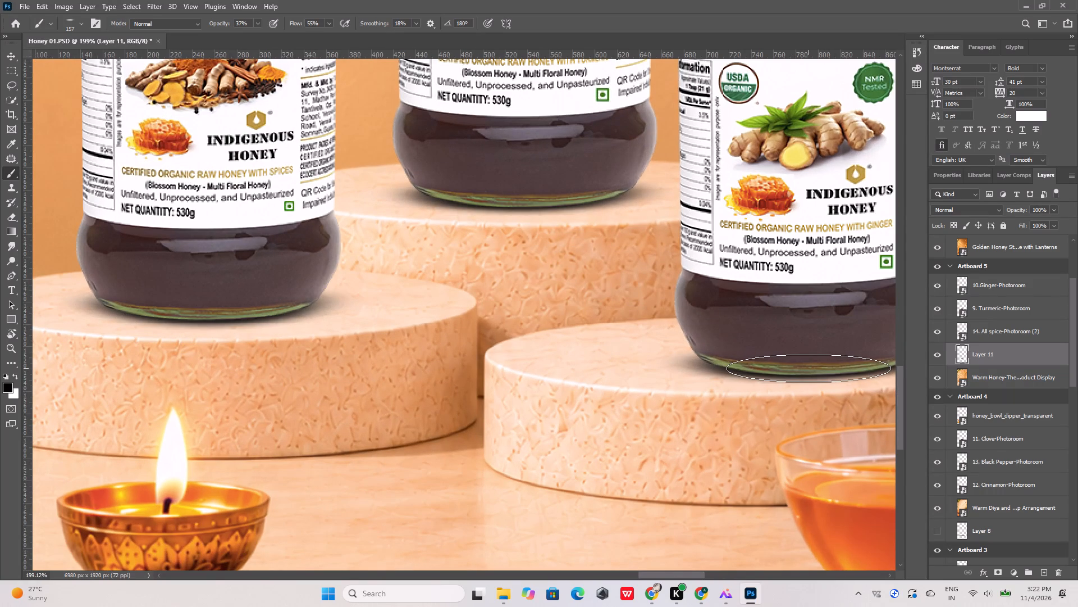
pyautogui.click(819, 369)
pyautogui.keyDown('alt'); pyautogui.scroll(-7, 149, 304); pyautogui.keyUp('alt')
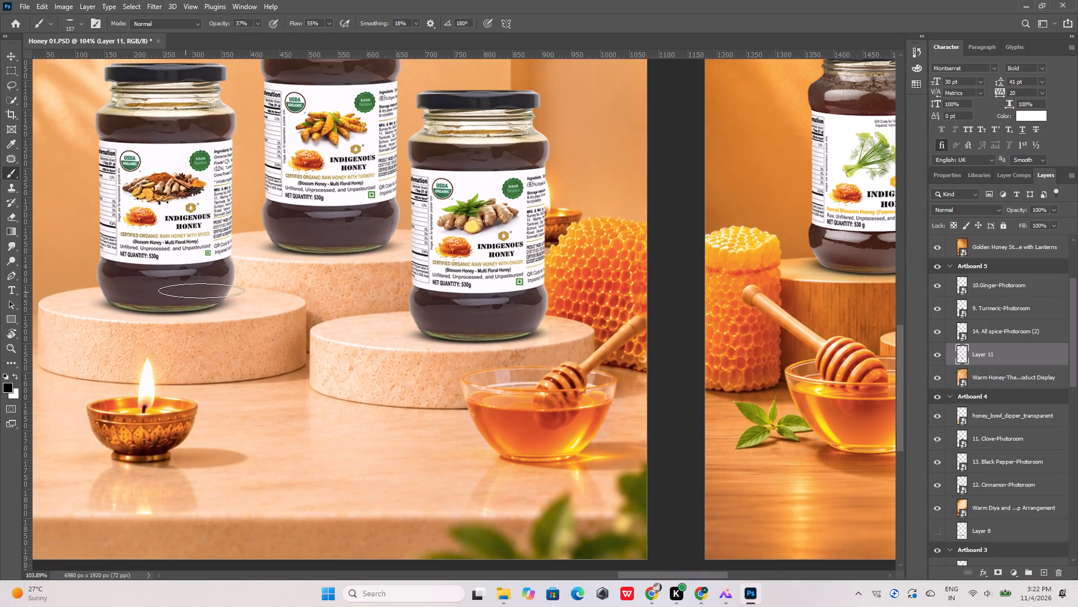
pyautogui.keyDown('alt'); pyautogui.scroll(5, 300, 261); pyautogui.keyUp('alt')
pyautogui.click(338, 246)
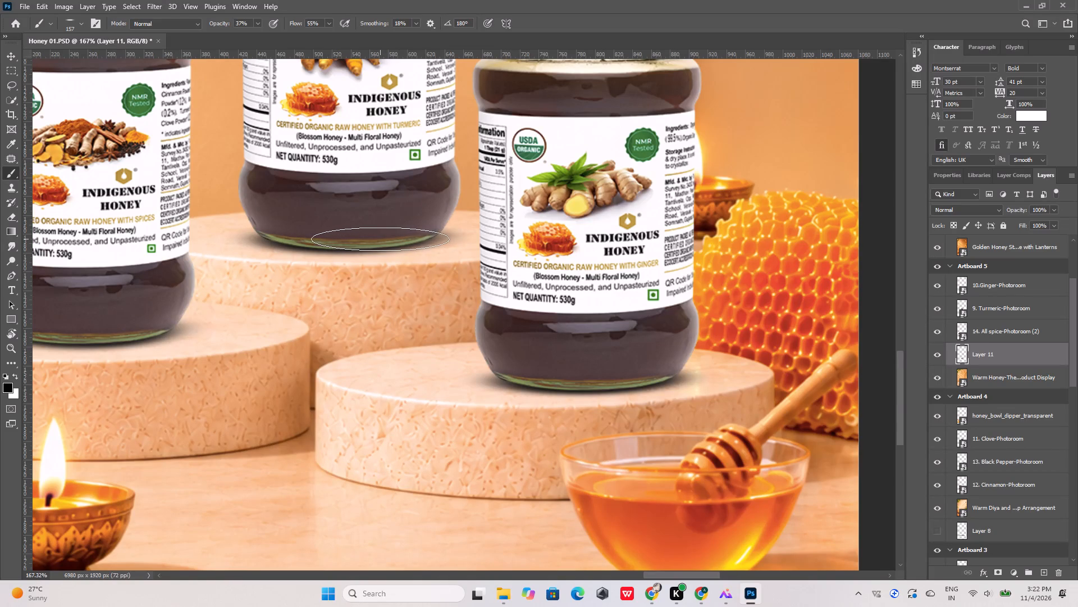
pyautogui.click(380, 239)
# Lower the opacity of the shadow layer, Layer 11, to 89%.
pyautogui.keyDown('alt'); pyautogui.scroll(-9, 224, 259); pyautogui.keyUp('alt')
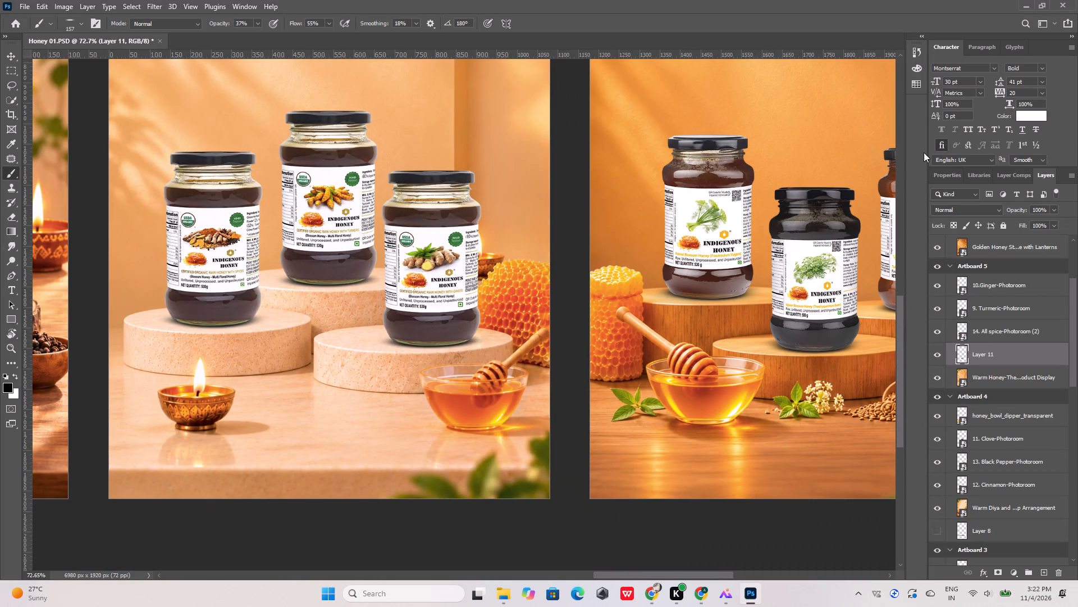
pyautogui.click(1018, 212)
pyautogui.moveTo(1017, 212); pyautogui.dragTo(1014, 212)
pyautogui.moveTo(1014, 212); pyautogui.dragTo(1012, 212)
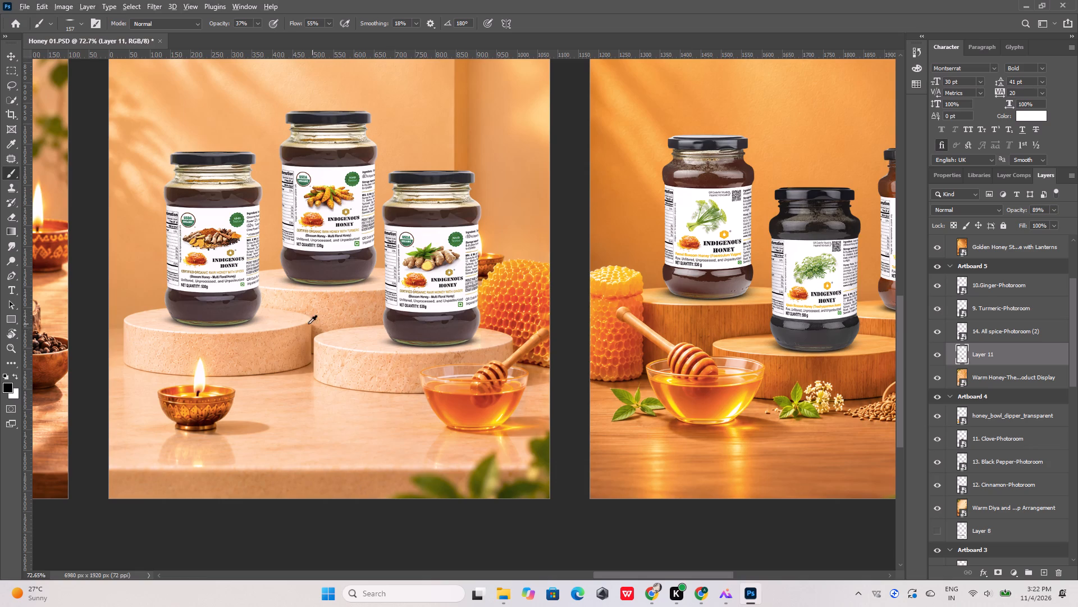
# Export all six artboards as 1080 x 1920 px JPGs at 100% quality into the honey folder in Downloads.
pyautogui.keyDown('alt'); pyautogui.scroll(-10, 308, 324); pyautogui.keyUp('alt')
pyautogui.click(16, 54)
pyautogui.click(783, 225)
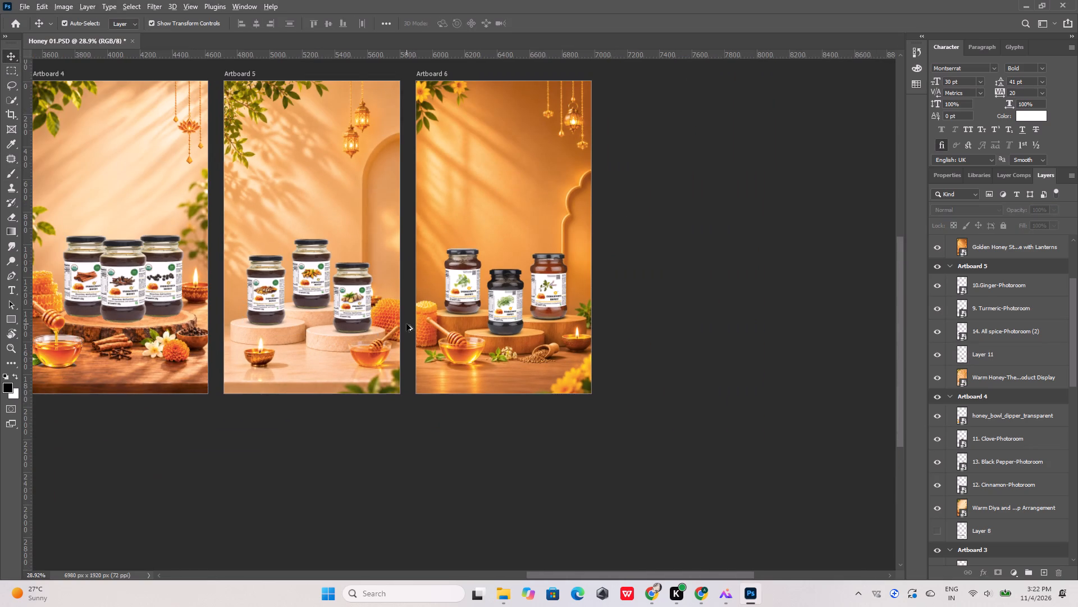
pyautogui.keyDown('alt'); pyautogui.scroll(16, 472, 325); pyautogui.keyUp('alt')
pyautogui.keyDown('alt'); pyautogui.scroll(-20, 436, 294); pyautogui.keyUp('alt')
pyautogui.keyDown('alt'); pyautogui.scroll(-4, 436, 294); pyautogui.keyUp('alt')
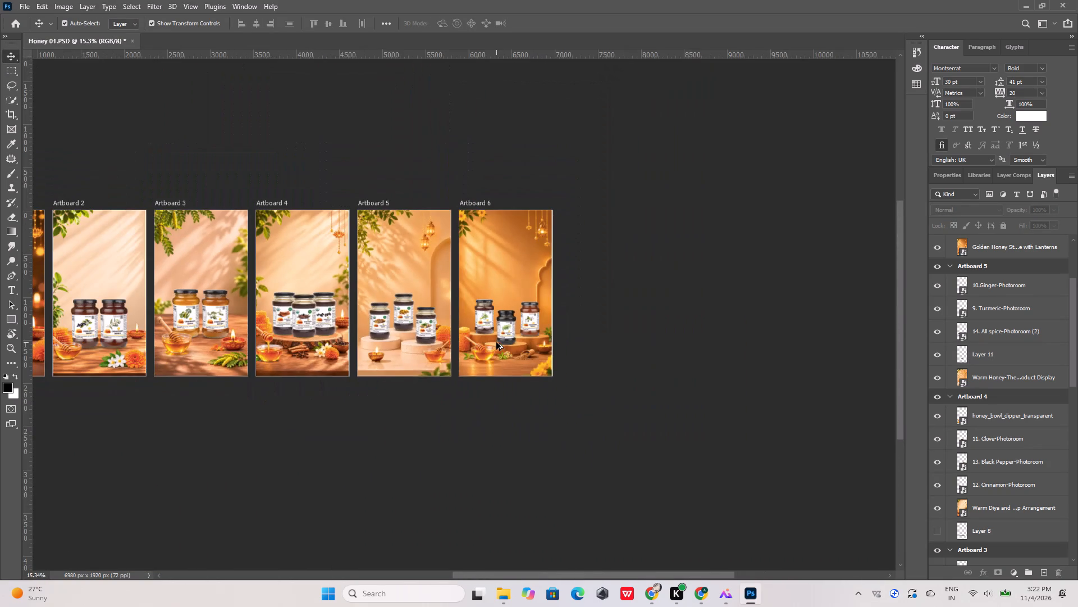
pyautogui.keyDown('alt'); pyautogui.scroll(6, 158, 307); pyautogui.keyUp('alt')
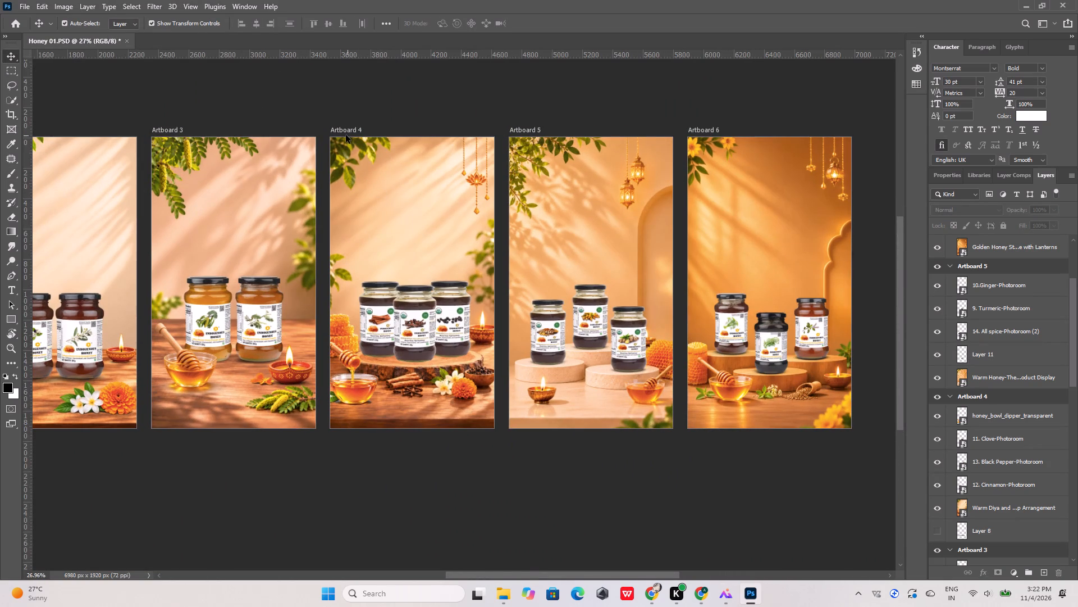
pyautogui.click(23, 7)
pyautogui.click(66, 170)
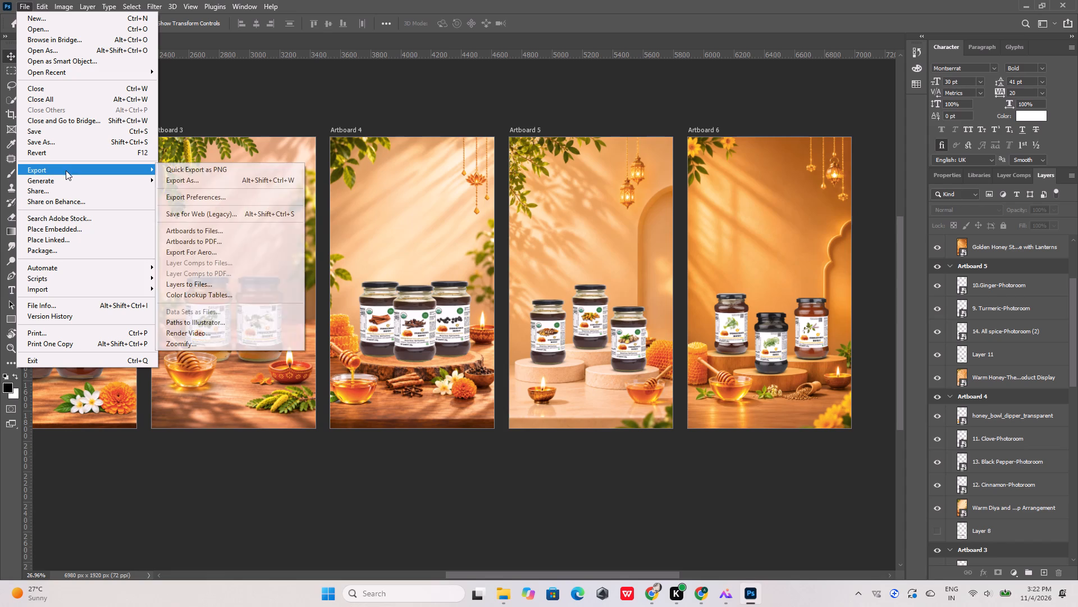
pyautogui.click(202, 183)
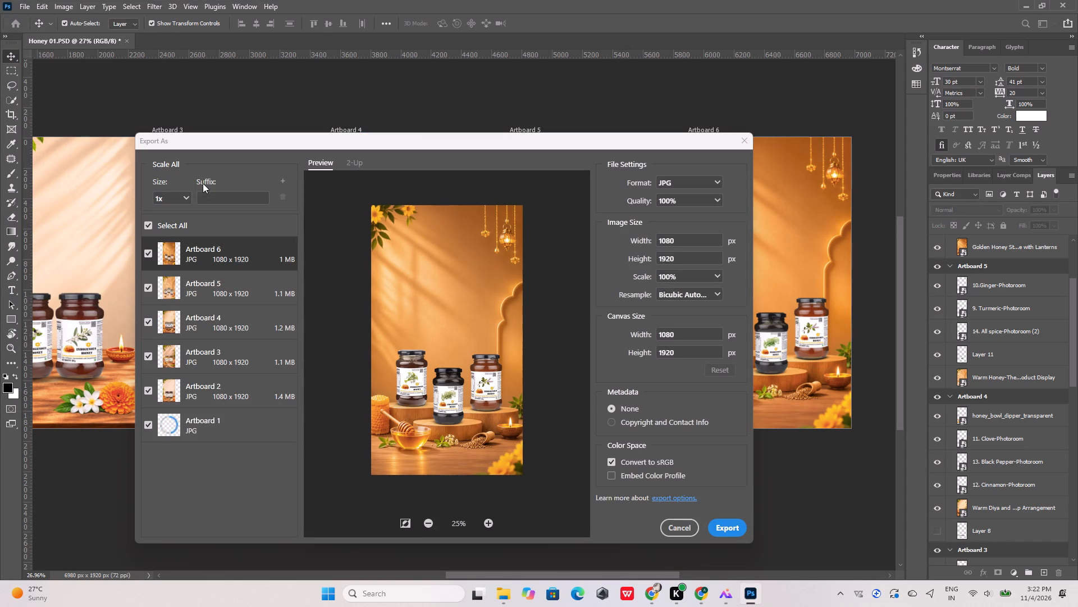
pyautogui.click(723, 529)
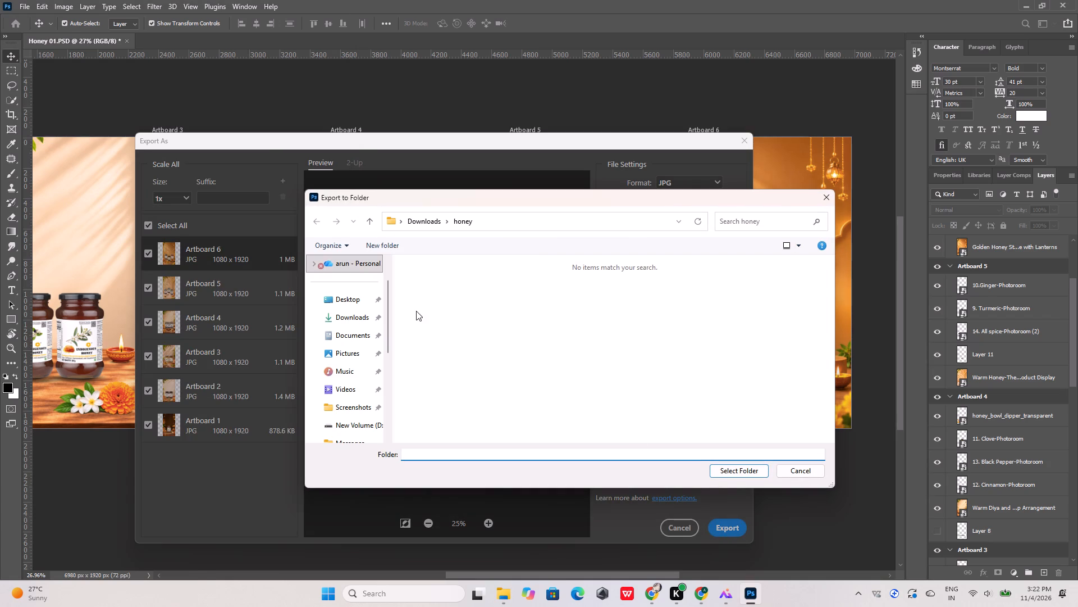
pyautogui.click(733, 477)
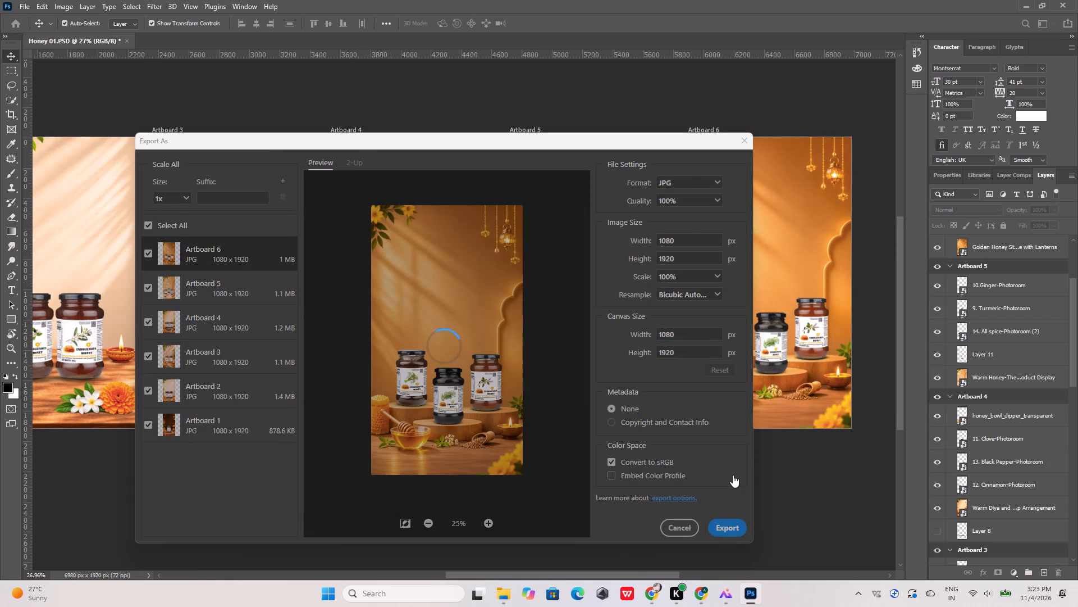
# Close the three surplus File Explorer windows, keeping only one Downloads window open.
pyautogui.click(504, 591)
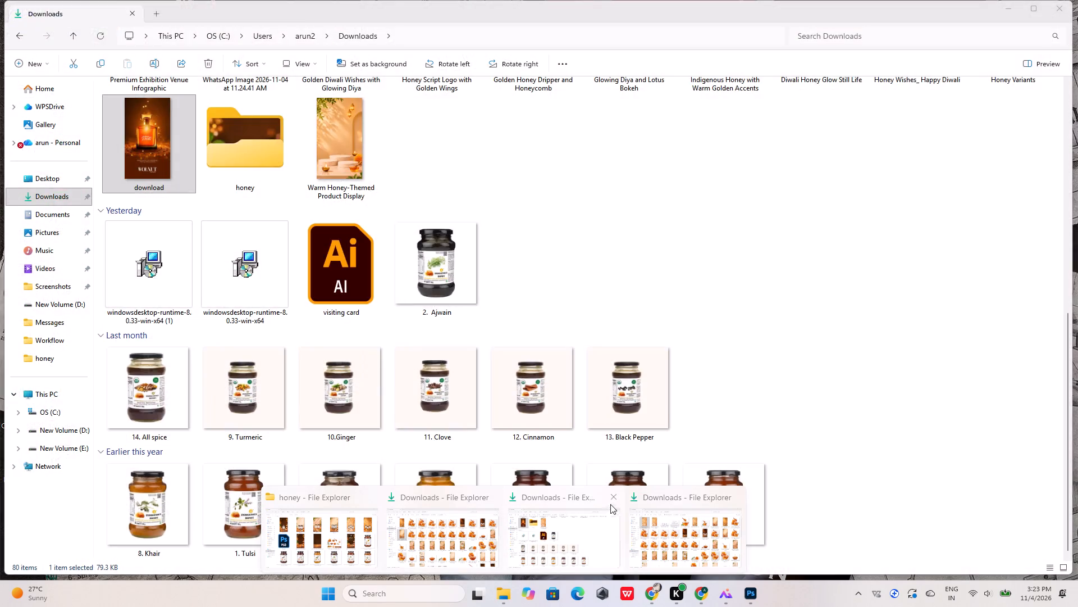
pyautogui.click(614, 499)
pyautogui.click(553, 495)
pyautogui.click(487, 492)
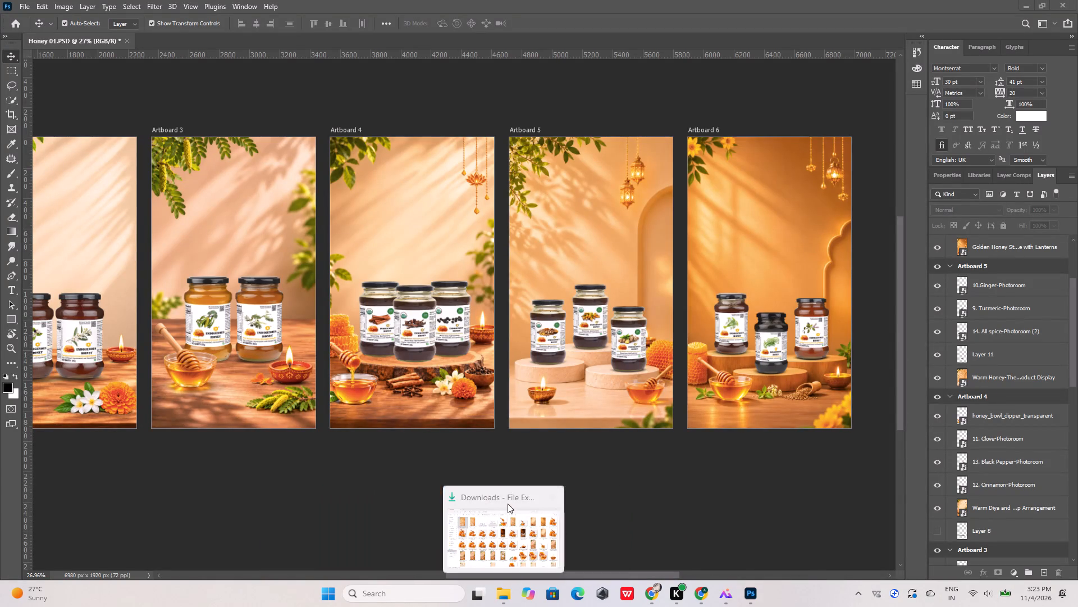
# Switch to the remaining File Explorer window and open the honey folder inside Downloads.
pyautogui.click(527, 522)
pyautogui.click(49, 214)
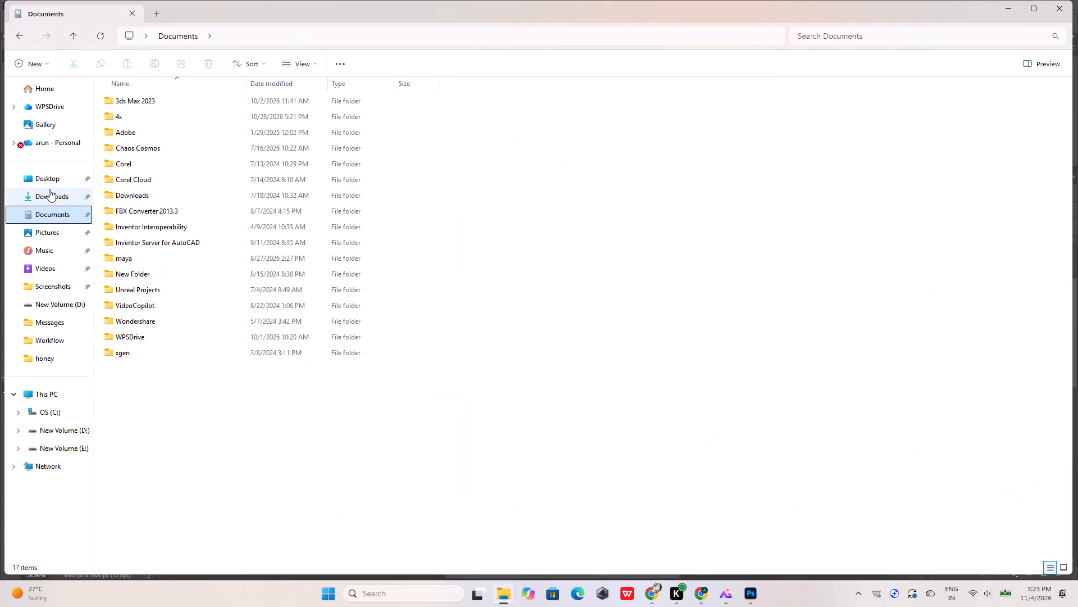
pyautogui.click(49, 189)
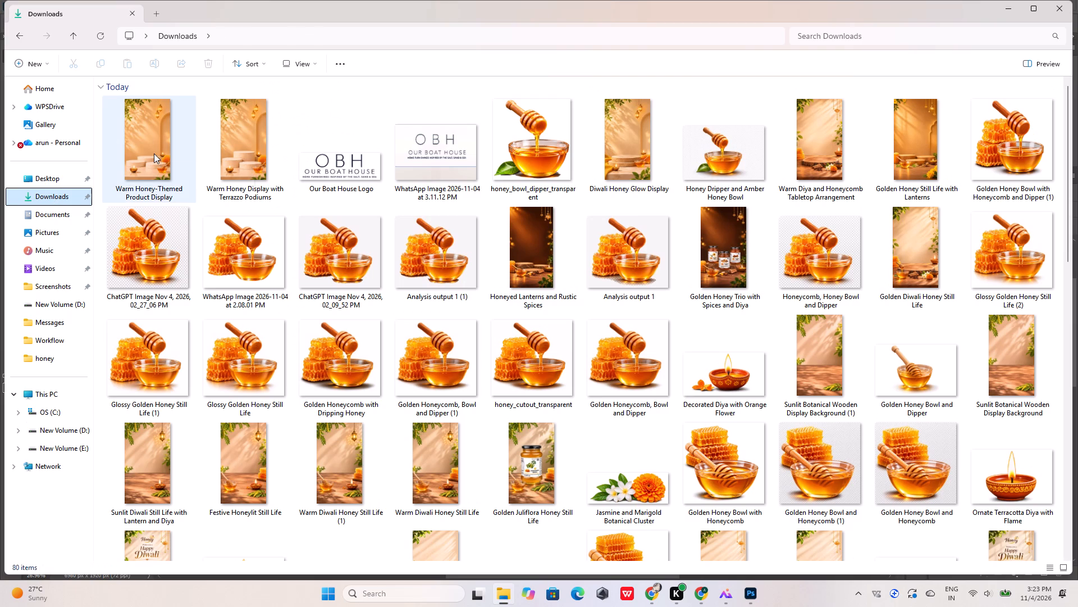
pyautogui.scroll(-4, 181, 223)
pyautogui.tripleClick(341, 148)
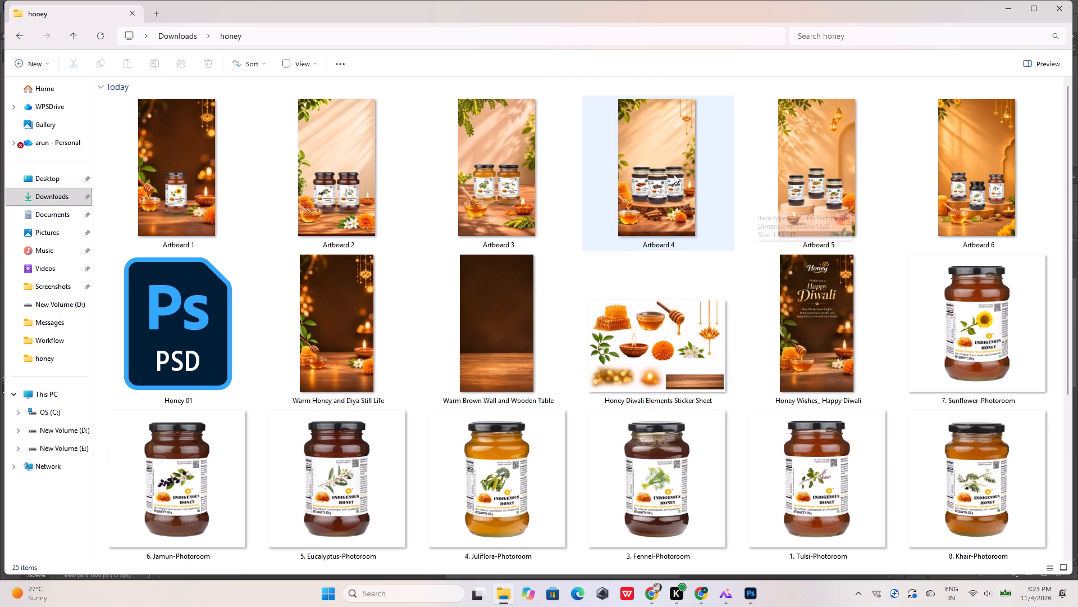
# Select the exported Artboard 4 and Artboard 5 JPGs together and carry them out toward another open application.
pyautogui.click(669, 175)
pyautogui.keyDown('ctrl'); pyautogui.click(819, 183); pyautogui.keyUp('ctrl')
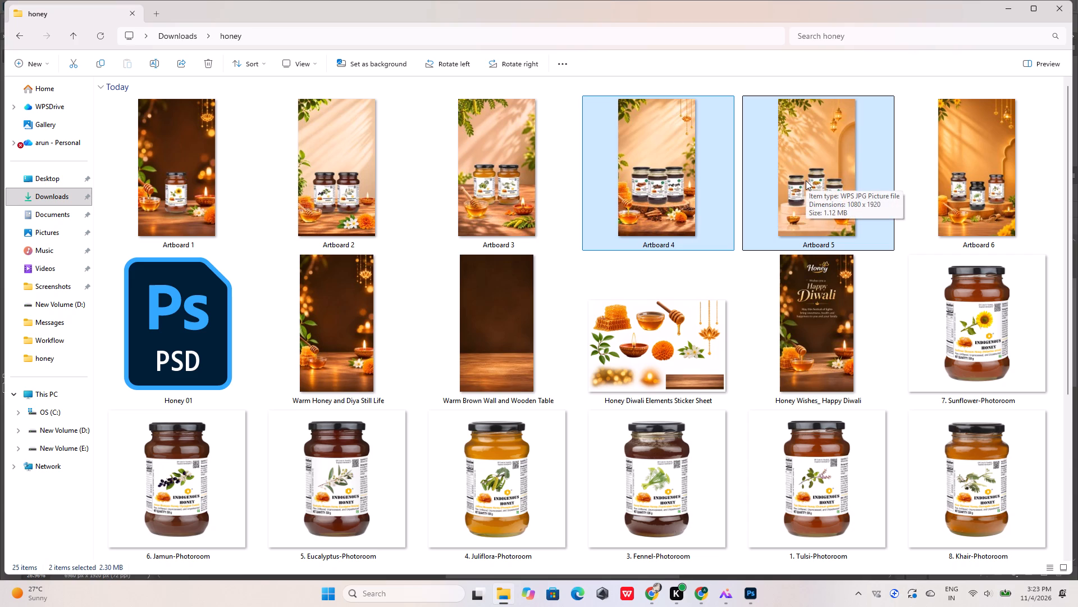
pyautogui.click(829, 175)
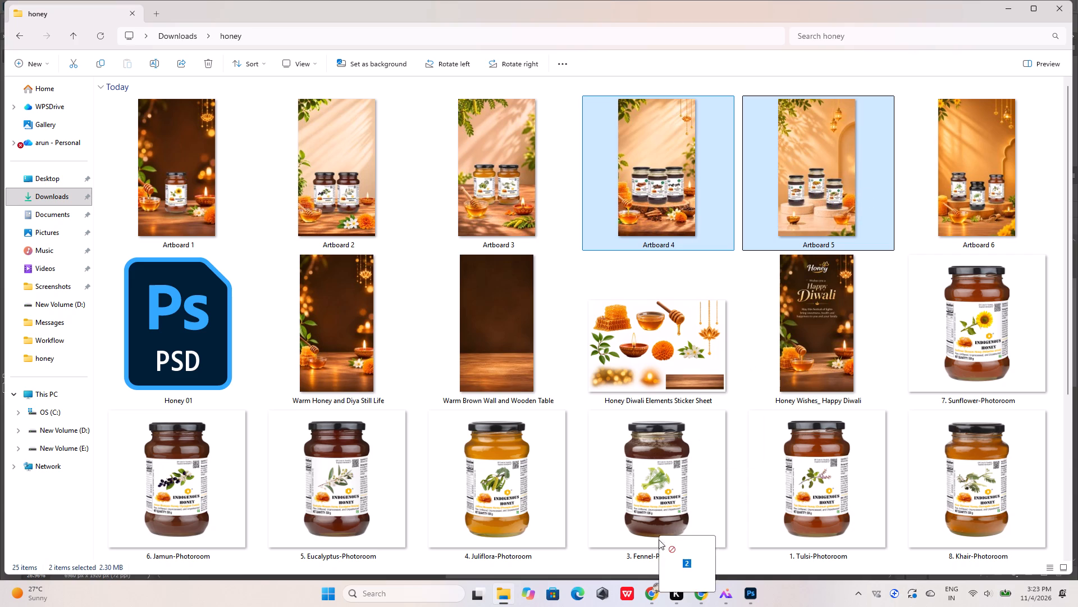
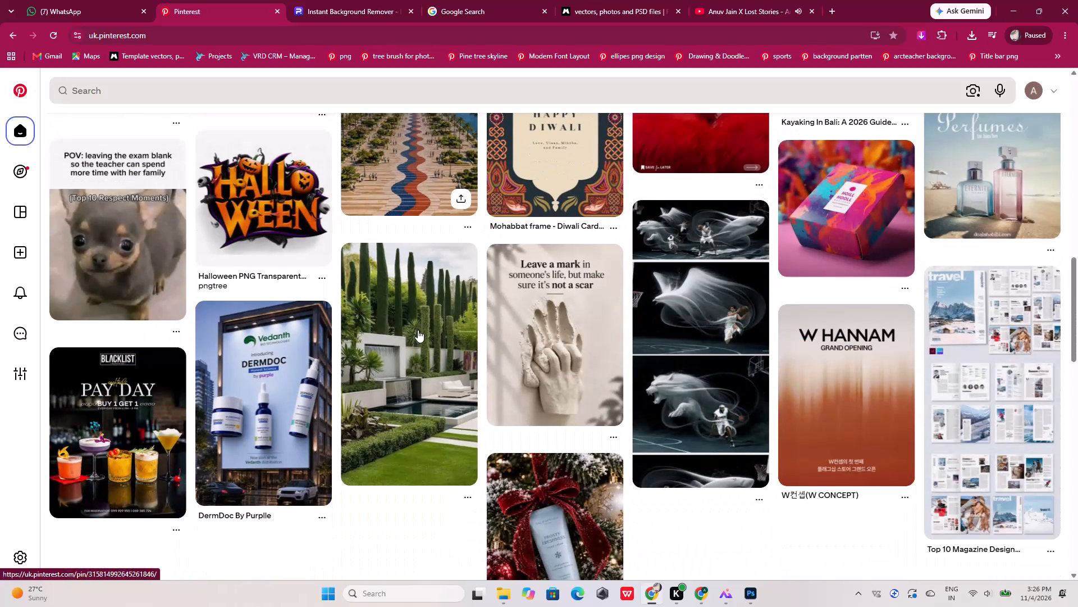
# Browse the Pinterest home feed for design inspiration, examining the Diwali, product and perfume advertising pins.
pyautogui.scroll(-7, 418, 330)
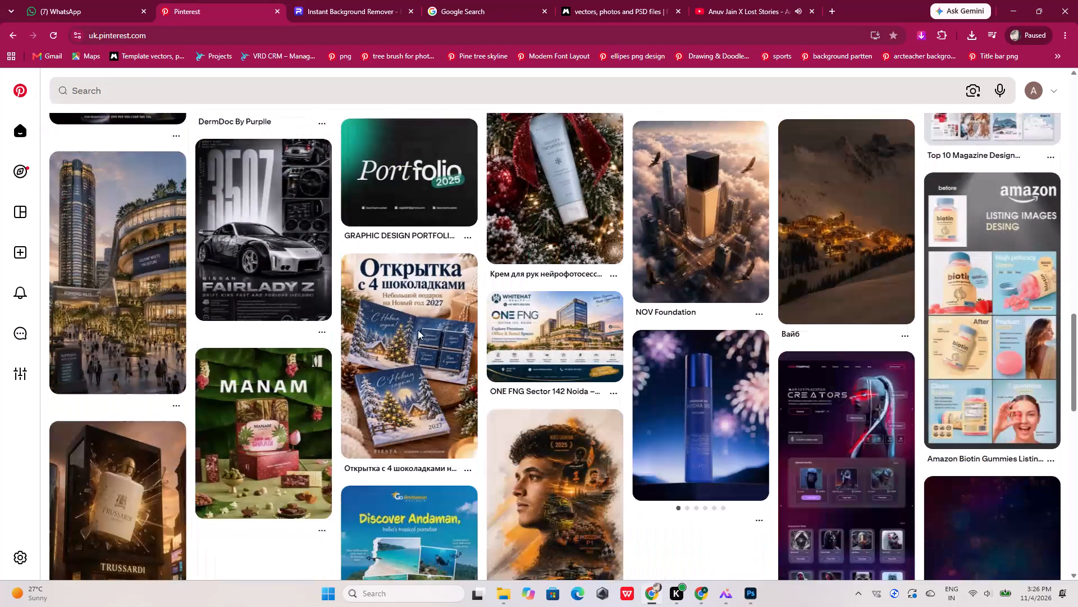
pyautogui.scroll(-6, 418, 330)
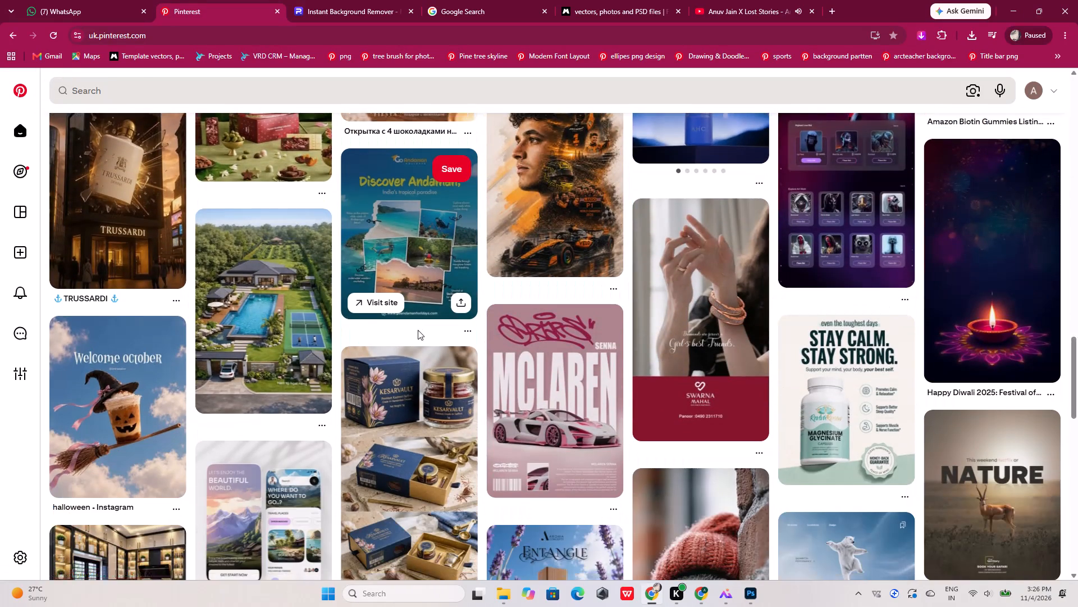
pyautogui.scroll(-10, 418, 330)
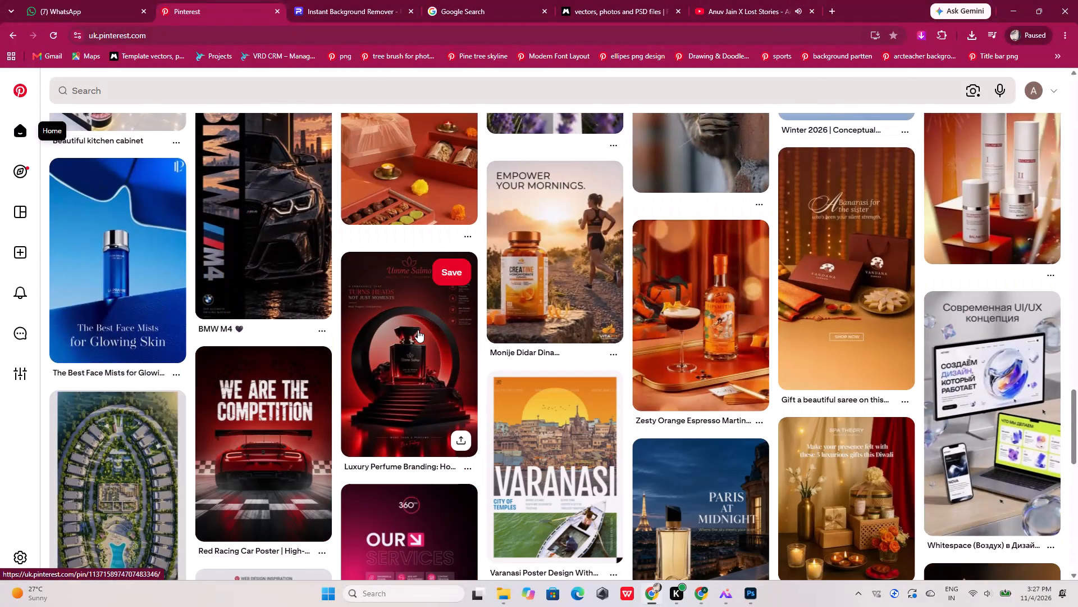
pyautogui.scroll(-3, 418, 330)
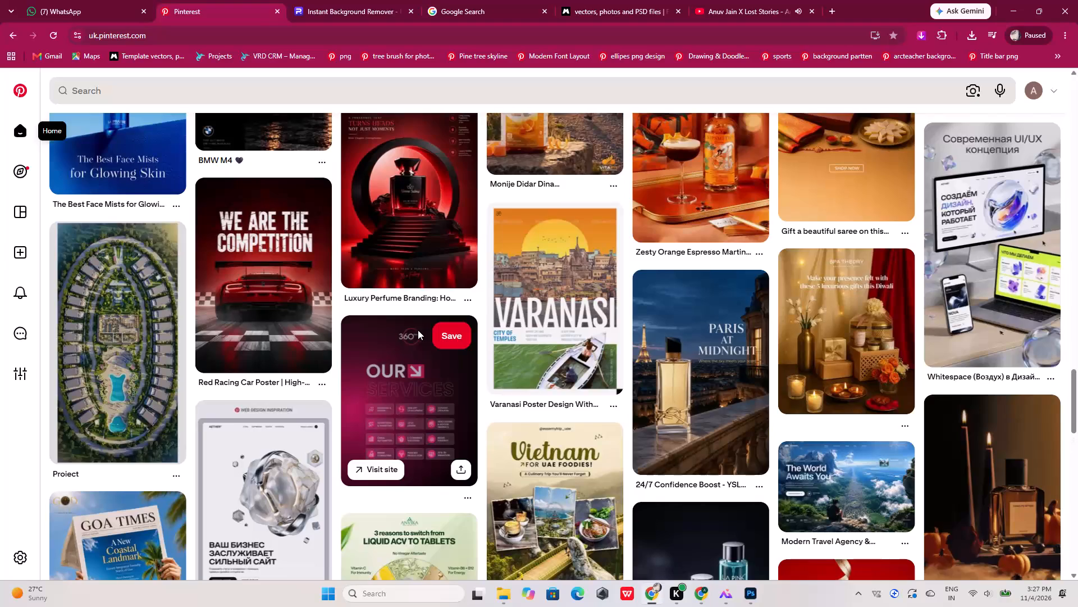
pyautogui.scroll(-14, 418, 330)
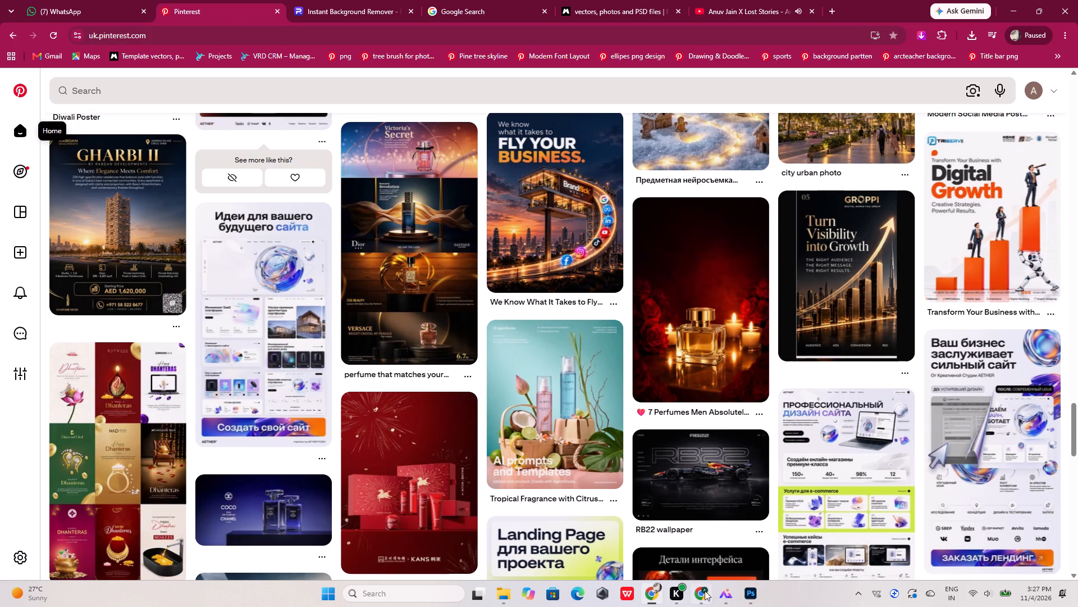
# Switch to Photoshop and look over all six artboards of the Honey 01 document together.
pyautogui.click(750, 592)
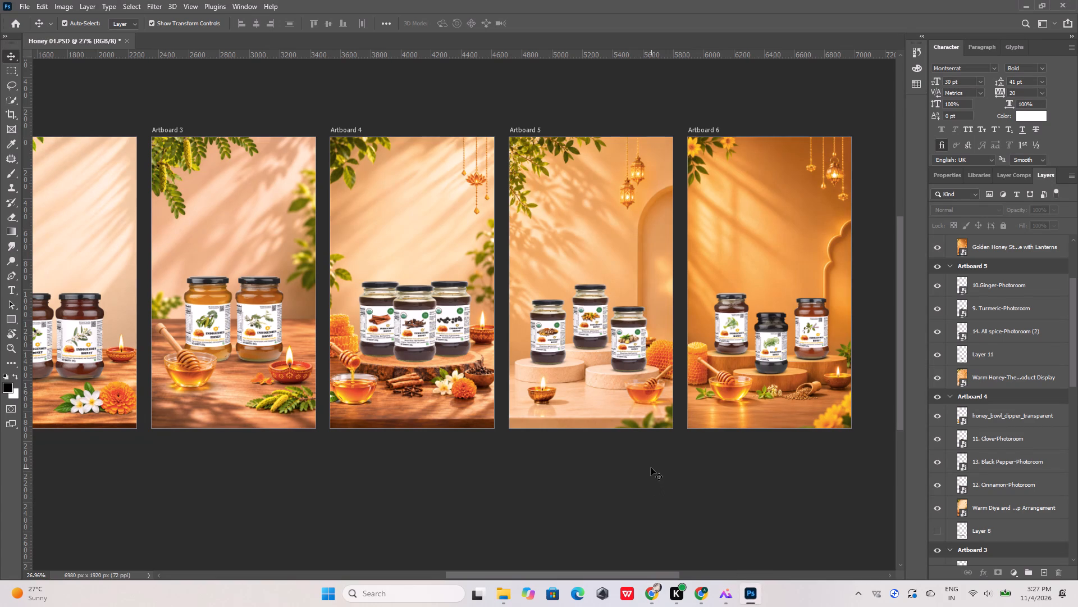
pyautogui.keyDown('alt'); pyautogui.scroll(-5, 651, 468); pyautogui.keyUp('alt')
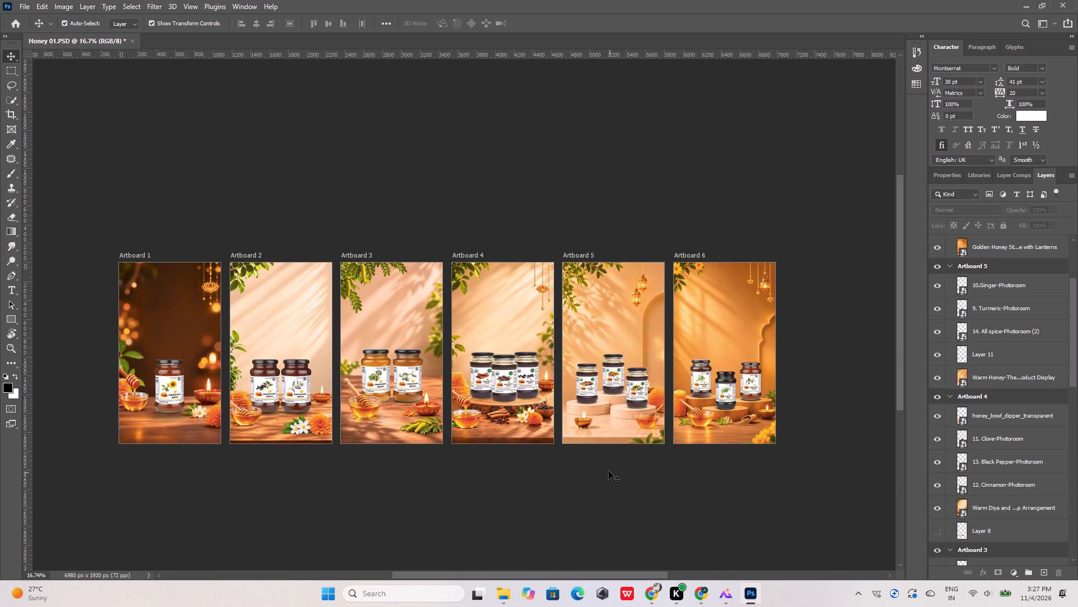
# Switch from Photoshop to the Chrome browser.
pyautogui.click(702, 592)
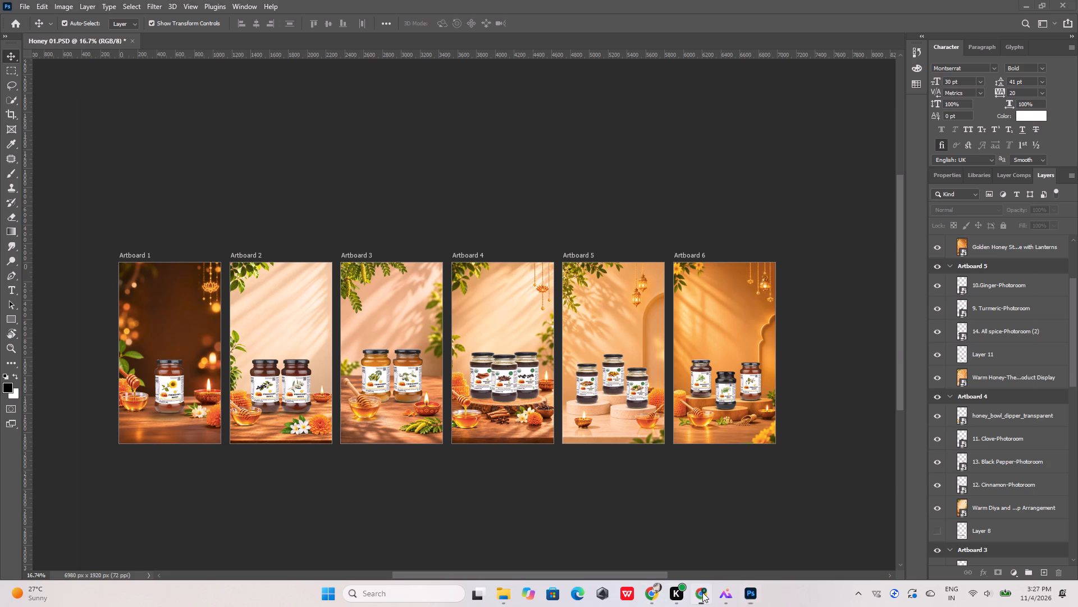
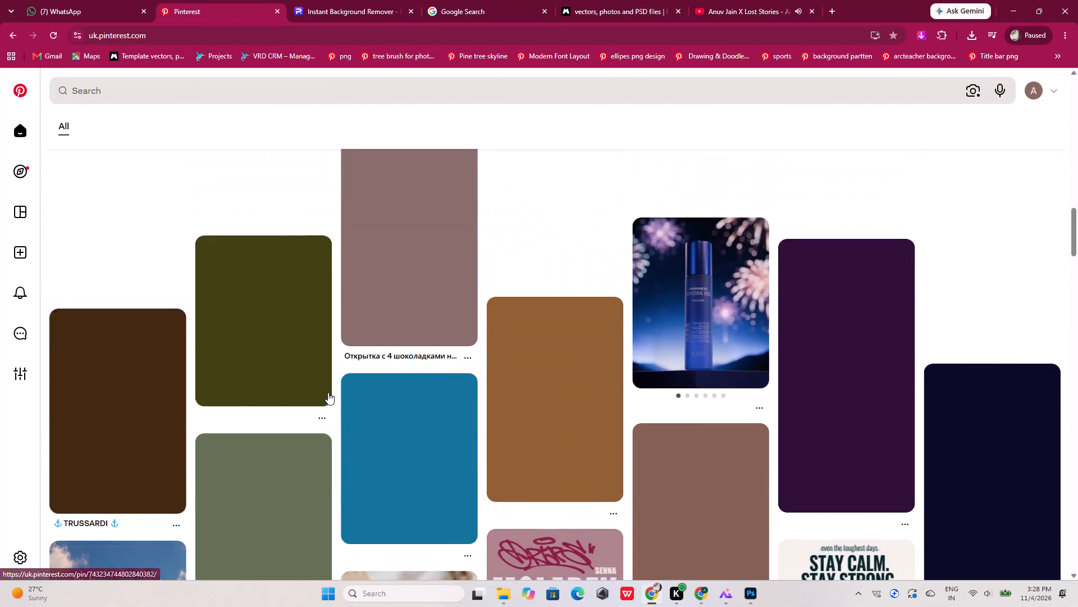
# Browse the Pinterest home feed for advertising layouts and open the Blacklist Pay Day cocktail pin to examine it.
pyautogui.scroll(5, 328, 392)
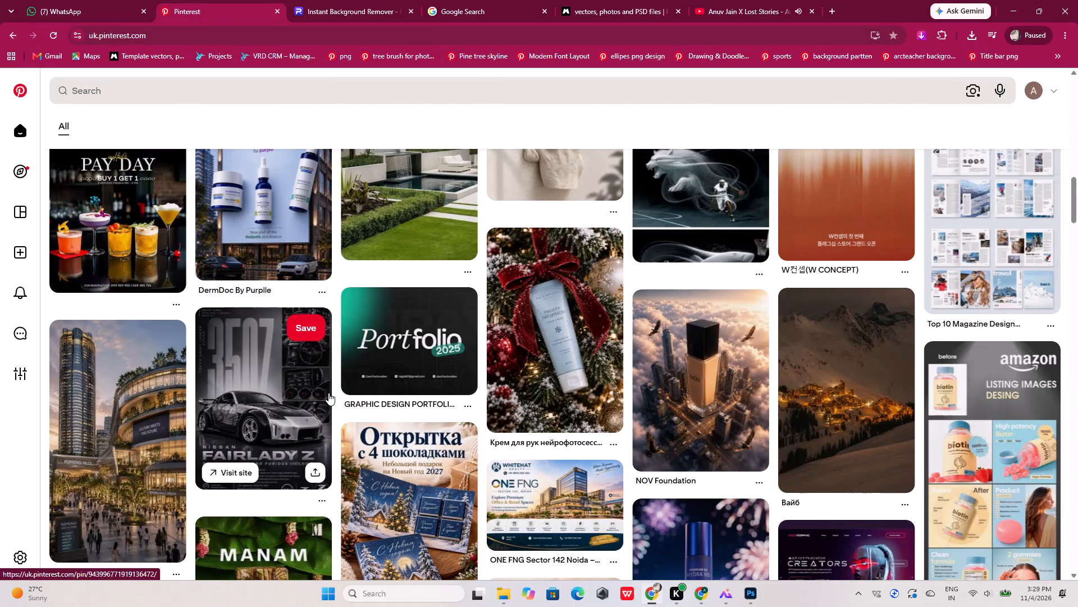
pyautogui.scroll(5, 328, 393)
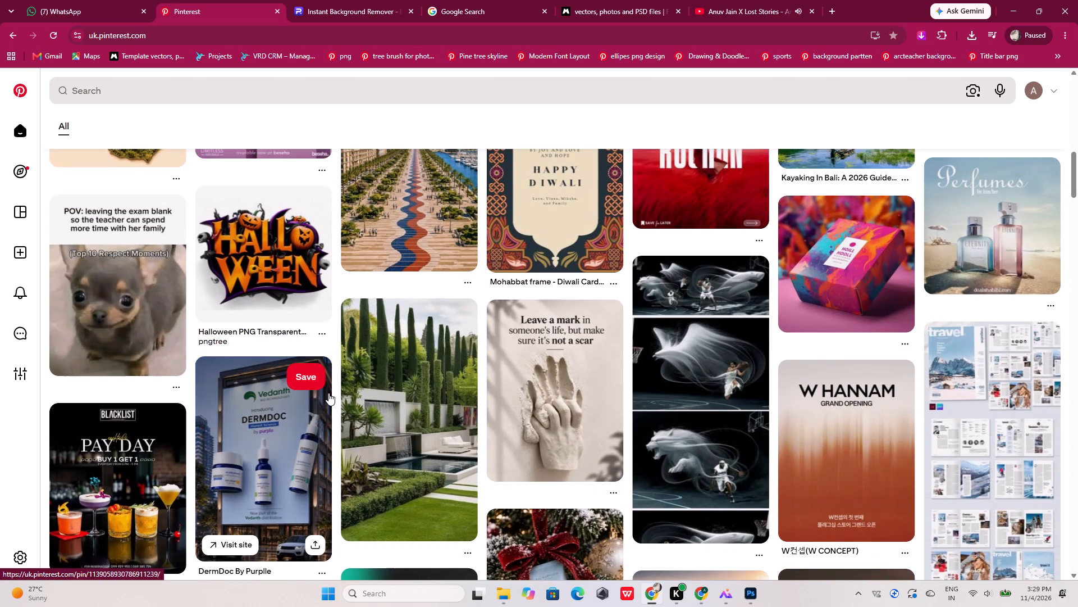
pyautogui.scroll(-3, 328, 393)
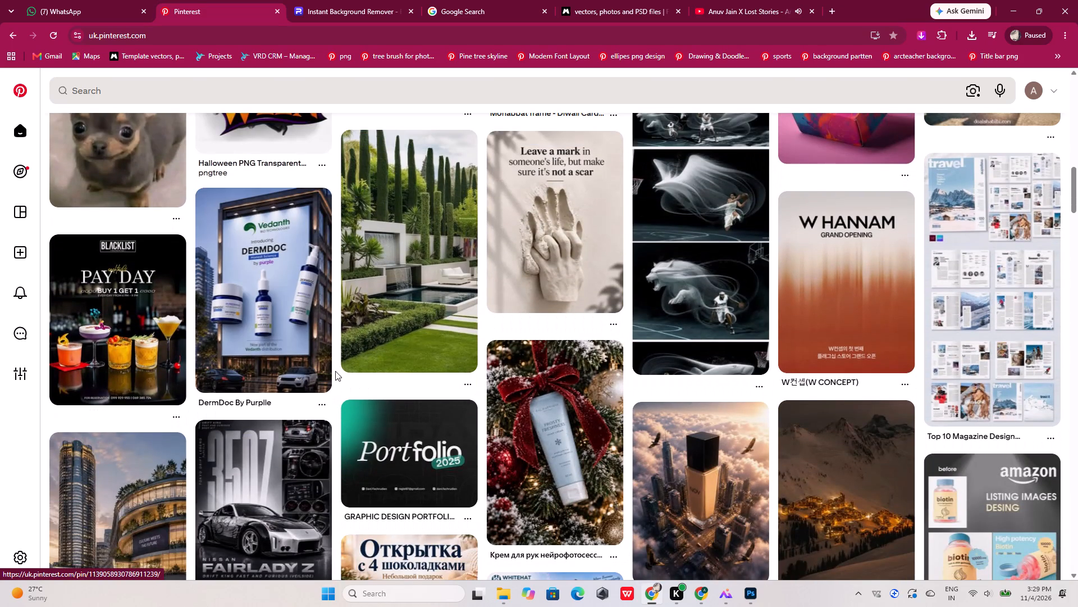
pyautogui.click(152, 307)
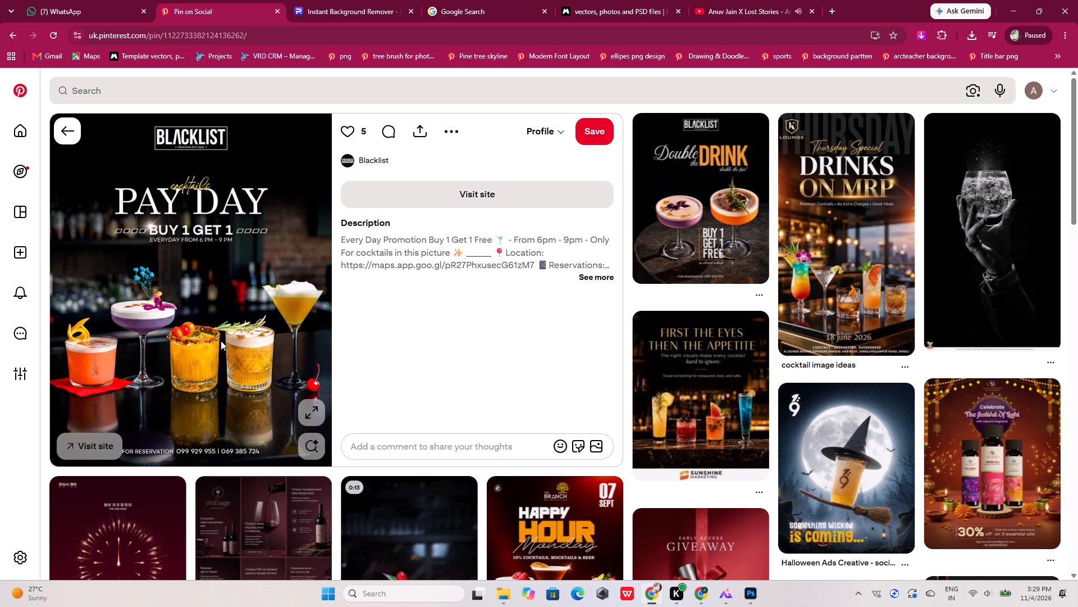
# Restore the Pinterest browser window to its smaller size, bring up the YouTube video and toggle its playback.
pyautogui.click(1036, 11)
pyautogui.click(543, 365)
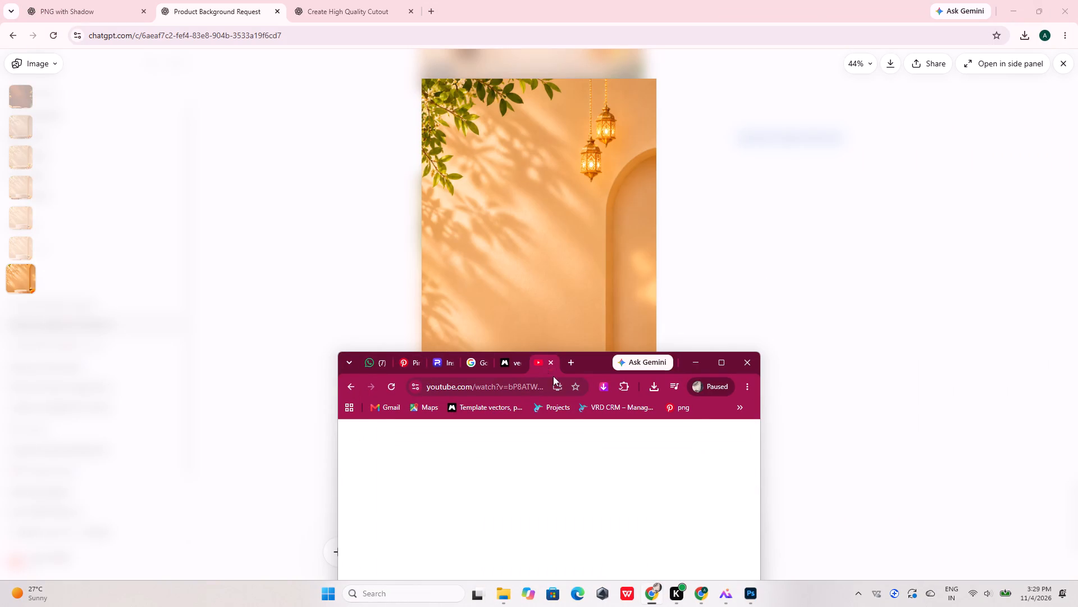
pyautogui.click(606, 509)
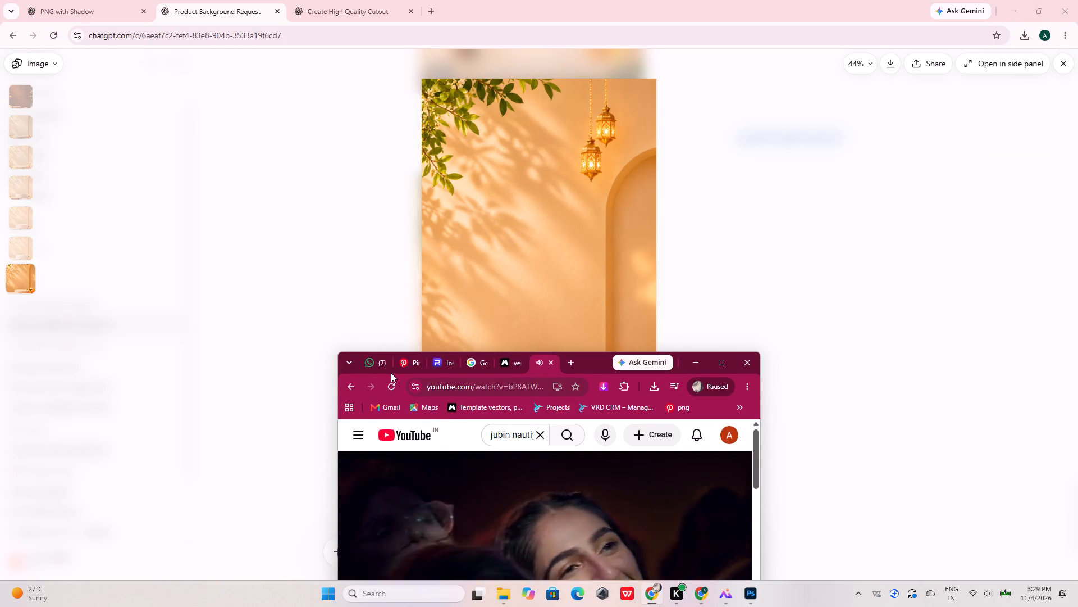